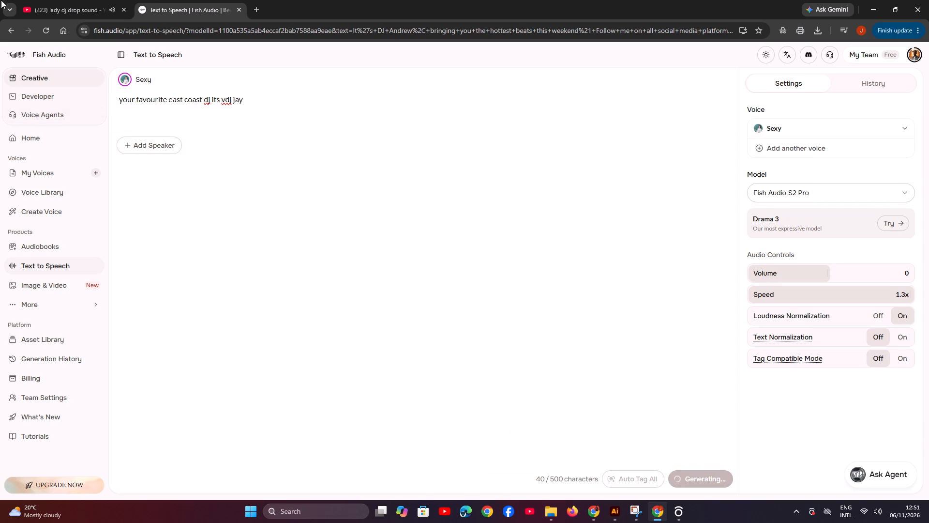
Switch back to YouTube, open the Professional Dj Intro video from the results and pause it.
click(51, 0)
click(211, 151)
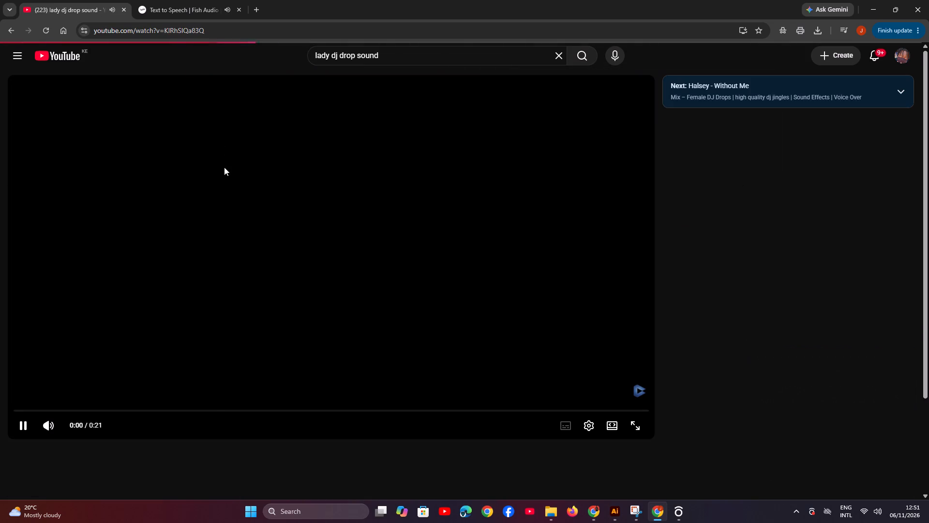
click(224, 167)
Return to the Fish Audio tab and play the second generated take.
click(193, 0)
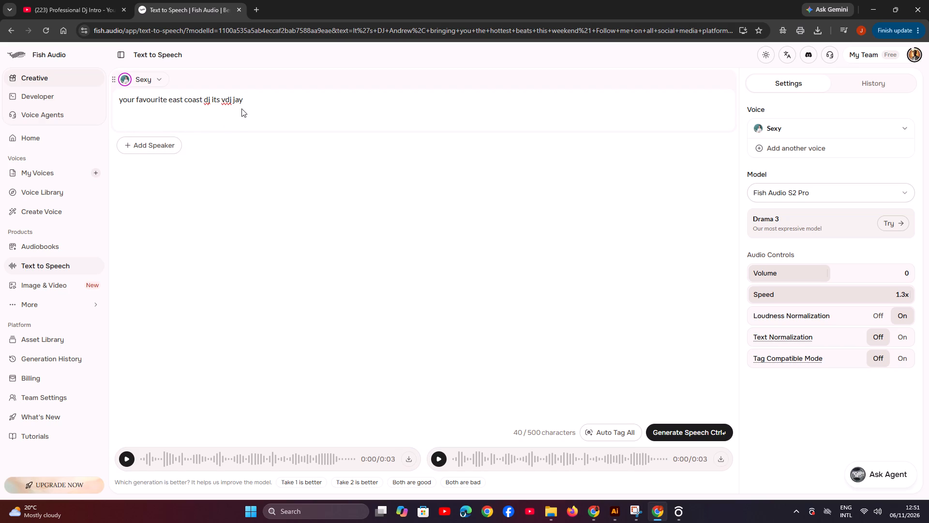
click(437, 460)
Move the letters "ite" from "favourite" to the start of the script, add a space after them, and generate the speech.
drag(166, 101, 158, 98)
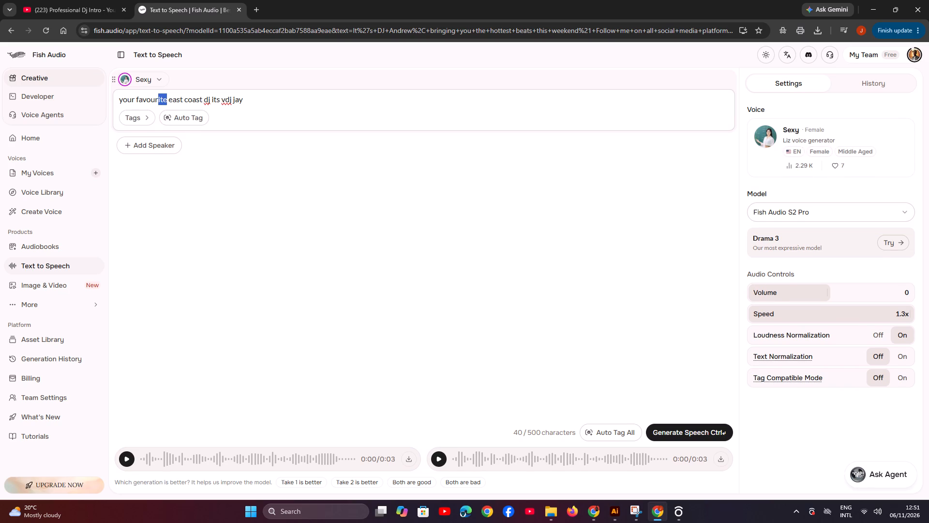
right_click(163, 99)
click(188, 144)
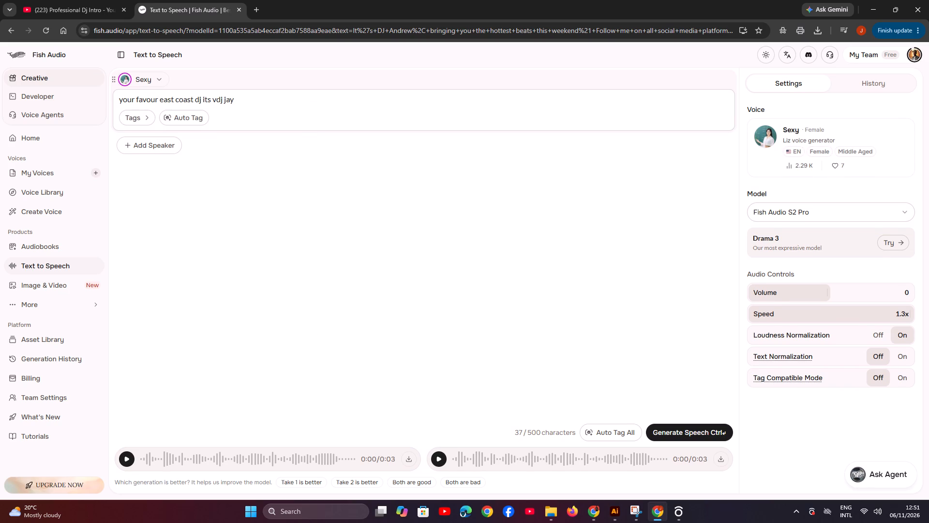
click(117, 102)
click(118, 99)
click(117, 95)
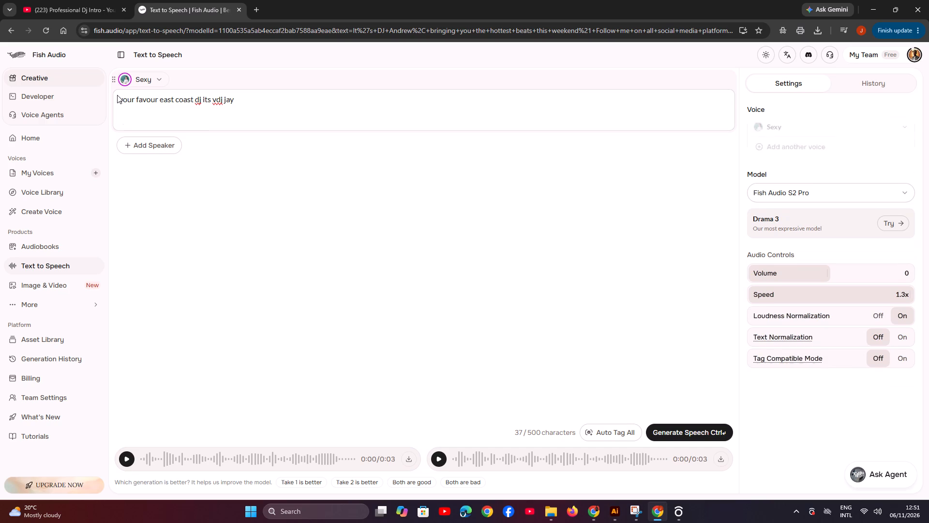
click(120, 100)
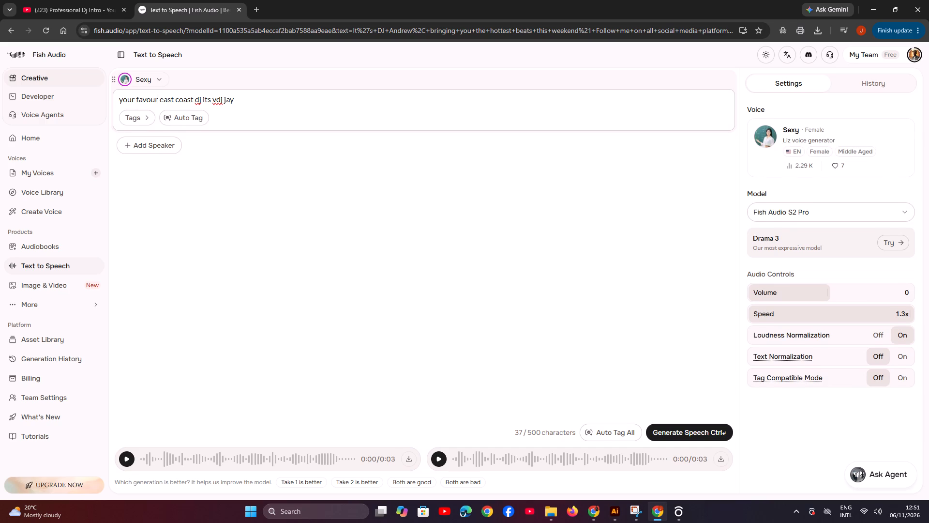
key(Left)
key(Left)
key(Left)
key(Left)
key(Left)
key(Left)
key(Left)
key(Left)
key(Left)
key(Left)
key(Left)
key(Left)
key(Left)
key(Left)
key(Left)
key(Left)
key(Left)
key(Left)
key(Left)
key(Left)
key(ctrl+v)
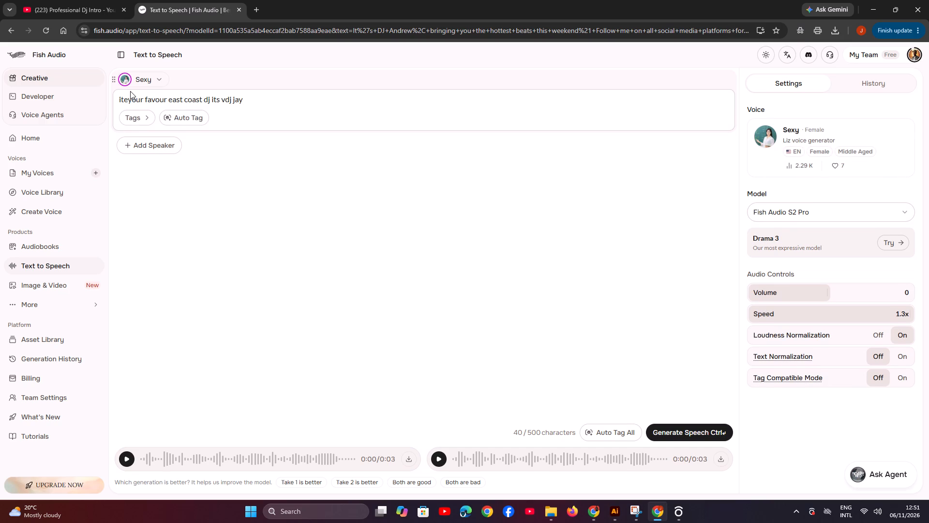
key(space)
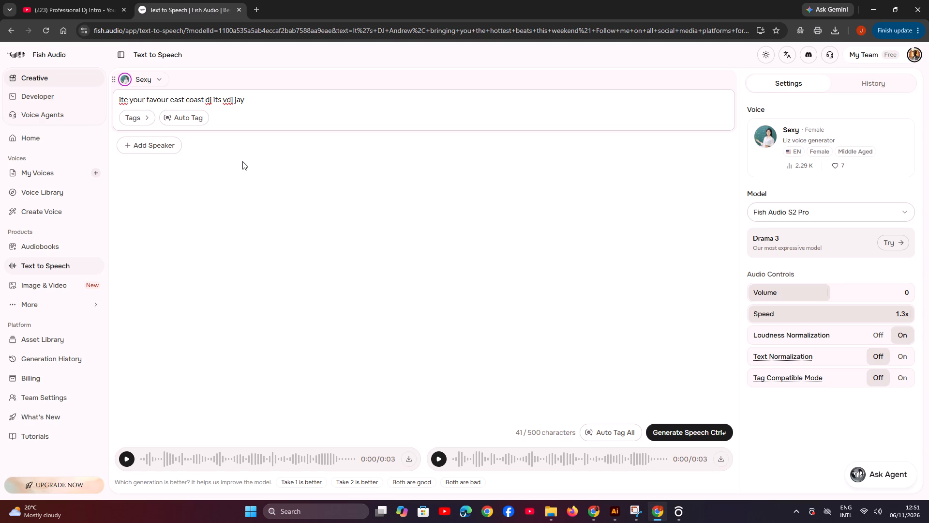
click(674, 438)
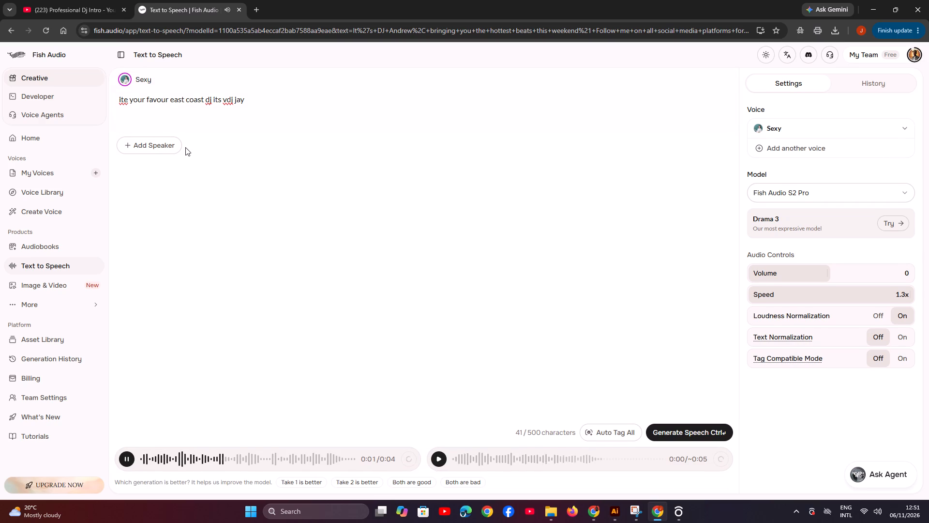
Correct the script's first word to "its" and generate the speech again.
click(127, 100)
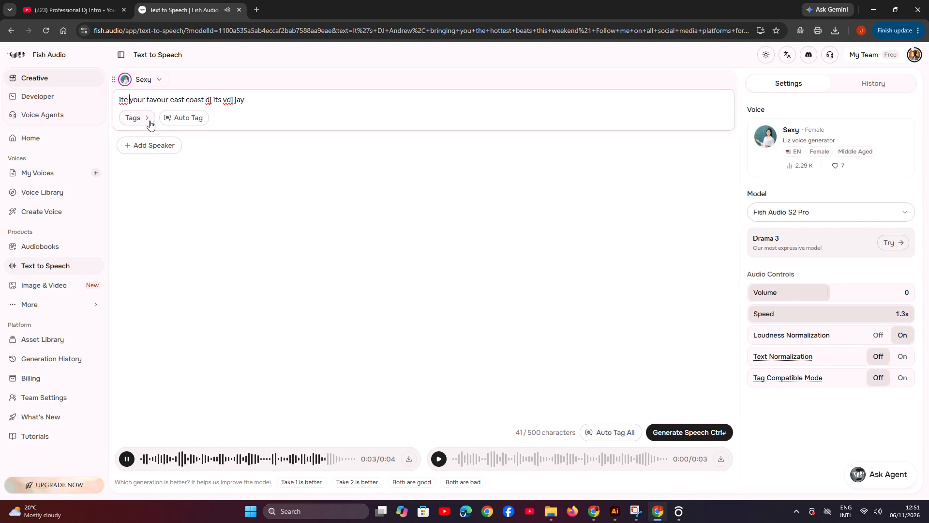
key(Left)
key(BackSpace)
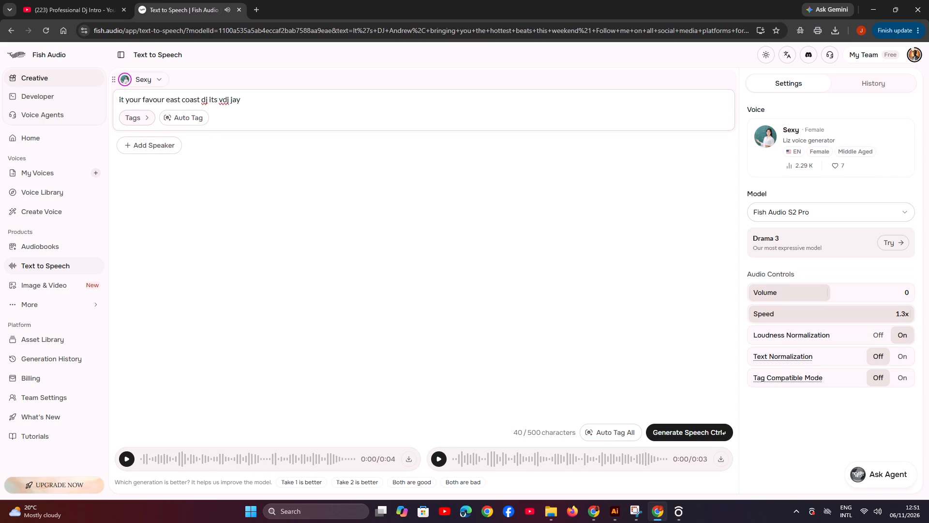
key(s)
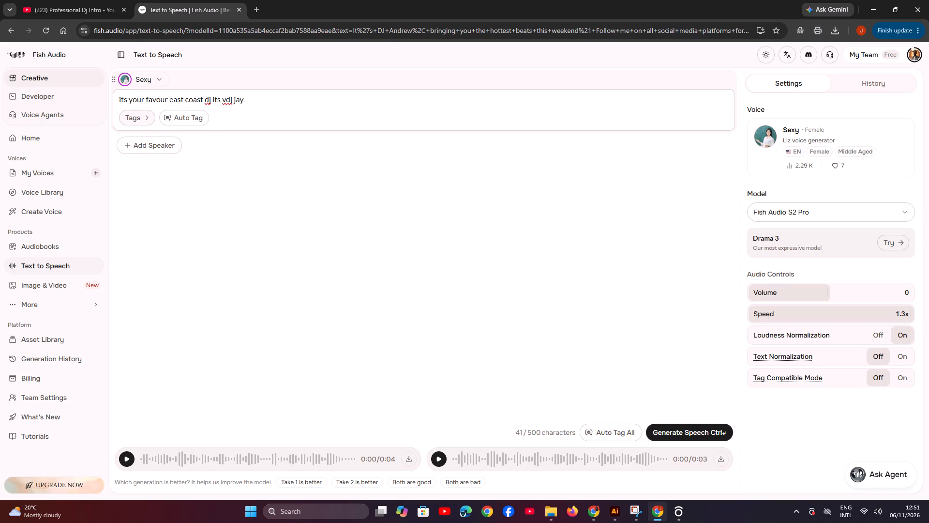
click(662, 428)
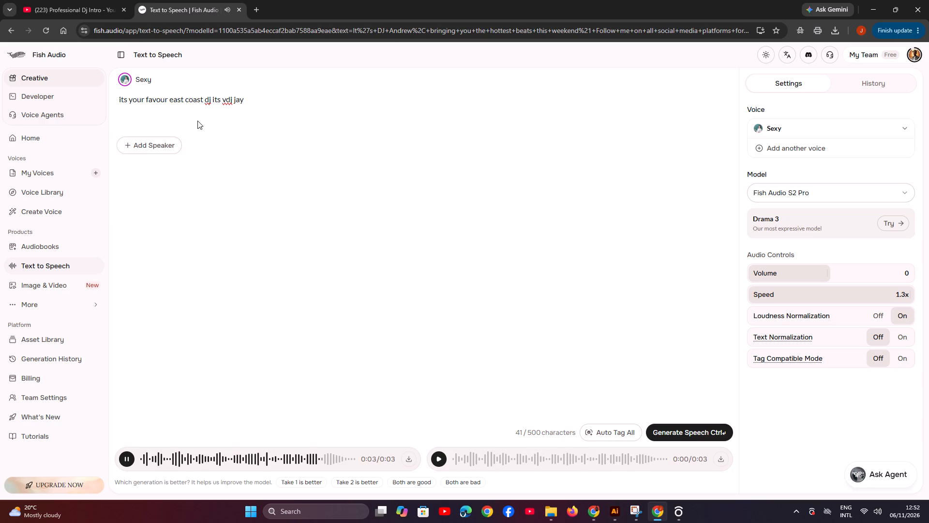
Remove the second "its" before "vdj jay" in the script, keeping the words separated by a space.
click(214, 102)
click(222, 102)
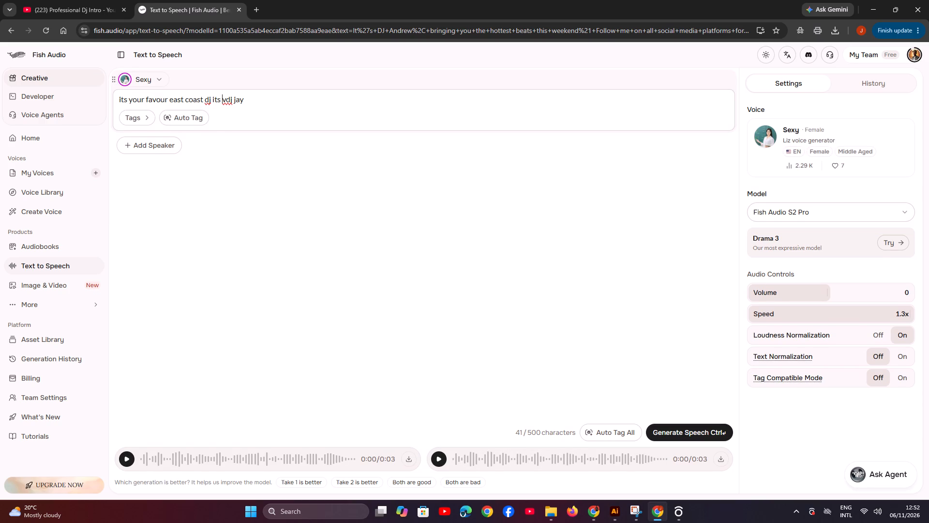
key(Left)
key(BackSpace)
key(BackSpace)
key(BackSpace)
key(BackSpace)
key(space)
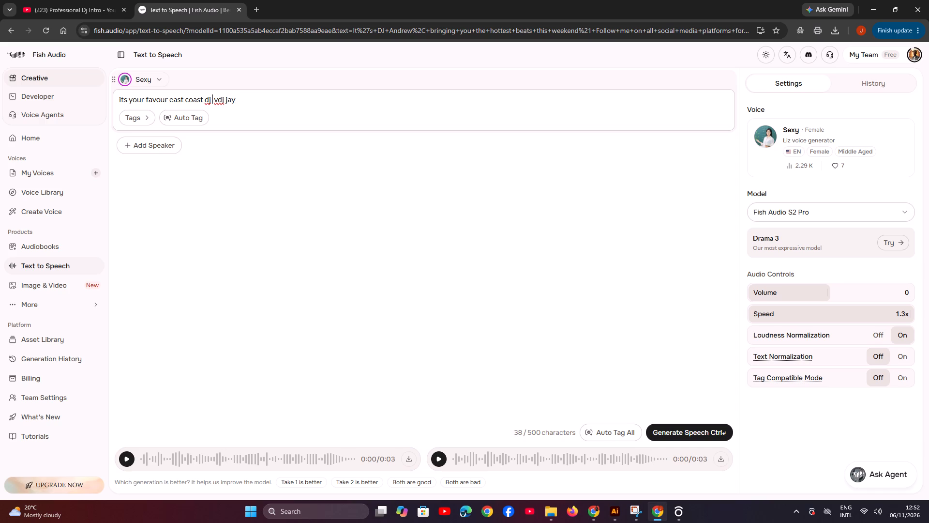
Complete "favour" as "favourite" in the script and add a space after it.
click(168, 104)
text(ite)
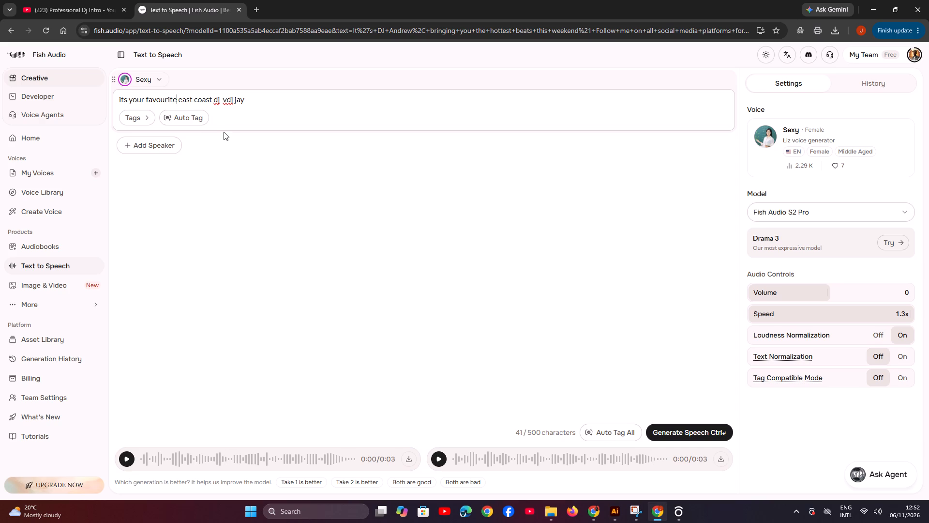
key(space)
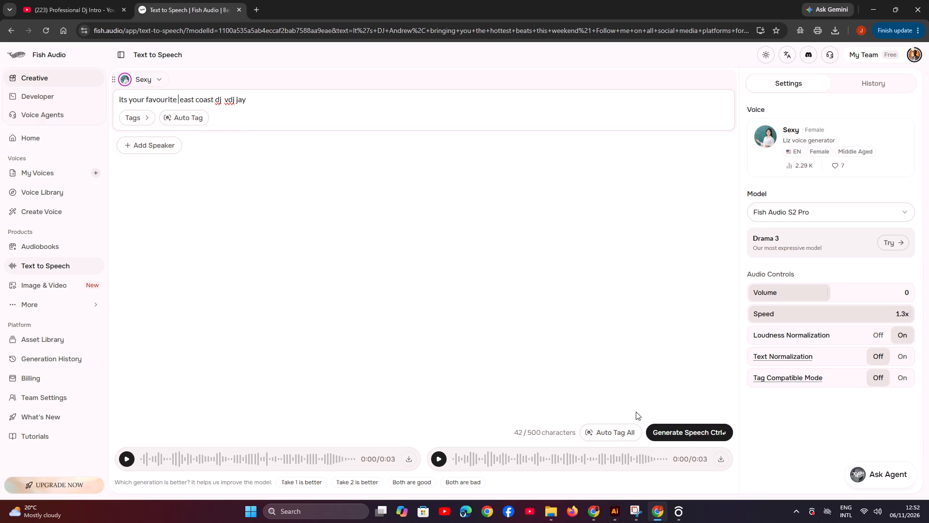
Generate the speech from the script reading "its your favourite east coast dj vdj jay".
click(664, 431)
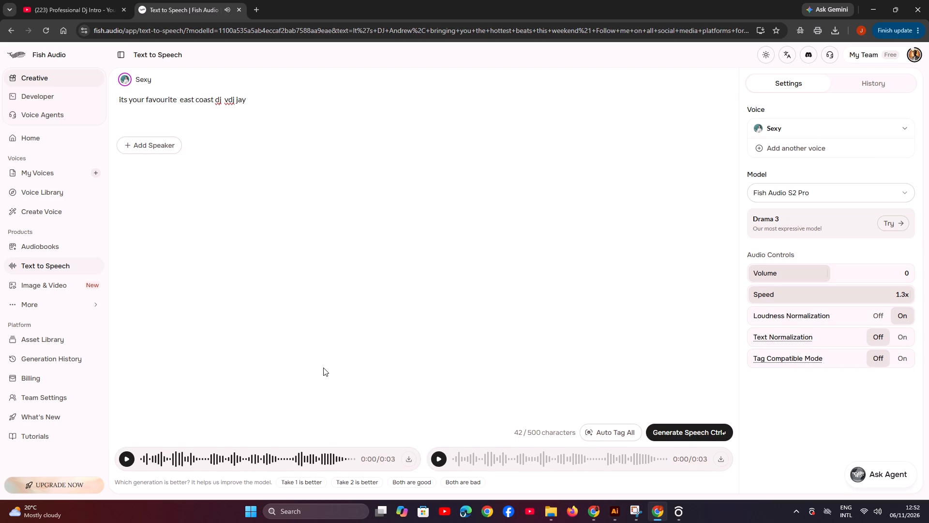
Add an extra space between "vdj" and "jay" in the script and generate the speech again.
click(235, 100)
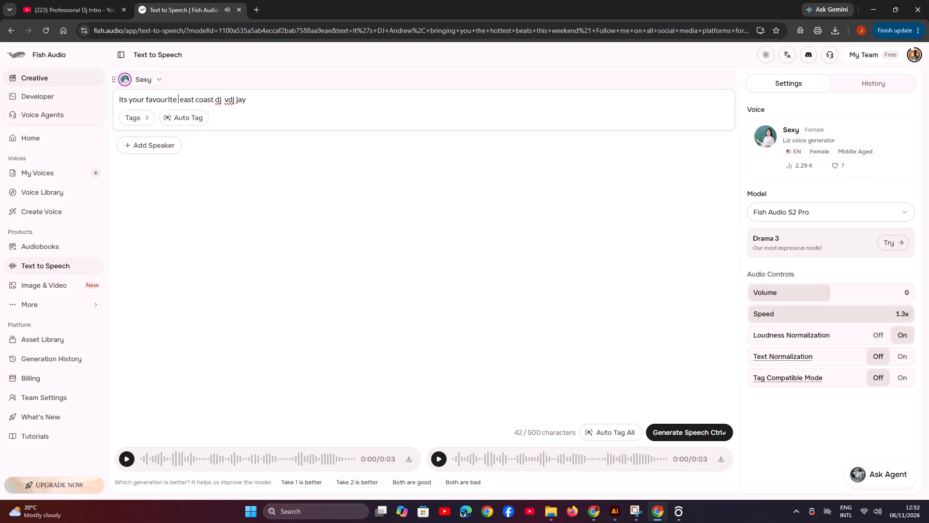
key(space)
key(BackSpace)
click(236, 99)
key(space)
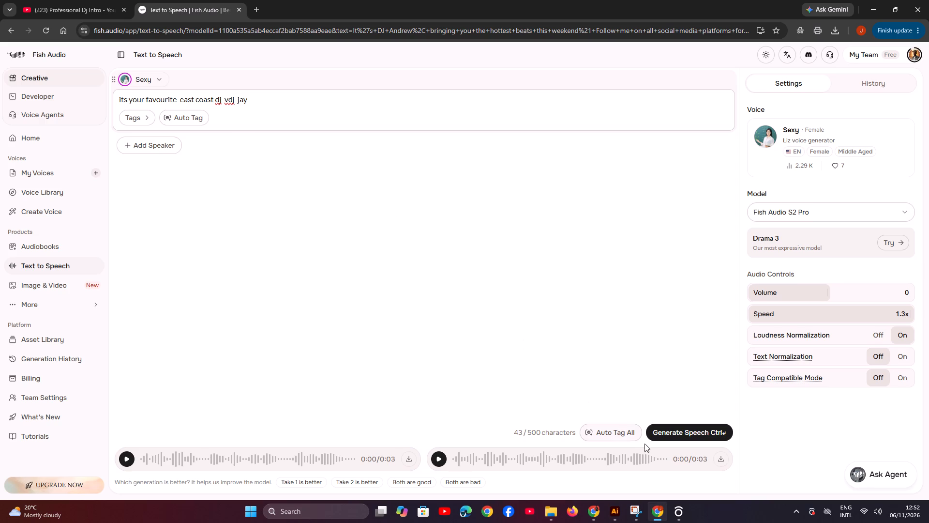
click(667, 430)
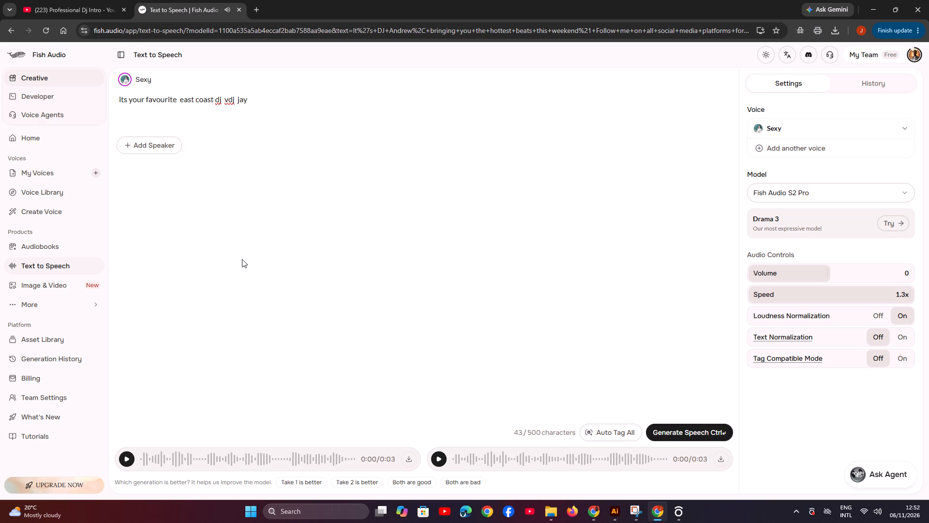
Delete the whole speech script, from "its your favourite" to "vdj jay".
drag(250, 101, 135, 86)
key(BackSpace)
key(BackSpace)
key(BackSpace)
key(BackSpace)
key(BackSpace)
key(BackSpace)
key(BackSpace)
key(BackSpace)
key(BackSpace)
key(BackSpace)
key(BackSpace)
key(BackSpace)
key(BackSpace)
key(BackSpace)
key(BackSpace)
key(BackSpace)
key(BackSpace)
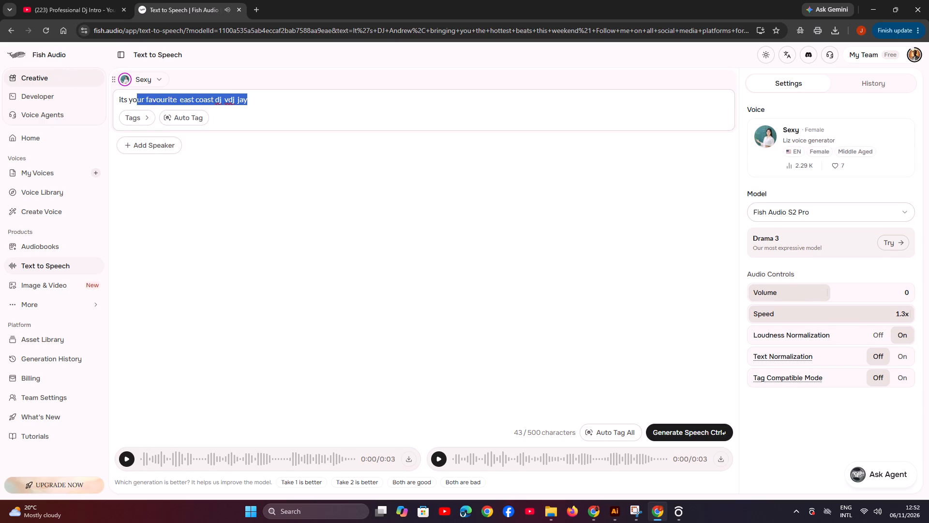
Minimise the browser, launch VirtualDJ from the recent app searches and dismiss its update prompt.
click(84, 0)
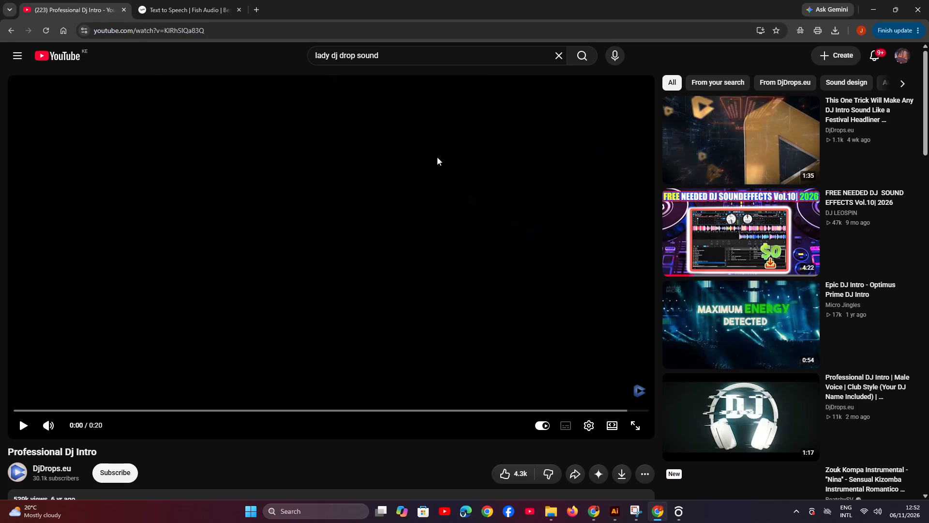
click(869, 11)
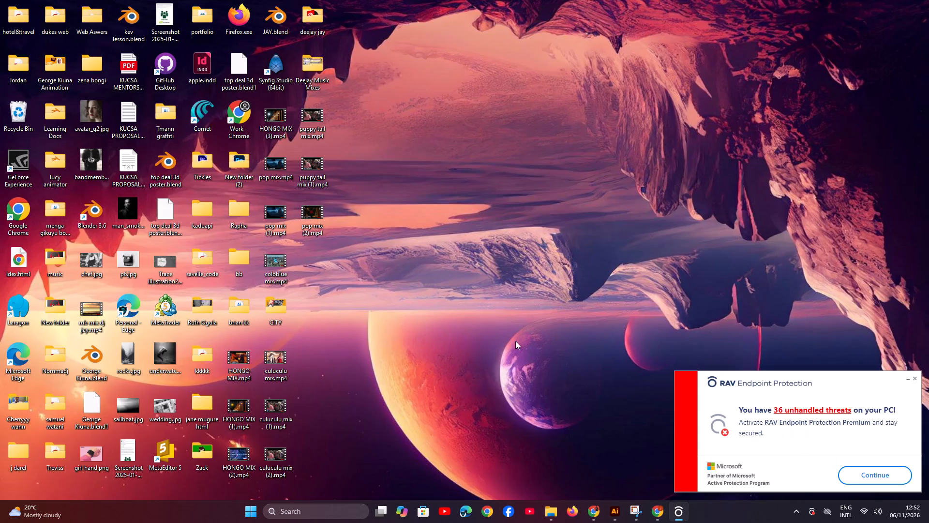
click(316, 510)
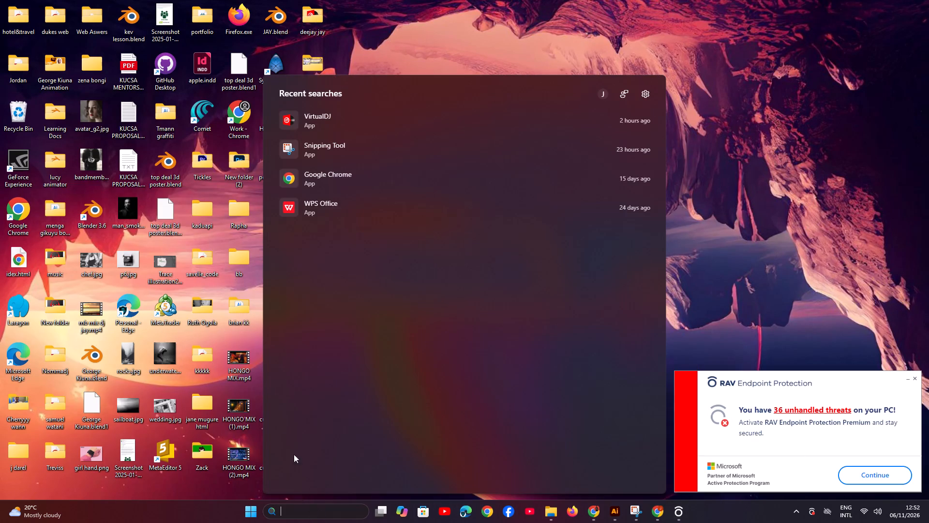
click(319, 131)
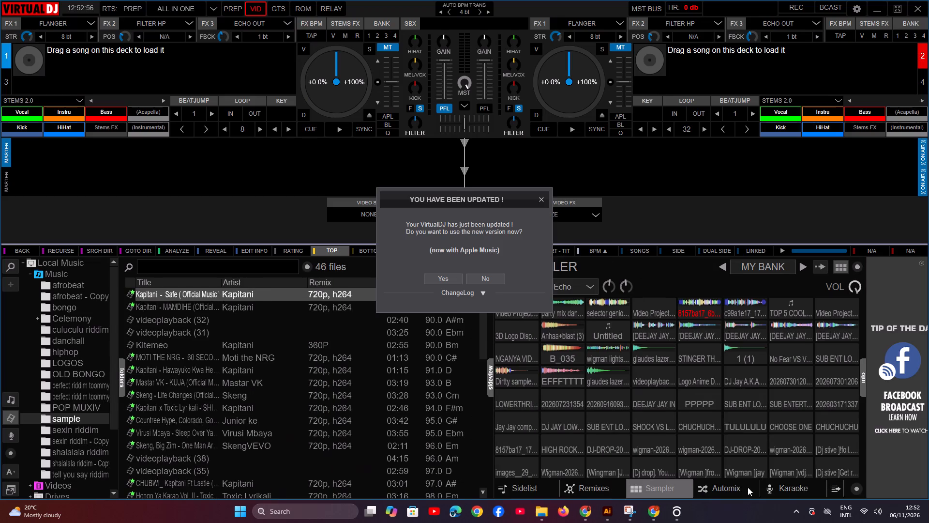
click(539, 204)
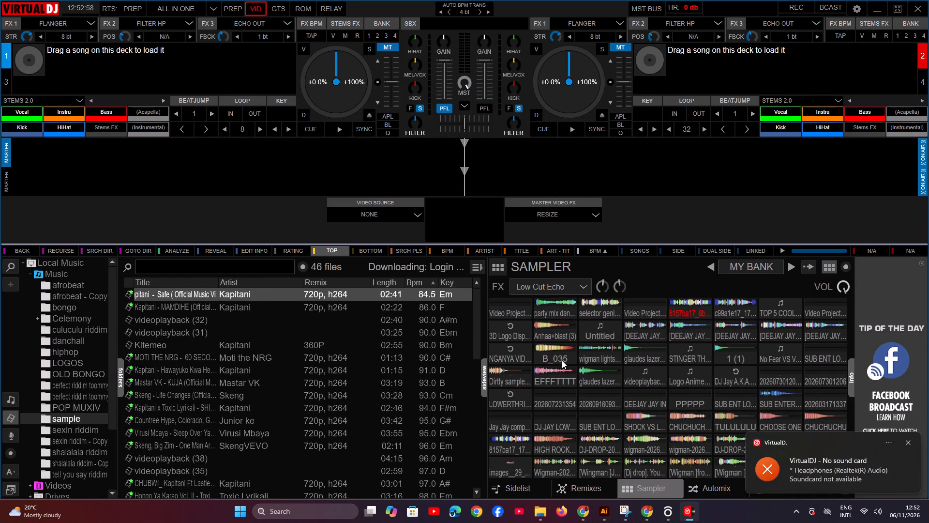
Audition the DJ-DROP, HIGH ROCK and wigman samples in the VirtualDJ sampler's MY BANK.
click(600, 437)
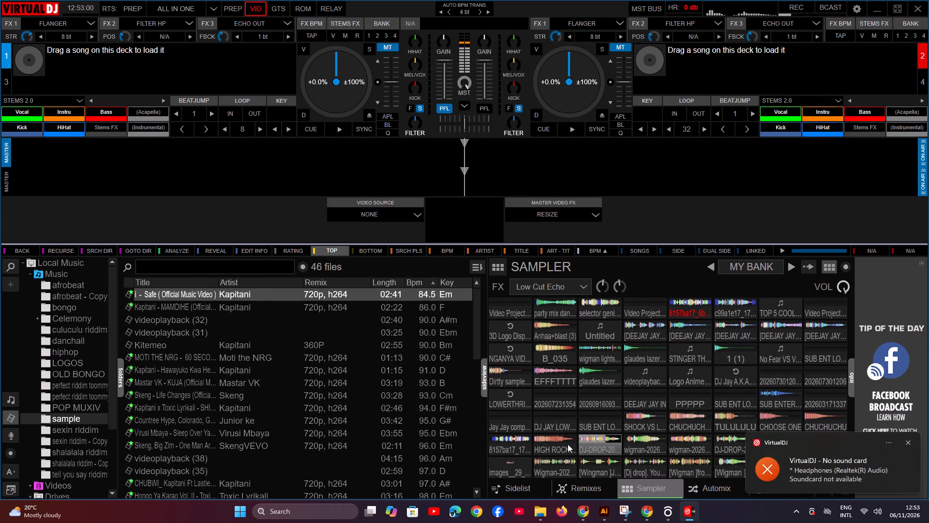
click(568, 444)
click(630, 445)
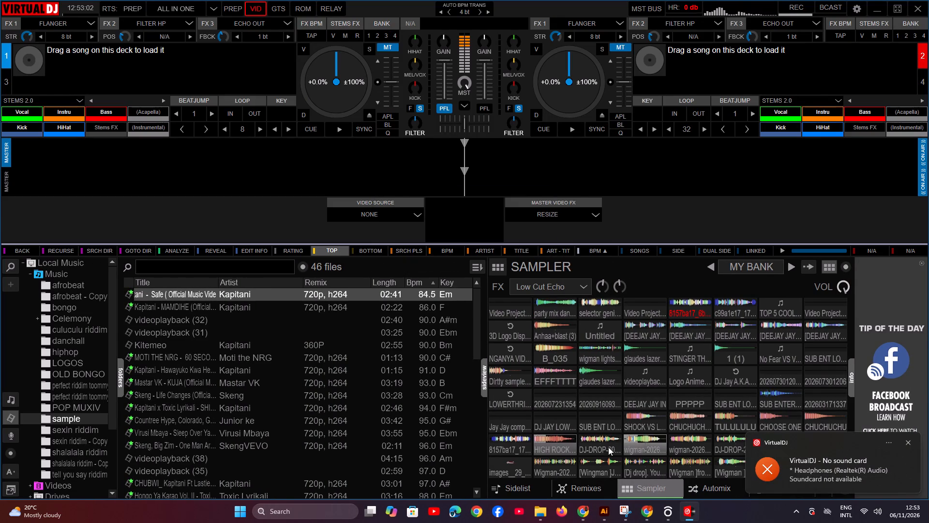
right_click(600, 447)
click(698, 446)
right_click(685, 446)
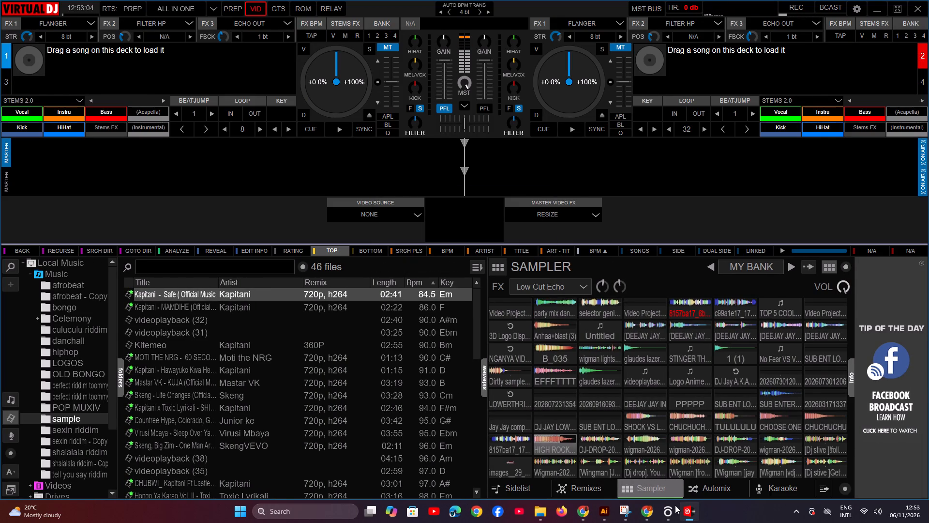
Add the downloaded 12-45 "follow-me-on-instagram-facebook-and-x-at-vdj-jay" MP3 from Chrome to VirtualDJ's MY BANK, on the DEEJAY JAY IN pad.
click(650, 506)
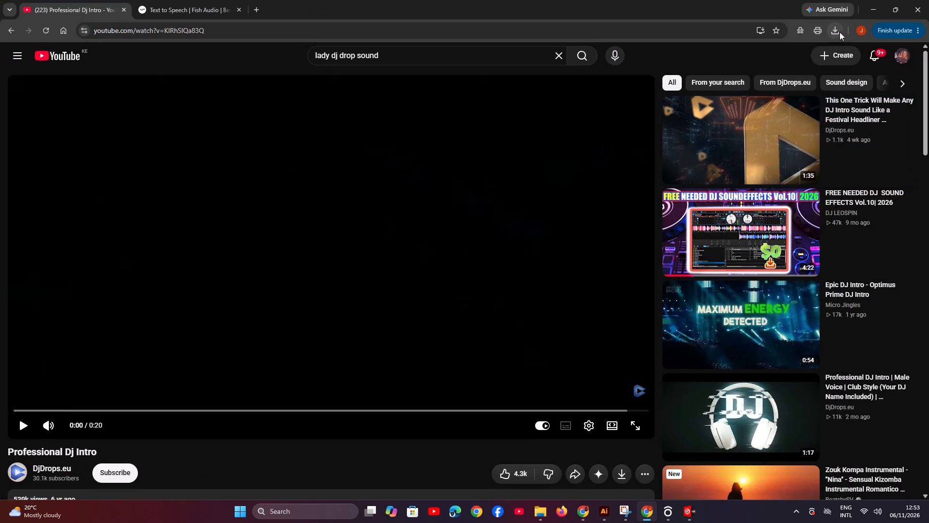
click(839, 32)
drag(763, 109, 693, 507)
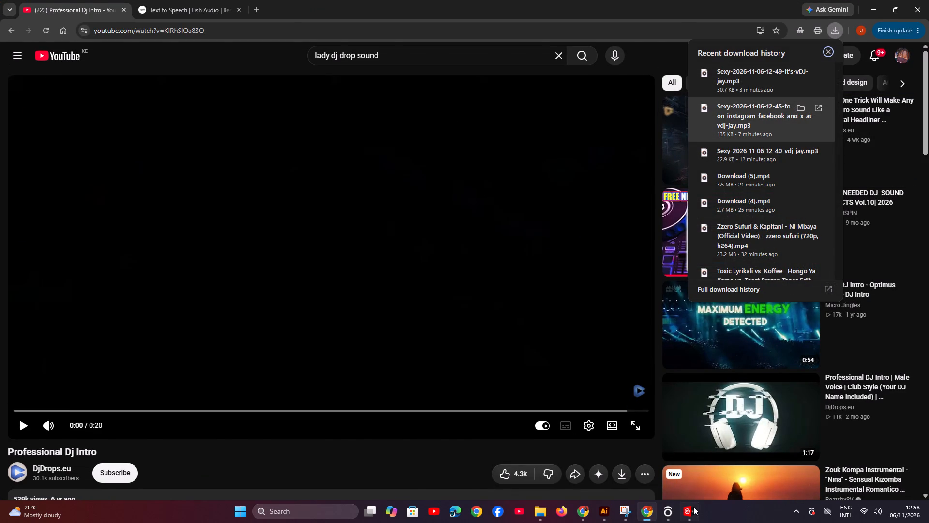
drag(693, 507, 700, 420)
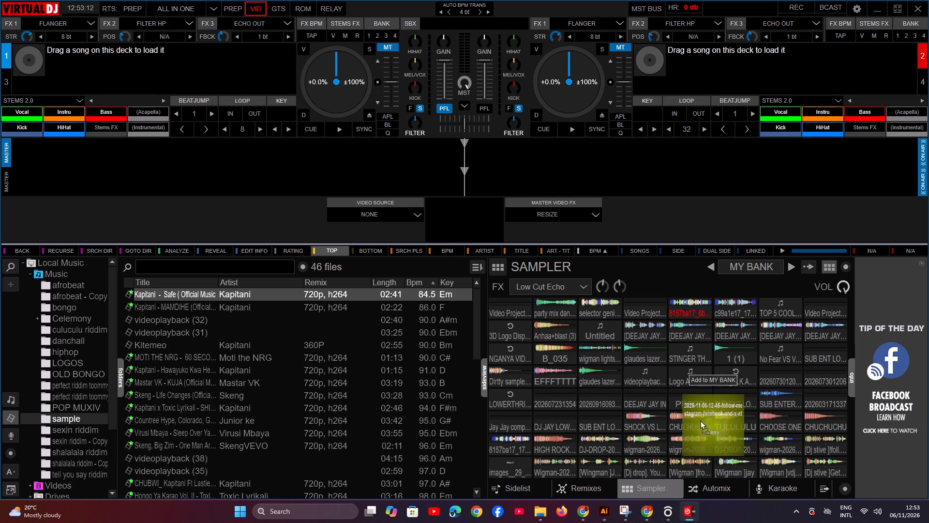
drag(700, 420, 645, 396)
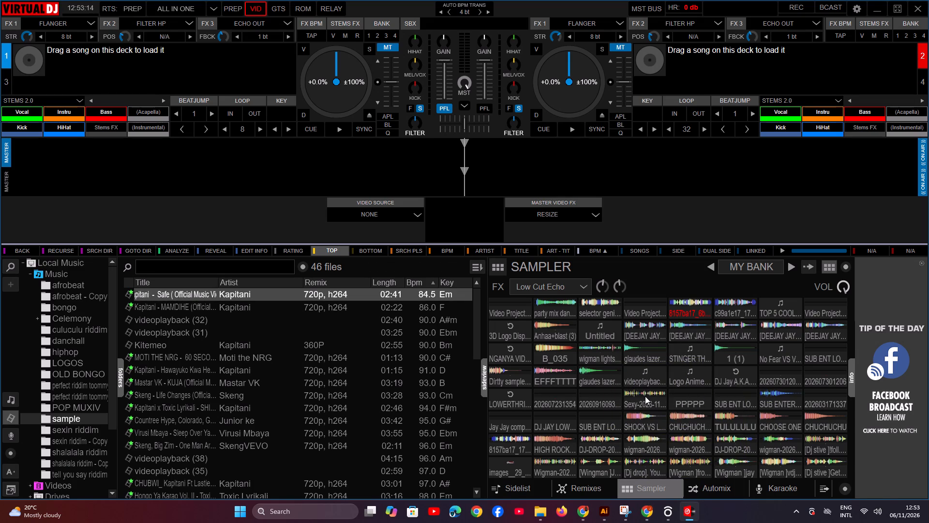
Play the newly added Sexy voice sample and the EFFFTTTT effect sample in the sampler.
click(645, 396)
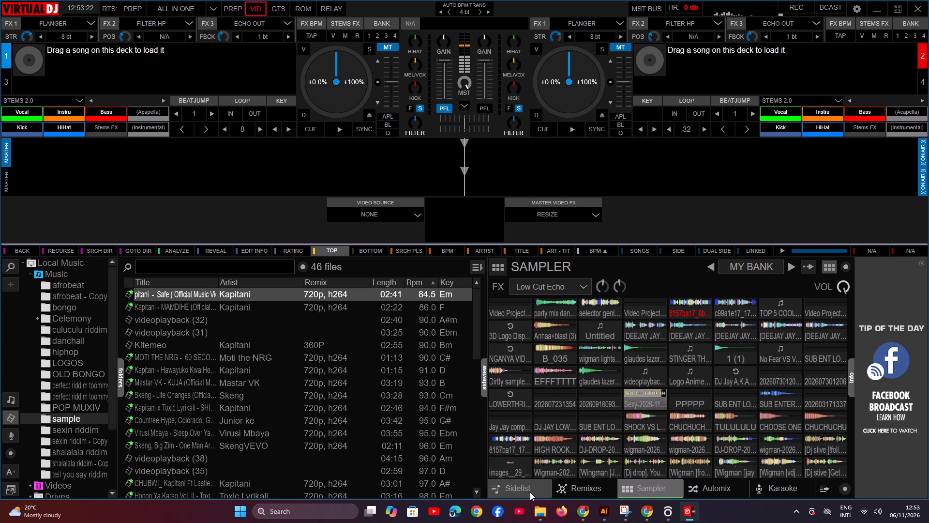
click(551, 380)
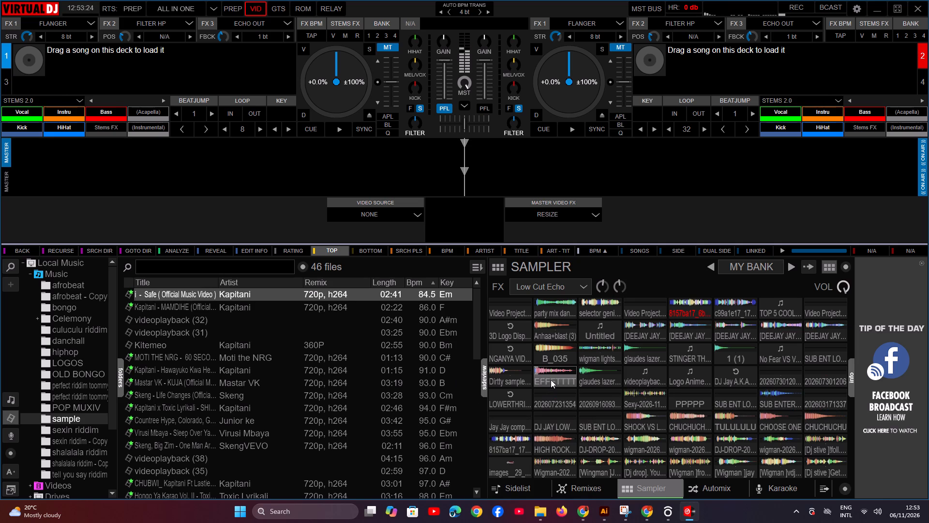
Add the downloaded 12-40 "vdj-jay" MP3 from Chrome to MY BANK, on the wigman pad beside the DJ-DROP sample, and play it.
click(534, 511)
click(534, 512)
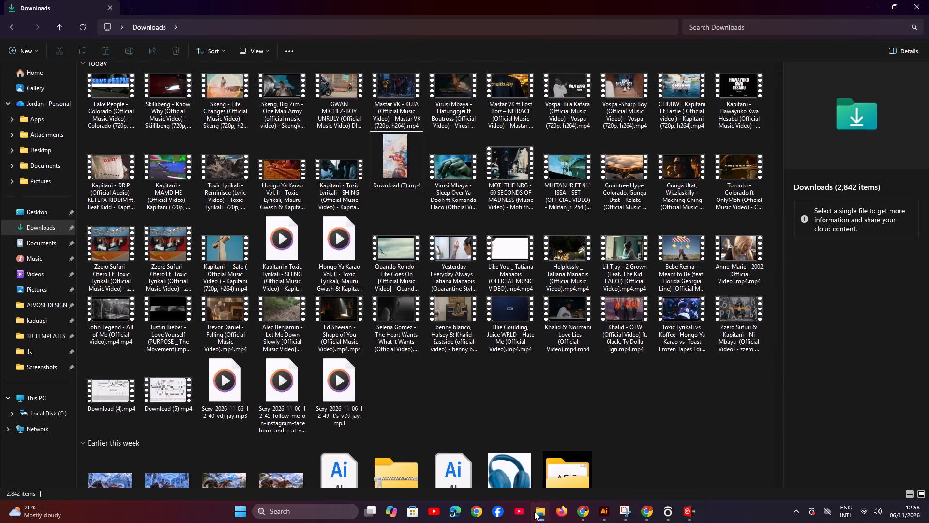
click(641, 512)
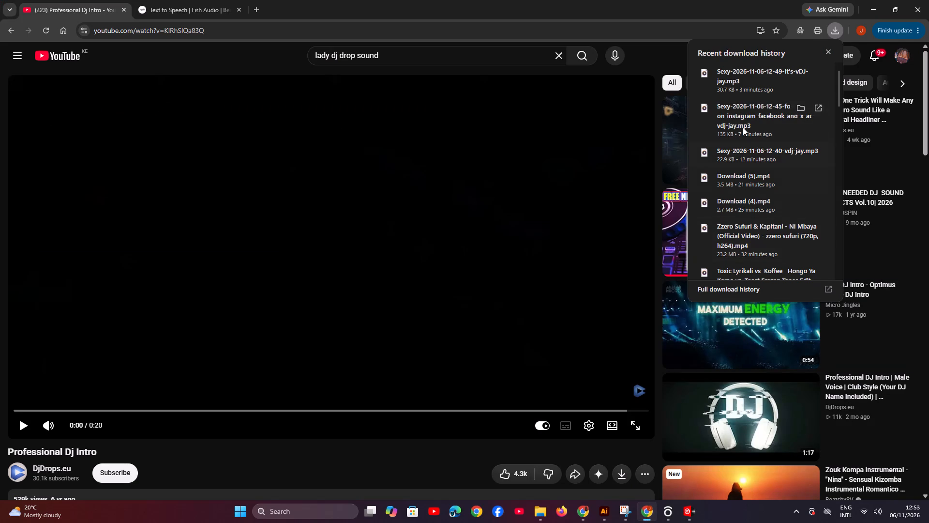
drag(752, 151, 714, 318)
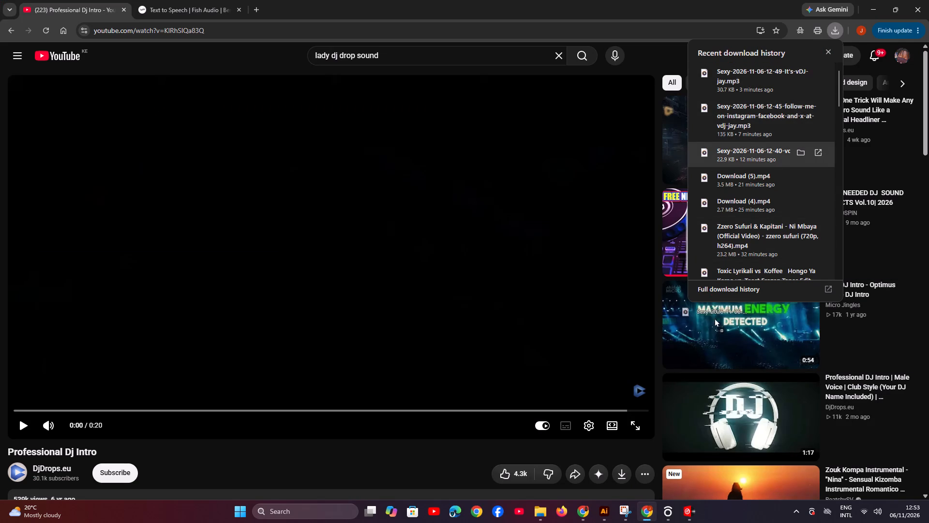
drag(714, 318, 680, 416)
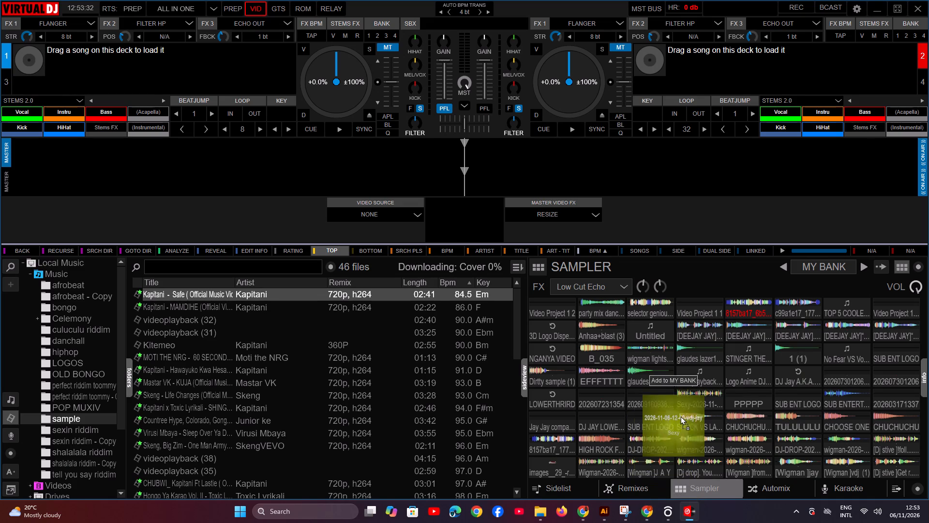
drag(680, 416, 715, 393)
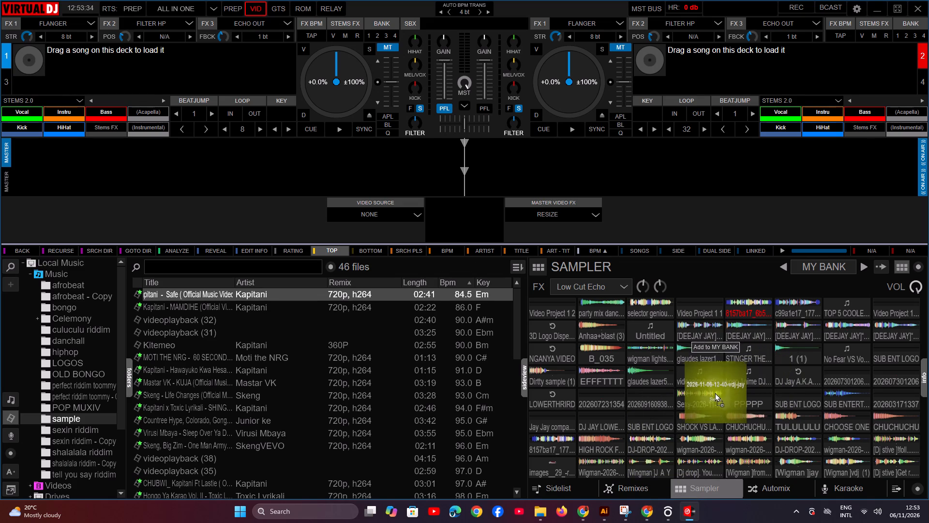
drag(715, 393, 813, 400)
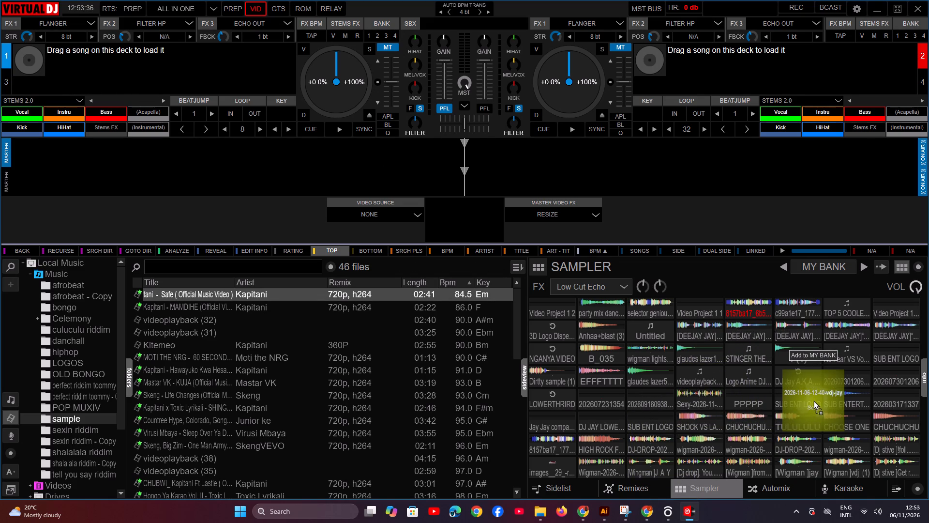
drag(813, 400, 904, 440)
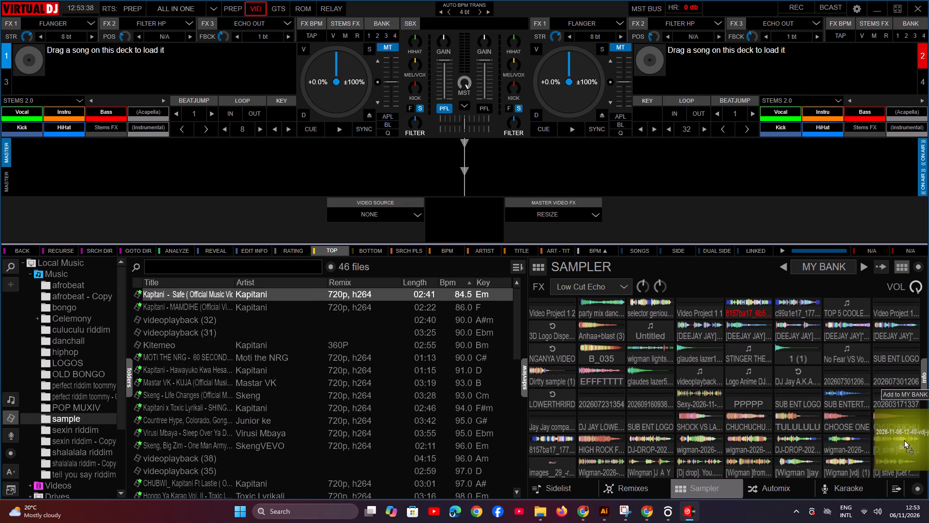
drag(904, 440, 705, 439)
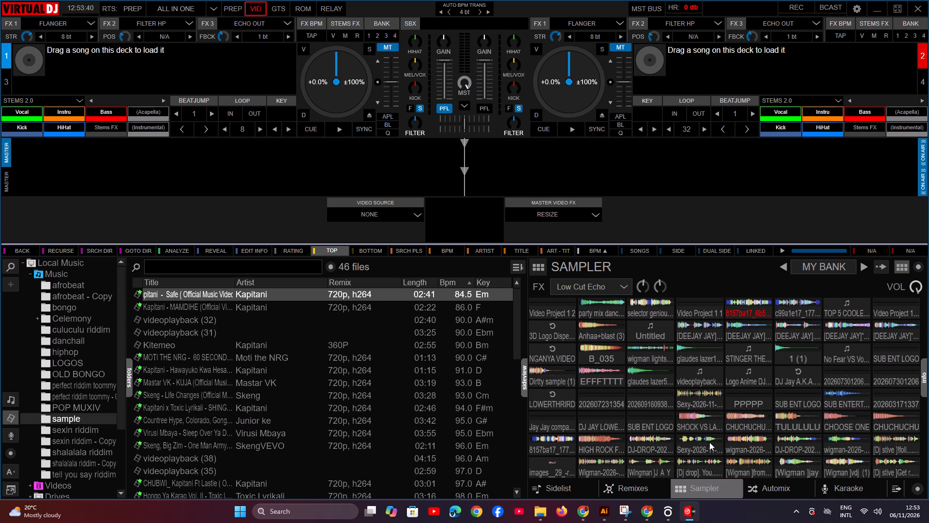
click(709, 442)
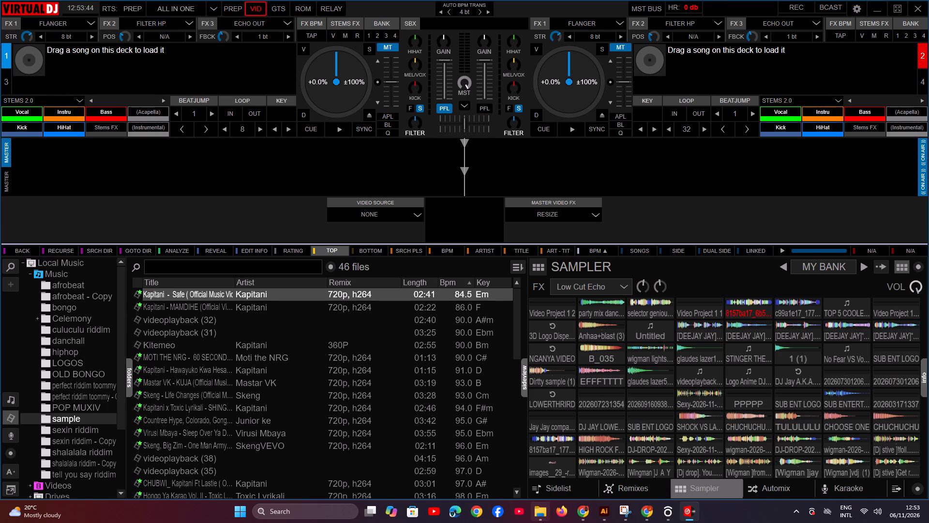
Load Download (5).mp4 from the Downloads folder onto VirtualDJ deck 1 and cue the track.
click(527, 477)
scroll(385, 291, down, 1)
scroll(385, 291, up, 5)
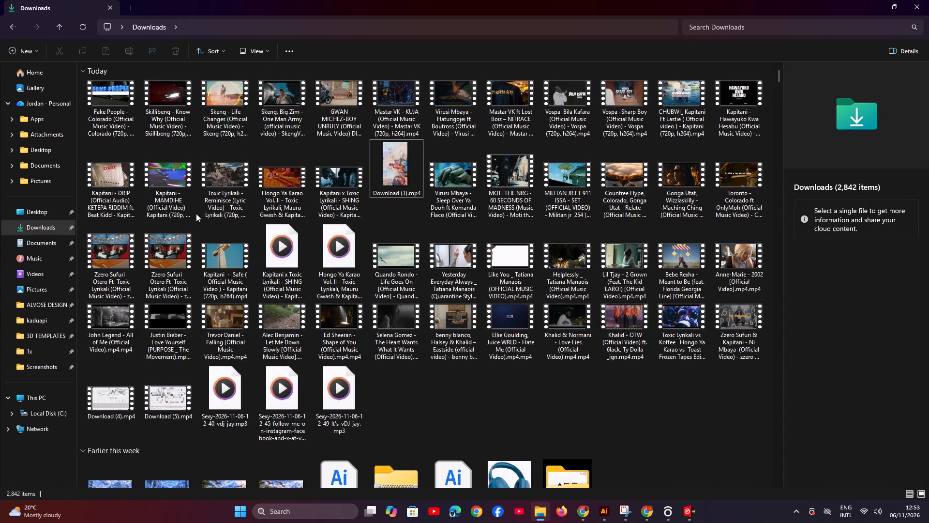
click(59, 227)
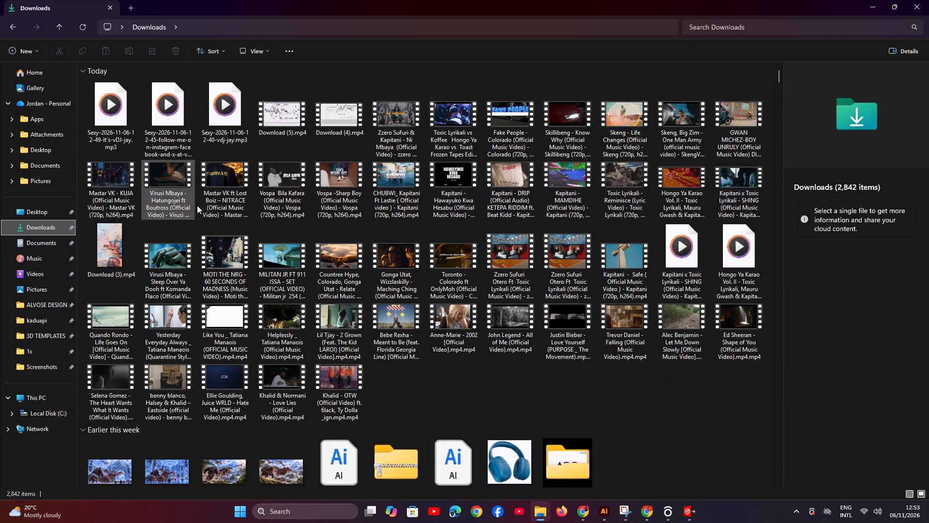
drag(284, 123, 676, 519)
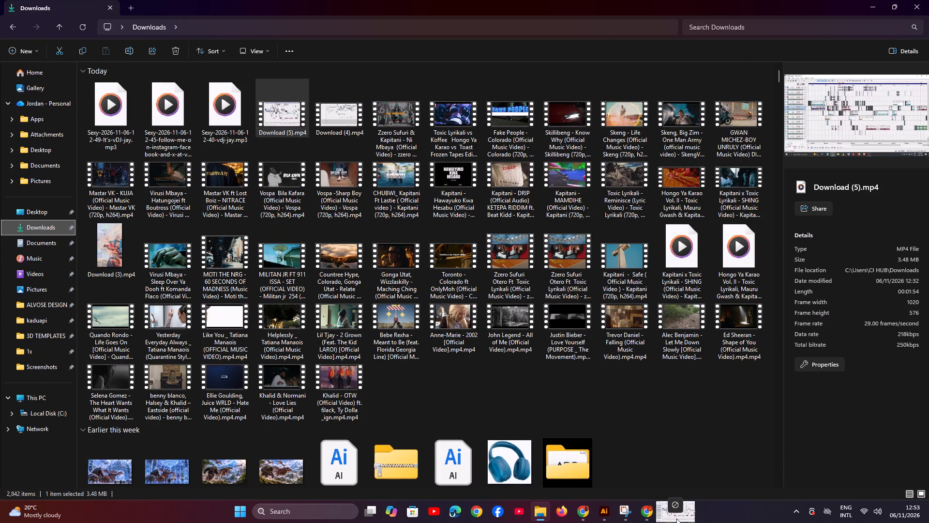
drag(676, 519, 315, 91)
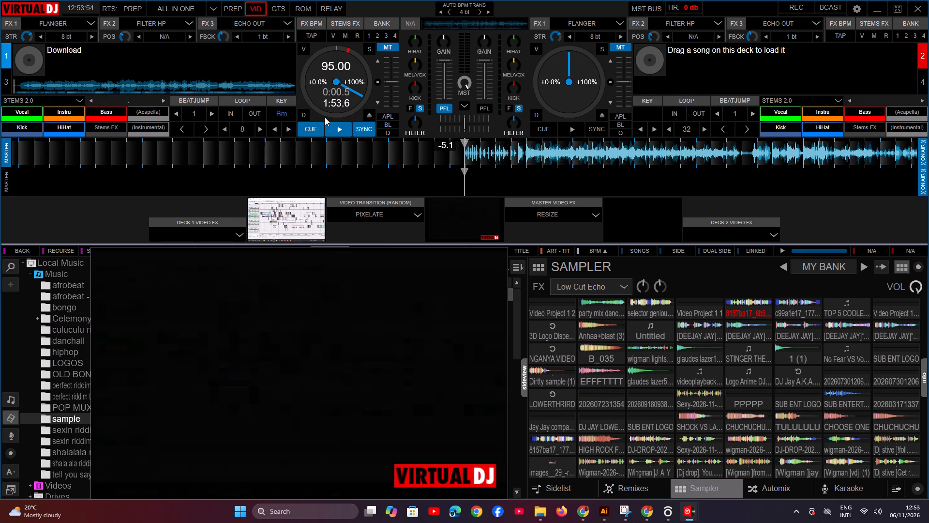
double_click(317, 128)
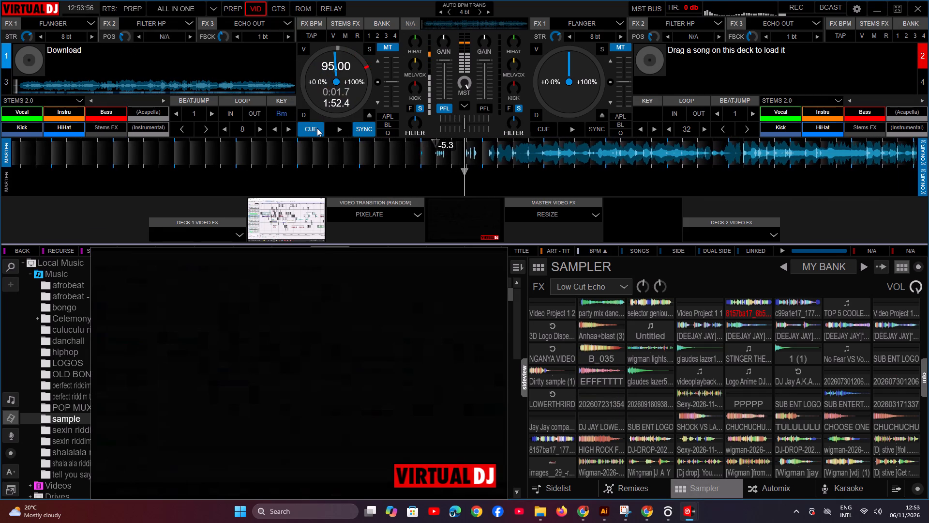
Turn on the vocal stems FX on deck 1 and dismiss the stems preparation dialog.
drag(98, 129, 106, 133)
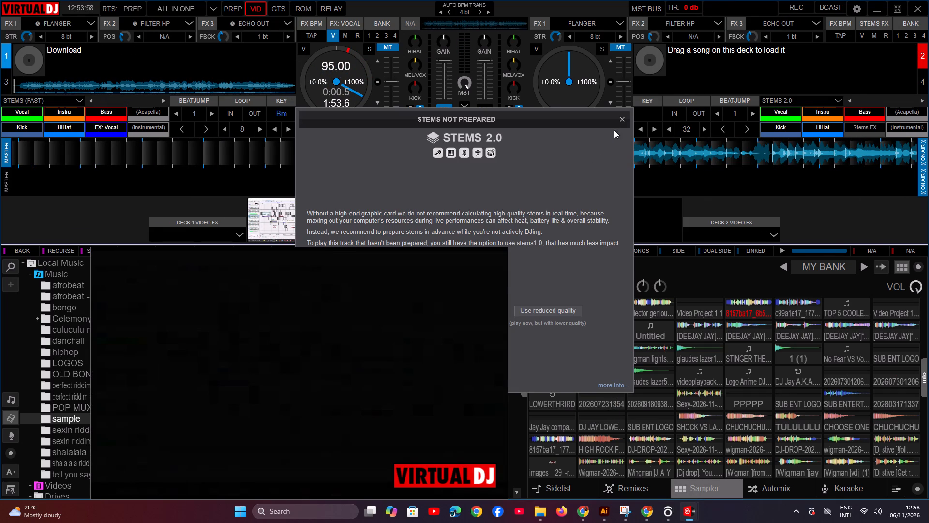
click(618, 123)
Move the video output window off the file list and load Kapitani's Safe (Official Music Video) onto deck 2.
drag(431, 336, 459, 423)
drag(304, 298, 350, 281)
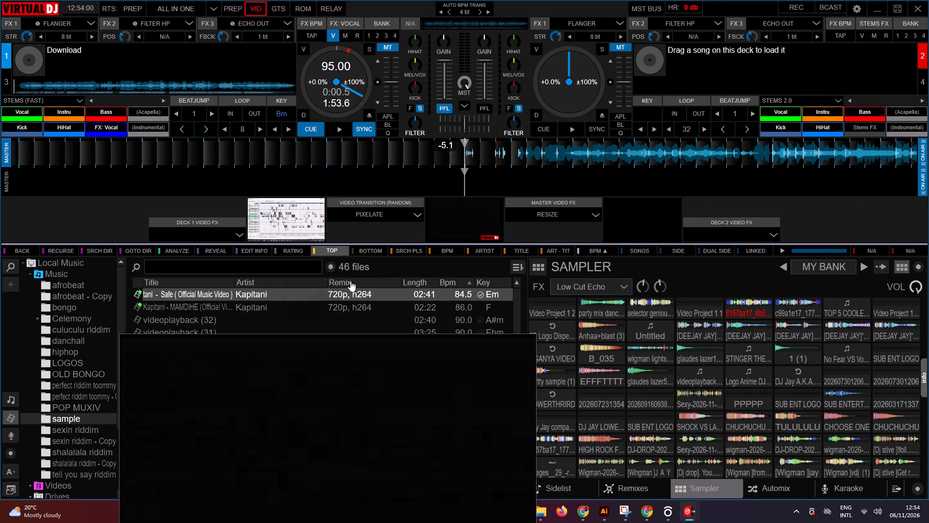
drag(350, 281, 590, 99)
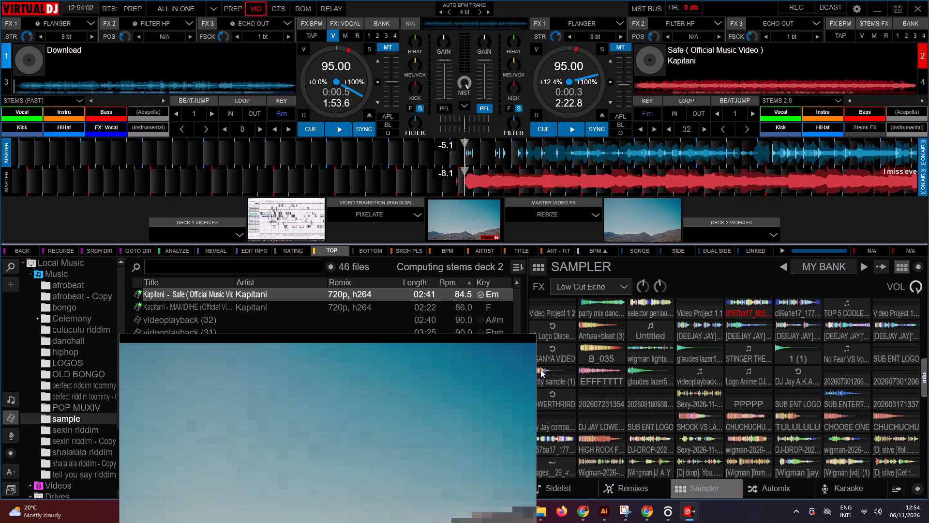
Run the Pixelate video transition and enable the Flanger effect on deck 2.
key(n)
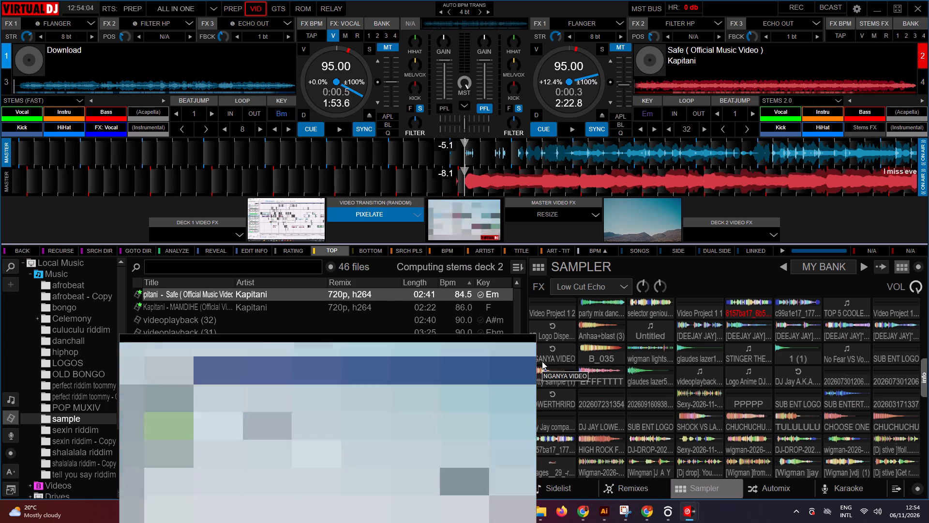
text(,m)
Shift the video output window clear of the sampler and briefly audition the No Fear VS, Anhaa+blast (3) and B_035 samples.
drag(476, 415, 461, 401)
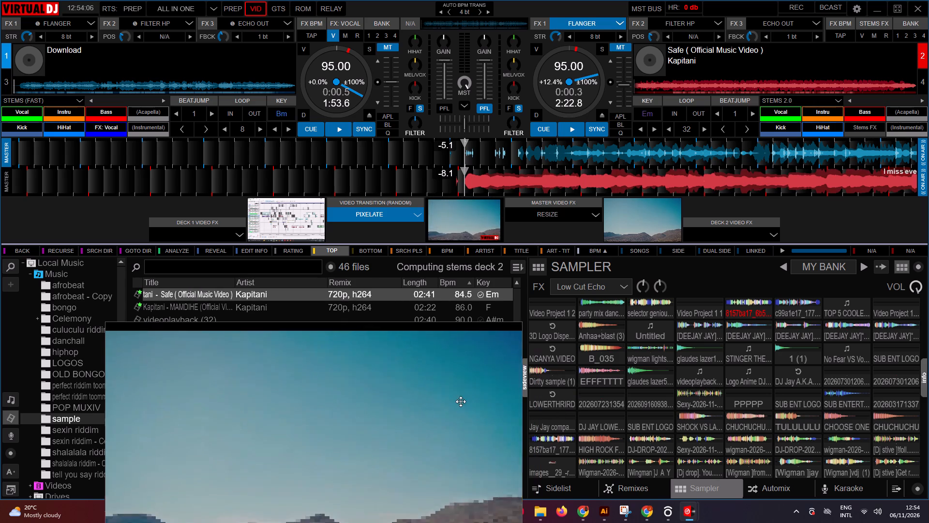
drag(461, 401, 444, 374)
click(840, 354)
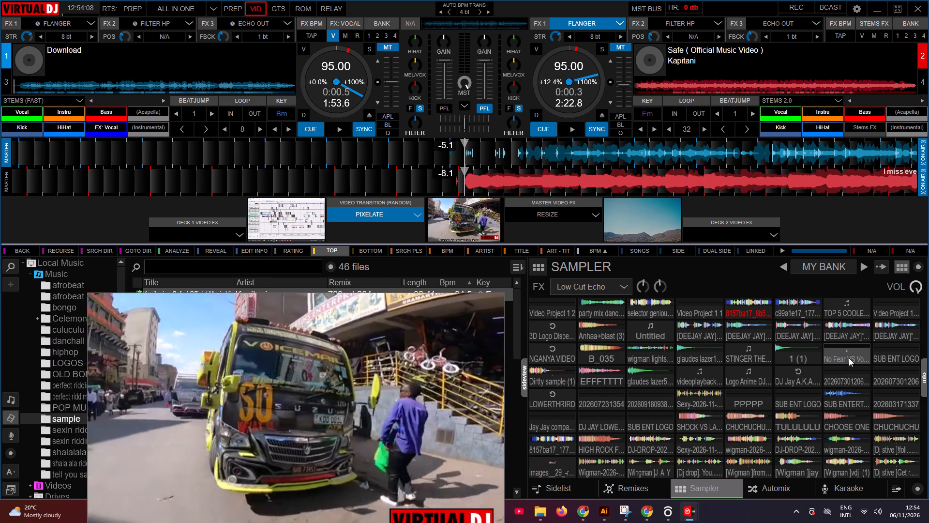
right_drag(848, 358, 836, 358)
click(597, 341)
right_click(597, 338)
click(599, 358)
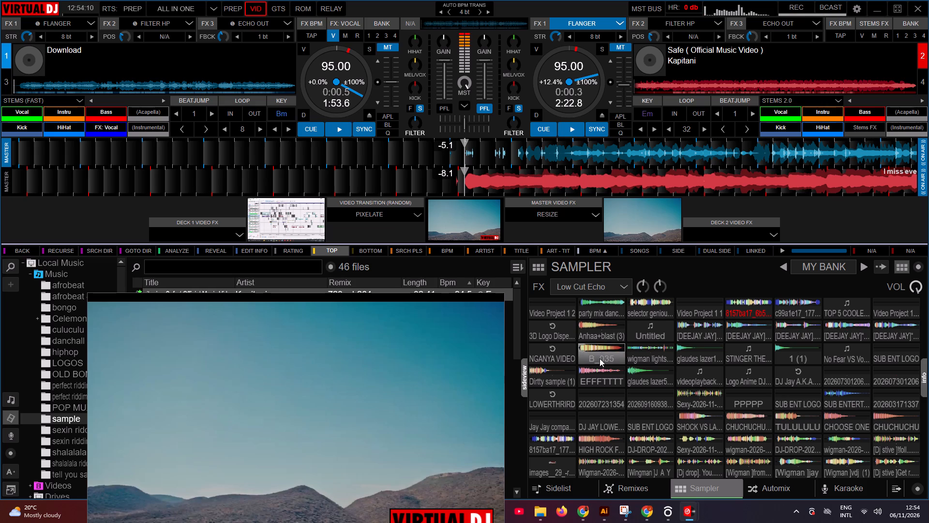
right_click(599, 358)
Briefly audition the NGANYA VIDEO, Dirtty sample (1), EFFFTTTT and glaudes lazer5 samples, stopping each one.
click(564, 354)
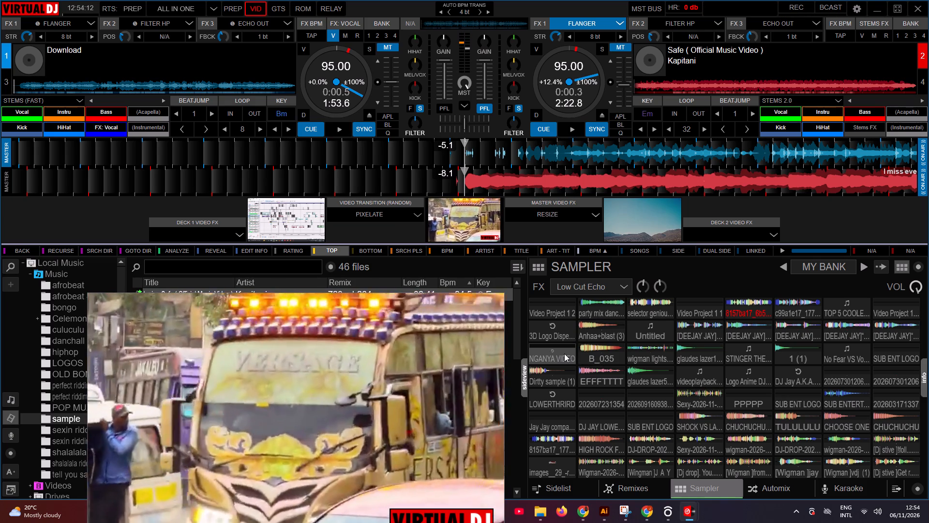
right_click(564, 354)
click(553, 378)
right_click(553, 378)
click(598, 369)
right_click(598, 369)
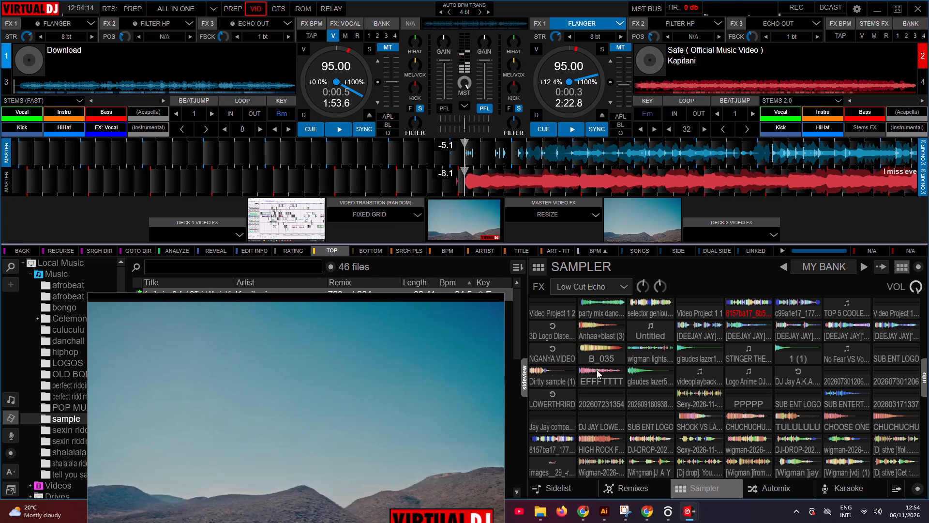
click(641, 377)
right_click(634, 377)
Play the videoplayback video sample with the deck 1 track from its start cue, adding the EFFFTTTT effect and LOWERTHRIRD overlay.
click(713, 382)
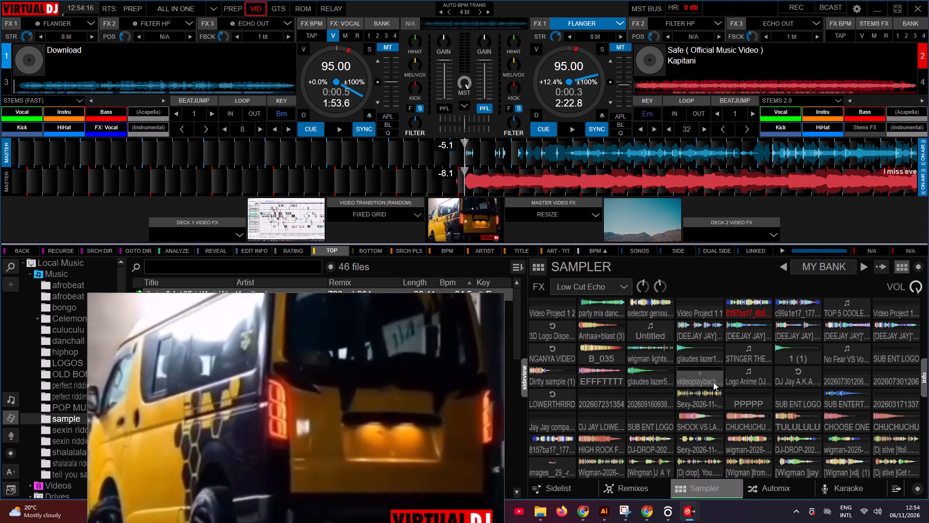
key(1)
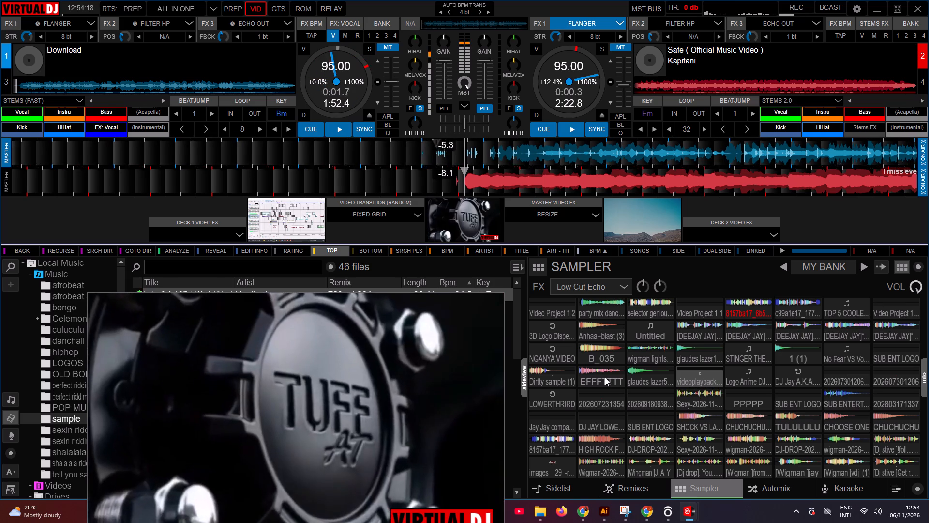
click(604, 377)
click(560, 395)
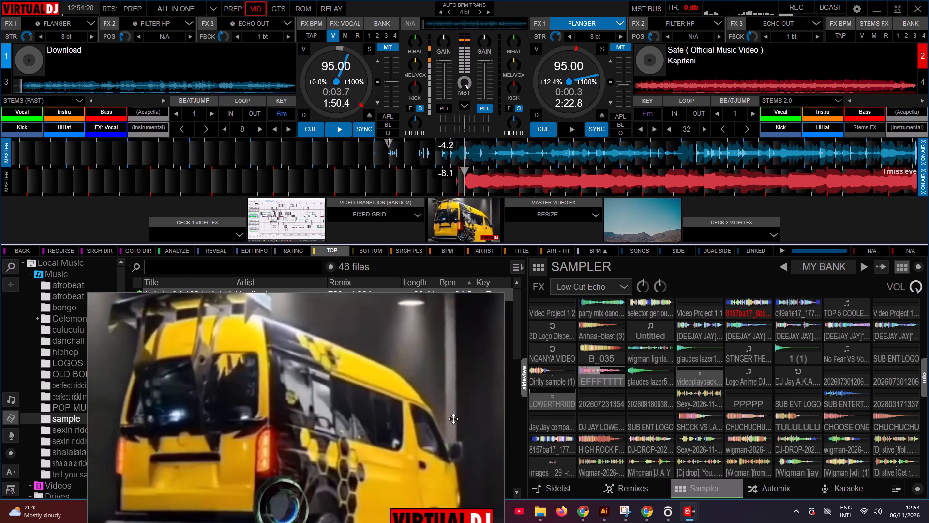
drag(453, 419, 436, 399)
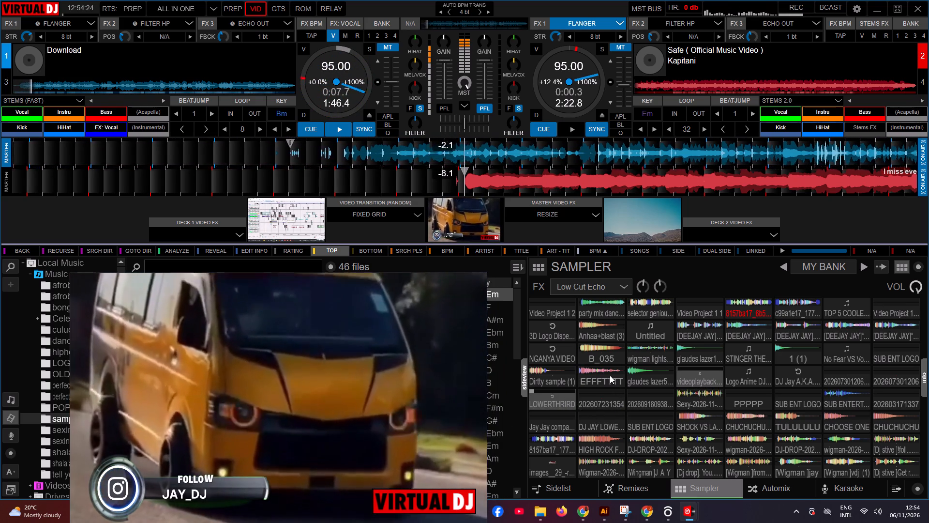
Trigger the EFFFTTTT effect, restart deck 1 from its start cue, and toggle Echo Out on and off over the intro.
click(610, 375)
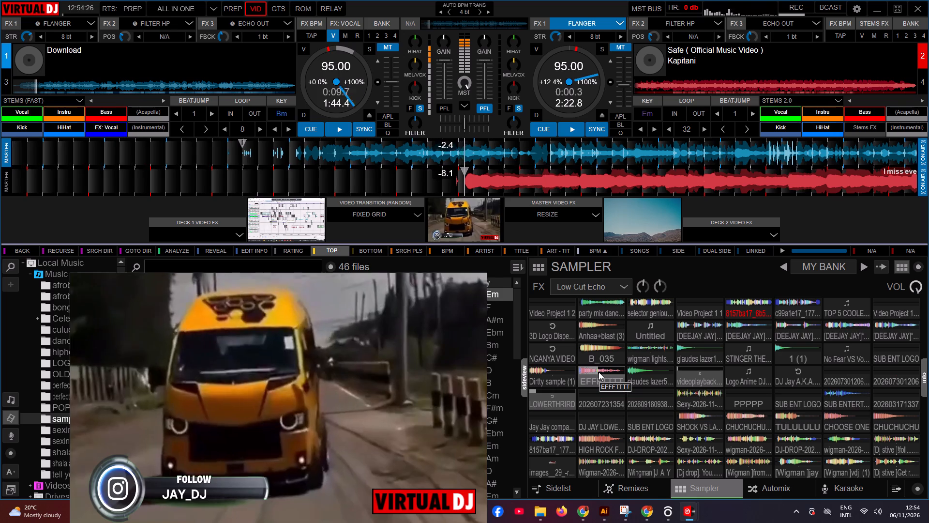
key(1)
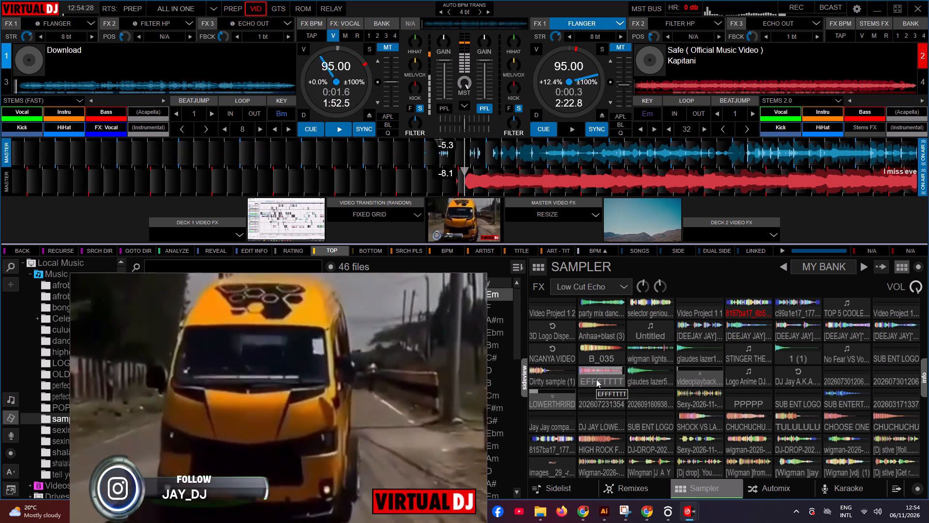
key(d)
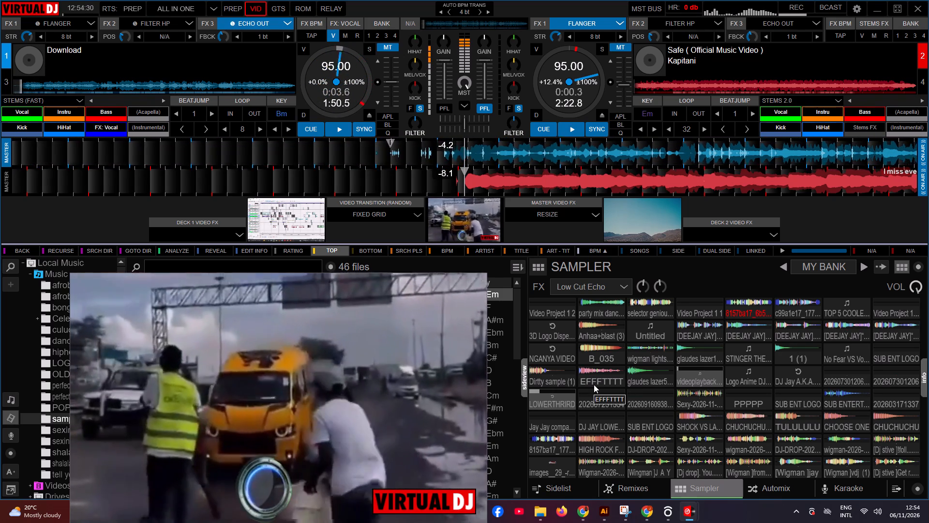
key(d)
key(d)
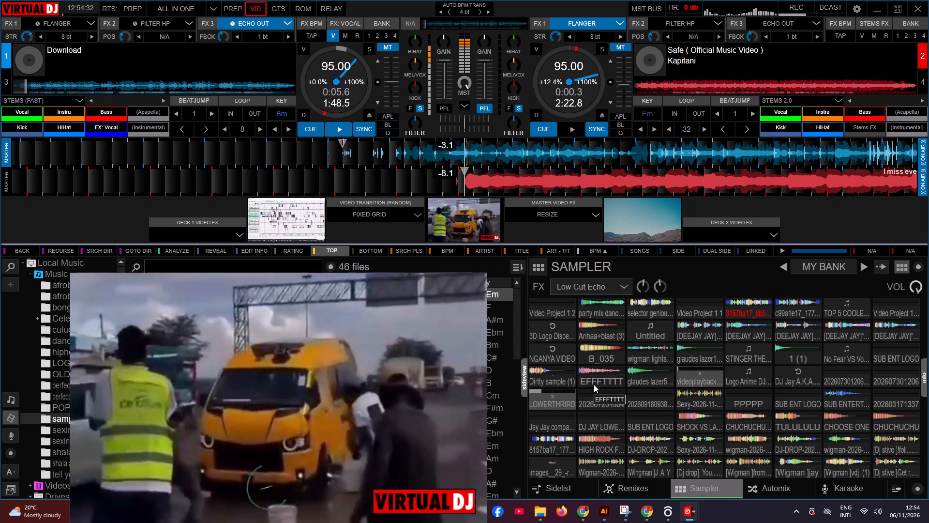
key(d)
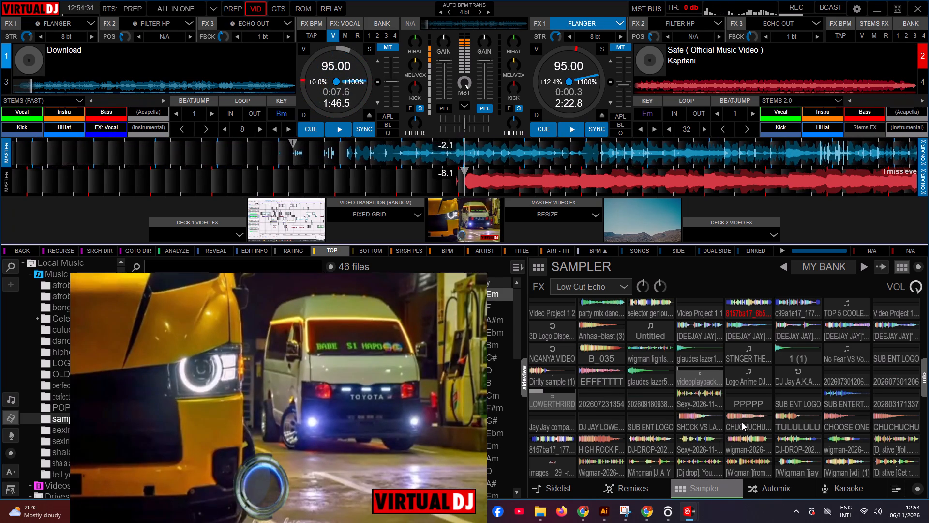
Briefly audition the CHUCHUCHU, Logo Anime DJ, PPPPP, upper Sexy voice and SHOCK VS LA samples over the deck 1 track.
click(755, 422)
right_click(756, 423)
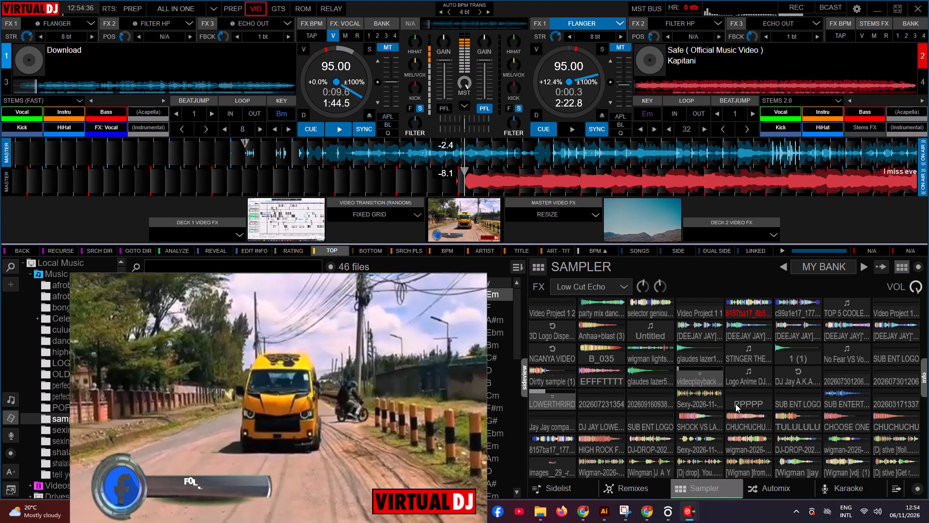
click(754, 377)
right_click(754, 377)
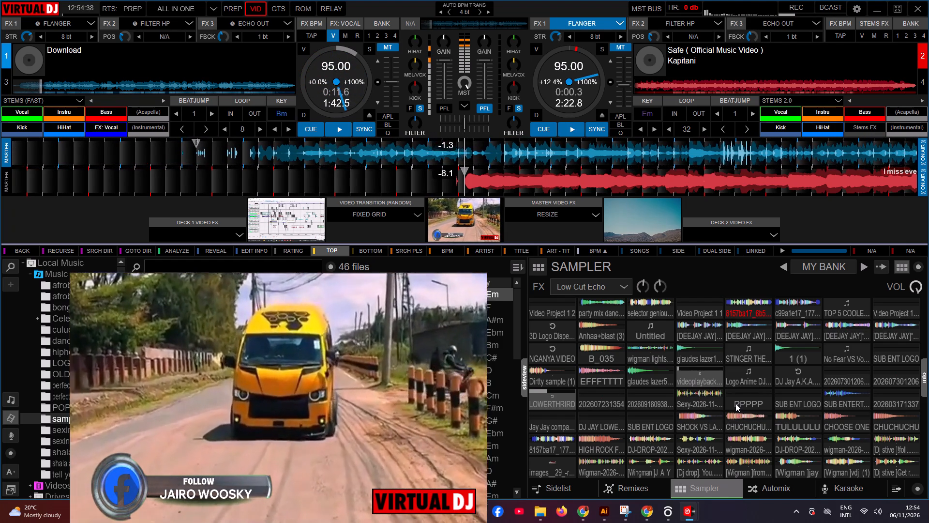
click(735, 403)
right_click(735, 403)
click(703, 400)
right_click(703, 400)
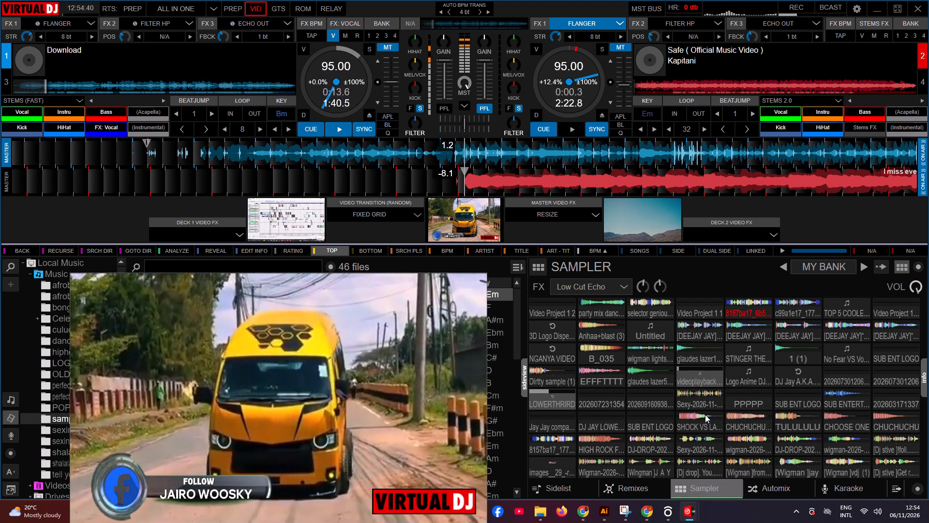
click(701, 423)
right_click(701, 423)
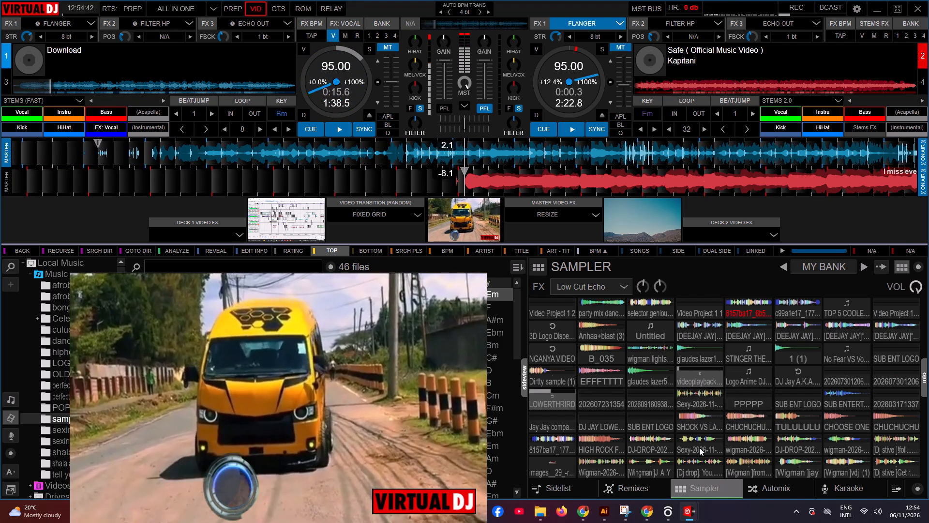
Play the Sexy 12-40 vdj-jay voice sample over deck 1 while toggling Echo Out on the track.
click(699, 447)
right_click(699, 447)
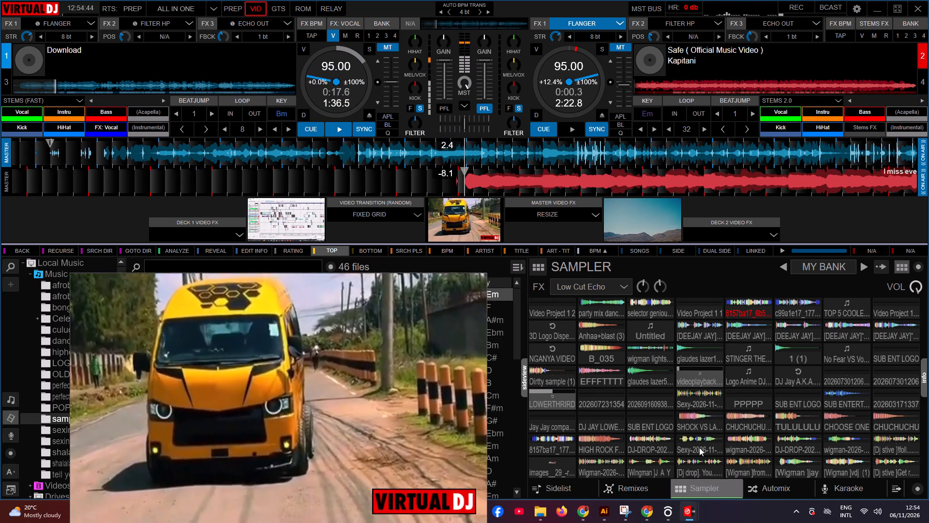
click(699, 447)
key(d)
right_click(699, 447)
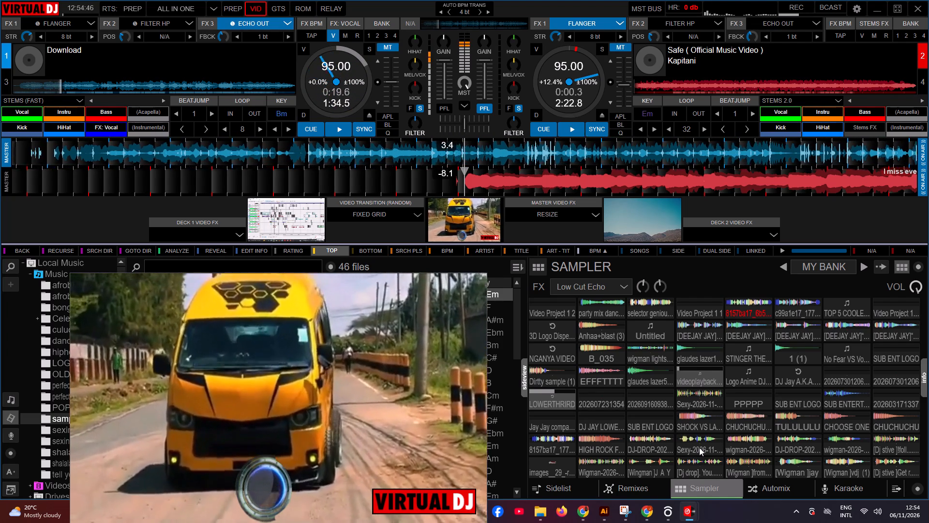
key(d)
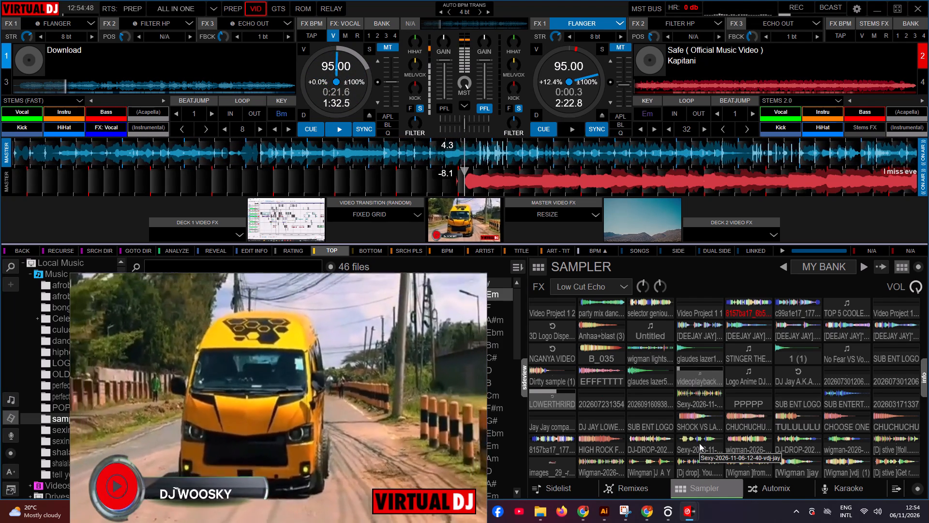
key(d)
key(d)
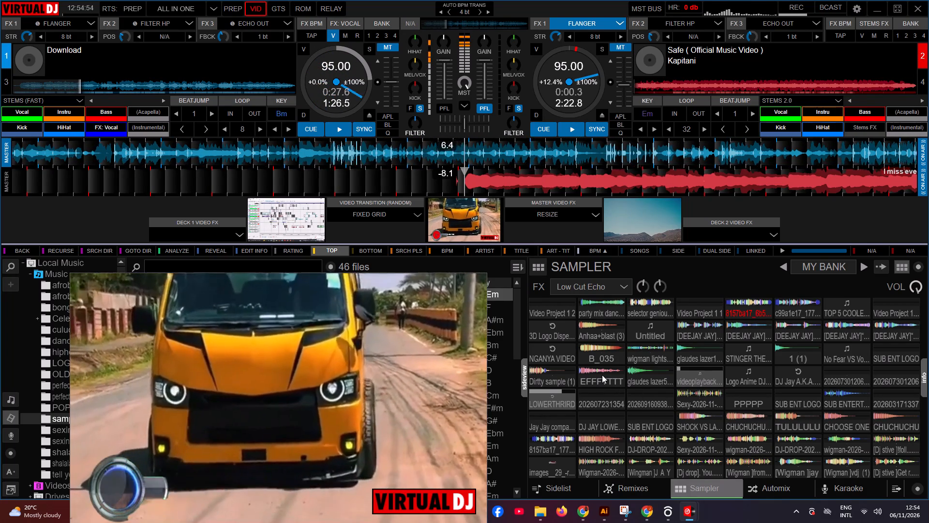
Play the EFFFTTTT, SHOCK VS LA and glaudes lazer5 [glaudes drop] (1) samples over the deck 1 track.
click(602, 375)
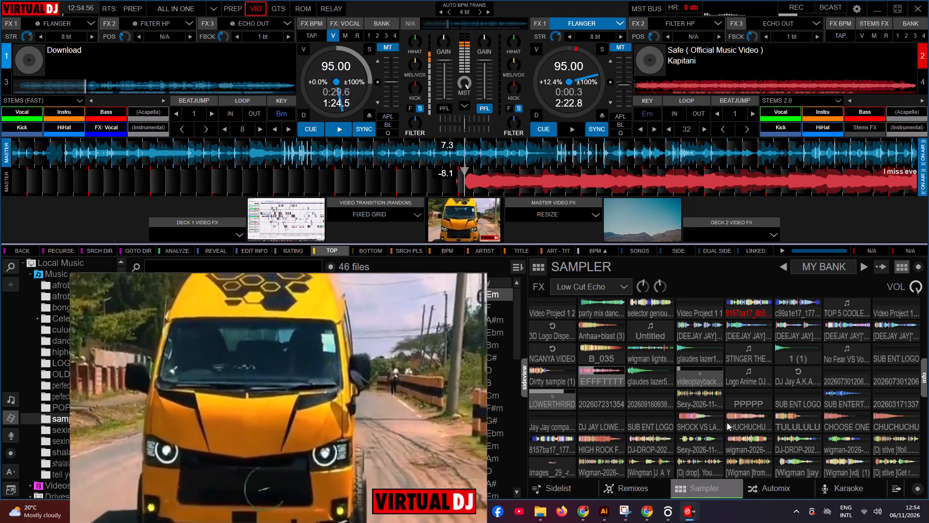
click(699, 423)
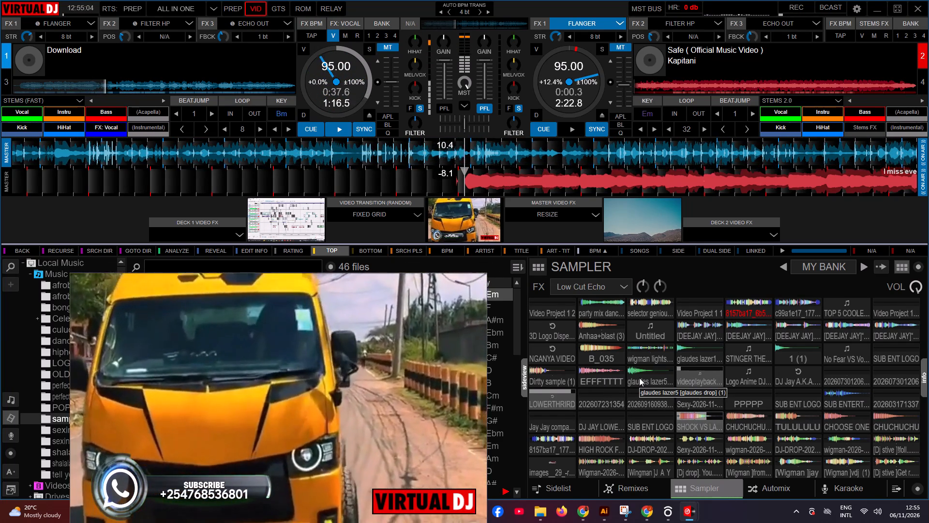
click(639, 378)
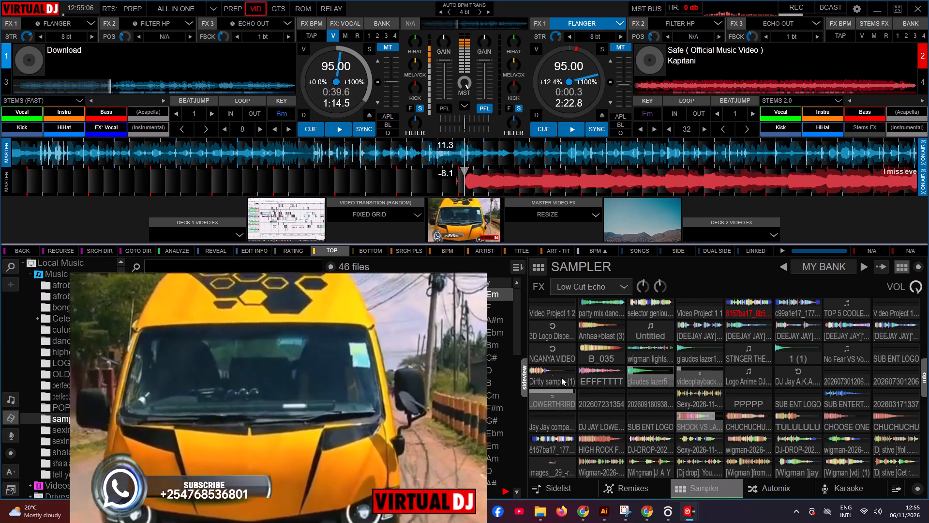
Briefly audition the Jay Jay compa and Dirtty sample (1) samples over the deck 1 track.
click(567, 424)
right_click(567, 424)
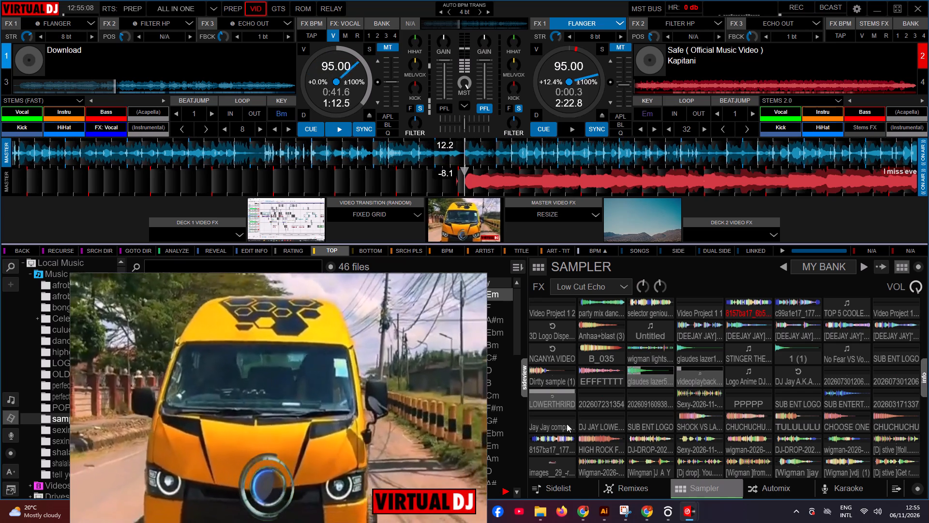
click(553, 380)
right_click(553, 380)
click(560, 385)
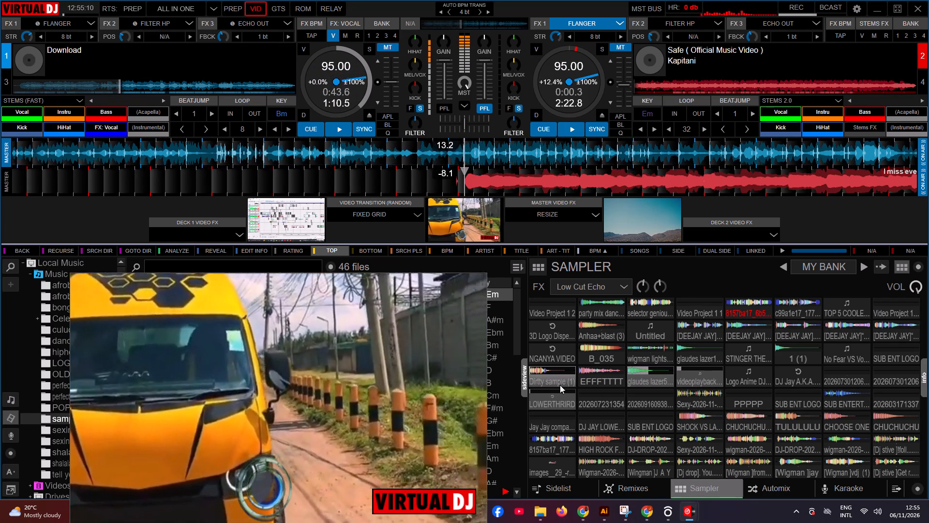
right_click(560, 385)
Audition the NGANYA VIDEO sample repeatedly, plus B_035 and Jay Jay compa, stopping each one.
click(552, 353)
right_click(552, 353)
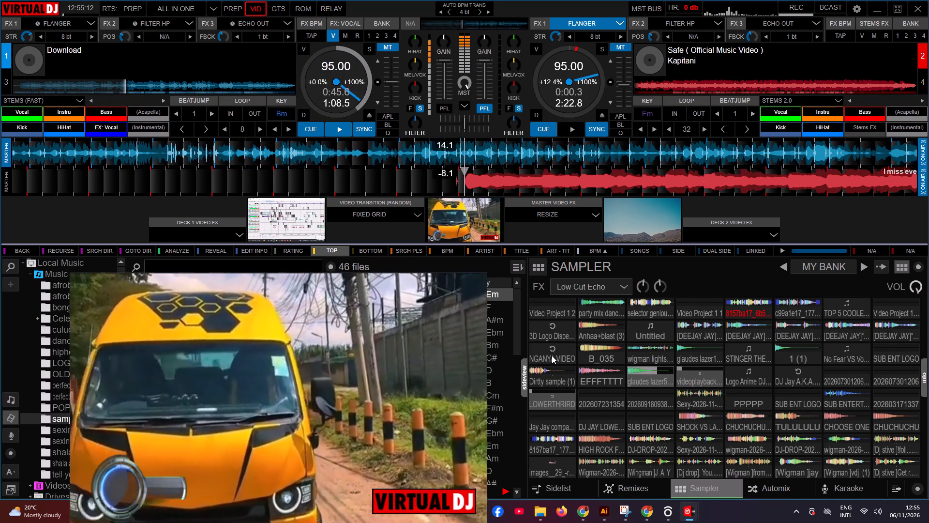
click(552, 355)
right_click(552, 355)
click(552, 355)
right_click(552, 355)
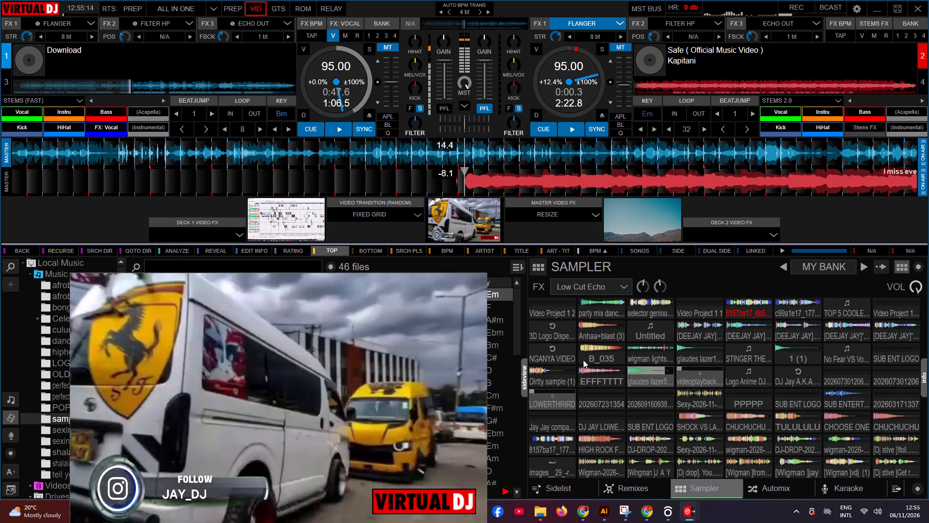
click(597, 361)
right_click(597, 361)
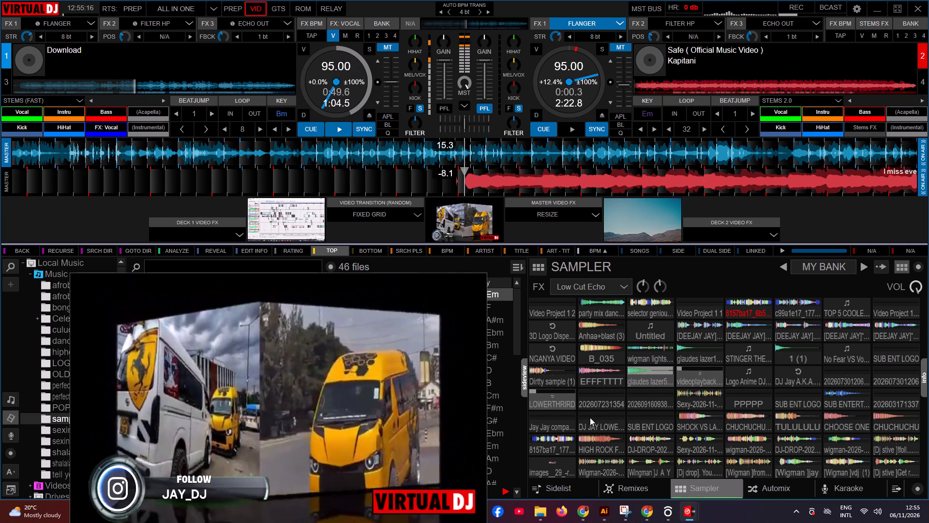
click(573, 431)
right_click(564, 422)
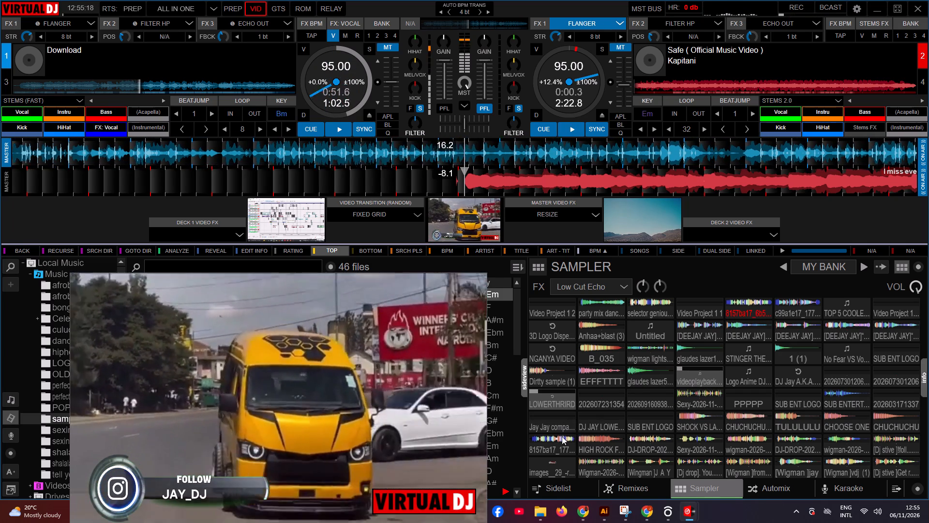
click(560, 439)
right_click(560, 439)
click(567, 445)
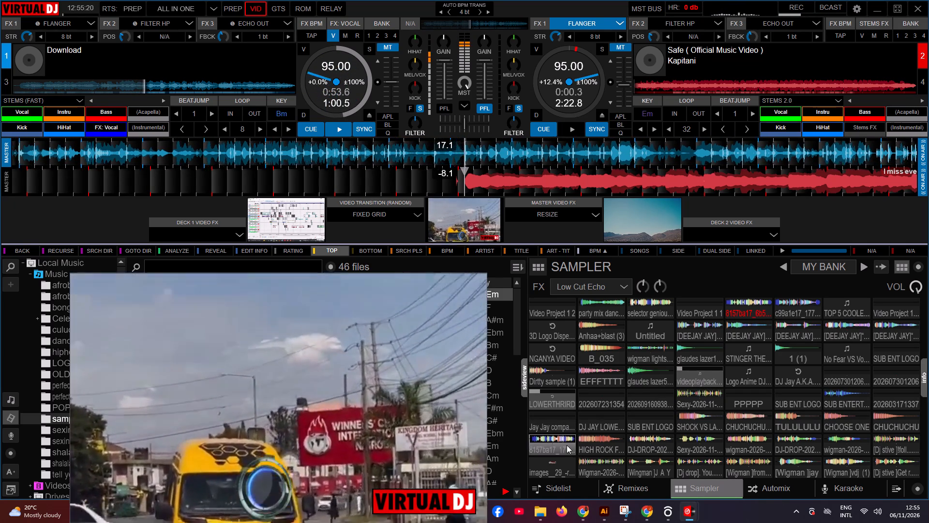
key(space)
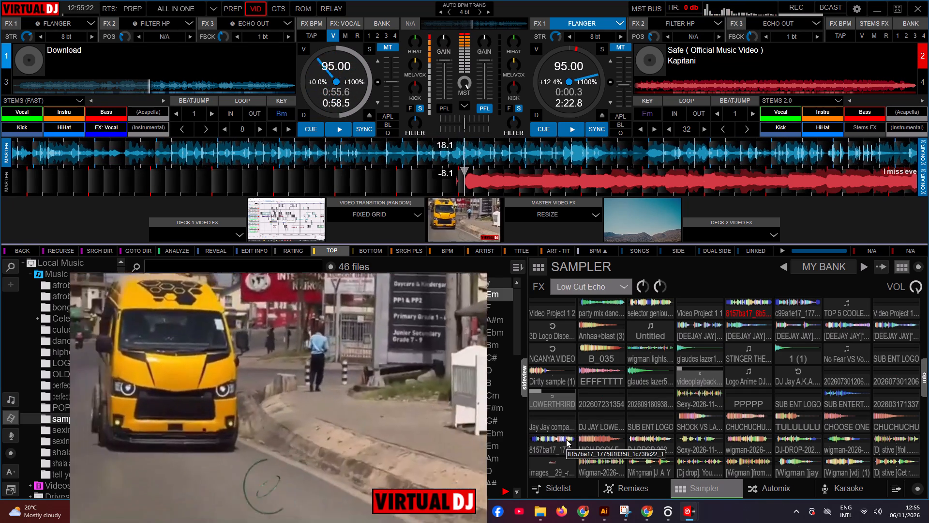
key(space)
click(605, 417)
right_click(605, 417)
click(599, 398)
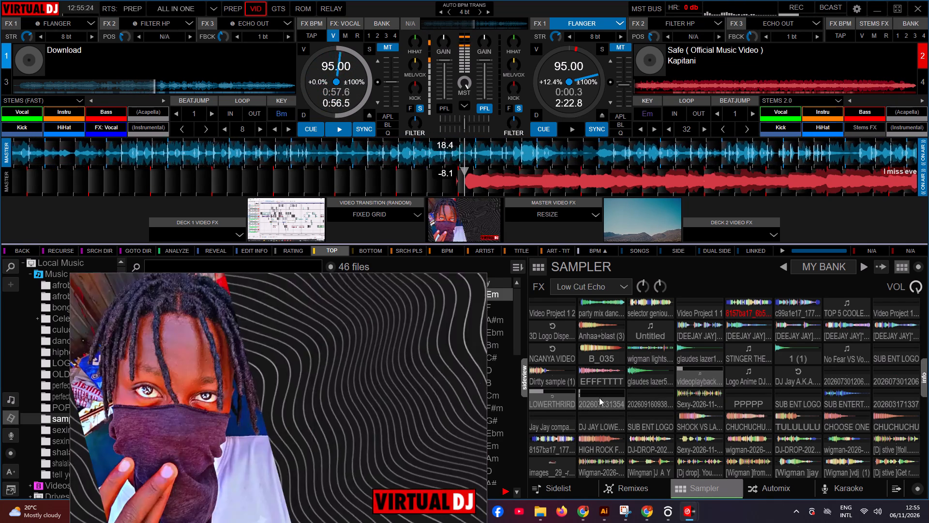
right_click(599, 398)
click(857, 355)
right_click(846, 357)
click(884, 356)
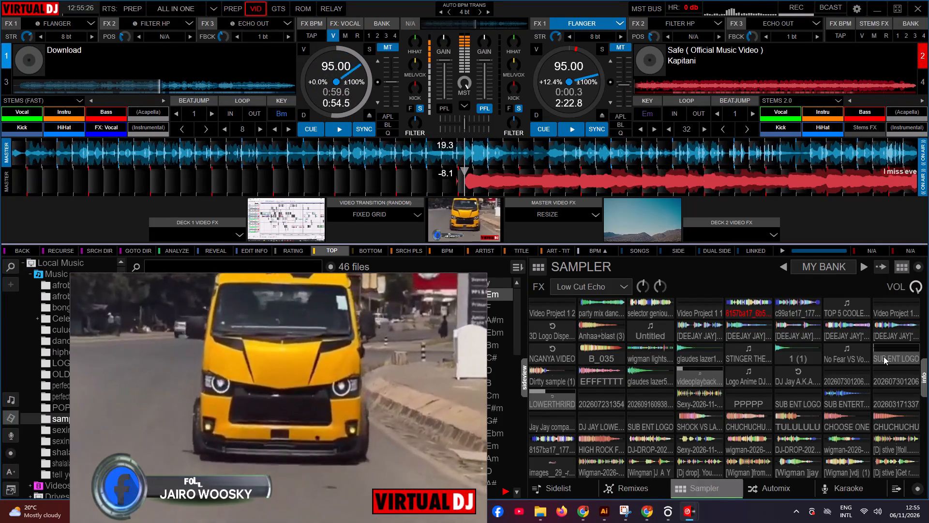
right_click(884, 356)
click(880, 357)
right_drag(880, 357, 884, 368)
click(886, 374)
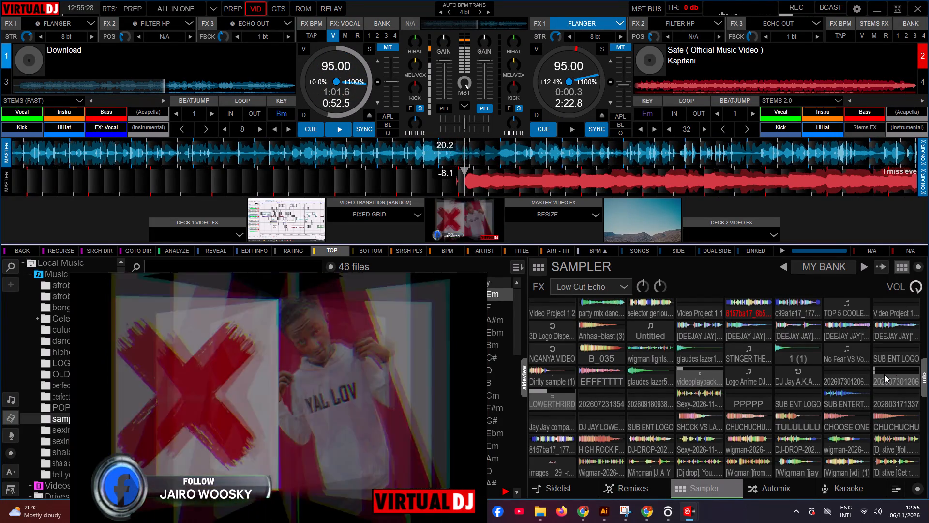
right_click(884, 374)
click(851, 372)
click(791, 376)
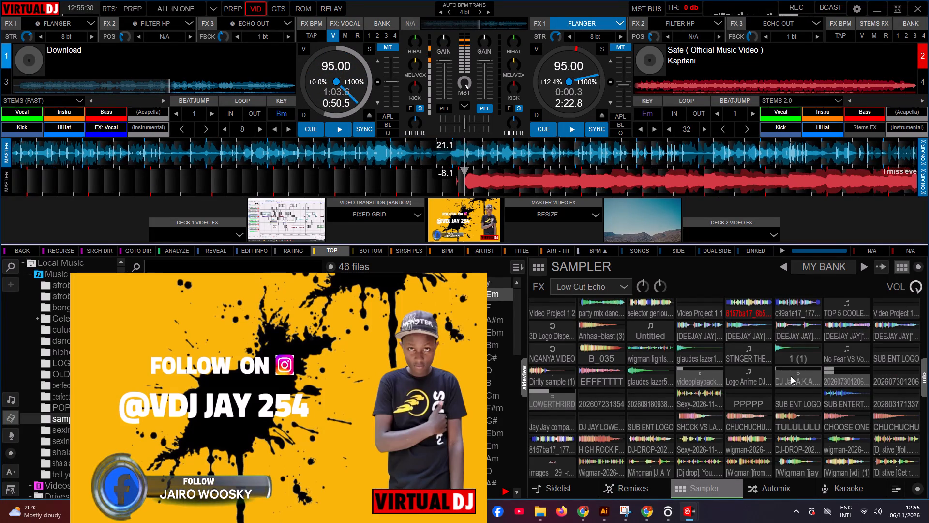
right_click(791, 376)
click(760, 383)
right_click(760, 383)
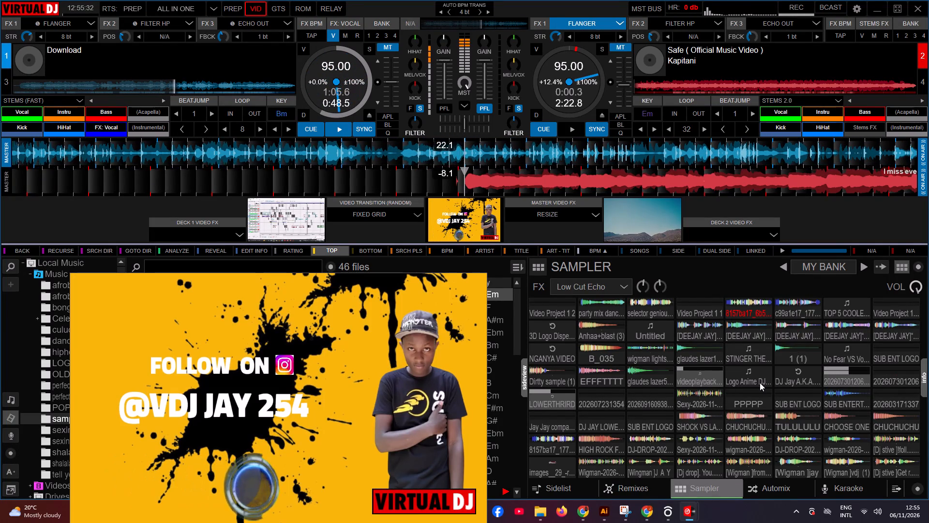
right_click(900, 379)
right_click(846, 381)
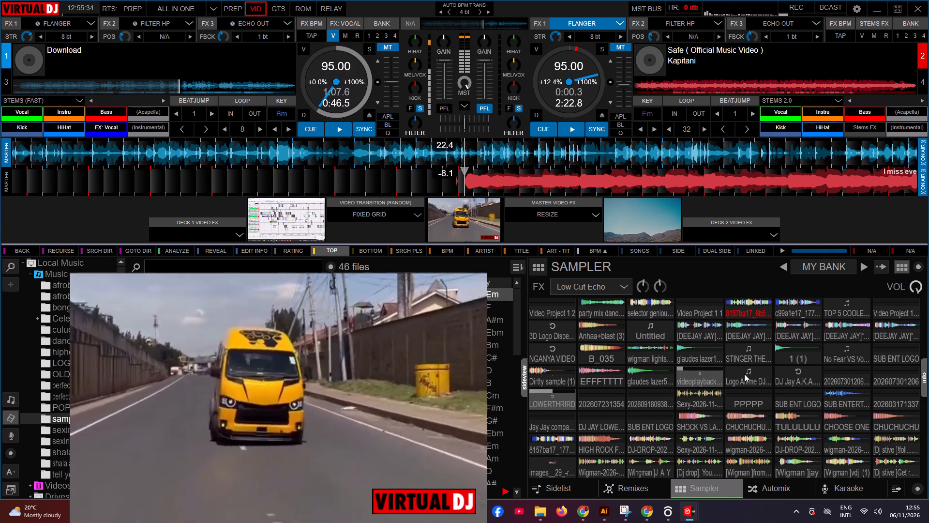
Briefly audition the Logo Anime DJ, DJ Jay A.K.A. and 1 (1) samples, stopping each one.
click(744, 374)
right_click(744, 374)
click(805, 377)
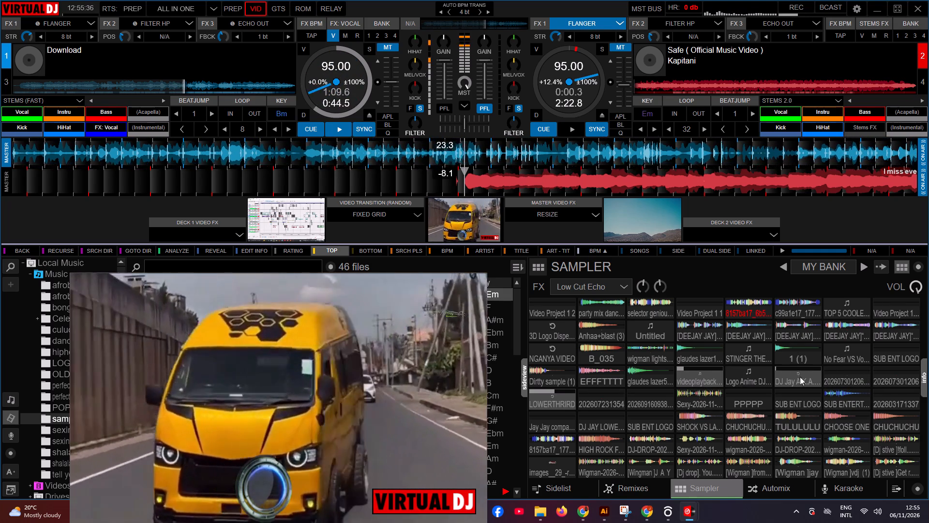
right_click(812, 379)
click(796, 347)
right_click(796, 347)
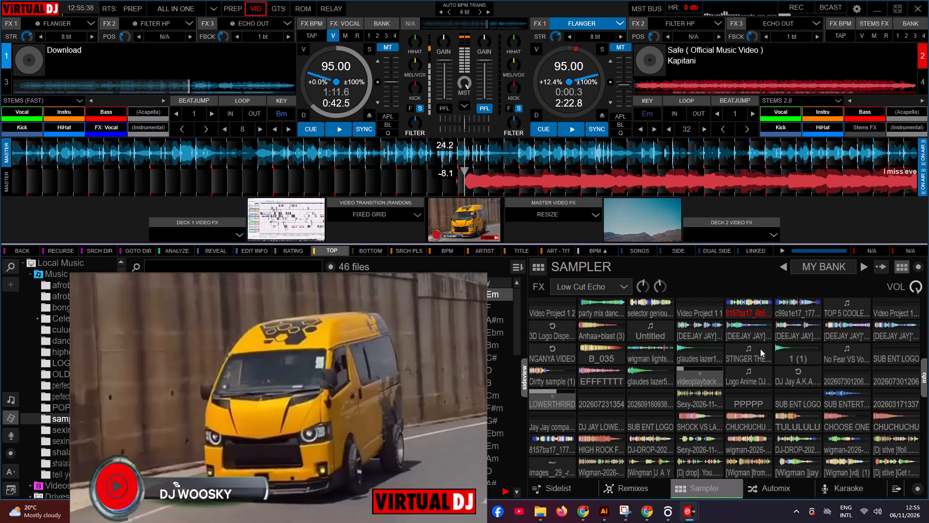
Trigger and stop STINGER THE, glaudes lazer1, the first [DEEJAY JAY] sample, Untitled and Anhaa+blast (3) in quick succession.
click(760, 349)
right_click(760, 349)
click(707, 345)
right_click(707, 345)
click(707, 323)
right_click(707, 323)
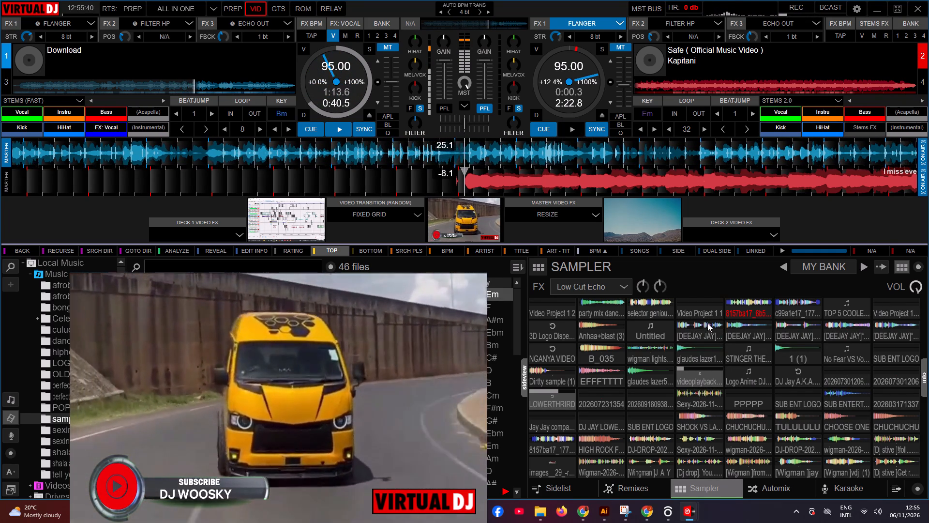
click(662, 325)
right_click(663, 330)
right_click(602, 323)
click(602, 323)
right_click(601, 324)
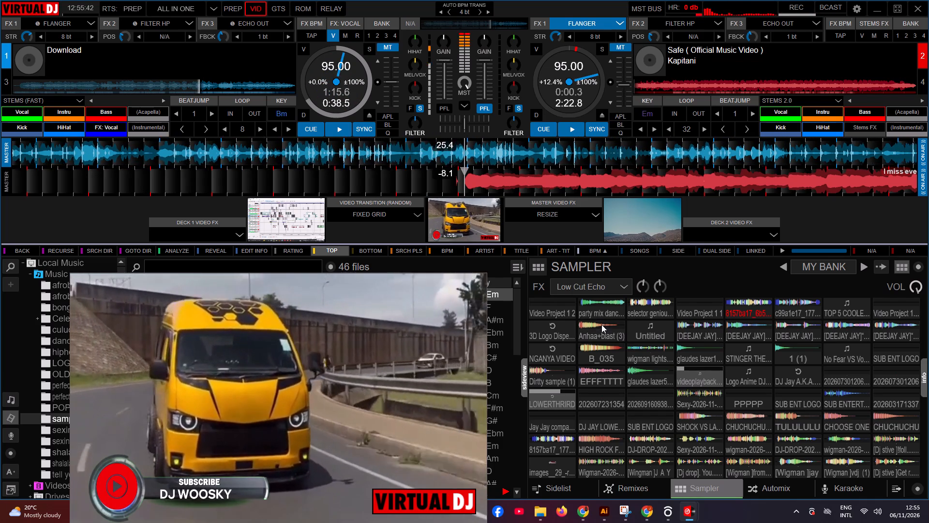
Briefly audition B_035 and NGANYA VIDEO, and replace the running videoplayback sample with the 3D Logo Dispe sample.
click(596, 351)
right_click(596, 351)
click(569, 351)
right_click(569, 351)
click(560, 330)
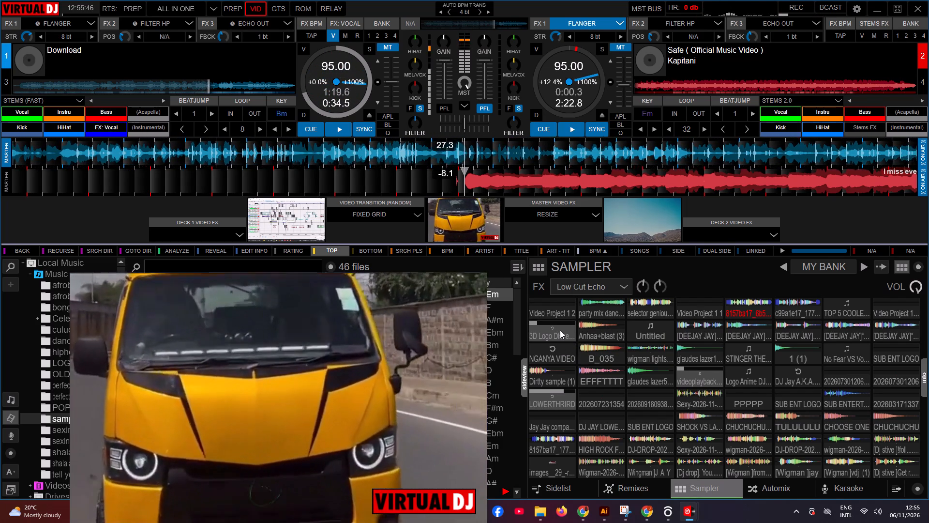
right_click(714, 369)
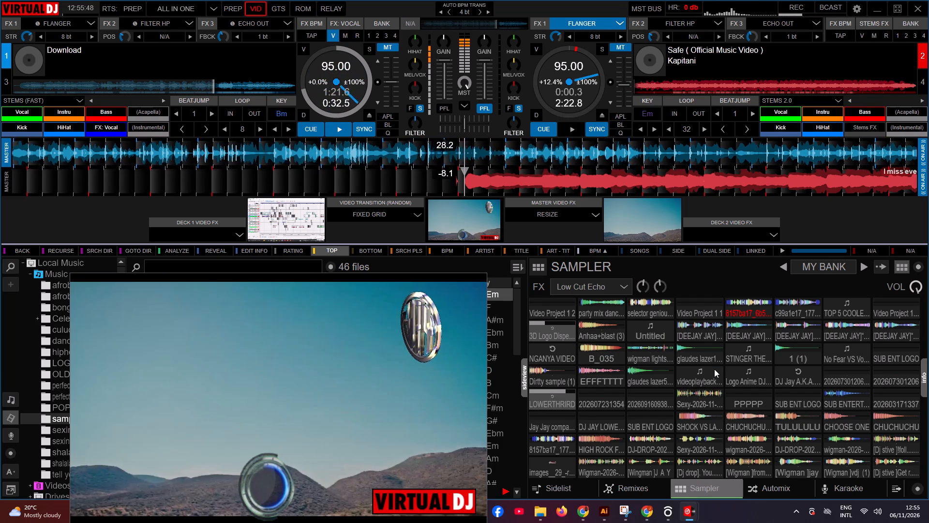
Preview the video output full screen, restore it to a window and reposition it over the file browser.
double_click(420, 367)
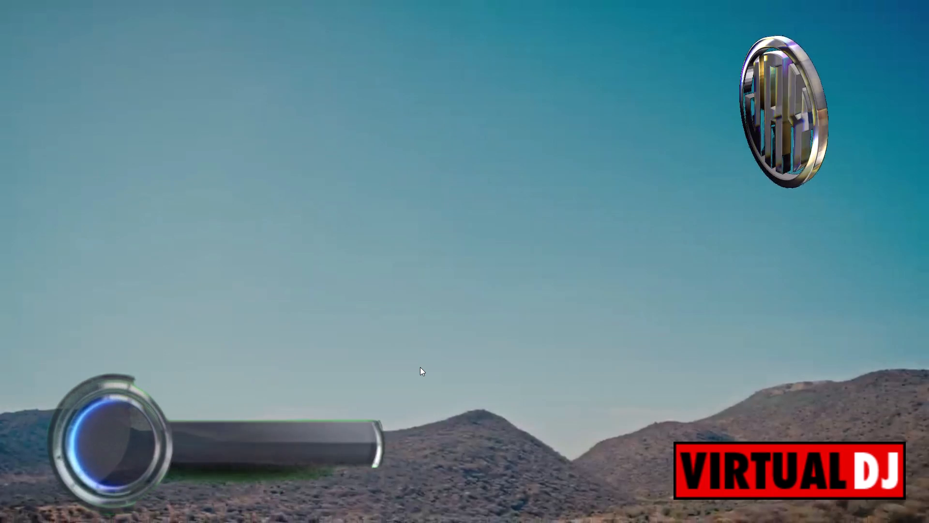
double_click(420, 367)
drag(463, 364, 287, 454)
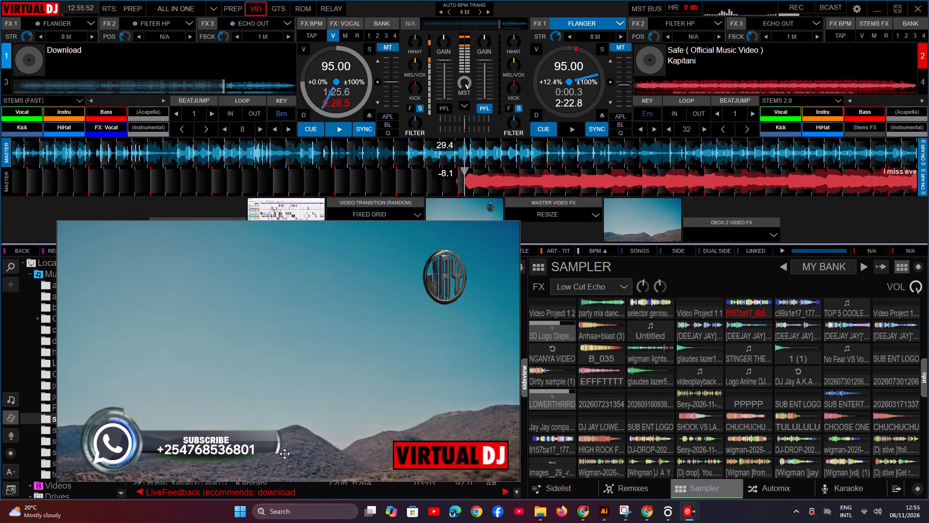
Switch Echo Out on and back off for the deck 1 track.
key(d)
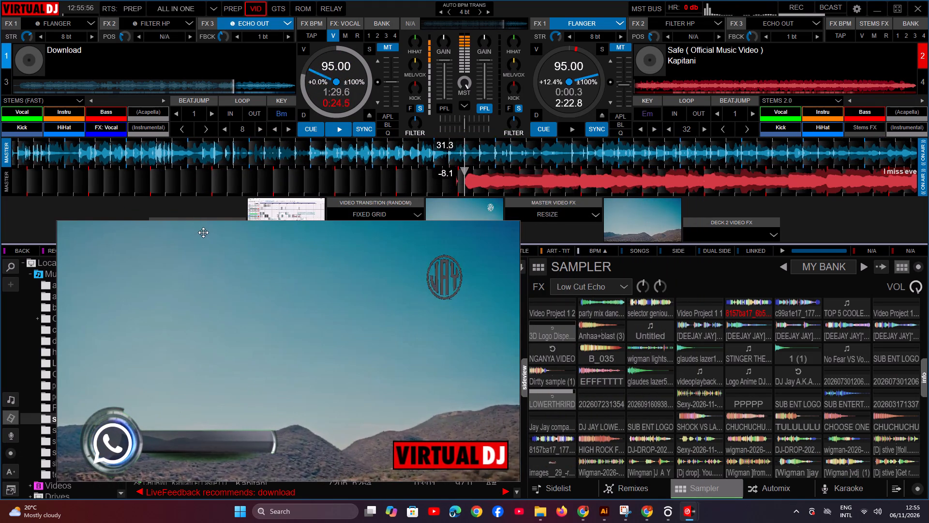
key(d)
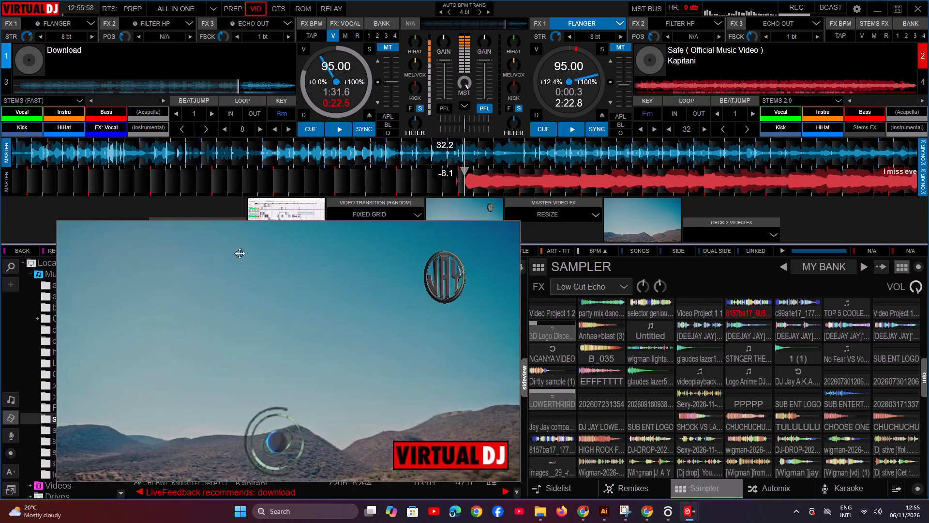
Return the deck 1 track to its cue point near the start and retrigger the cue repeatedly.
key(2)
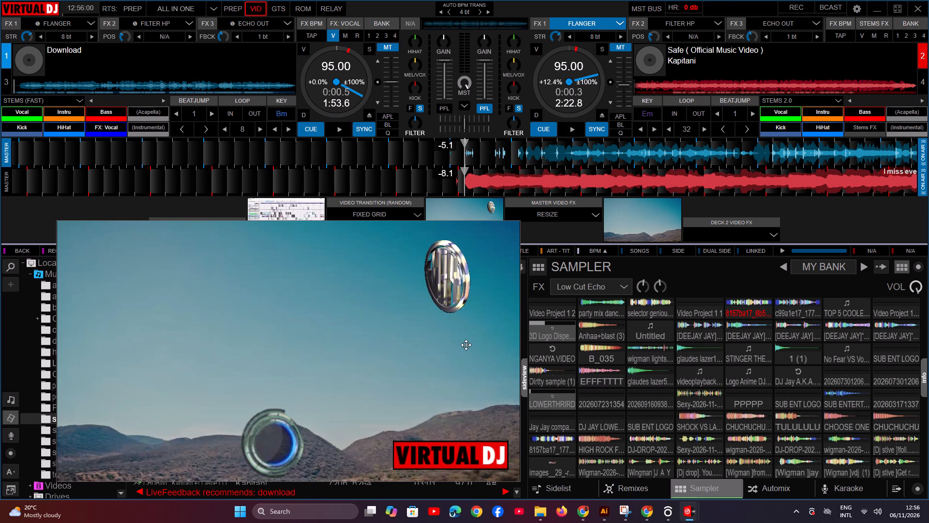
key(2)
key(2)
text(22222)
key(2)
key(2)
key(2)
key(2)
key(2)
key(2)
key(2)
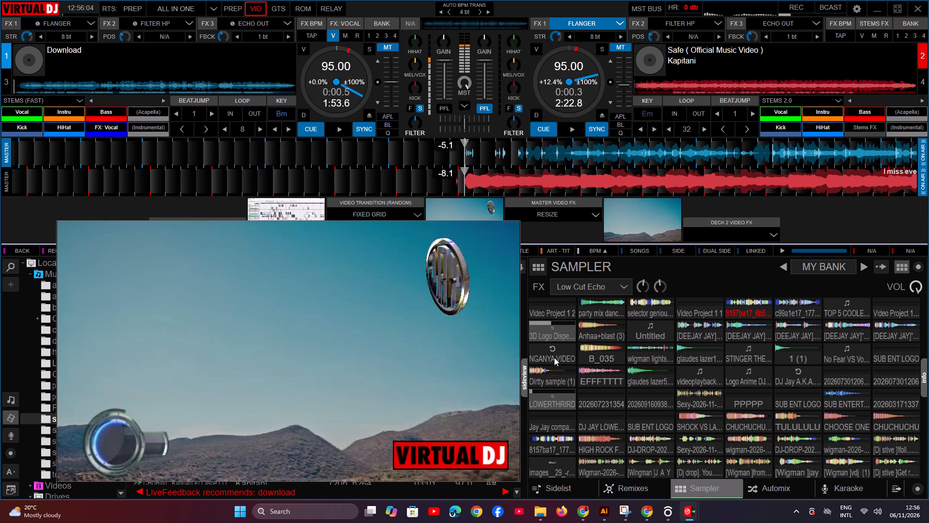
click(558, 355)
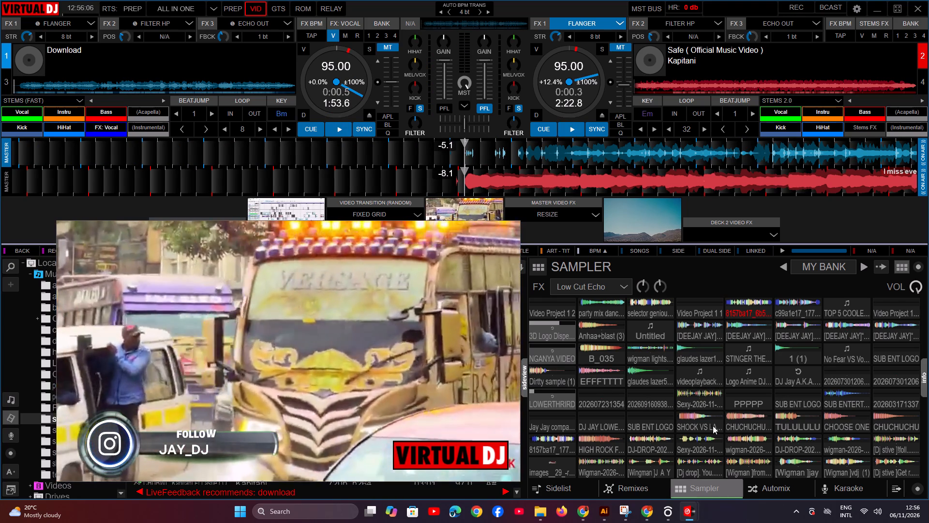
click(651, 402)
right_click(651, 402)
click(748, 422)
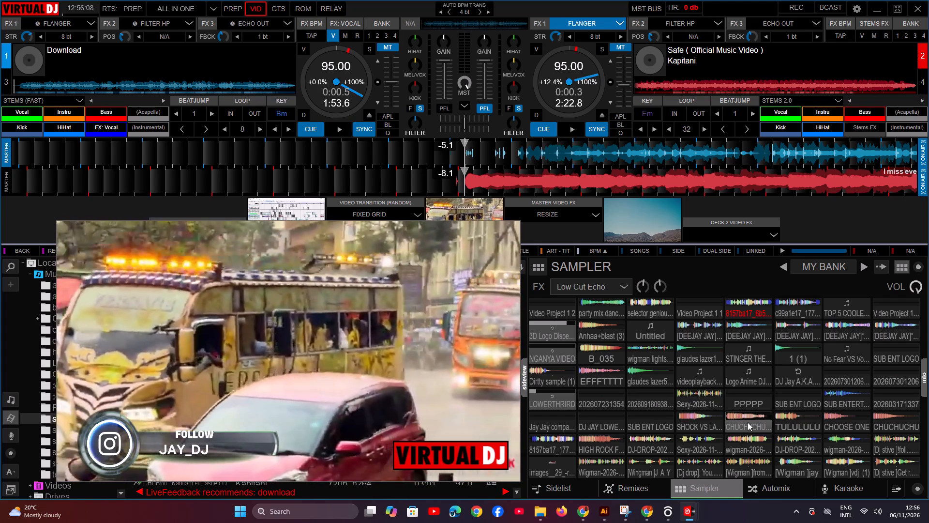
right_click(748, 422)
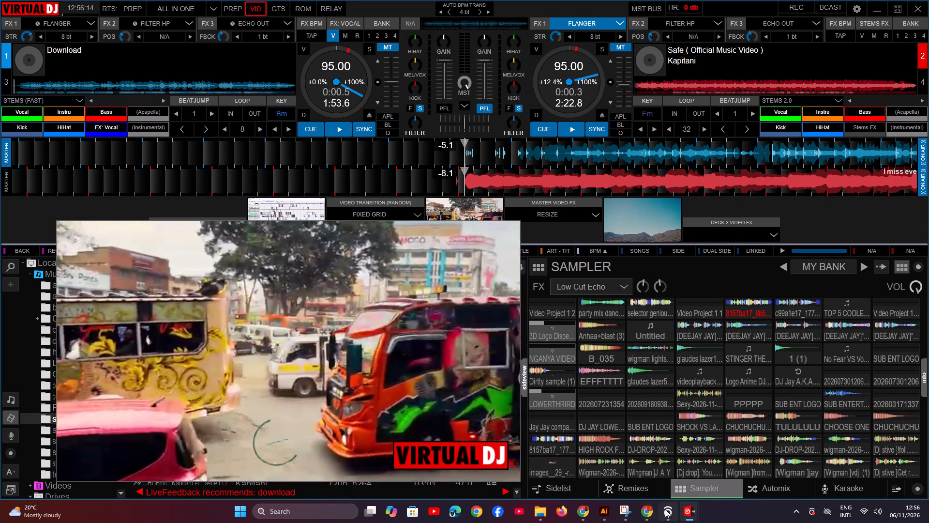
Switch to Chrome and search YouTube for "mix" in place of the earlier query.
click(648, 510)
drag(399, 59, 271, 73)
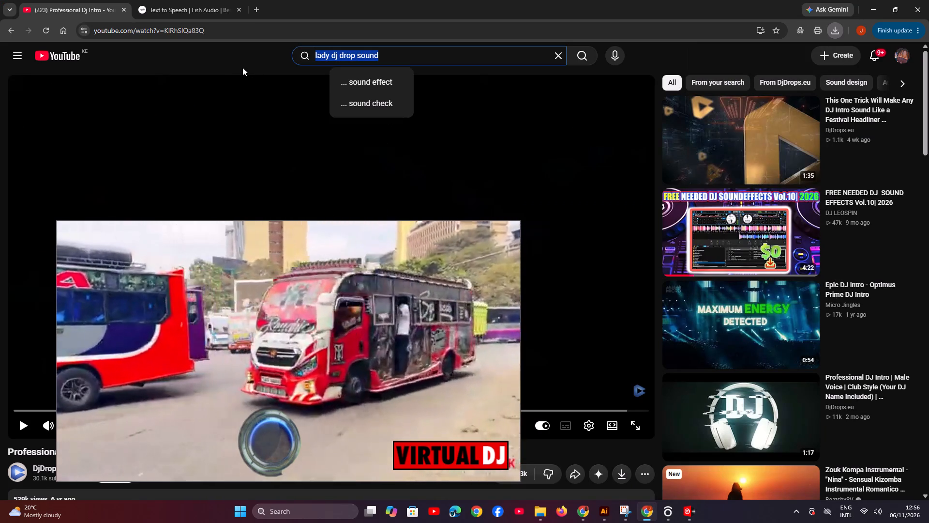
key(BackSpace)
key(BackSpace)
key(BackSpace)
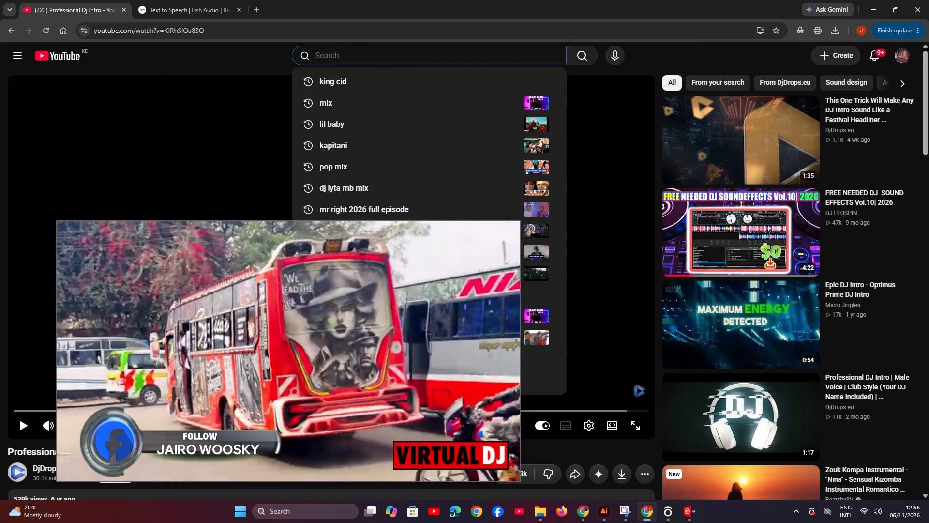
key(m)
text(ix)
key(Return)
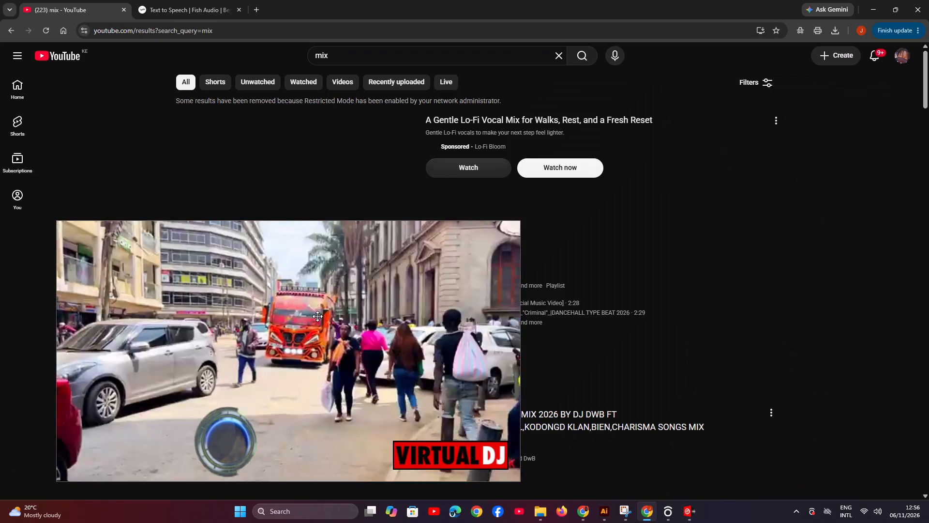
Move the floating video output window off the search results and browse the list of mixes.
drag(317, 316, 383, 522)
scroll(361, 321, down, 6)
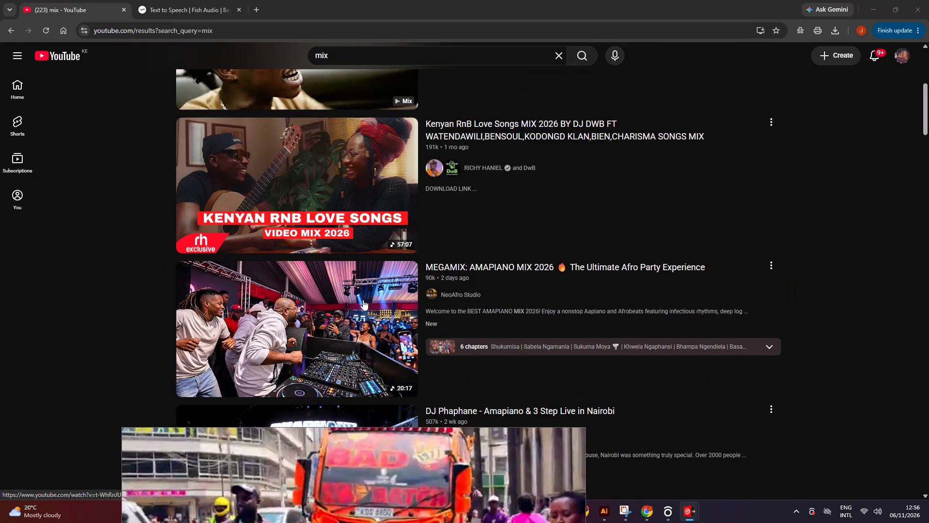
scroll(380, 273, down, 1)
scroll(360, 169, down, 2)
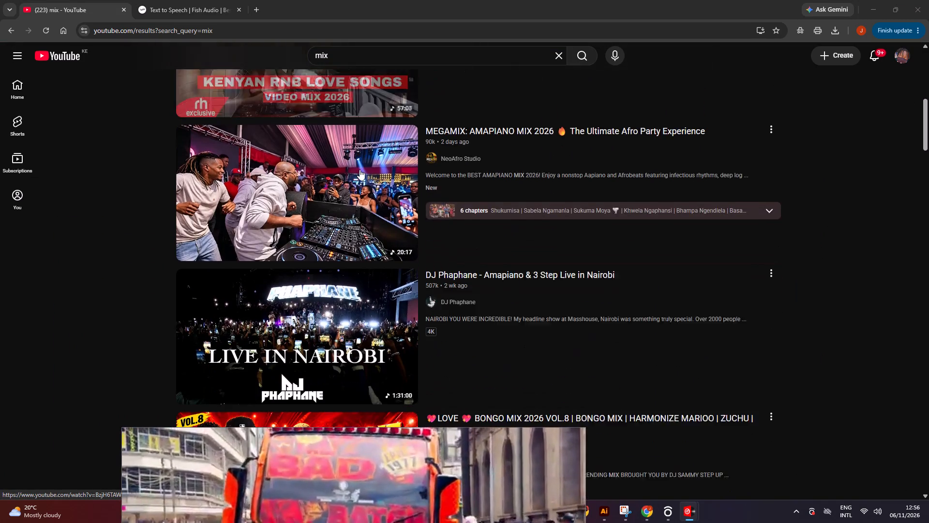
scroll(360, 169, down, 8)
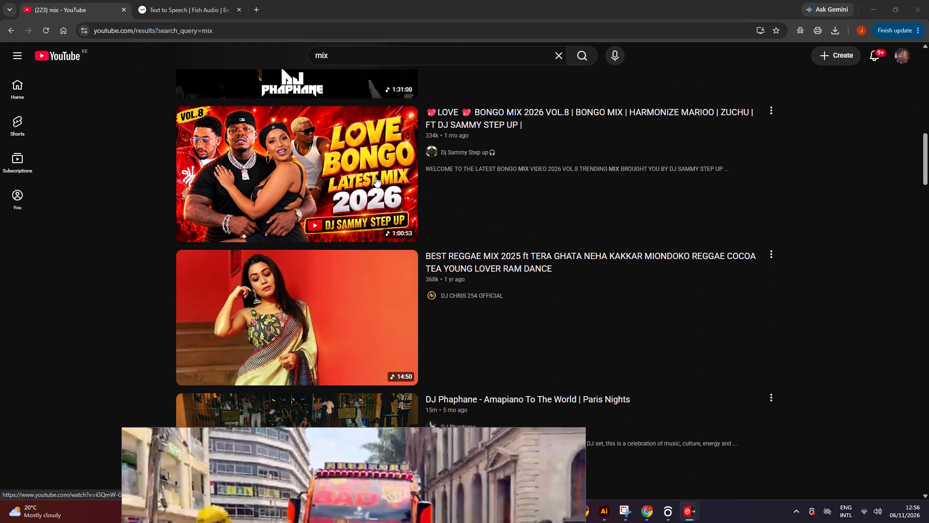
scroll(375, 177, down, 5)
scroll(375, 177, up, 1)
scroll(375, 177, down, 3)
scroll(375, 177, up, 1)
scroll(375, 177, down, 4)
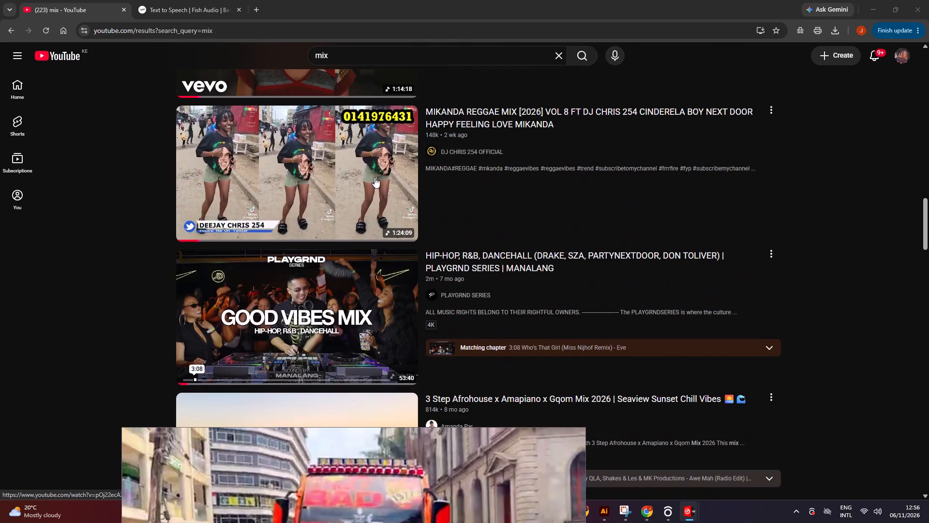
Open the MIKANDA REGGAE MIX [2026] VOL 8 video, skip the ad and rewind playback to the beginning.
click(329, 204)
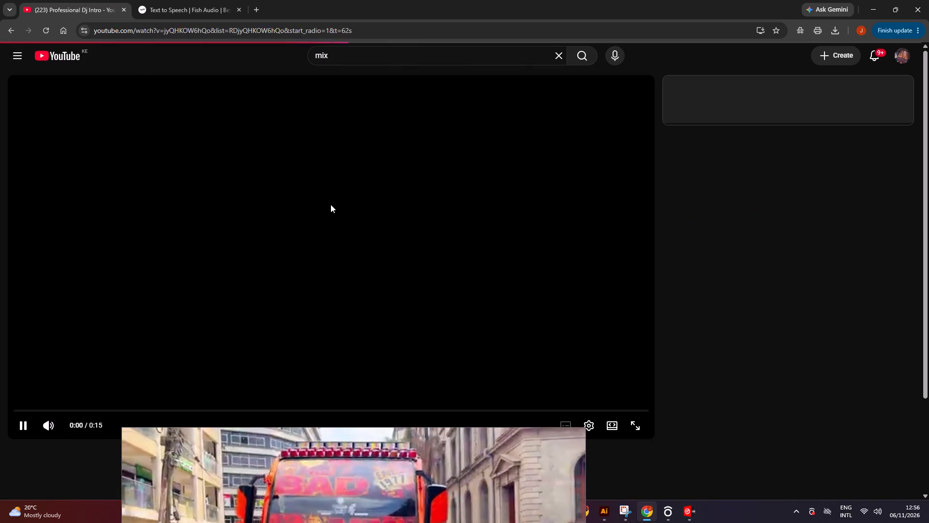
scroll(343, 194, down, 3)
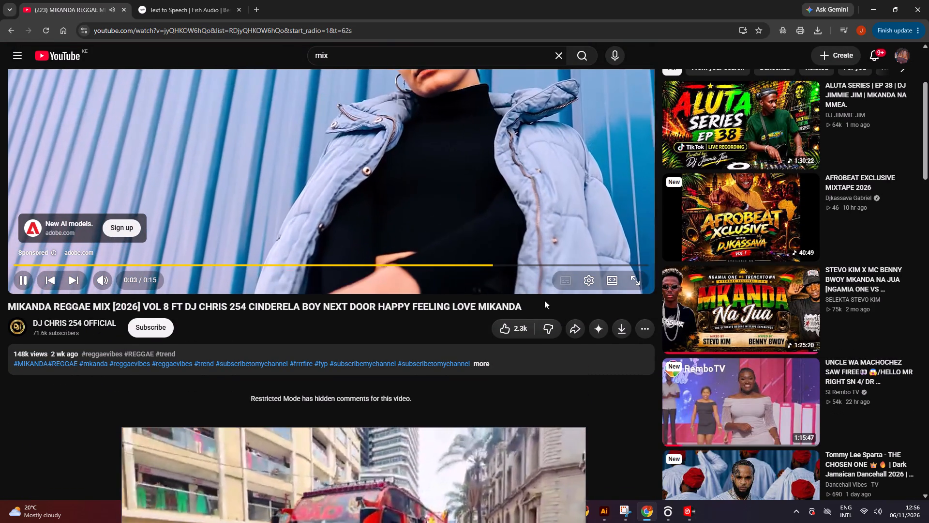
click(621, 254)
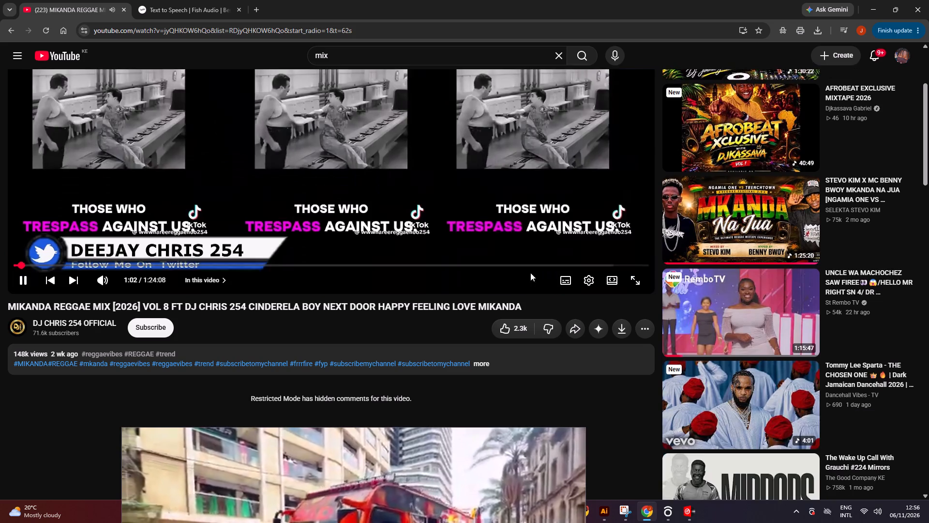
scroll(255, 271, up, 3)
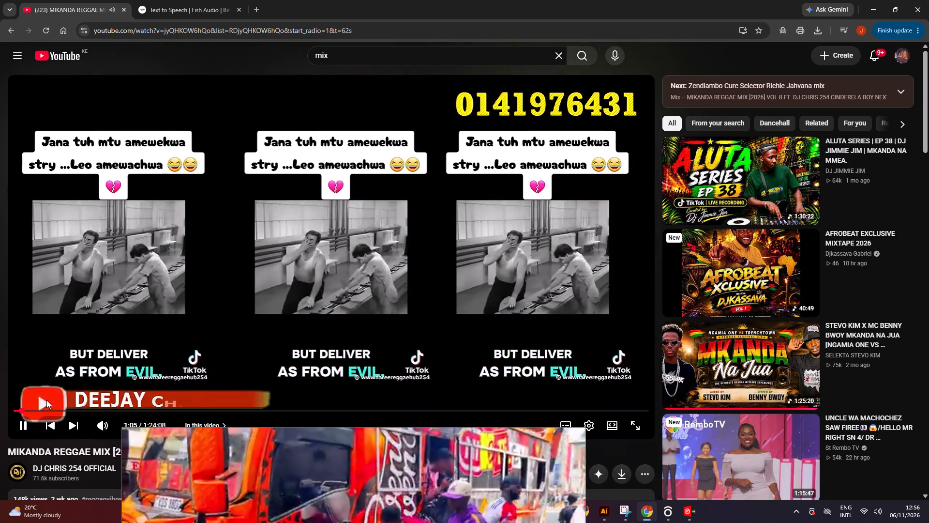
drag(23, 411, 0, 406)
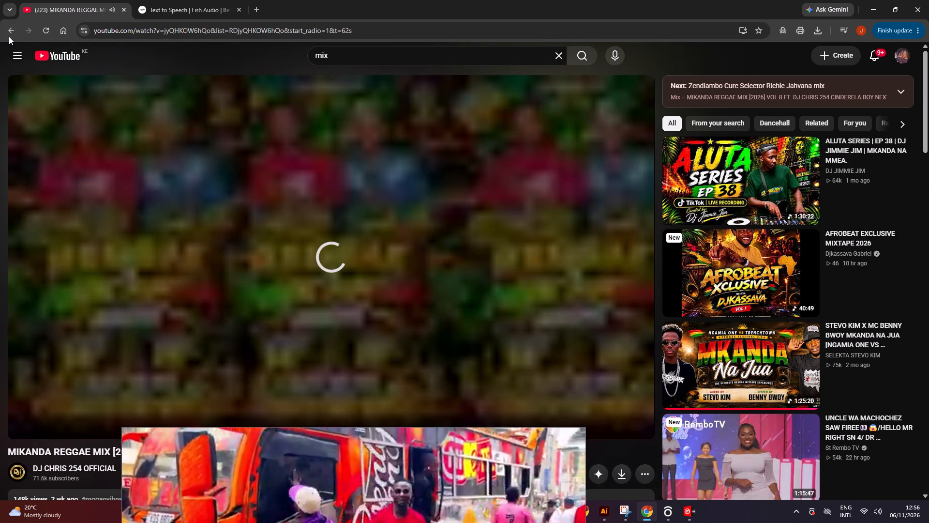
Return to the "mix" search results and browse further down through the listed mixes and Shorts.
click(8, 32)
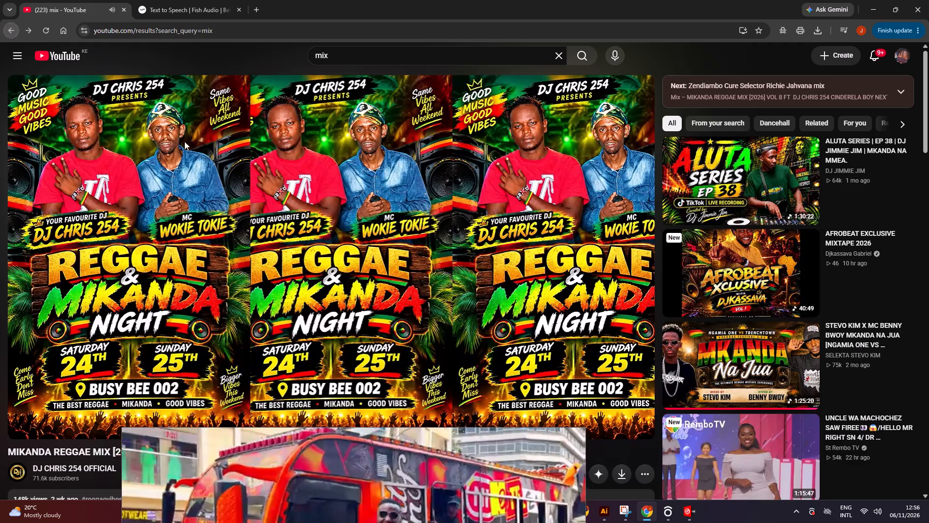
scroll(376, 206, down, 10)
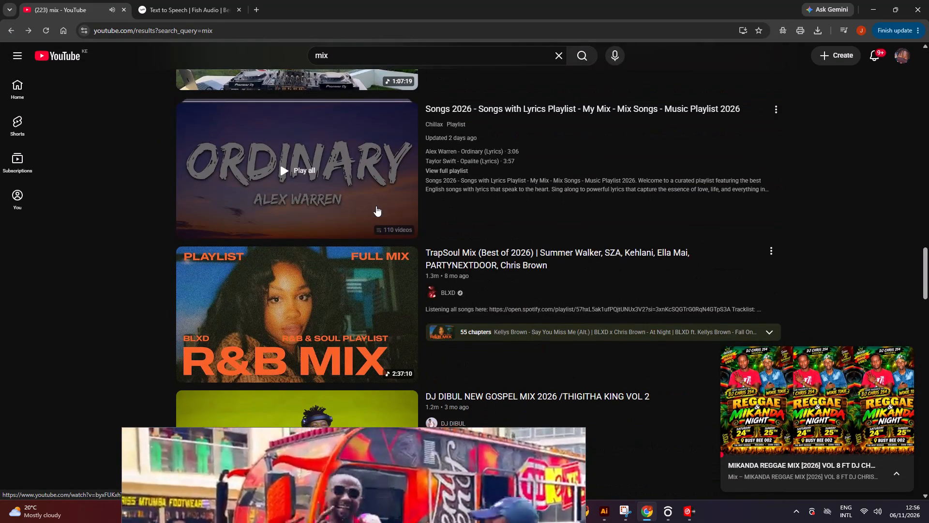
scroll(376, 206, down, 7)
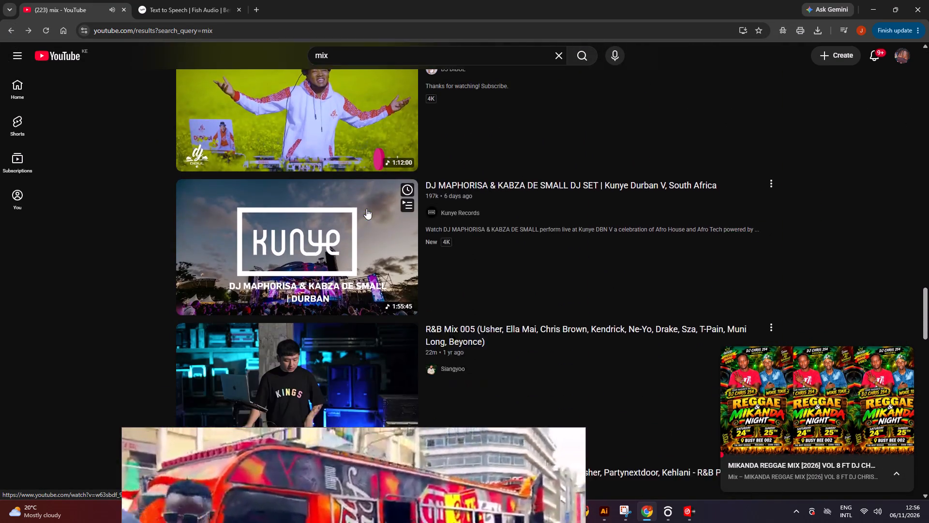
scroll(366, 209, down, 11)
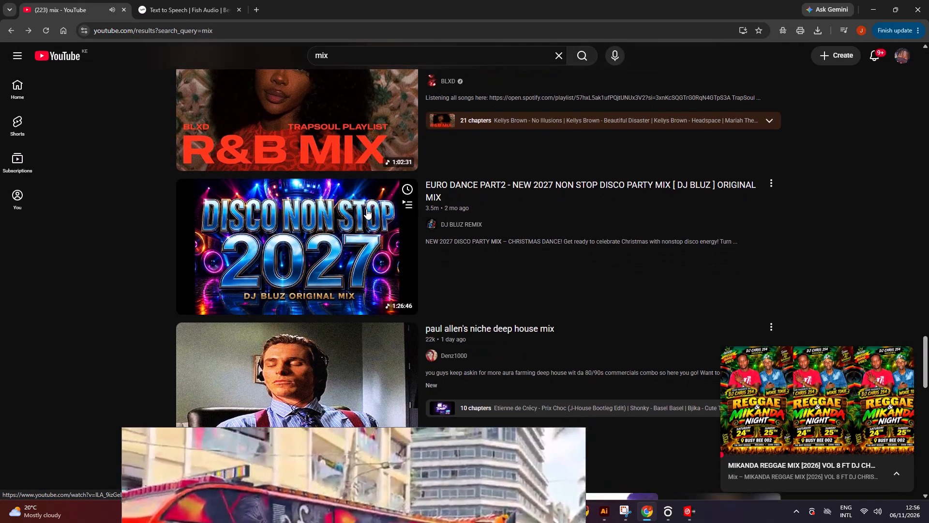
scroll(366, 209, down, 15)
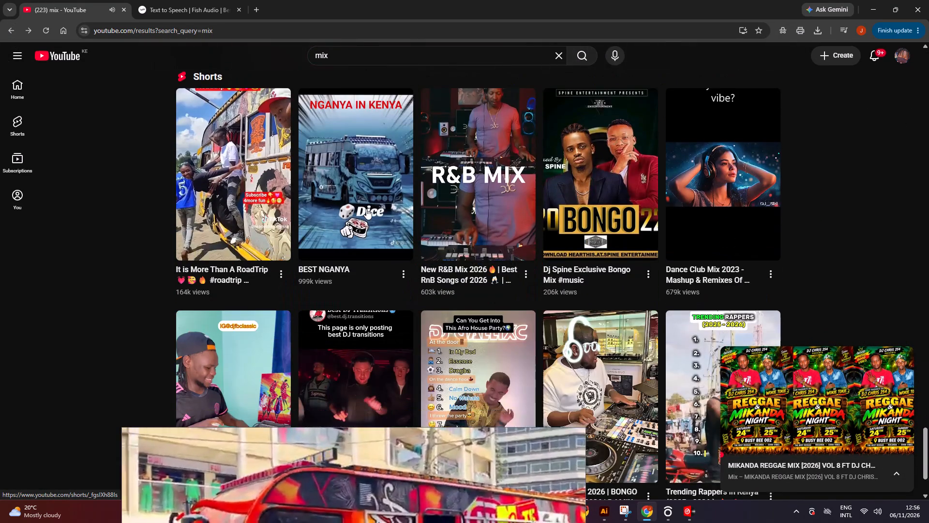
scroll(366, 209, down, 9)
Extend the YouTube search to "mix hongo ya karao".
click(384, 57)
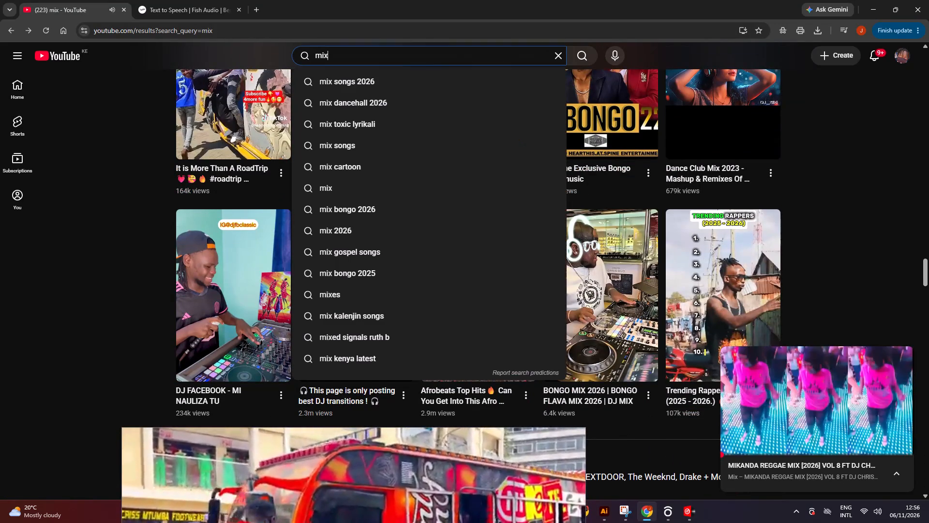
key(space)
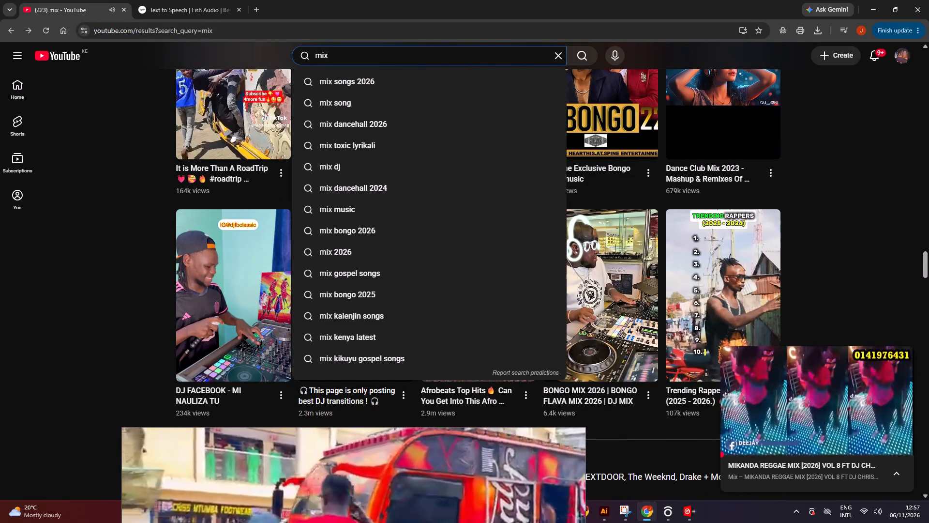
text(hongo ya karao)
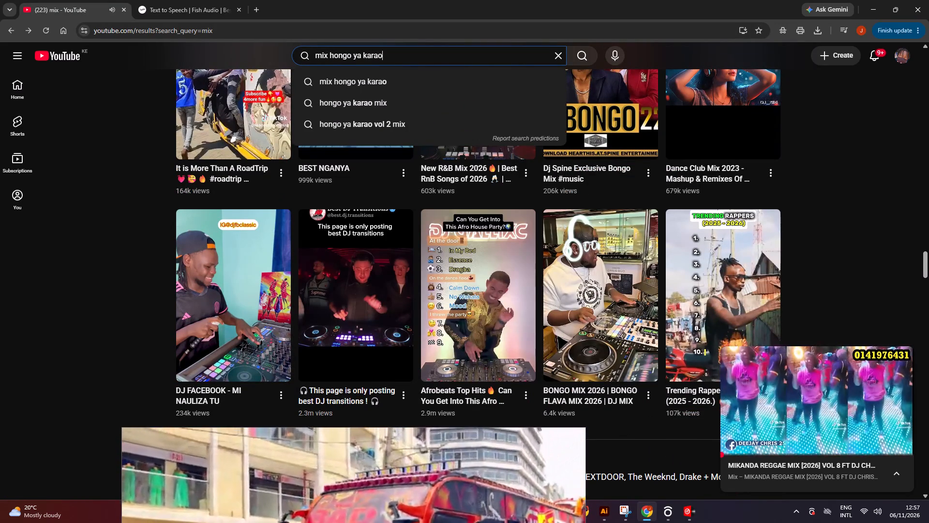
key(Return)
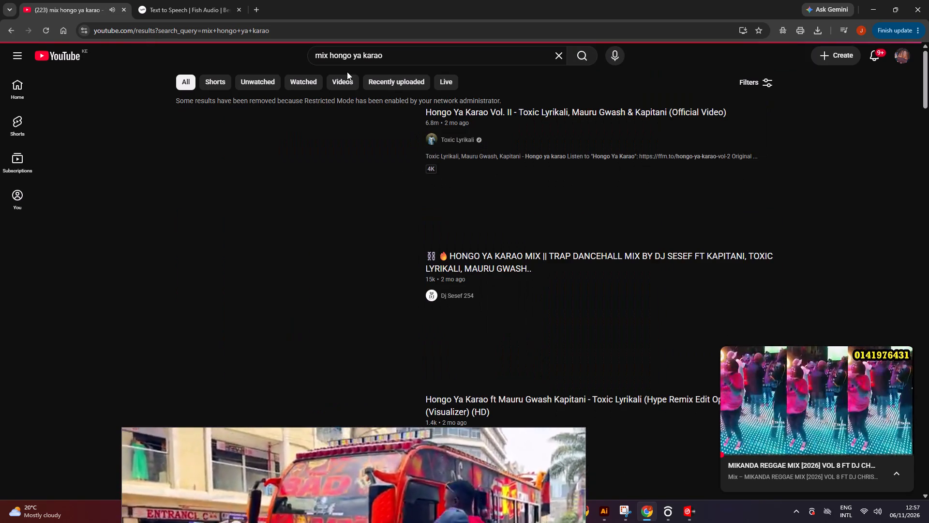
Preview DJ Sesef's HONGO YA KARAO MIX trap dancehall video and return to the search results.
scroll(346, 138, down, 3)
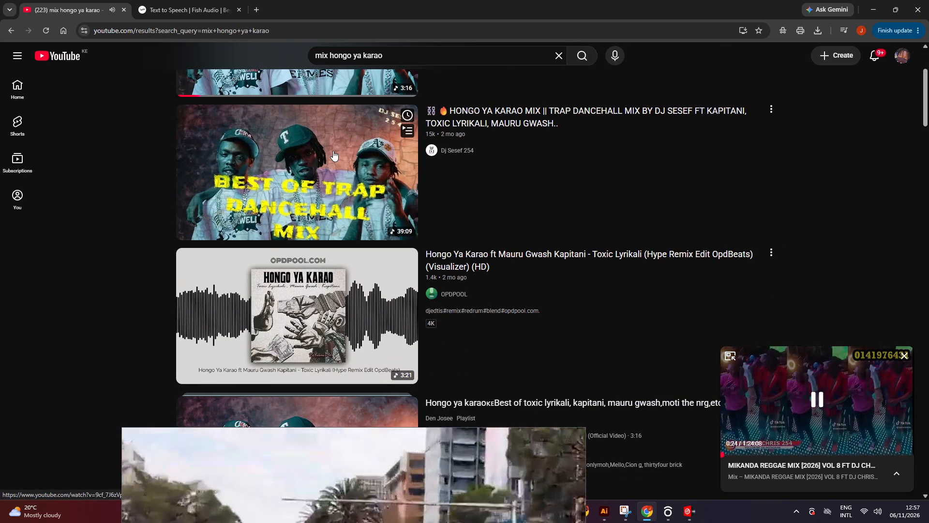
click(333, 151)
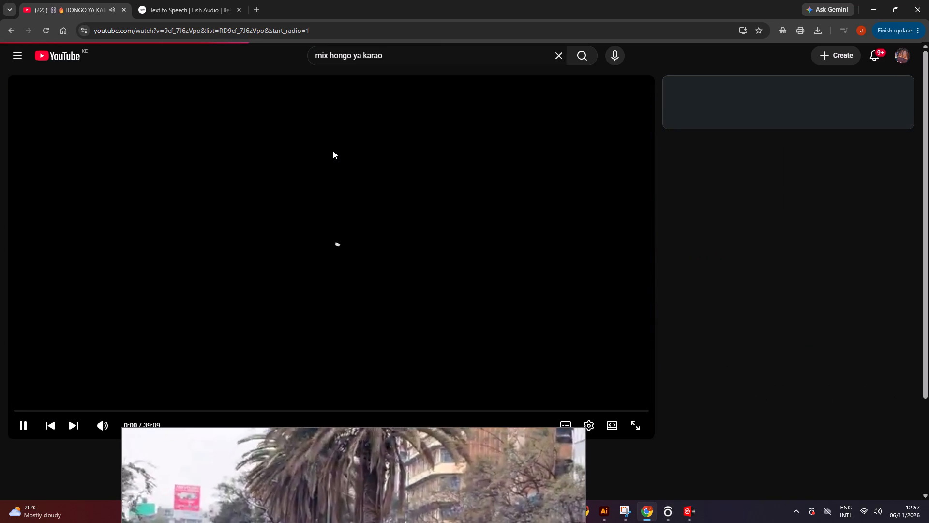
scroll(332, 165, down, 2)
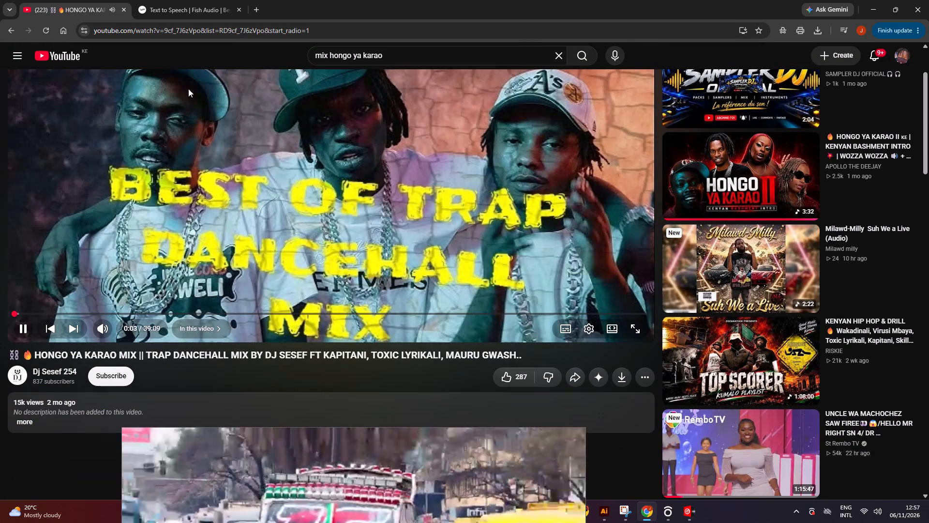
click(8, 33)
Look further through the results, preview the TOXIC LYRIKALI || HONGO YA KARAO MIX 2026 video and return to the list.
scroll(403, 261, down, 4)
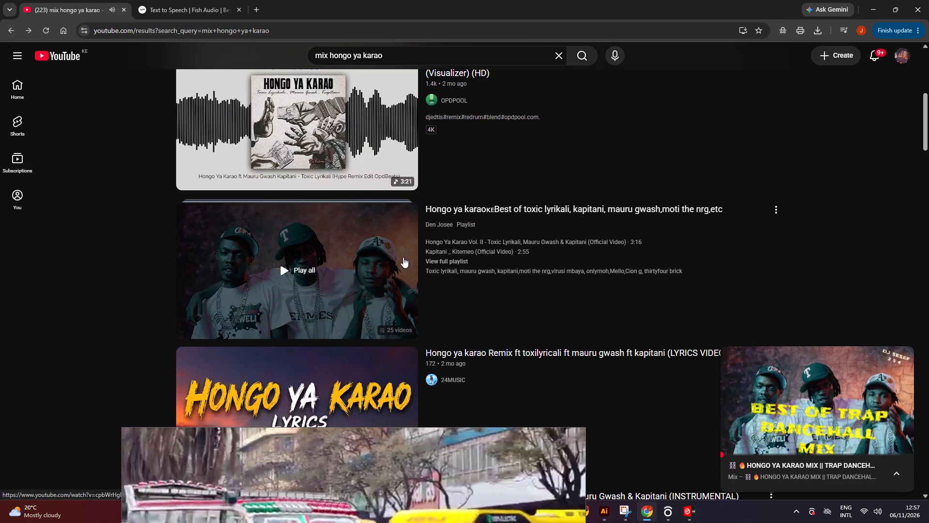
scroll(391, 239, down, 8)
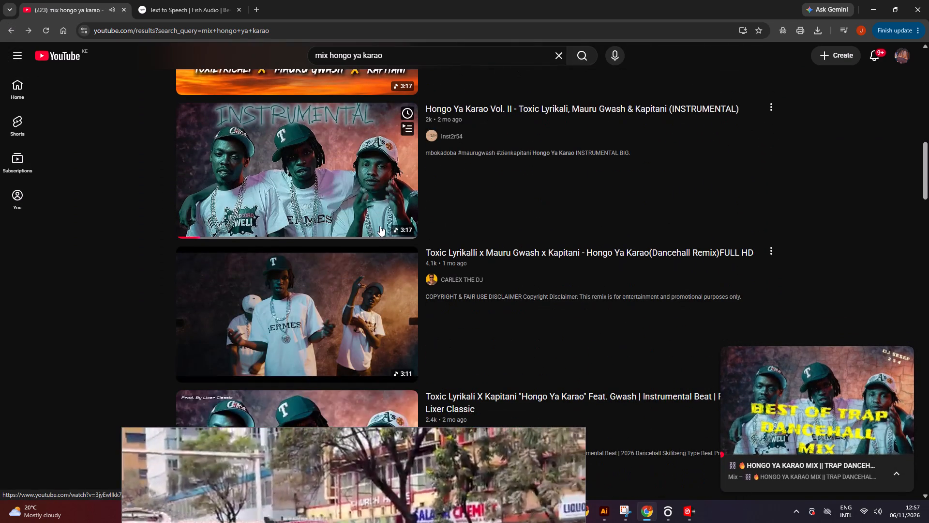
scroll(373, 213, down, 3)
scroll(373, 213, up, 3)
scroll(373, 213, down, 8)
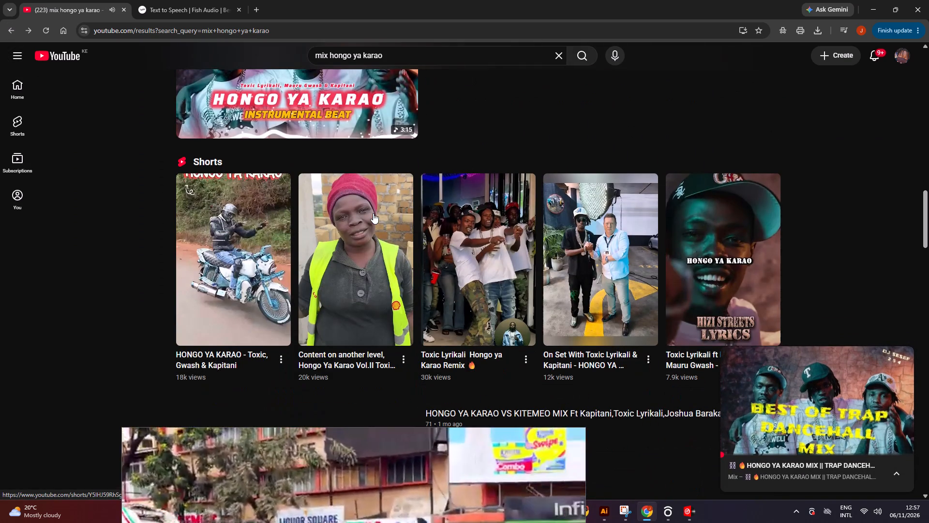
scroll(373, 213, up, 1)
scroll(373, 213, down, 1)
scroll(373, 213, up, 1)
scroll(373, 213, down, 1)
scroll(373, 213, up, 2)
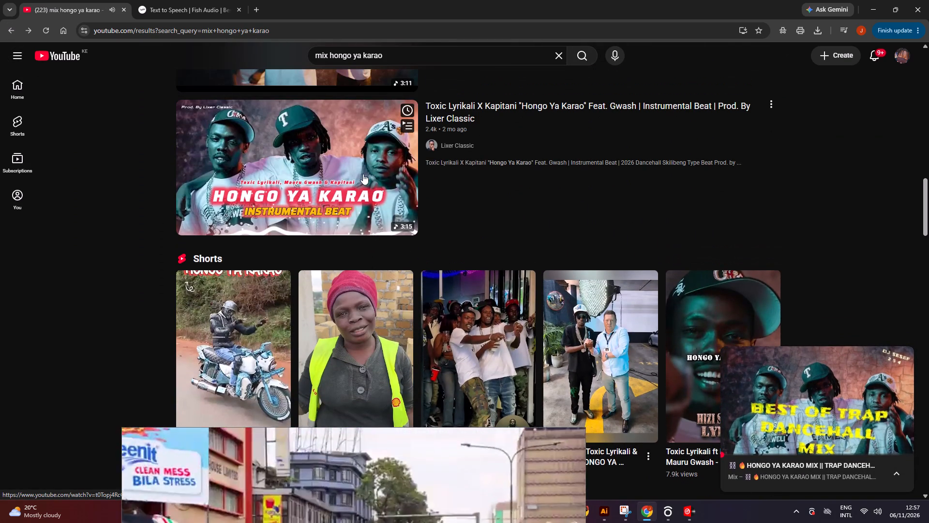
scroll(363, 174, down, 10)
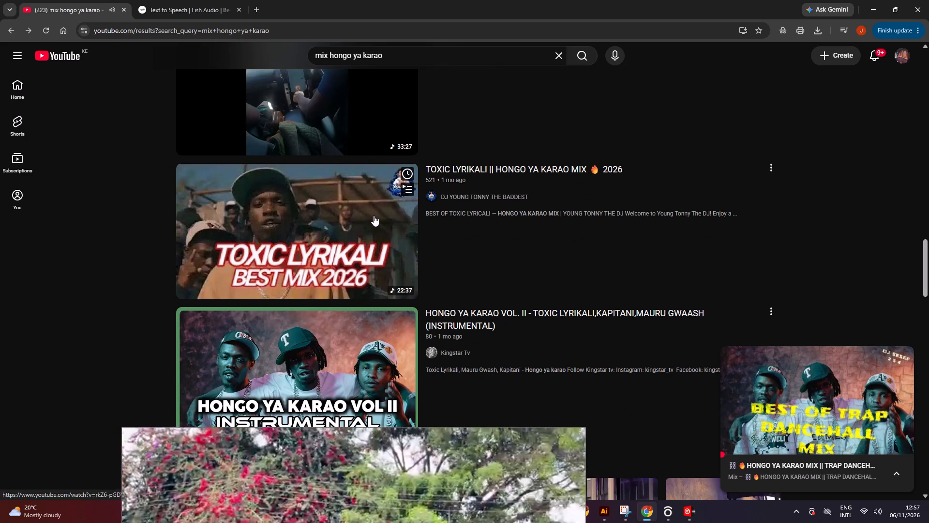
click(337, 216)
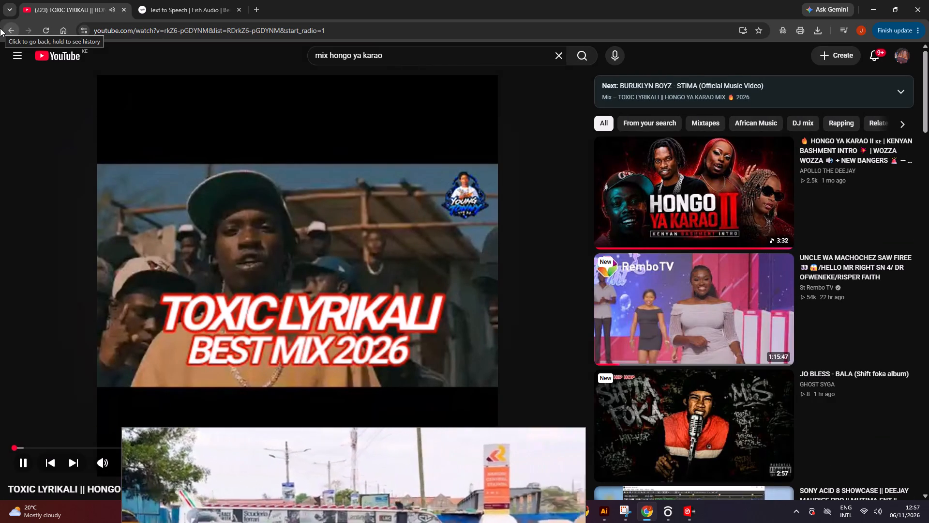
click(0, 28)
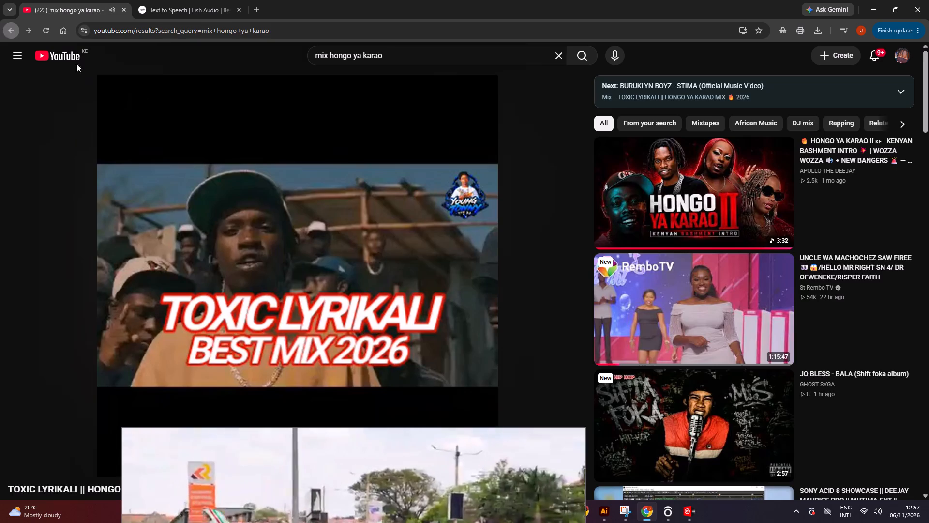
Preview Kingstar Tv's HONGO YA KARAO VOL. II instrumental video and return to the search results.
scroll(455, 233, down, 8)
scroll(455, 233, up, 2)
scroll(455, 233, down, 1)
scroll(455, 233, up, 1)
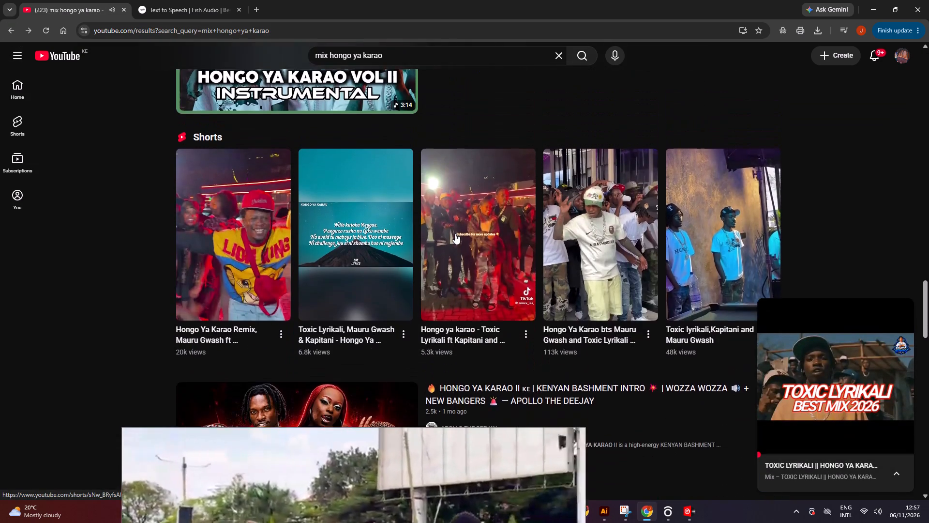
scroll(455, 233, up, 2)
click(296, 180)
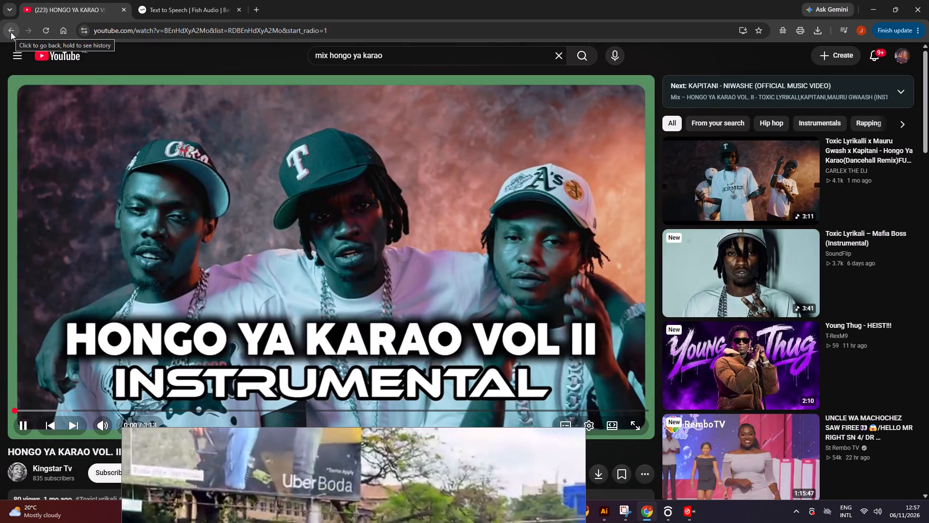
click(11, 32)
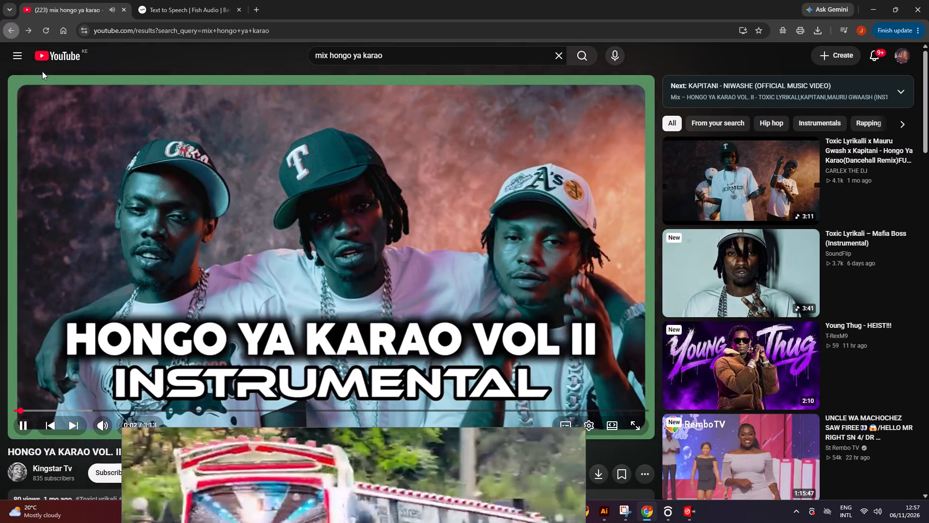
Find and open RISKIE's KENYAN DRILL & HIP HOP 2026 | Hongo Ya Karao & Street Hits mix.
scroll(450, 259, down, 1)
scroll(450, 259, up, 1)
scroll(450, 259, down, 10)
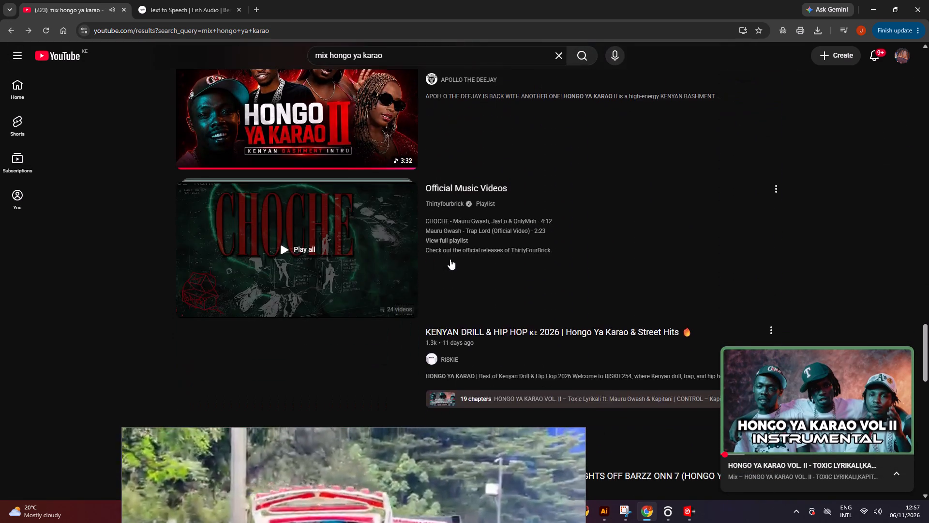
scroll(450, 259, down, 4)
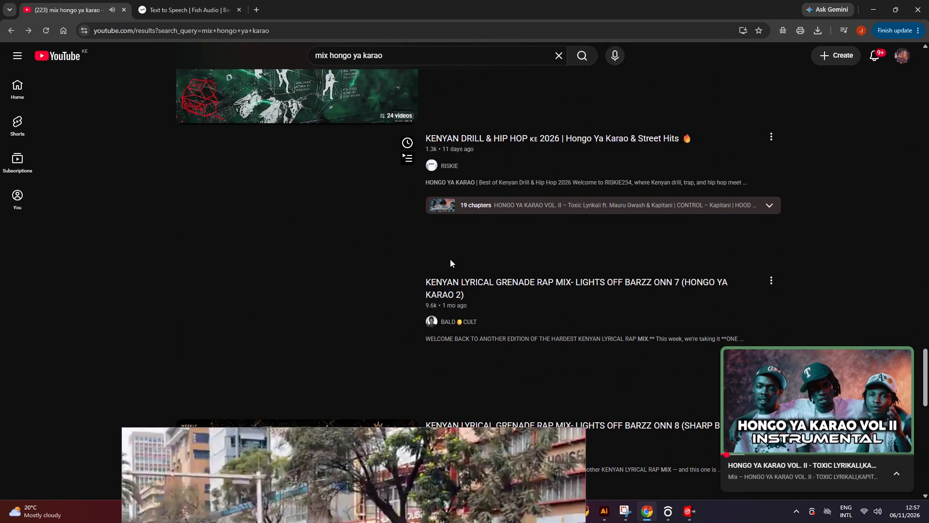
click(330, 199)
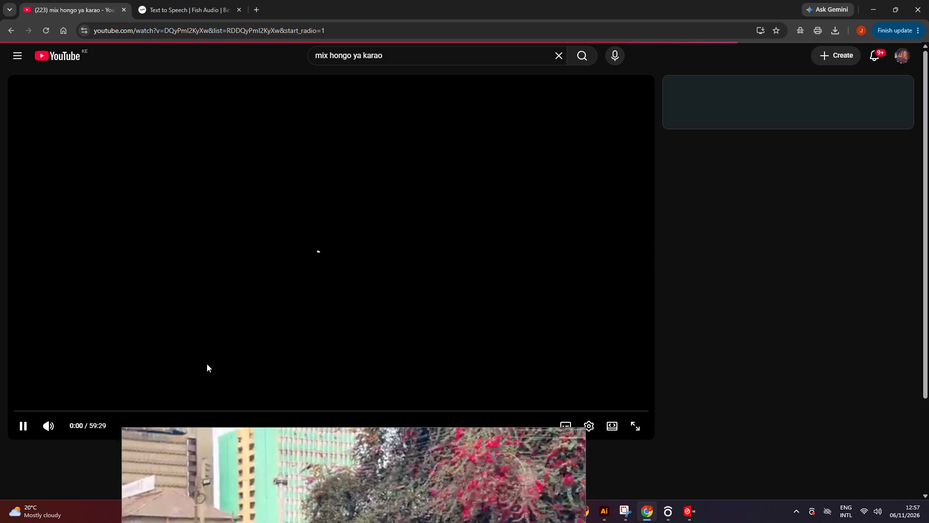
Close the Fish Audio Text to Speech page.
click(239, 10)
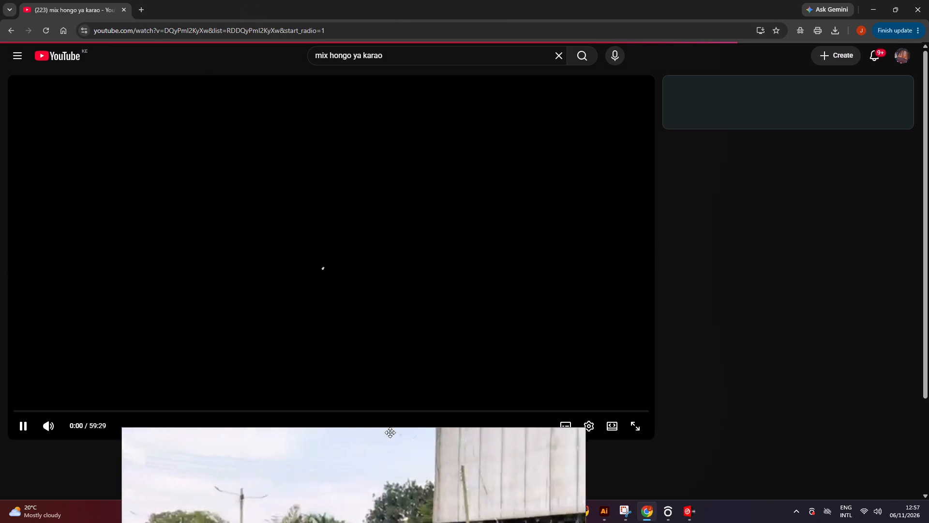
Move VirtualDJ's floating video output window up and close it.
drag(397, 463, 384, 342)
right_click(384, 342)
click(410, 368)
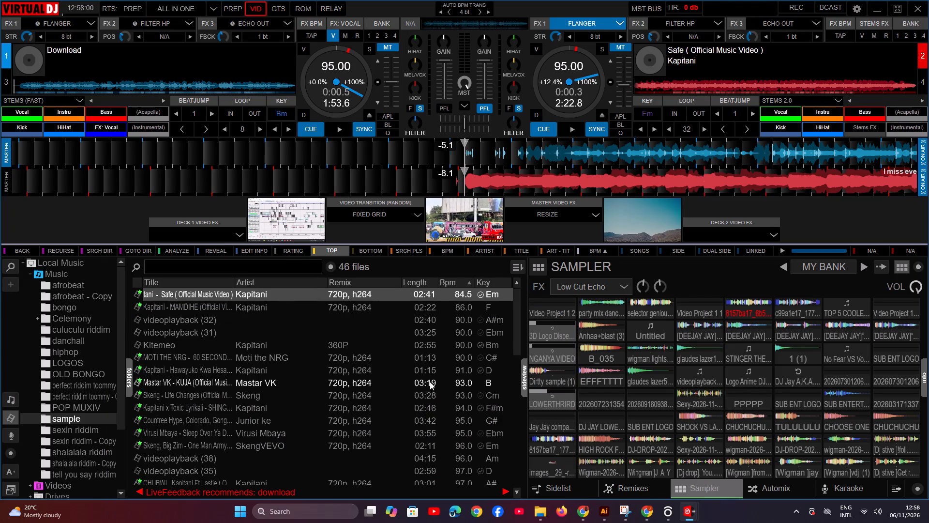
Switch back to Chrome and skip the KENYAN DRILL & HIP HOP mix ahead to Kapitani's CONTROL track.
click(647, 514)
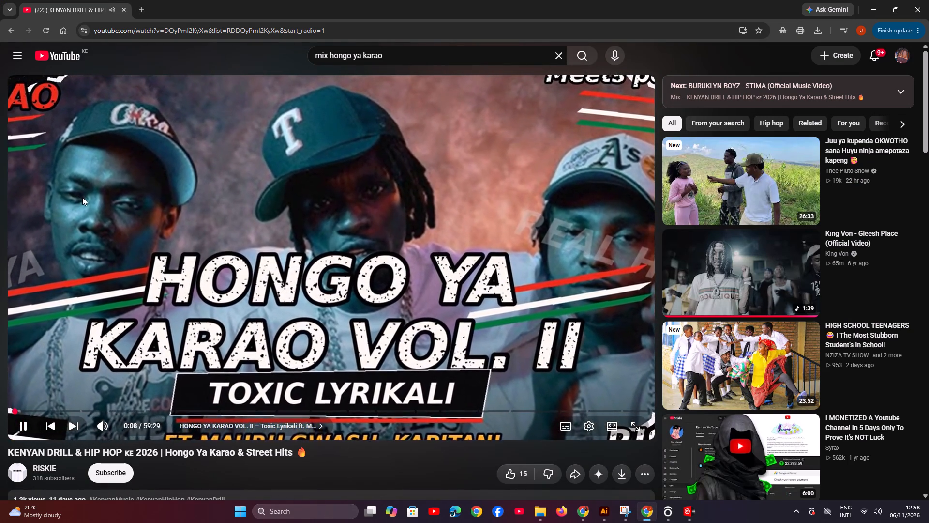
click(28, 408)
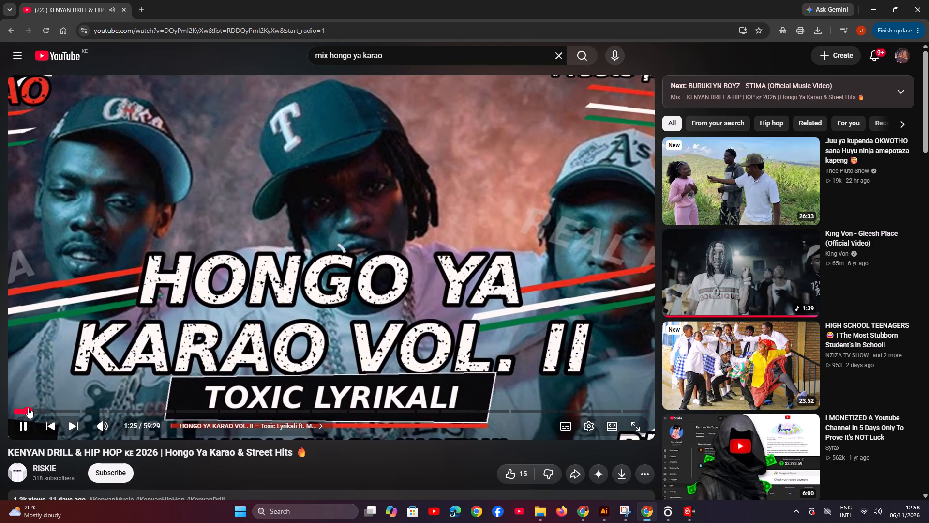
click(48, 409)
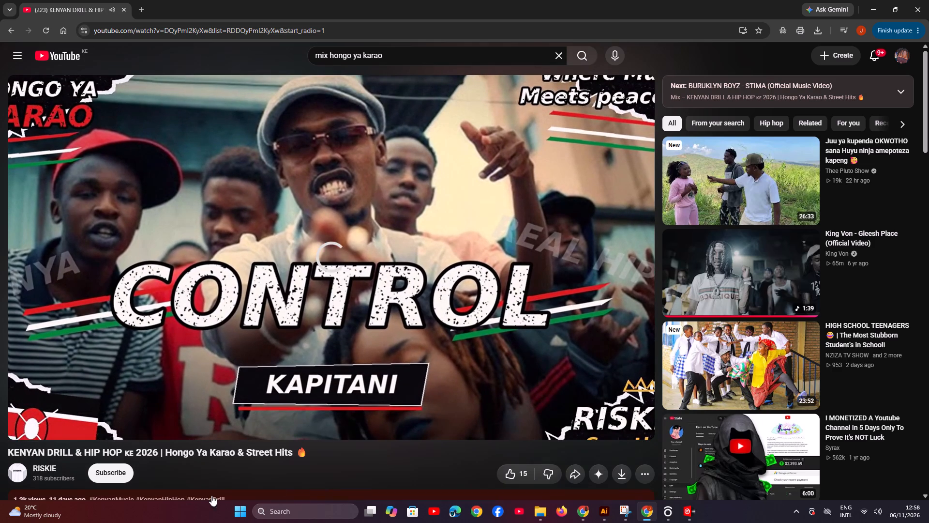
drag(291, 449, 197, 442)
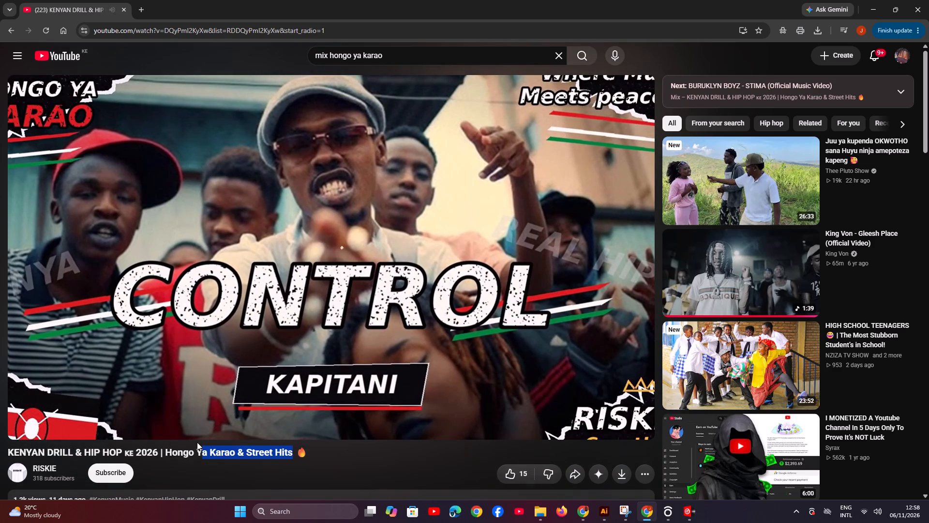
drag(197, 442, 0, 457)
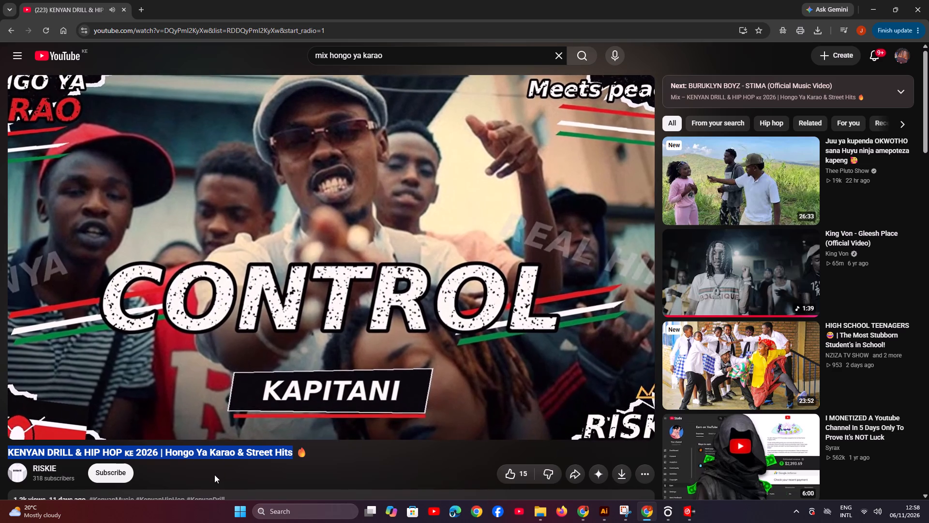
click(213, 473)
Return to the "mix hongo ya karao" search results and examine the listed mixes and their titles.
click(7, 33)
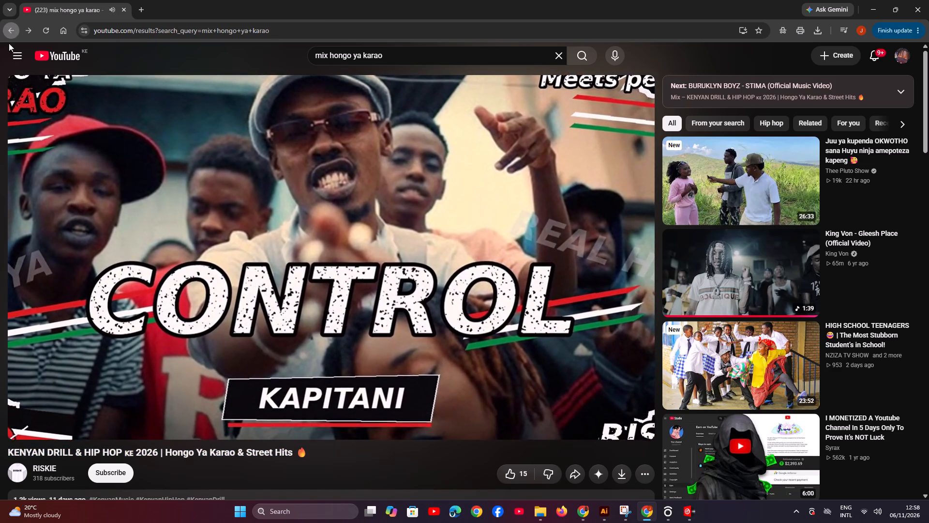
scroll(344, 226, down, 4)
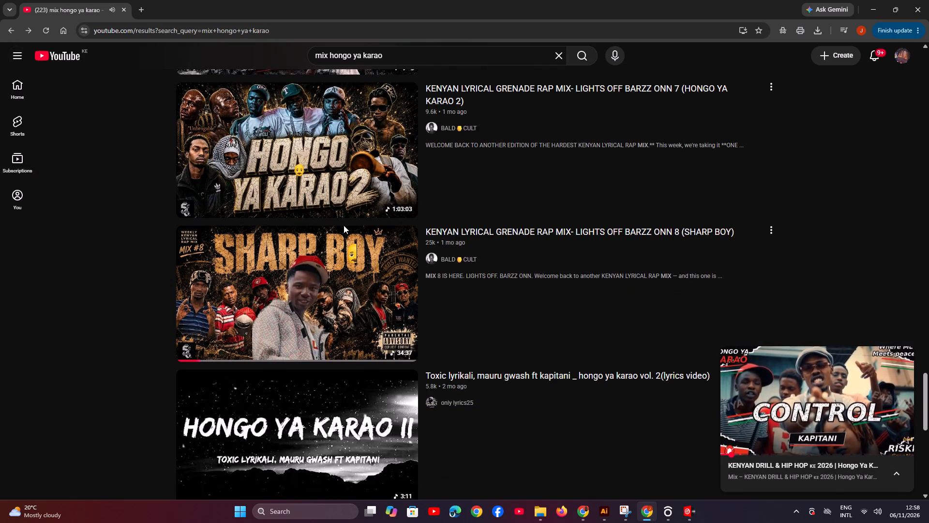
scroll(338, 210, down, 2)
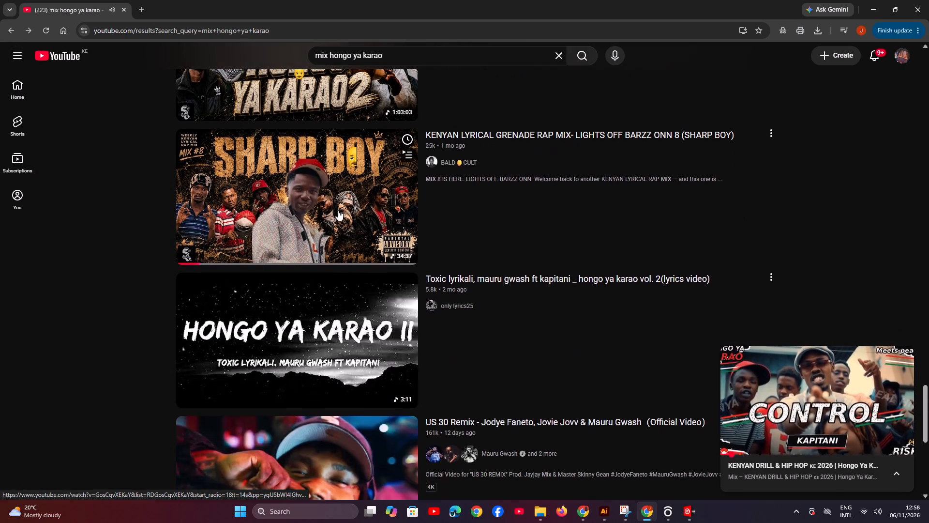
scroll(338, 210, down, 6)
scroll(338, 210, up, 1)
scroll(338, 210, down, 3)
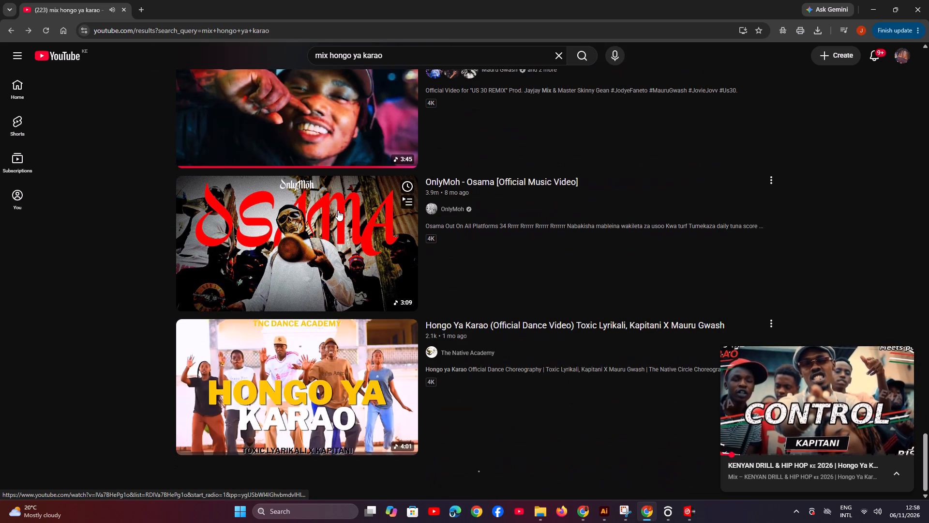
scroll(338, 210, down, 4)
scroll(338, 210, up, 1)
scroll(338, 210, down, 1)
scroll(382, 294, down, 7)
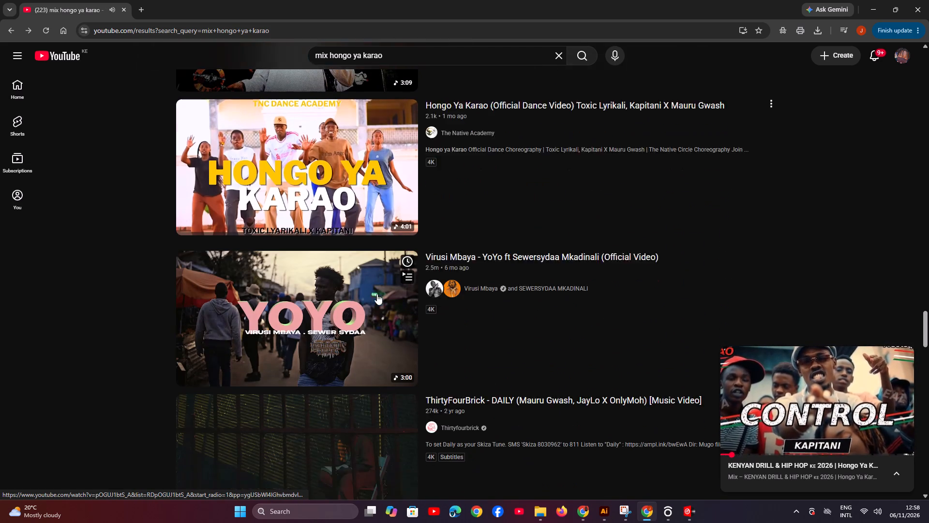
scroll(371, 287, down, 1)
scroll(371, 287, up, 3)
scroll(371, 287, down, 1)
scroll(371, 287, up, 7)
scroll(377, 272, down, 1)
scroll(377, 272, up, 3)
scroll(433, 250, up, 5)
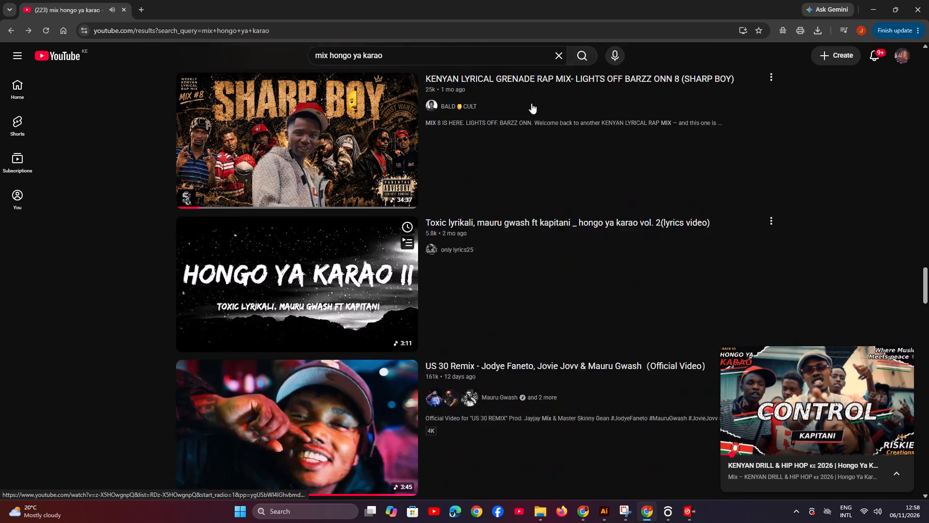
Search YouTube for "shing kapitani mix" and open the BEST OF TOXIC LYRIKALI & KAPITANI MIX 2026 by DE KØNSHENS IZ THE DJ.
click(556, 52)
text(shing kapitani mix)
key(Return)
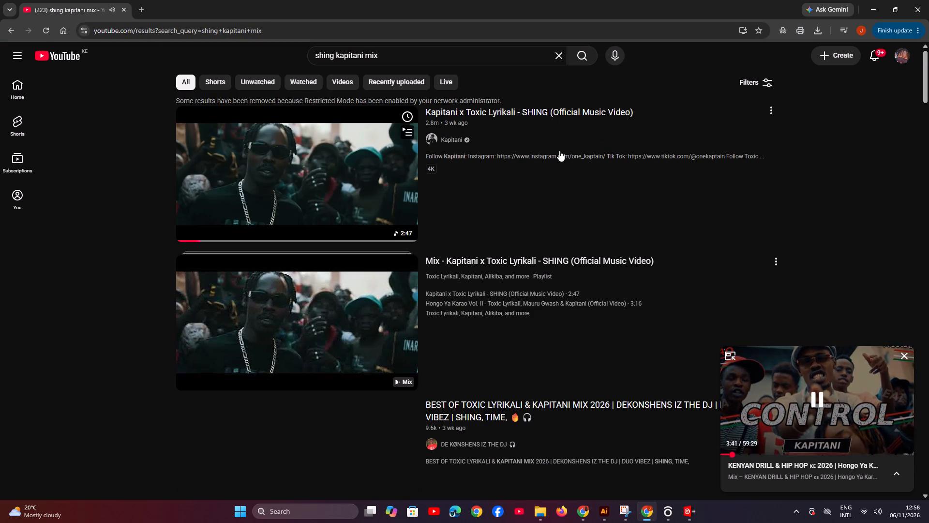
scroll(559, 145, down, 1)
scroll(559, 145, up, 1)
scroll(559, 145, down, 4)
click(363, 278)
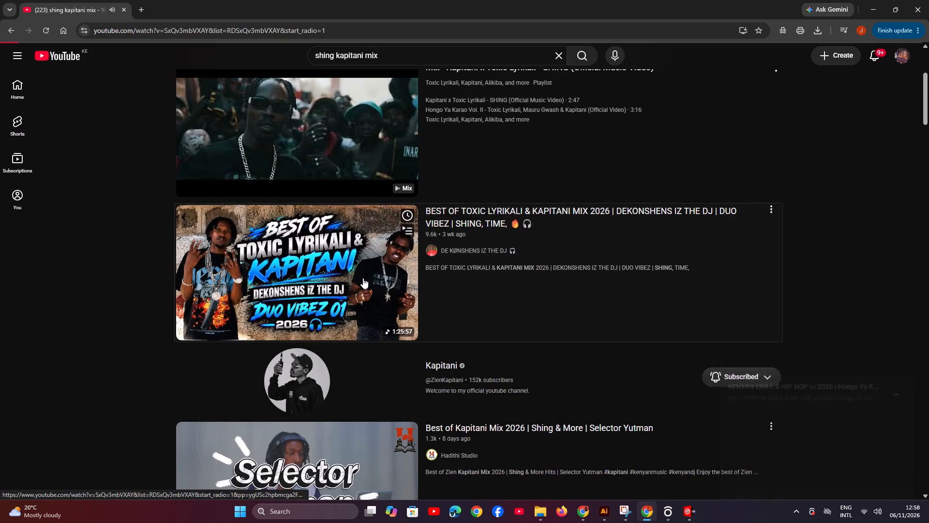
Highlight the full title text of the BEST OF TOXIC LYRIKALI & KAPITANI MIX 2026 video below the player.
scroll(370, 278, down, 3)
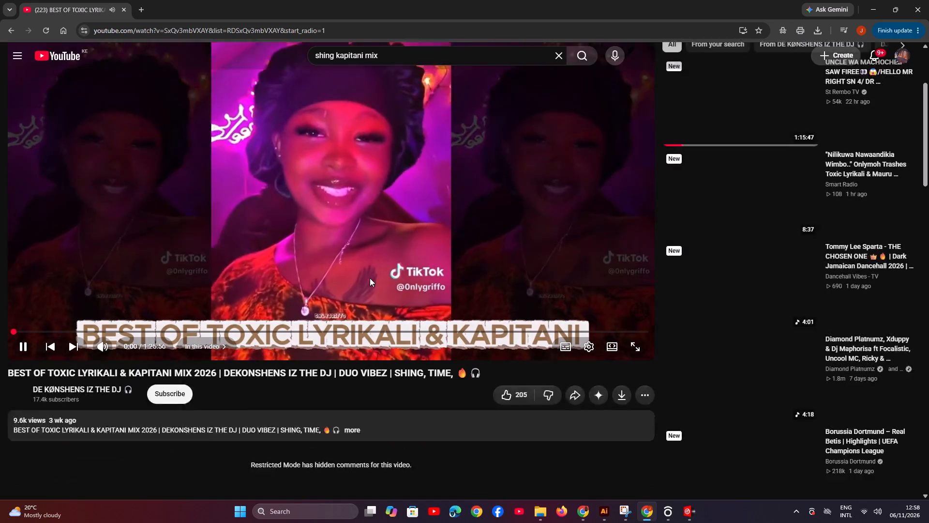
scroll(370, 278, down, 2)
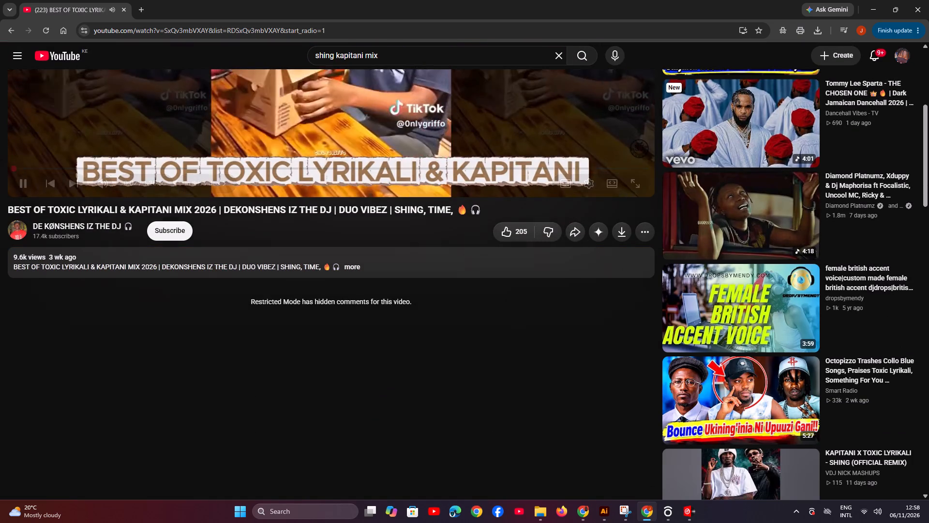
drag(453, 210, 302, 210)
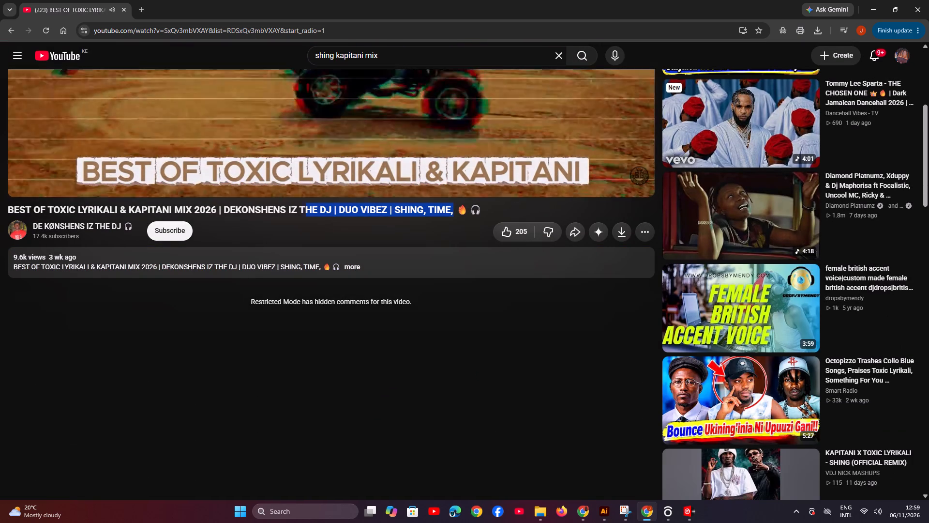
drag(302, 210, 7, 215)
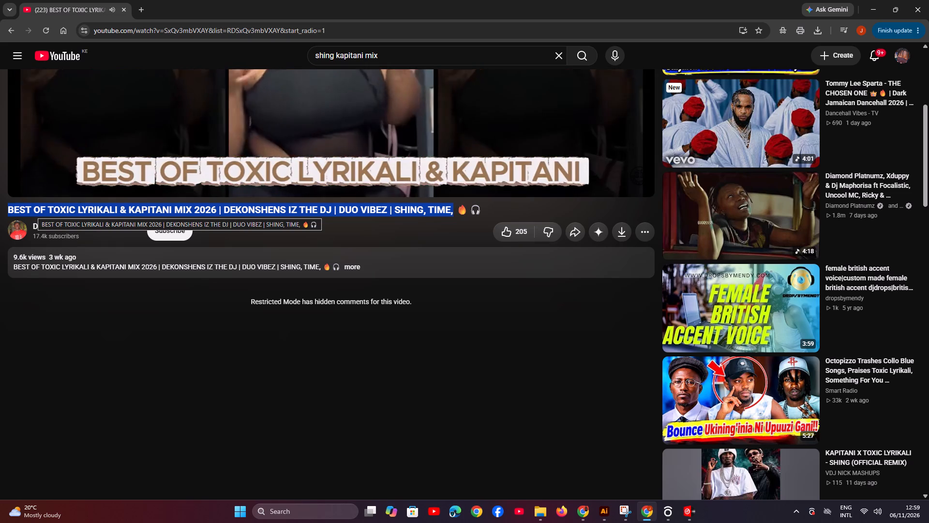
Return to the "shing kapitani mix" search results and look through the listed mixes, music videos and Shorts.
click(8, 31)
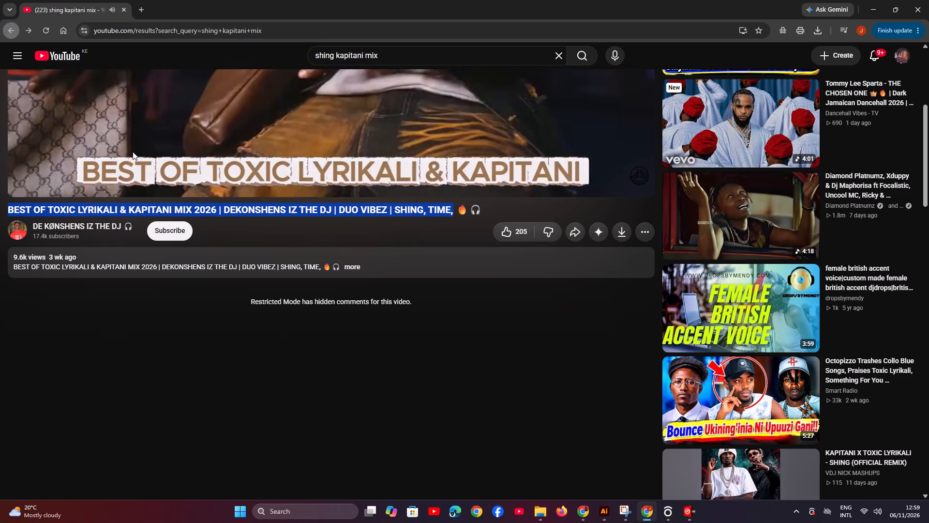
scroll(405, 280, down, 5)
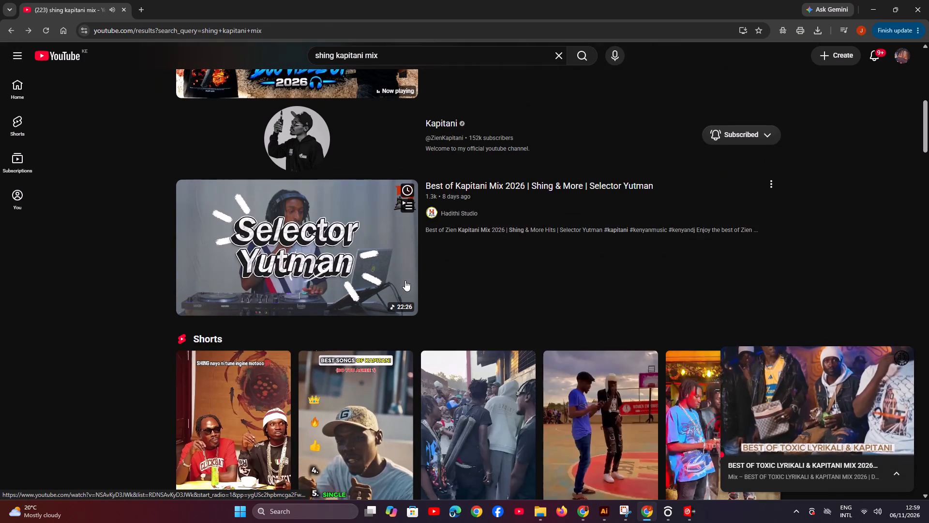
scroll(405, 280, down, 10)
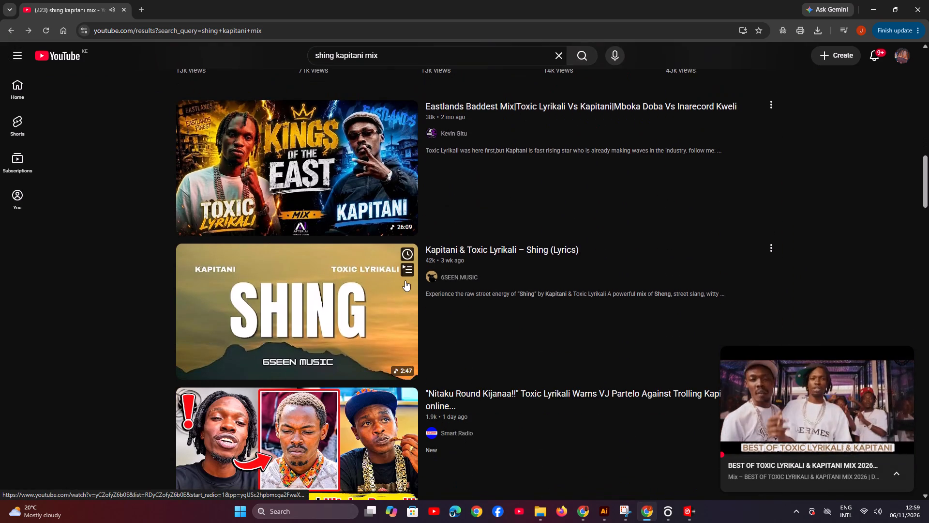
scroll(405, 280, down, 1)
scroll(405, 280, up, 1)
scroll(405, 280, down, 4)
scroll(405, 280, up, 1)
scroll(405, 280, down, 13)
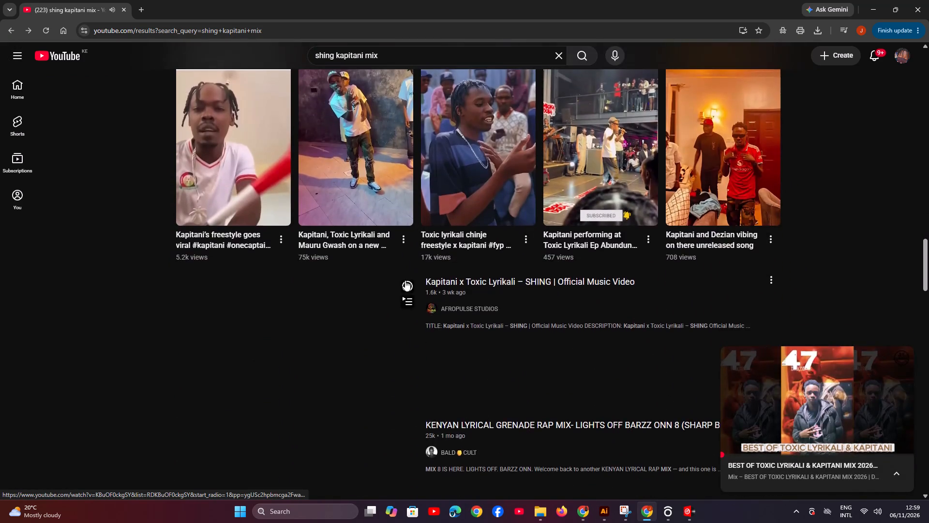
scroll(405, 280, up, 1)
scroll(405, 280, down, 7)
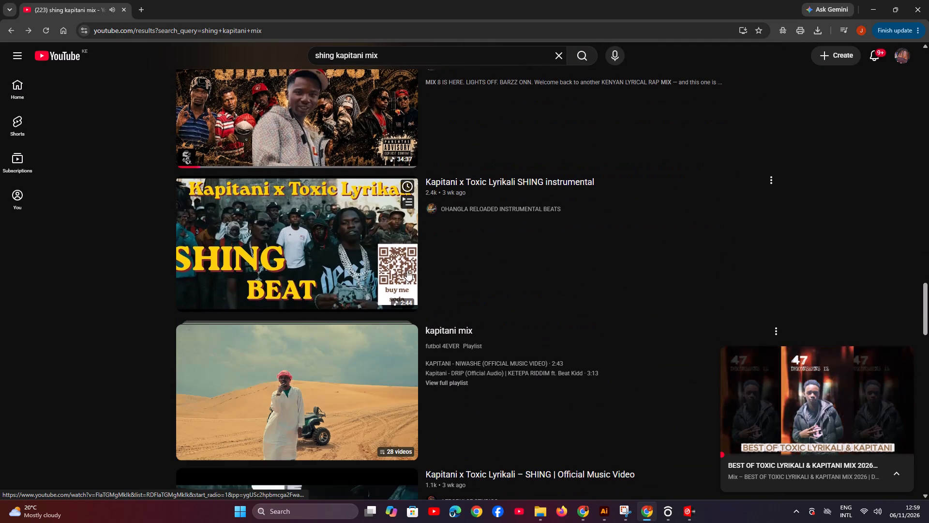
scroll(334, 255, down, 3)
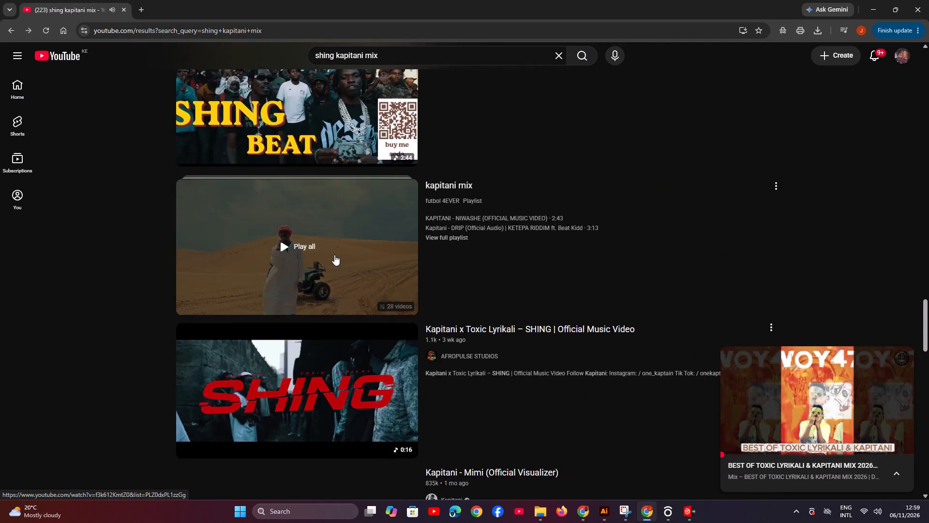
scroll(334, 255, down, 5)
scroll(334, 255, up, 1)
scroll(334, 255, down, 4)
scroll(334, 255, up, 2)
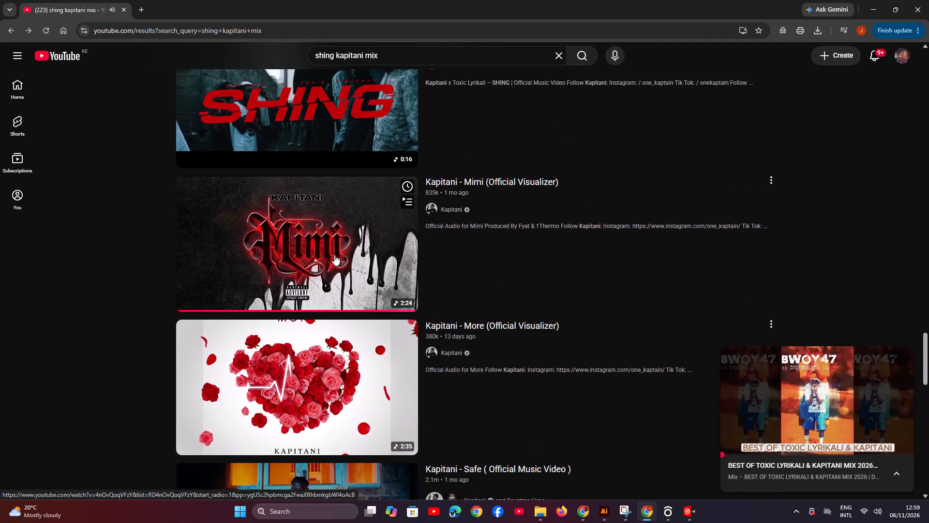
scroll(334, 255, down, 6)
scroll(334, 255, up, 1)
scroll(334, 255, down, 1)
scroll(334, 255, up, 1)
scroll(334, 255, down, 9)
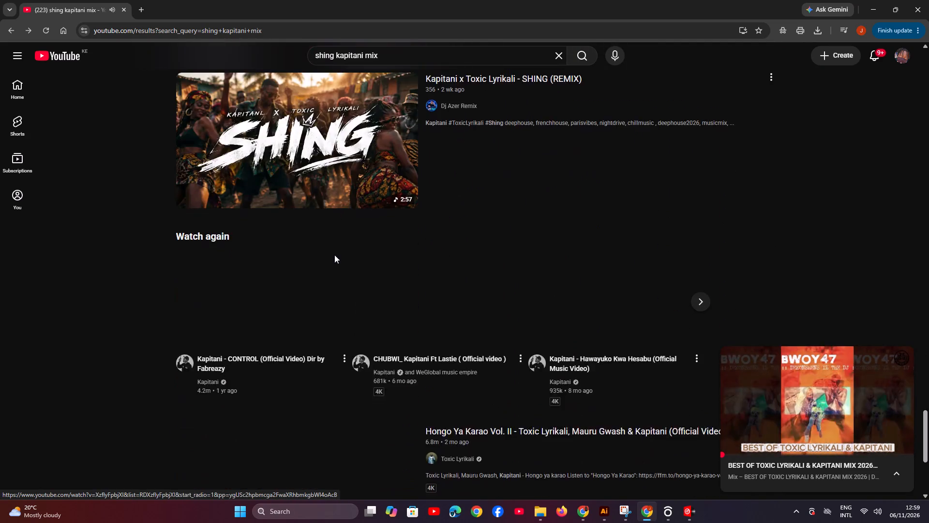
scroll(334, 255, down, 4)
scroll(334, 255, up, 1)
scroll(334, 255, down, 2)
scroll(334, 255, up, 1)
scroll(334, 255, down, 6)
scroll(334, 314, down, 2)
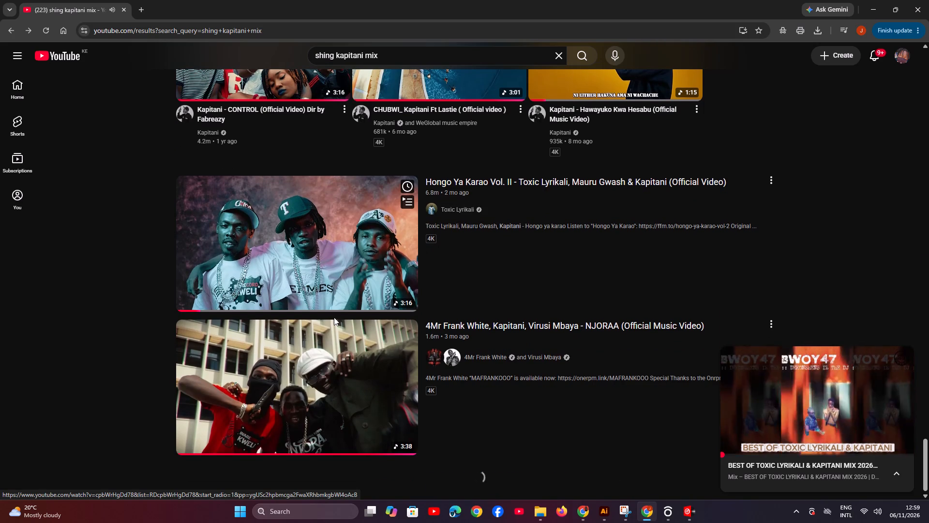
scroll(334, 317, down, 7)
scroll(340, 347, up, 1)
scroll(340, 347, down, 5)
scroll(340, 347, up, 1)
scroll(340, 347, down, 9)
scroll(340, 347, up, 1)
scroll(340, 347, down, 8)
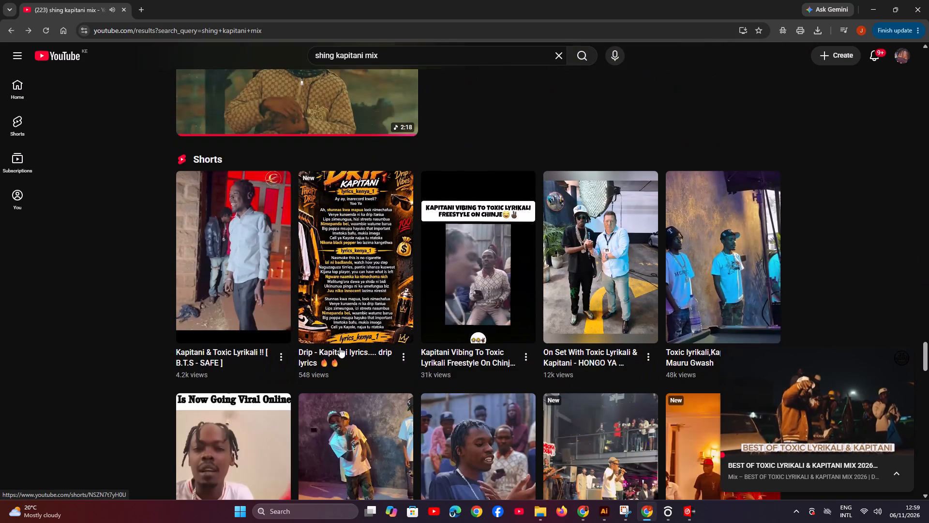
scroll(340, 347, down, 3)
Search YouTube for "mix" and examine how the listed DJ mixes are titled and presented.
click(554, 62)
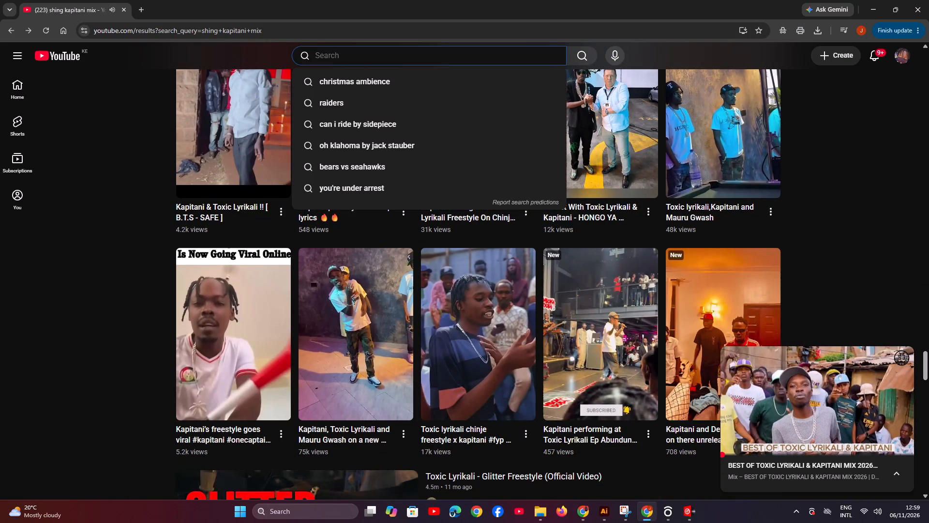
text(mix)
key(Return)
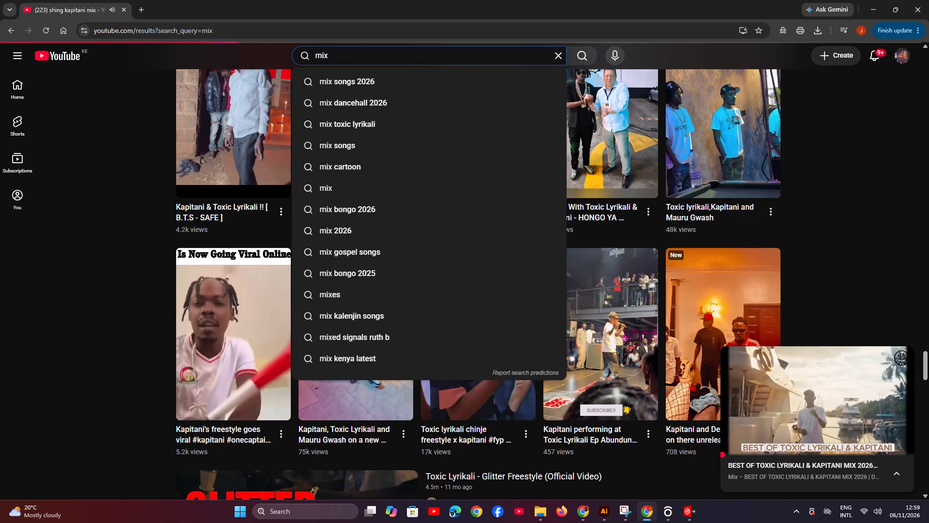
scroll(536, 239, down, 1)
scroll(535, 239, up, 1)
scroll(534, 239, down, 1)
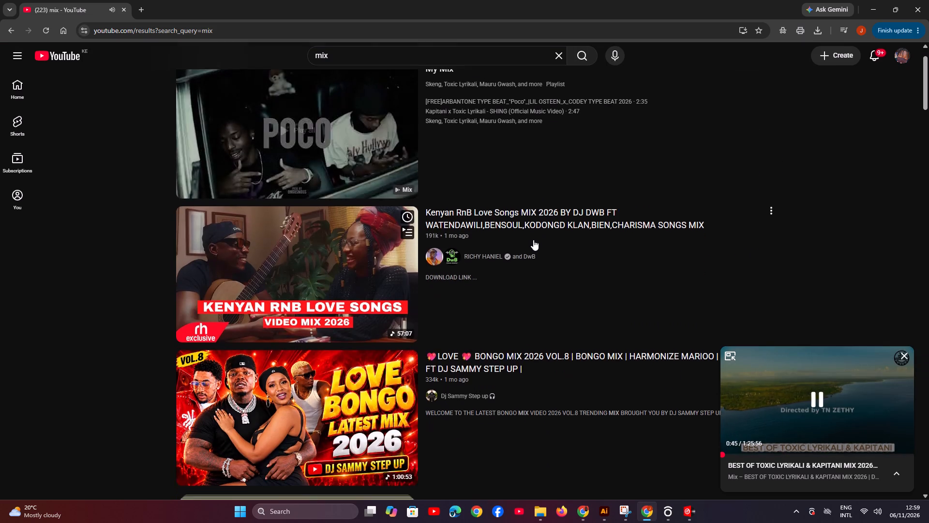
scroll(533, 240, down, 14)
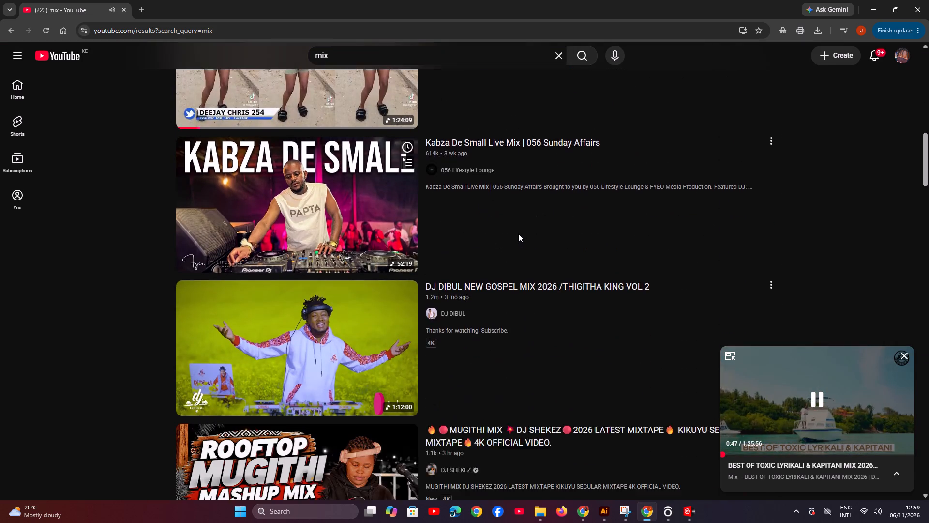
scroll(518, 233, down, 5)
scroll(518, 233, up, 1)
scroll(518, 233, down, 10)
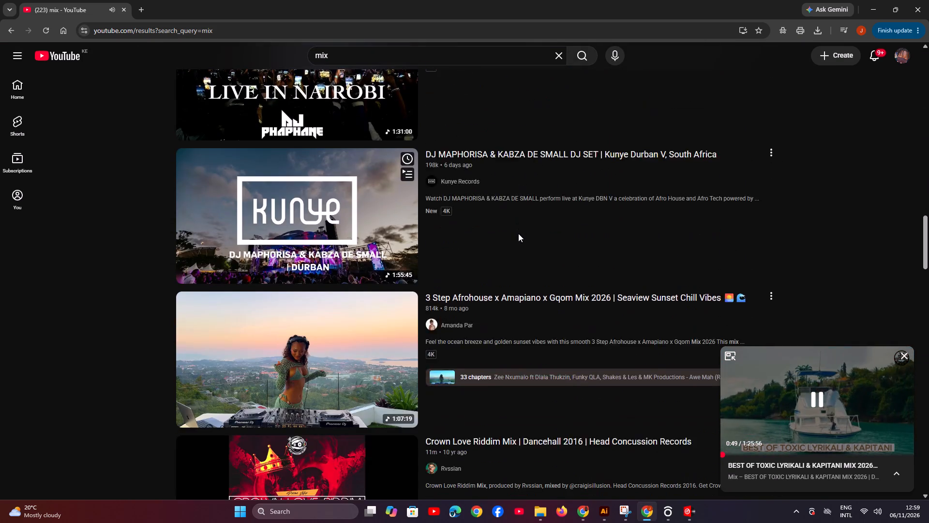
scroll(518, 233, down, 9)
scroll(492, 202, down, 2)
scroll(492, 202, up, 1)
scroll(492, 202, down, 6)
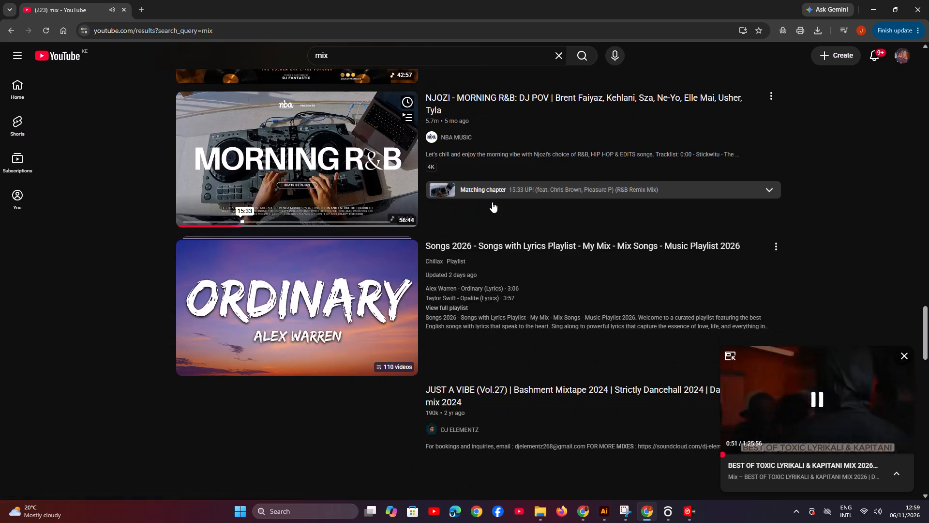
scroll(492, 202, down, 2)
scroll(492, 202, up, 1)
scroll(492, 202, down, 7)
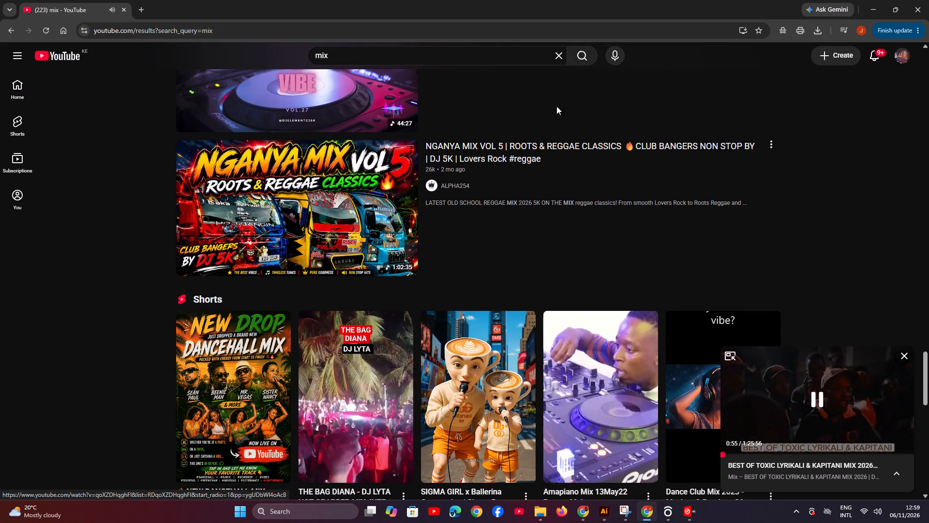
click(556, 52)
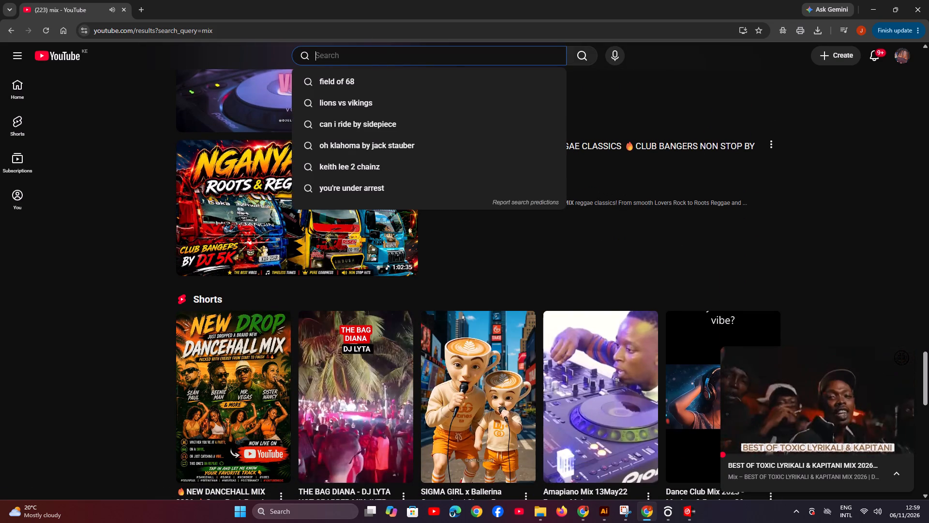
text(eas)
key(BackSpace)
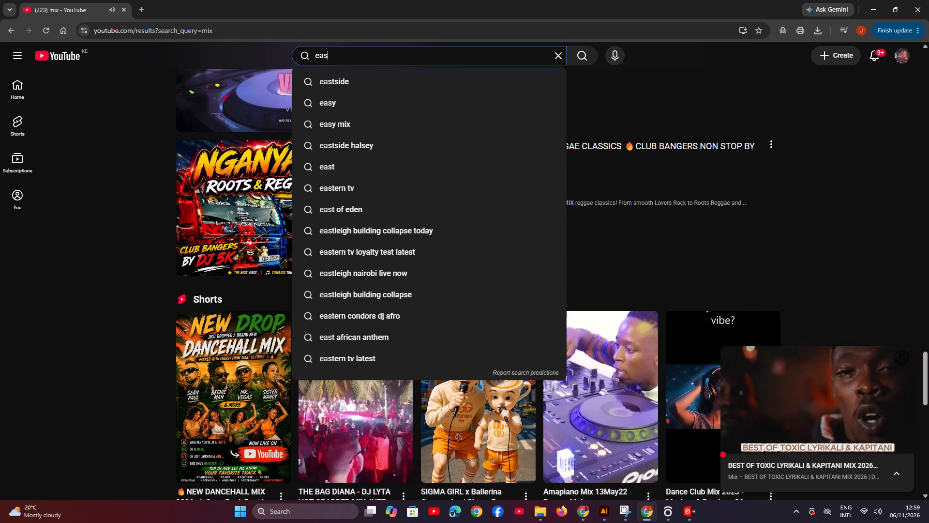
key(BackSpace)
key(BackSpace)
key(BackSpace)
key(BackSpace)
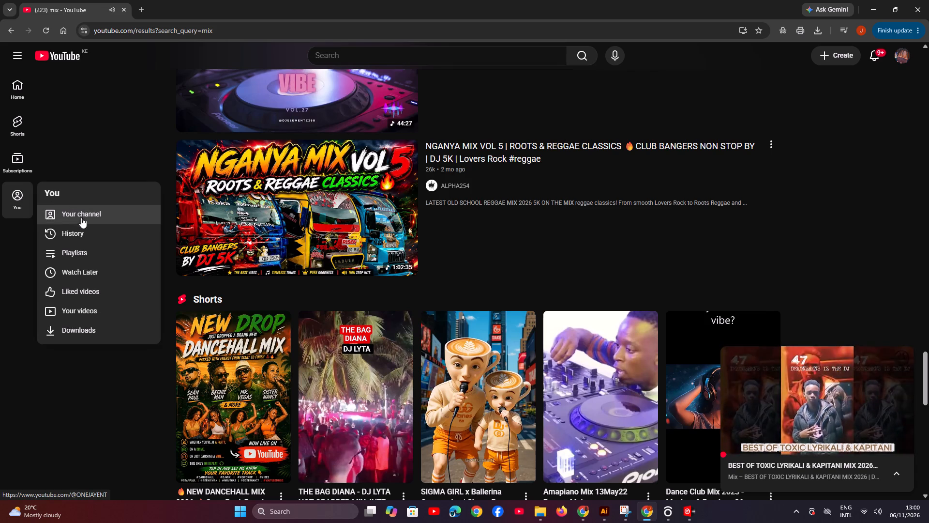
Open the channel's own videos in YouTube Studio and open the details of the SHING KAPITANI TOXIC HONGO YA KARAO mix.
click(133, 307)
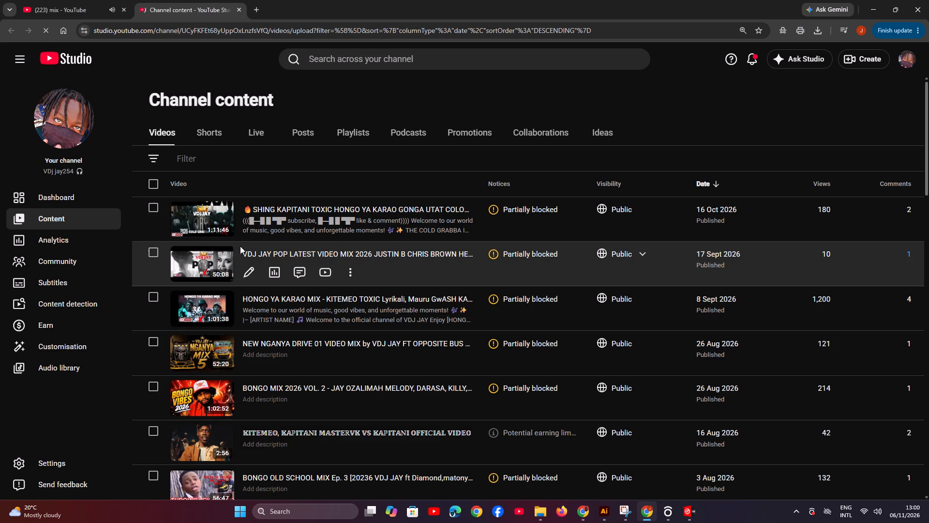
click(464, 211)
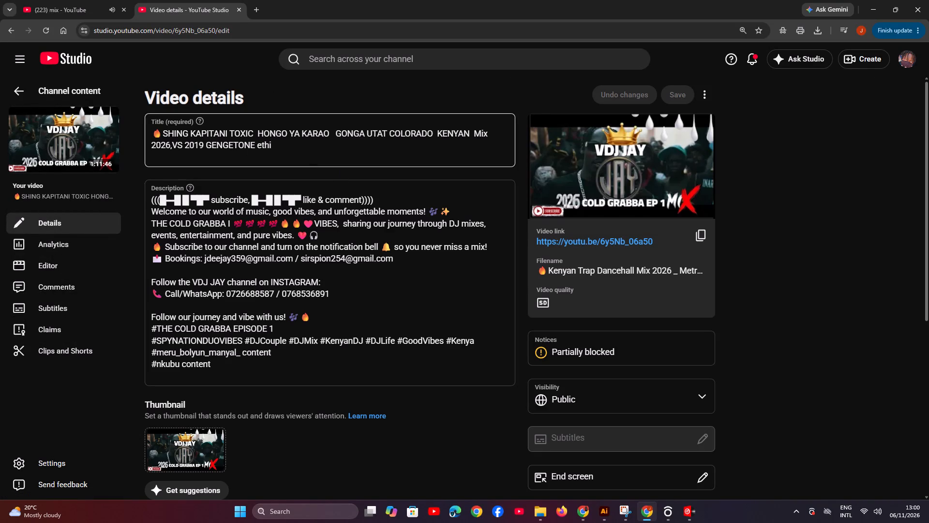
Copy the full SHING KAPITANI TOXIC HONGO YA KARAO title and paste it as the recording filename in VirtualDJ's Record settings.
drag(277, 144, 152, 129)
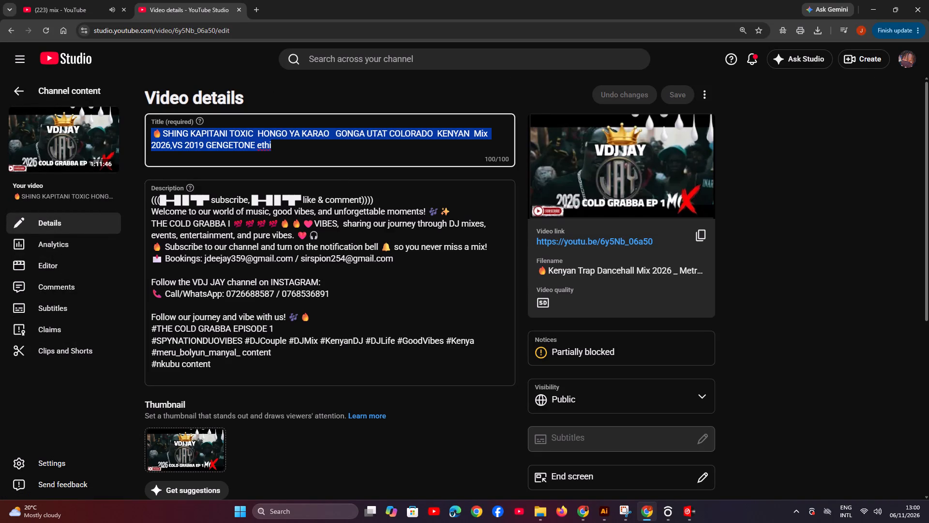
drag(152, 129, 151, 128)
right_click(177, 132)
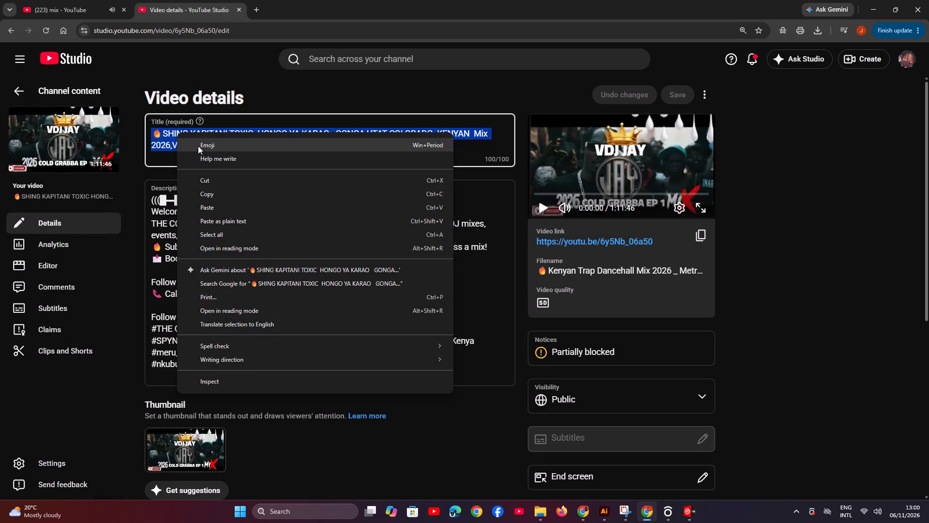
click(226, 196)
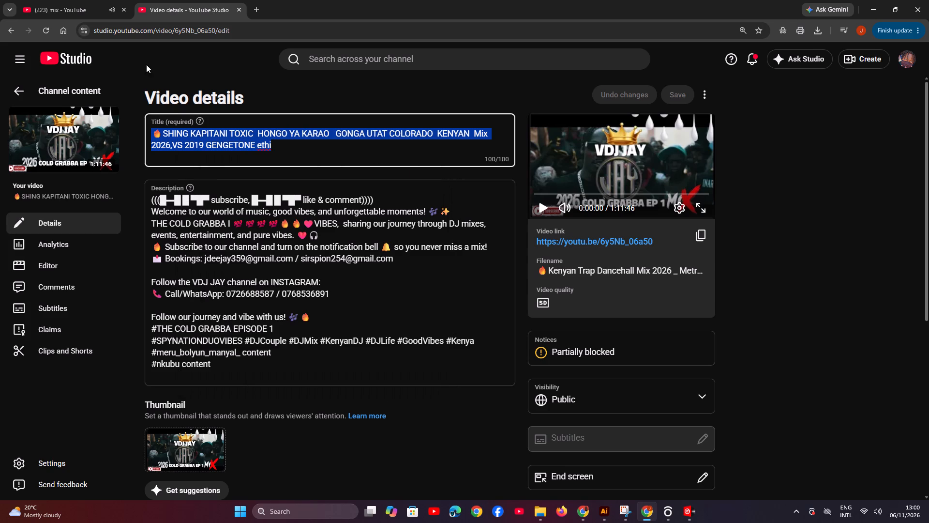
click(705, 518)
click(696, 518)
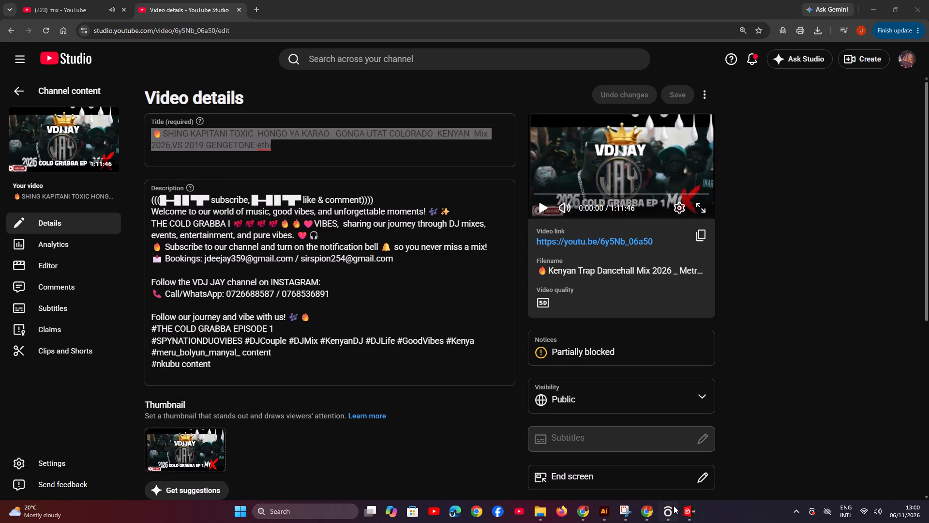
click(686, 513)
click(643, 475)
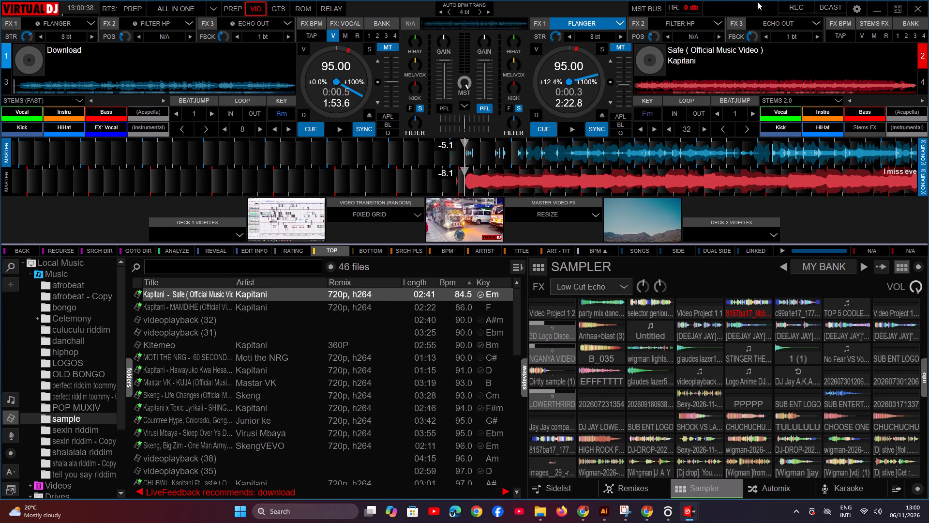
click(854, 11)
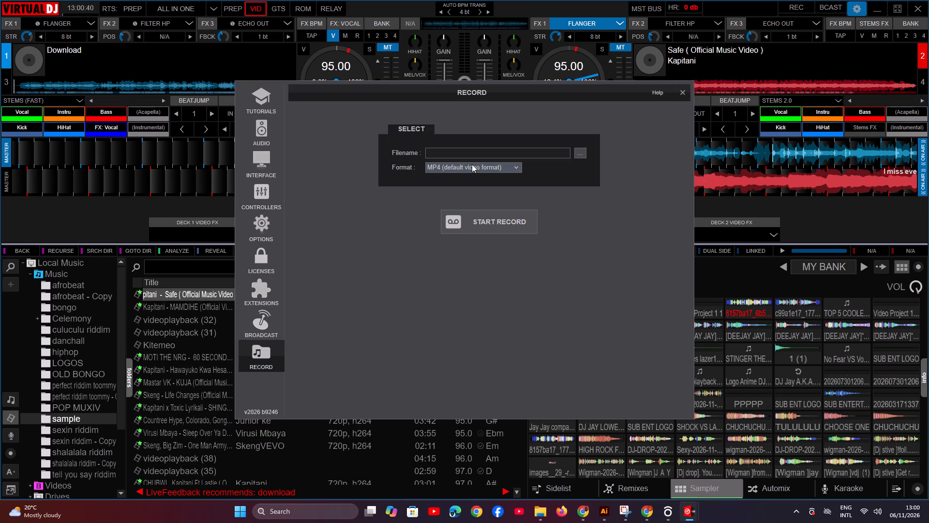
click(470, 155)
key(ctrl+v)
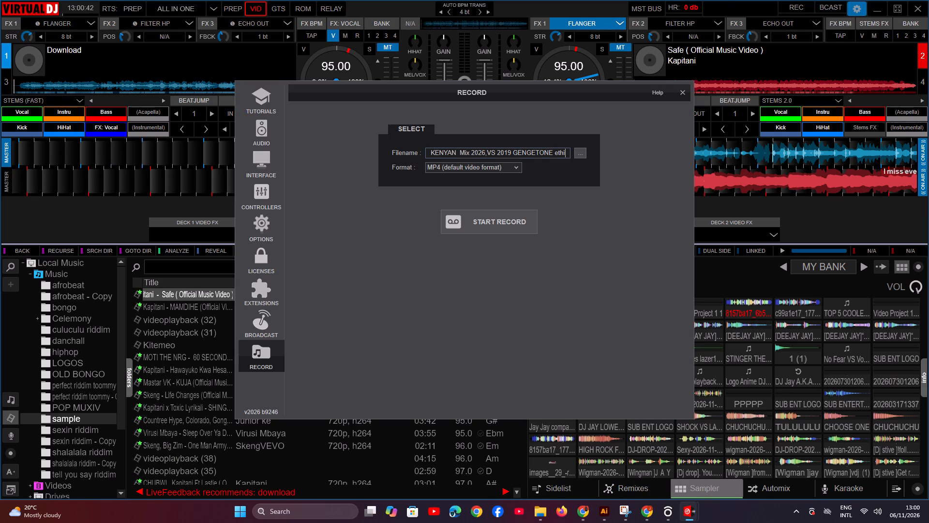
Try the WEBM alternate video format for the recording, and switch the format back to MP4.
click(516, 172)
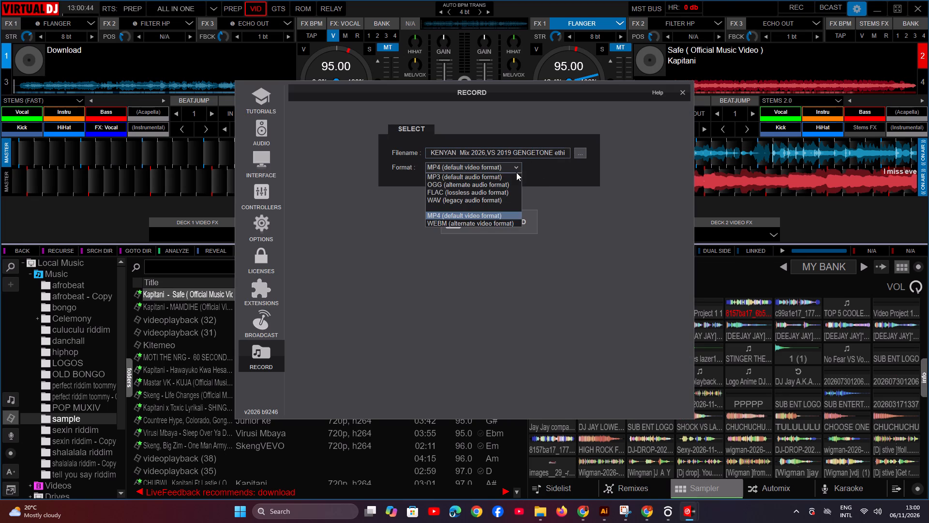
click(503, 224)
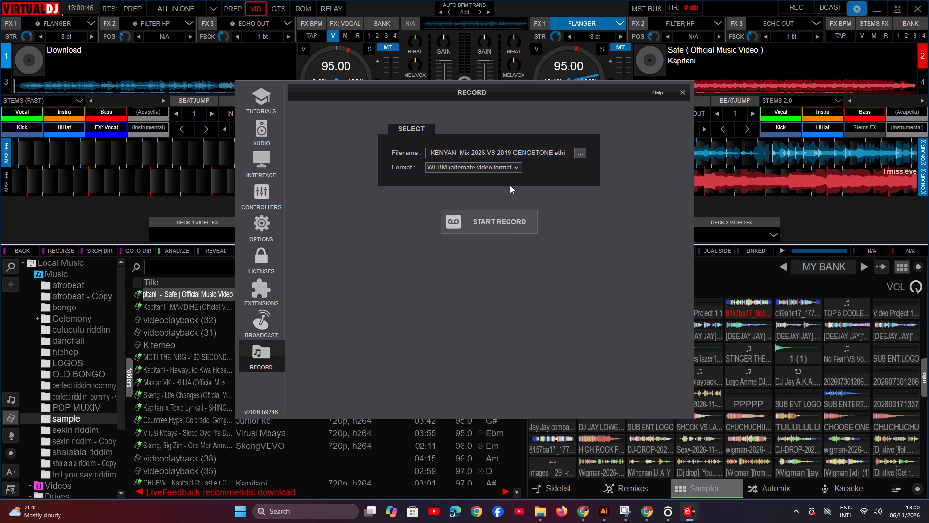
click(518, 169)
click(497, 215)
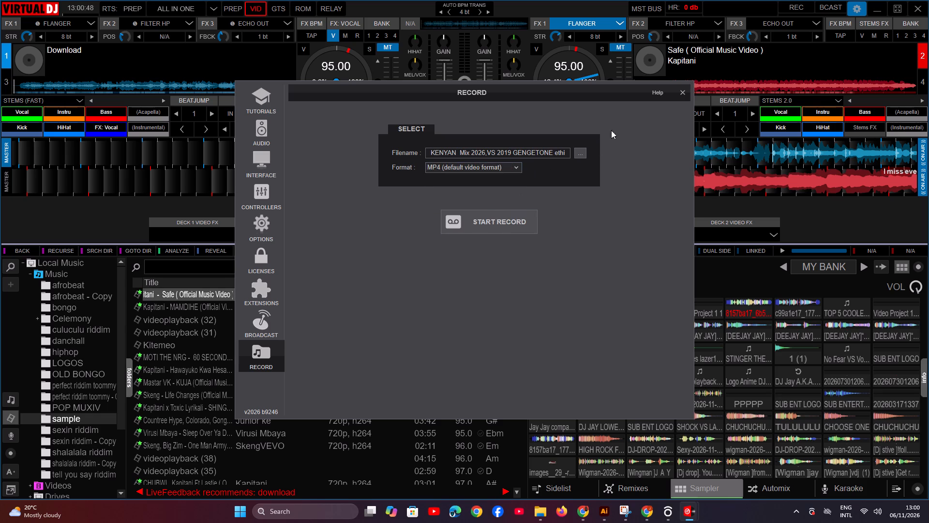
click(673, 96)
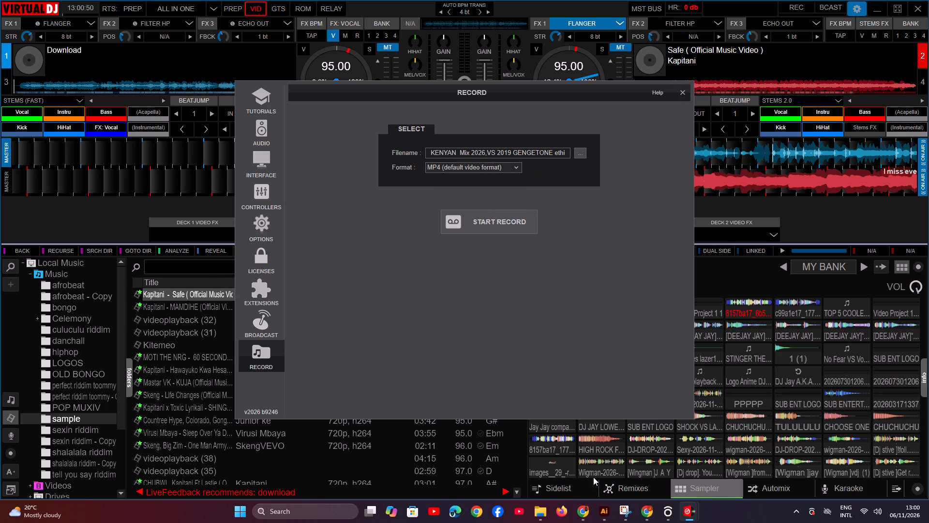
Switch to Chrome's YouTube "mix" results, open the NGANYA MIX VOL 5 roots and reggae video and pause it.
click(648, 505)
click(33, 0)
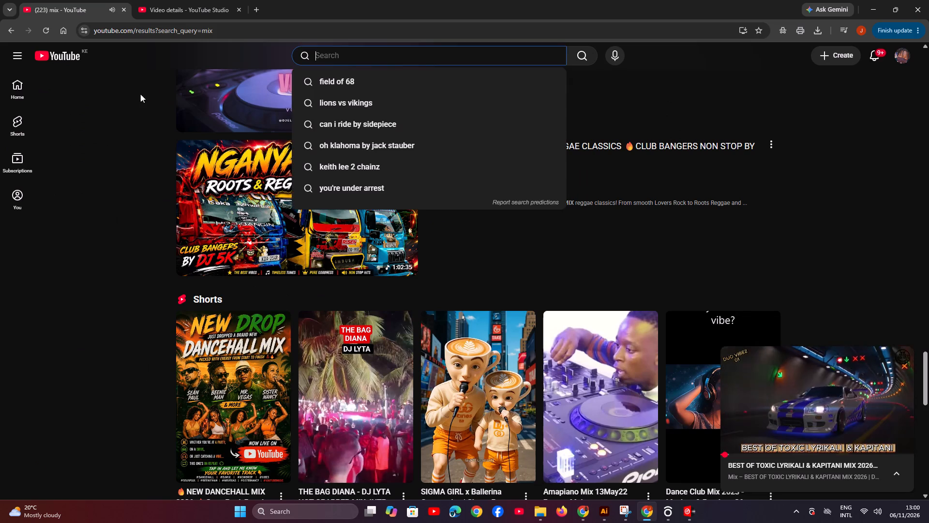
click(205, 185)
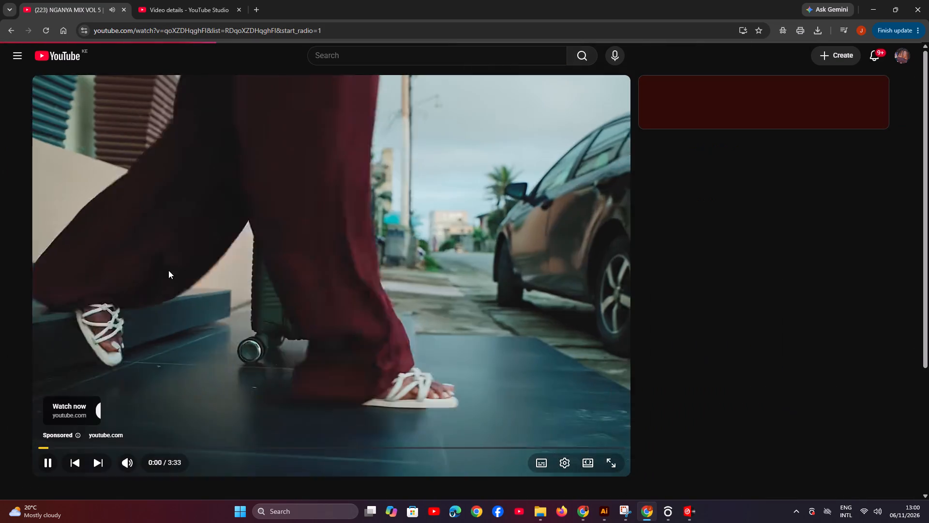
click(168, 270)
Return to the channel's content list in YouTube Studio and open the details of the VDJ JAY POP LATEST VIDEO MIX 2026.
click(172, 0)
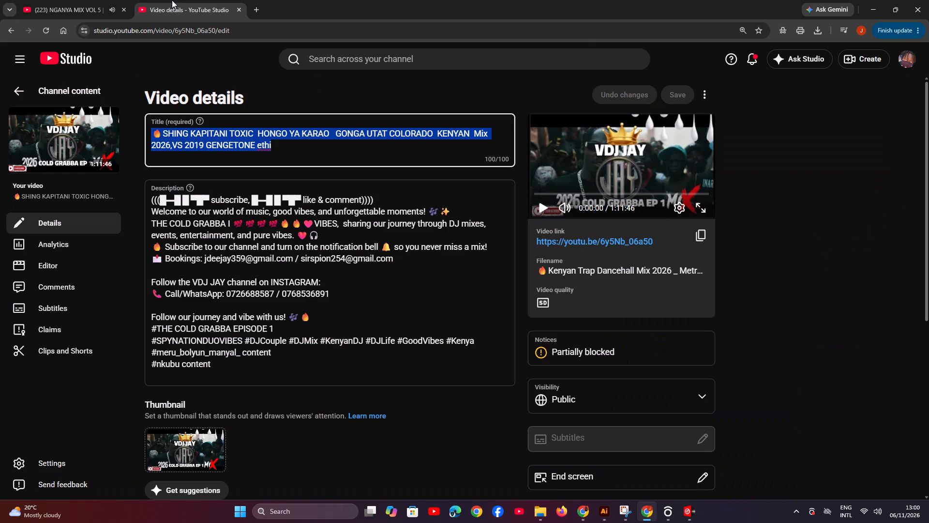
click(299, 355)
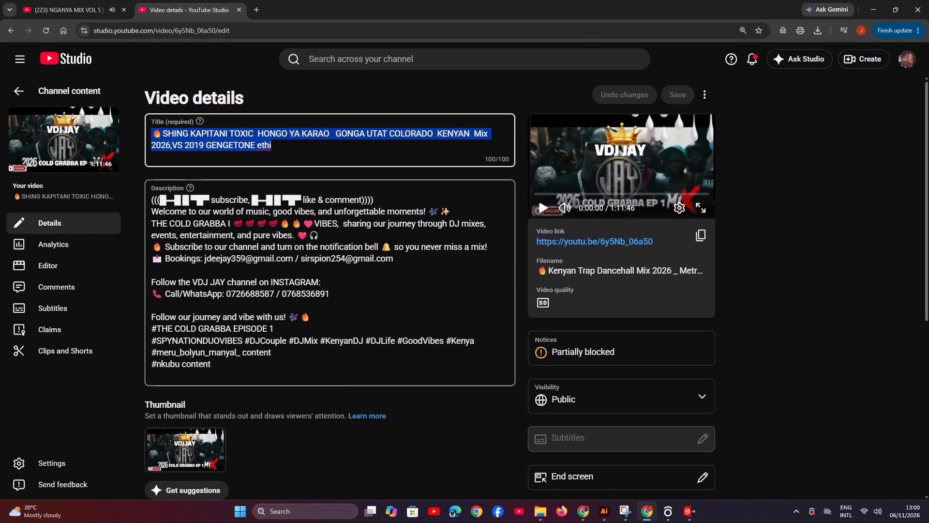
click(8, 38)
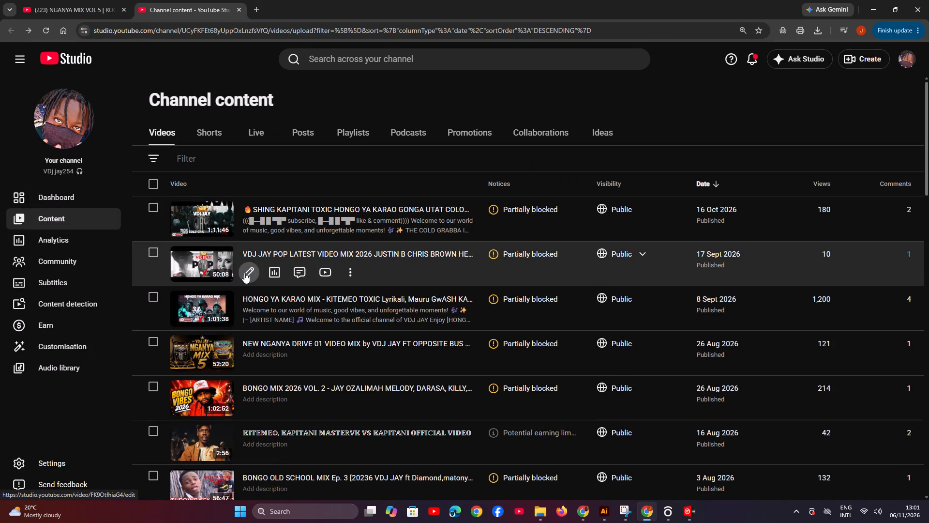
click(244, 273)
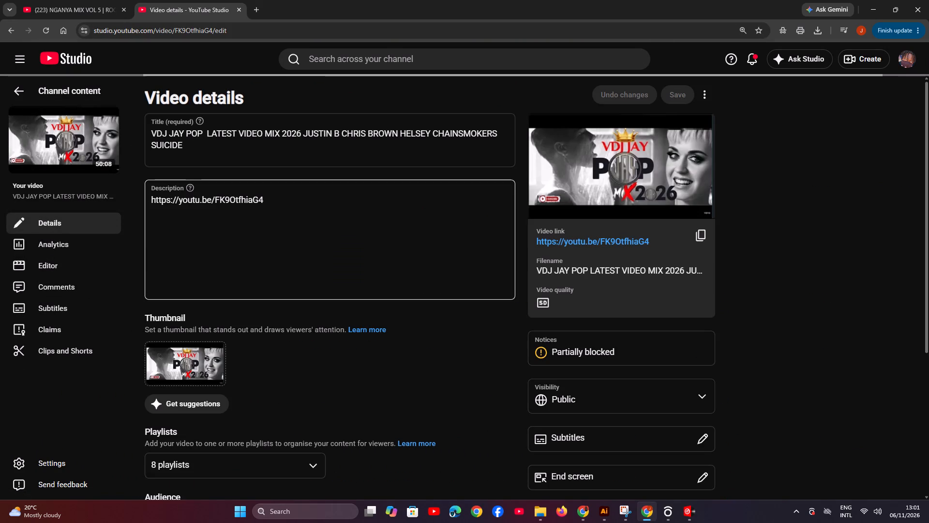
Examine the POP mix's visibility choices and its full settings, including the additional options down to category and comments.
click(668, 396)
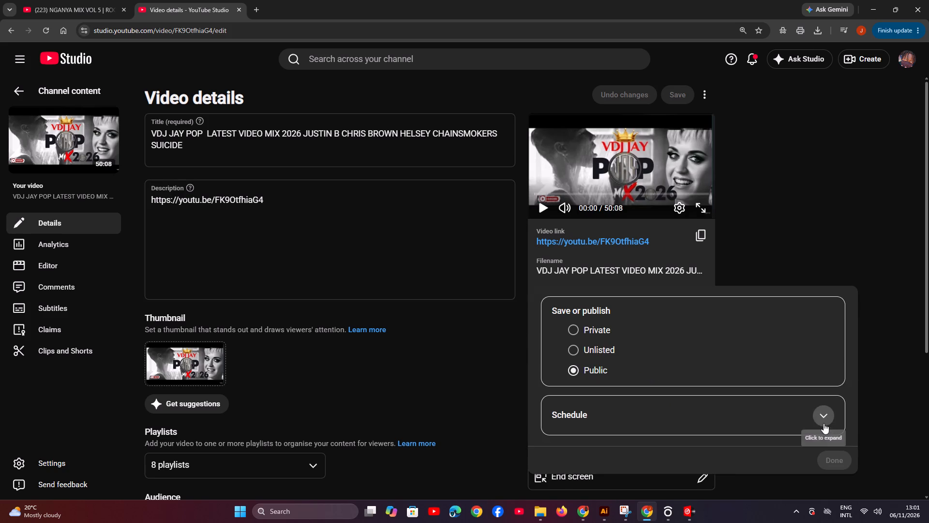
click(875, 428)
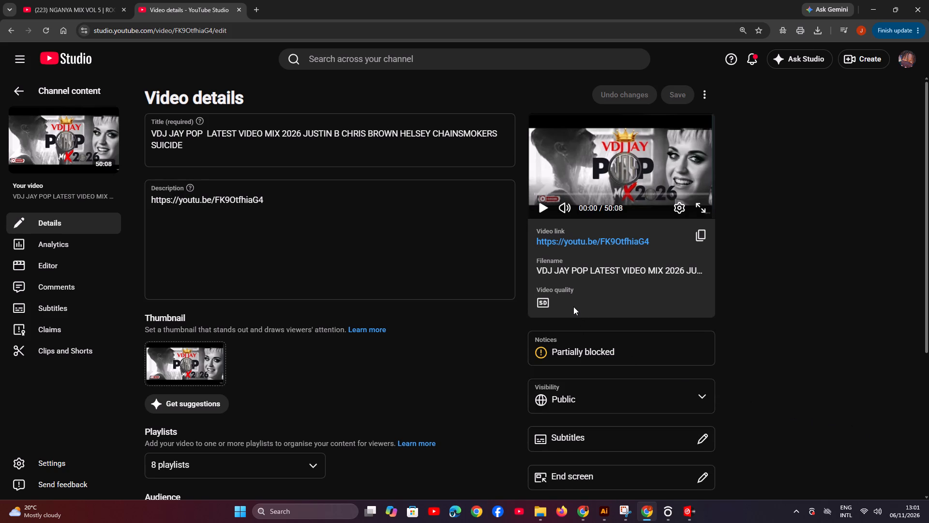
scroll(573, 307, down, 1)
scroll(573, 307, up, 1)
scroll(573, 307, down, 2)
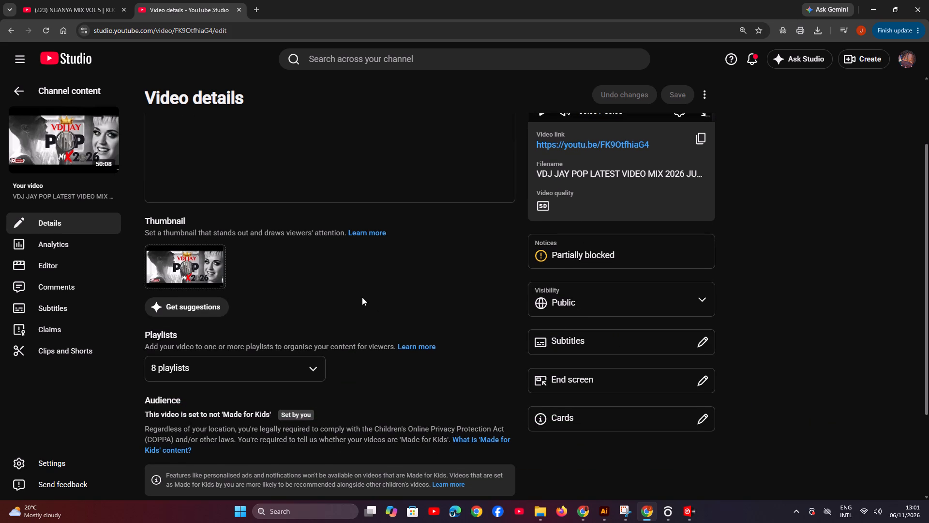
scroll(351, 329, down, 5)
scroll(351, 329, up, 1)
scroll(351, 329, down, 2)
scroll(351, 329, up, 1)
scroll(351, 329, down, 1)
scroll(351, 329, up, 1)
scroll(351, 329, down, 2)
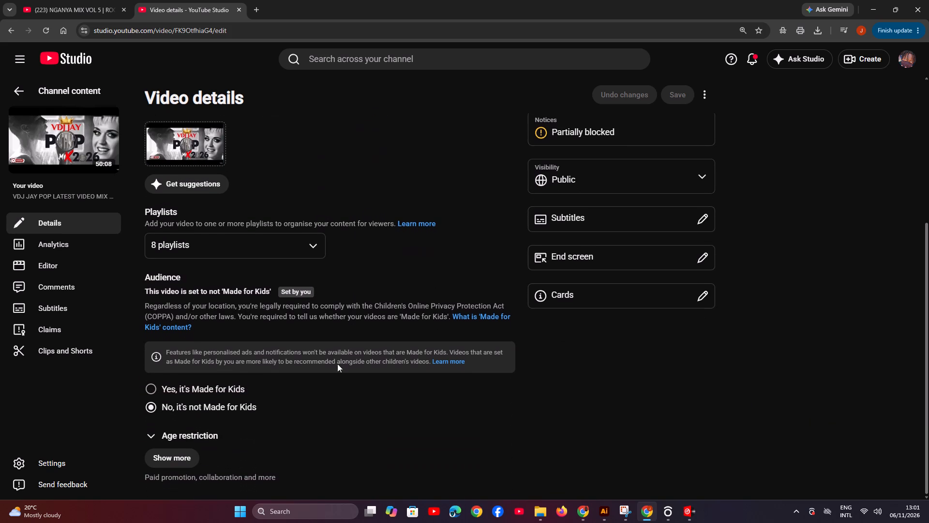
click(180, 454)
scroll(394, 372, down, 6)
scroll(394, 372, up, 1)
scroll(394, 372, down, 5)
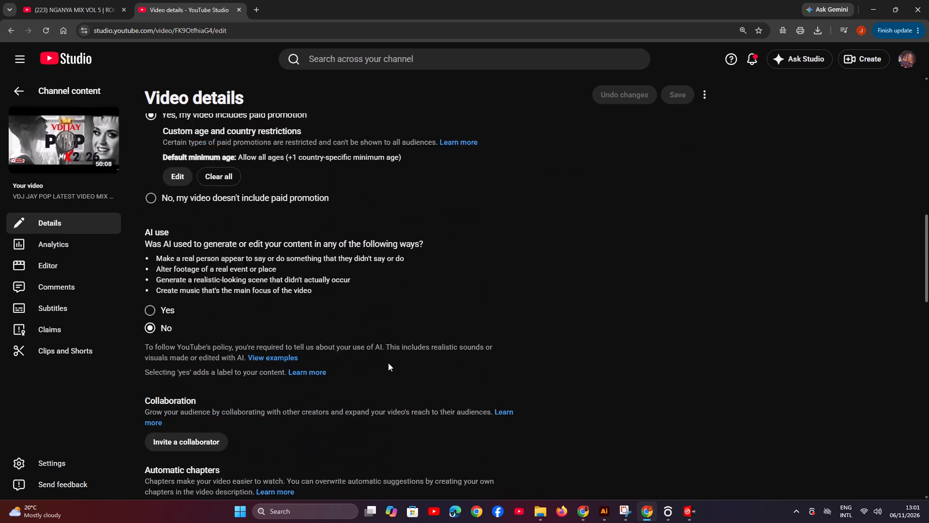
scroll(388, 363, down, 10)
scroll(388, 362, up, 1)
scroll(388, 362, down, 5)
scroll(384, 361, up, 1)
scroll(381, 359, down, 6)
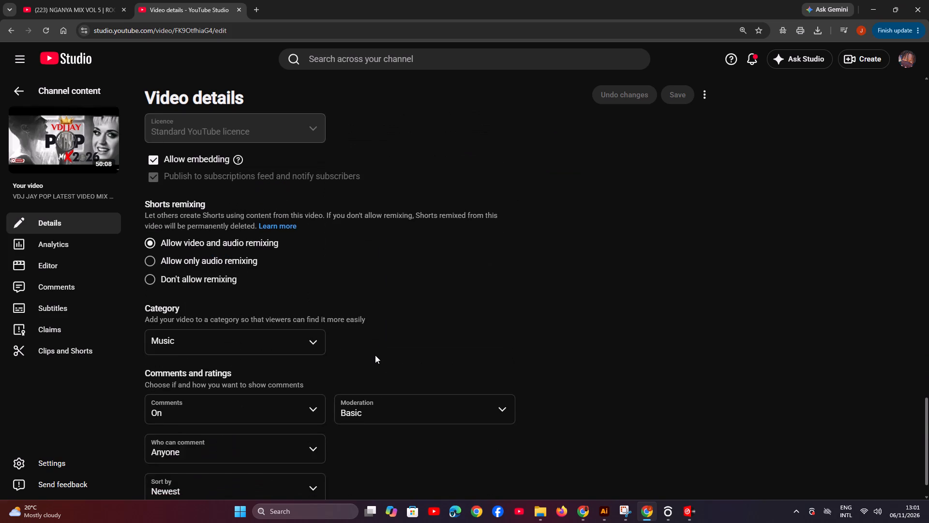
scroll(375, 355, down, 8)
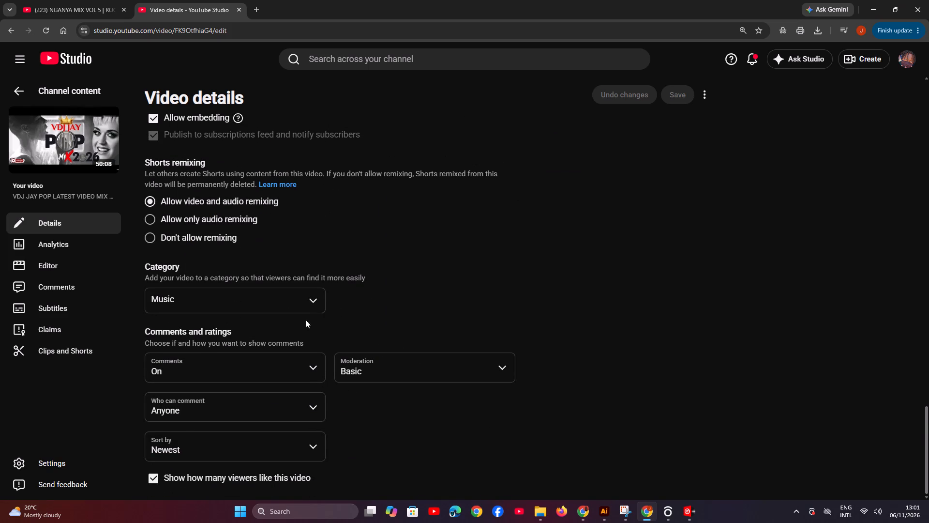
click(295, 299)
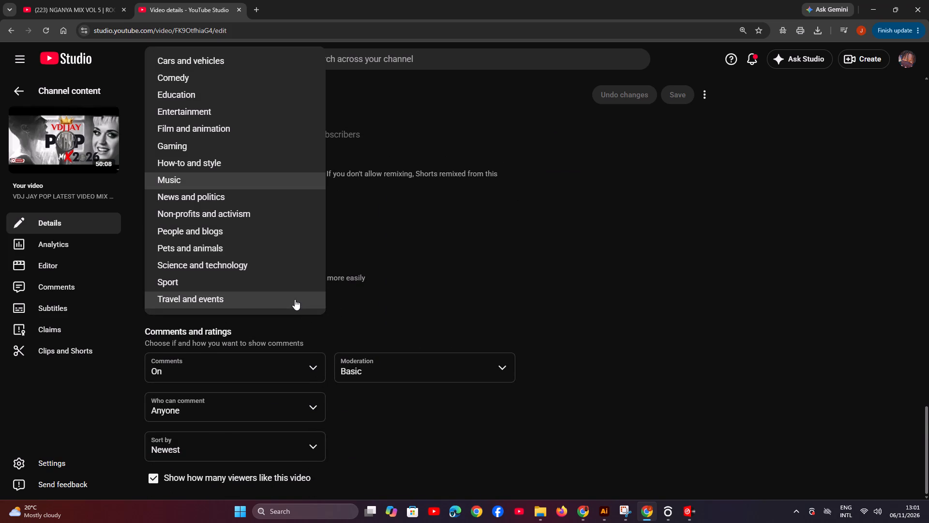
click(434, 277)
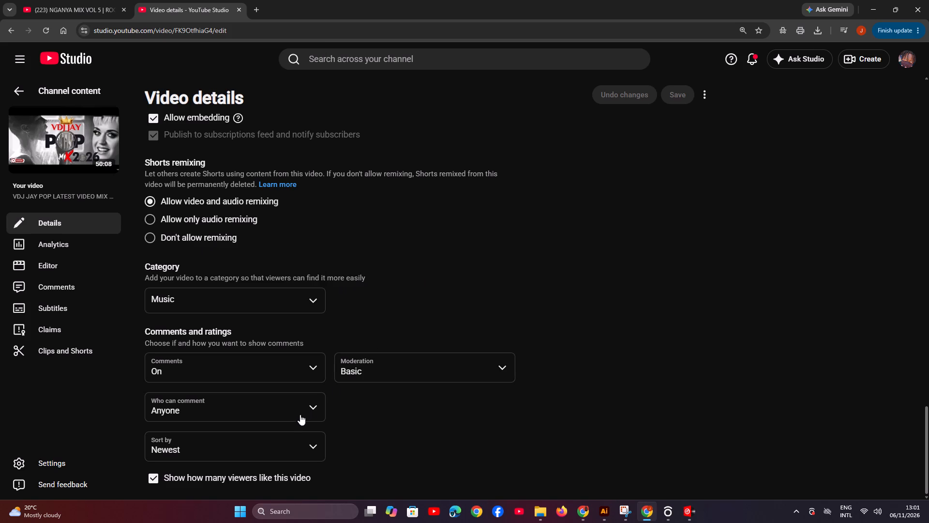
Set the POP mix's comment sorting to Top.
click(299, 445)
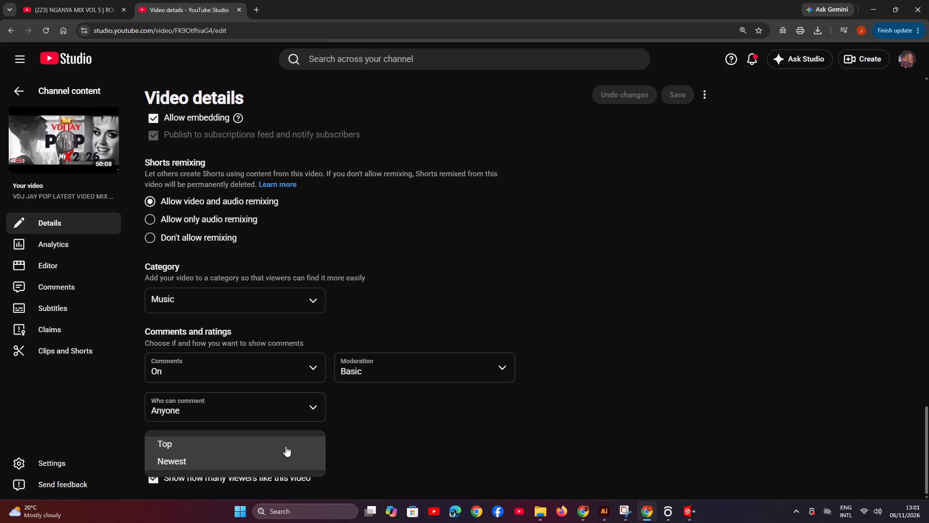
click(285, 446)
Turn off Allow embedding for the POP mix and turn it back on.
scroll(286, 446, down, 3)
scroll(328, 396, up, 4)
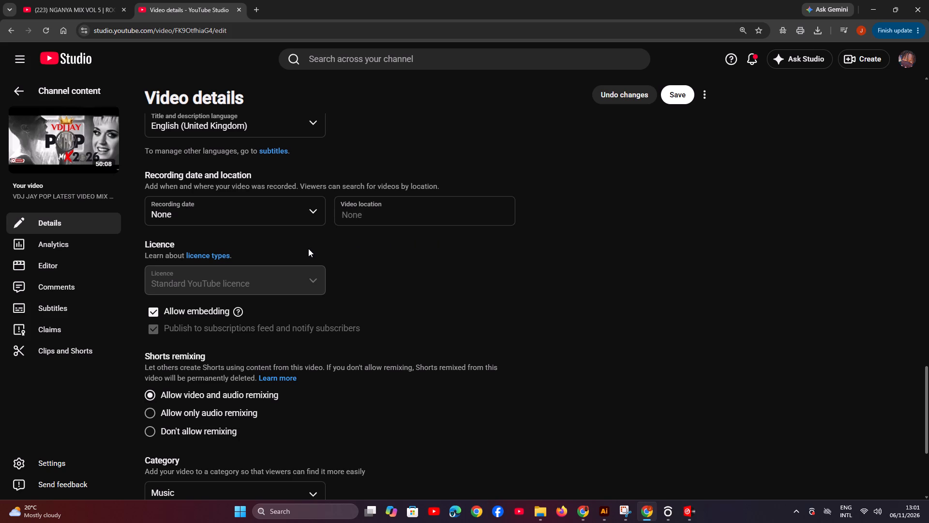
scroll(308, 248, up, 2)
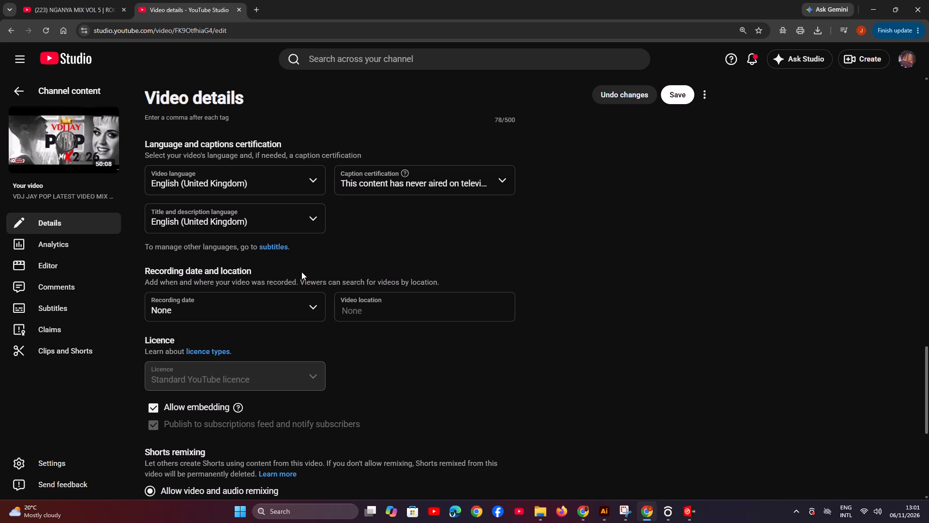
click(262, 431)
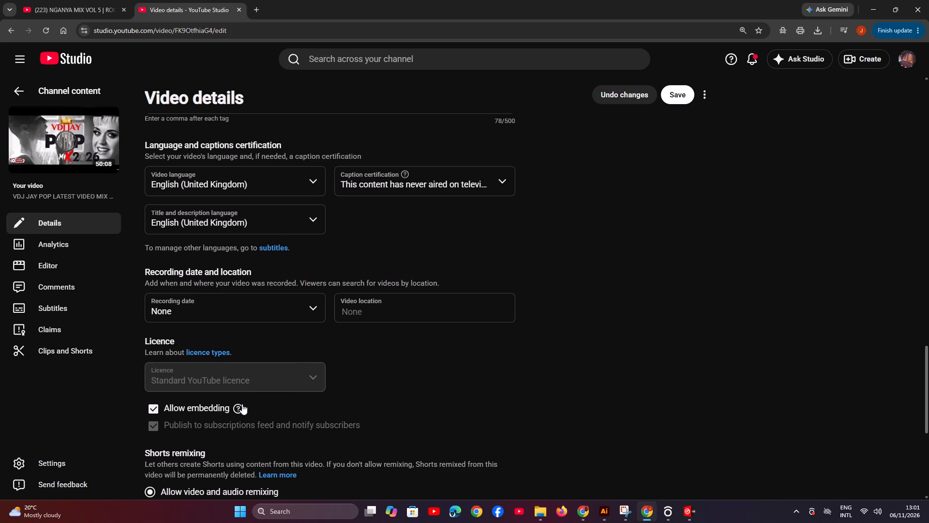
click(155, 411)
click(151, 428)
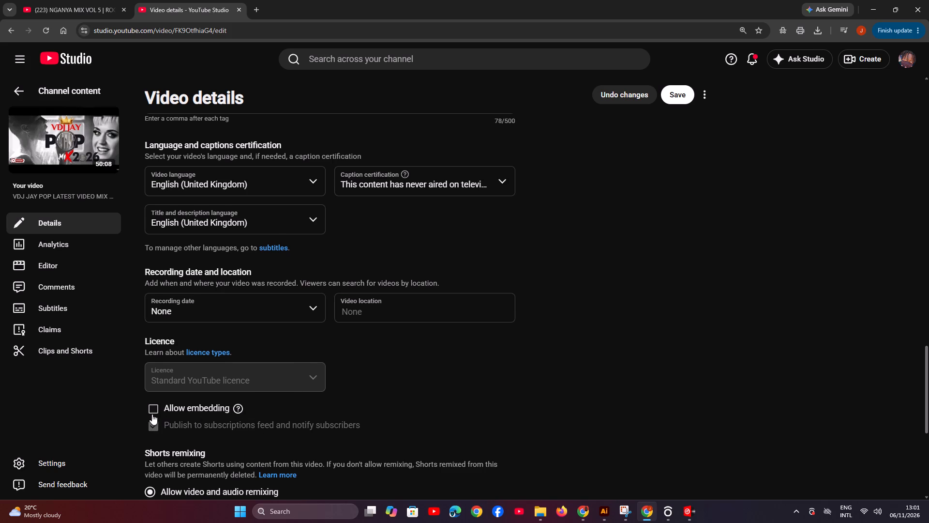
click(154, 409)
Remove the tags TRENDINGMIX, DJ 38K, DJ FESTA, DJ KELDEN, DJ WOOSKY and MGANYA MIX from the POP mix, keeping only VDJ JAY.
scroll(202, 409, up, 1)
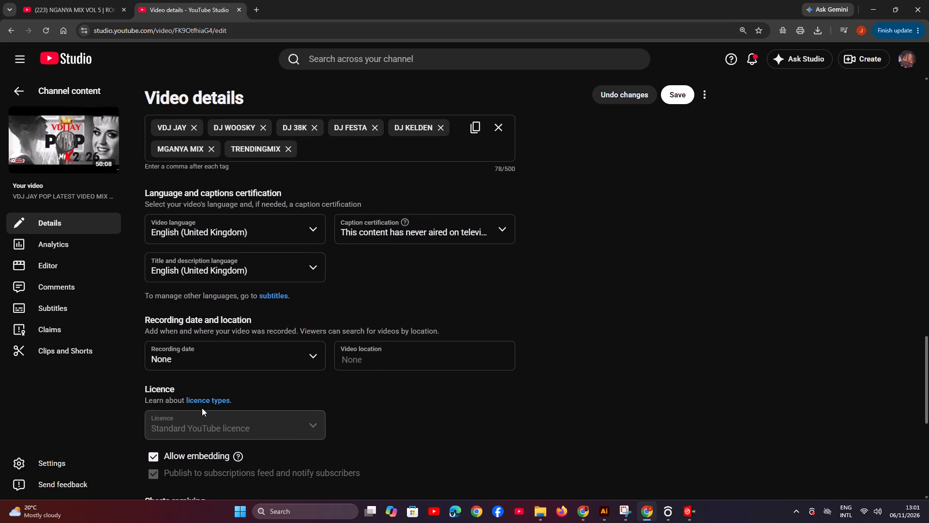
scroll(202, 408, up, 2)
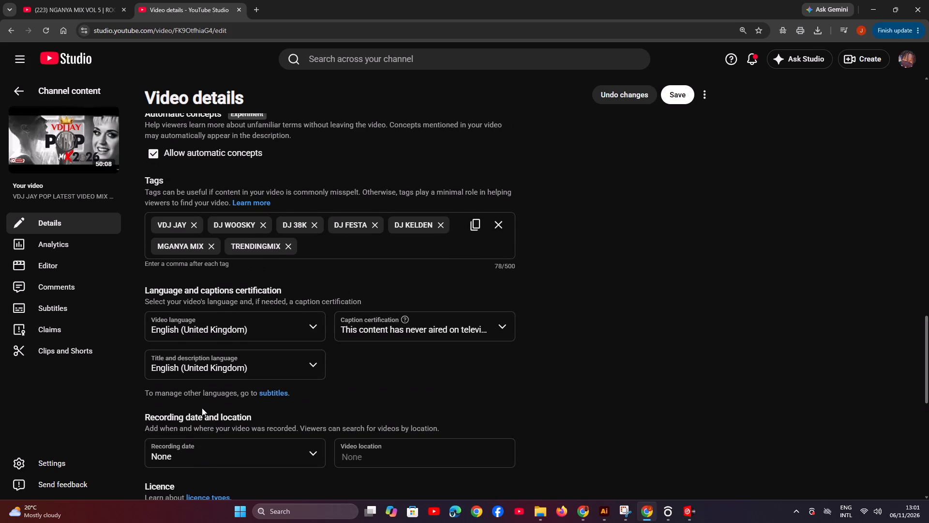
scroll(202, 408, up, 1)
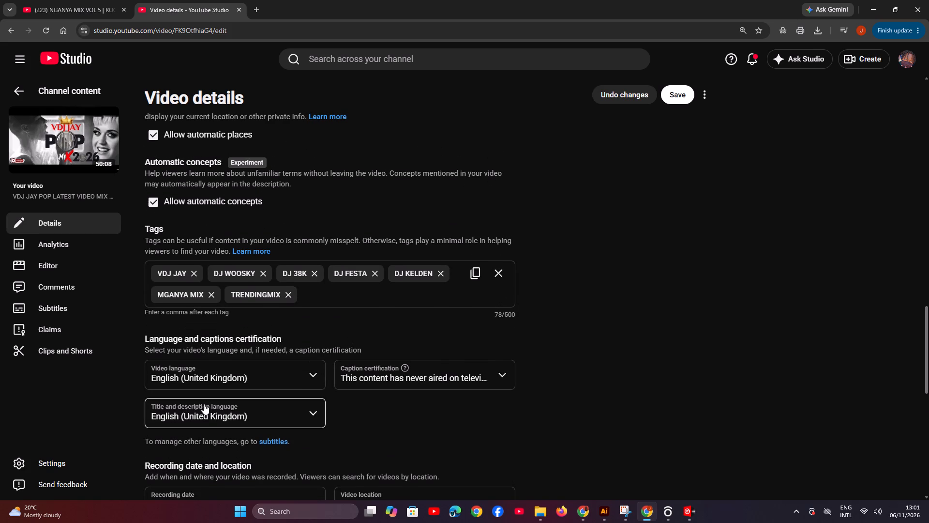
click(292, 291)
click(315, 274)
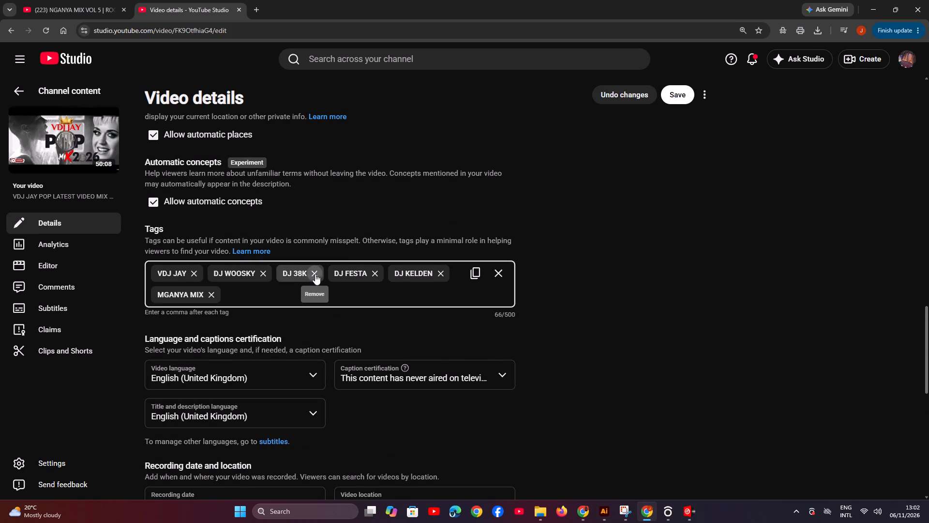
click(324, 276)
click(324, 276)
click(324, 276)
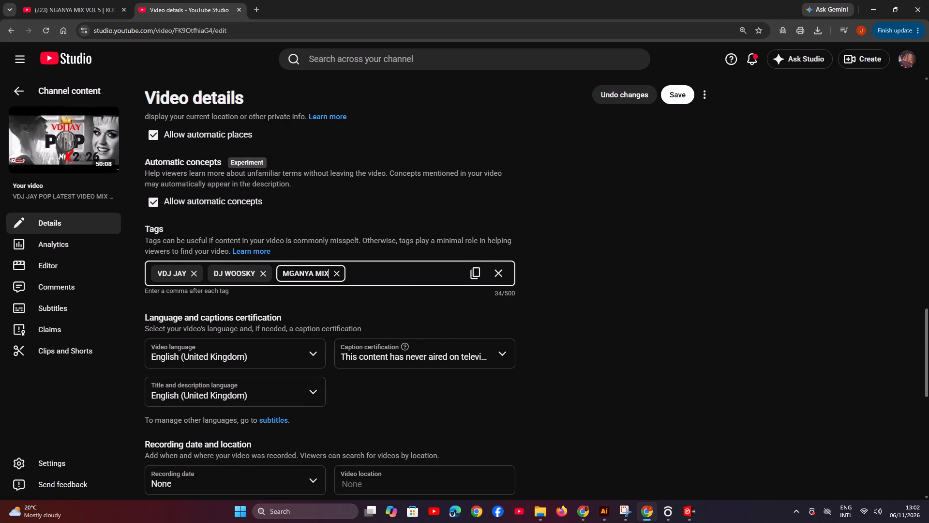
click(262, 275)
click(267, 276)
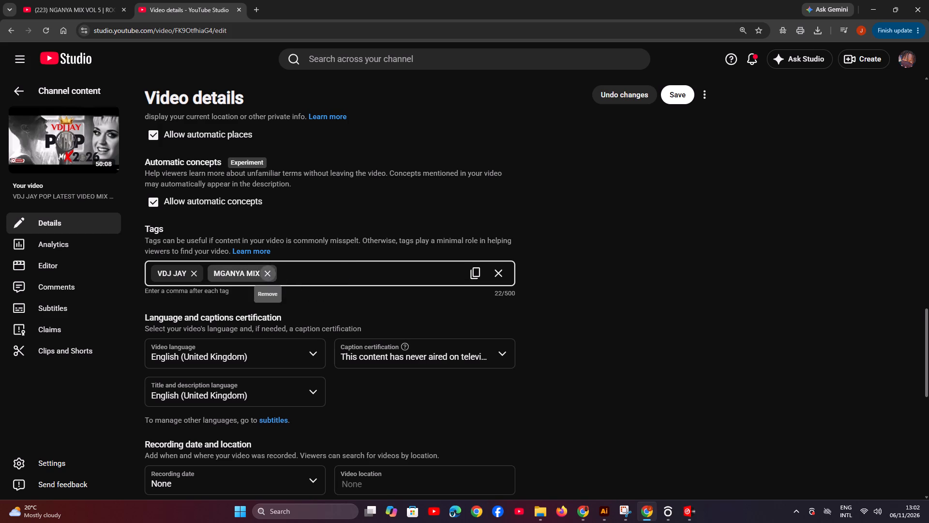
click(240, 275)
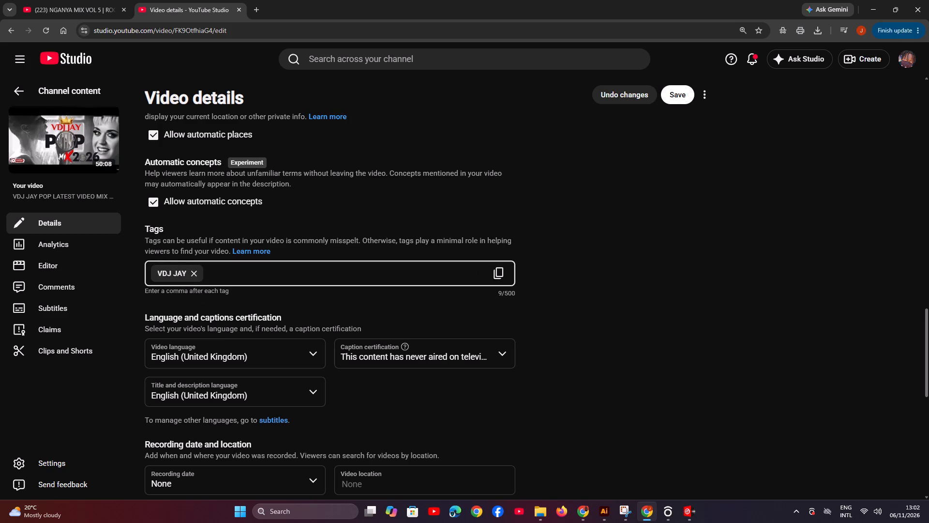
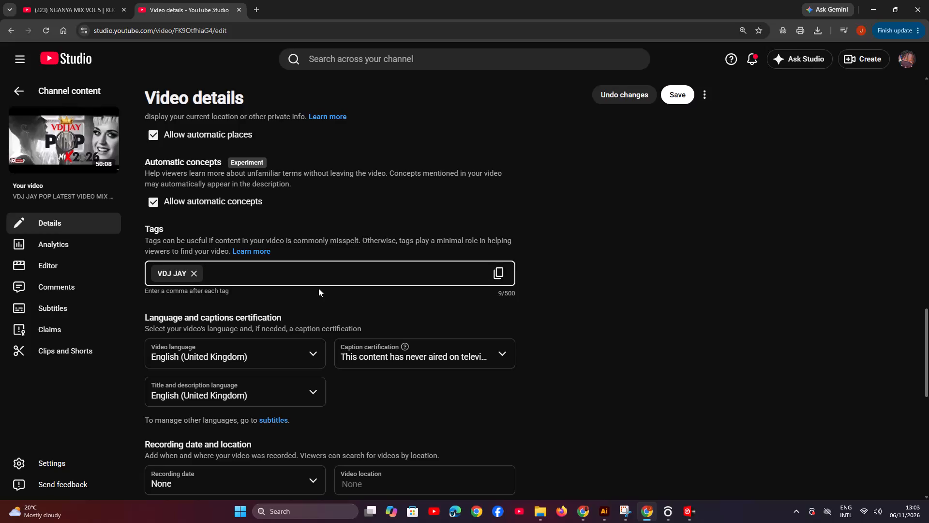
Add the tags ttrend and good vibes to the POP mix and save the video details.
text(ttre)
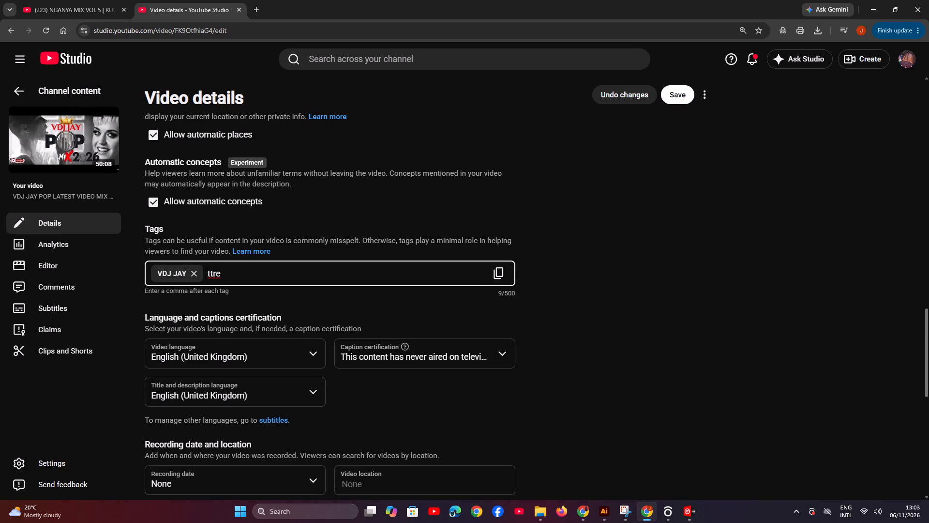
text(nd)
key(Return)
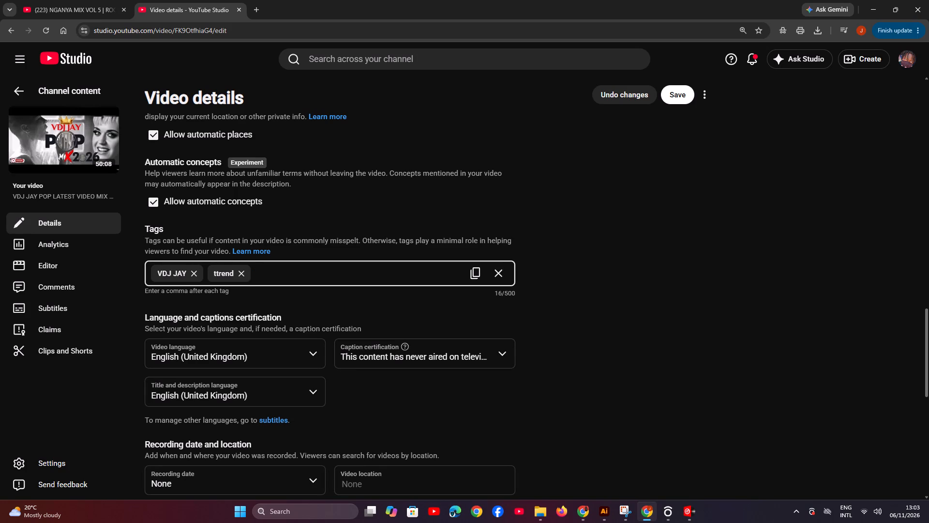
text(good vibe)
key(s)
key(Return)
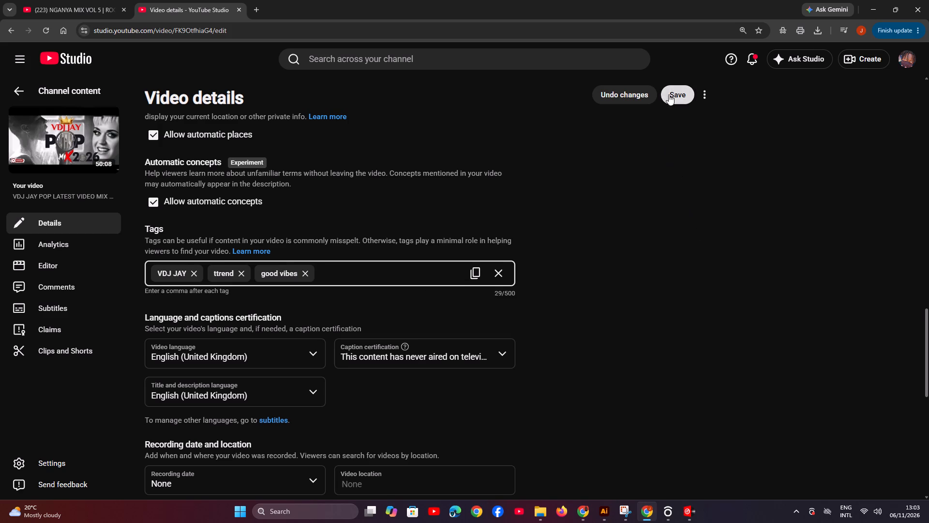
click(671, 94)
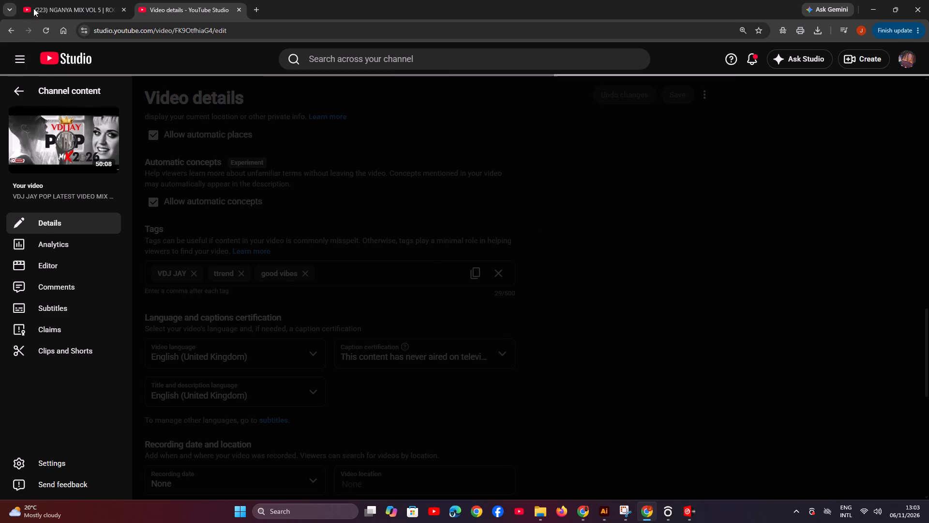
Switch to VirtualDJ, move the Record settings window clear of the decks, and return the Download track on deck 1 to its cue point.
click(688, 513)
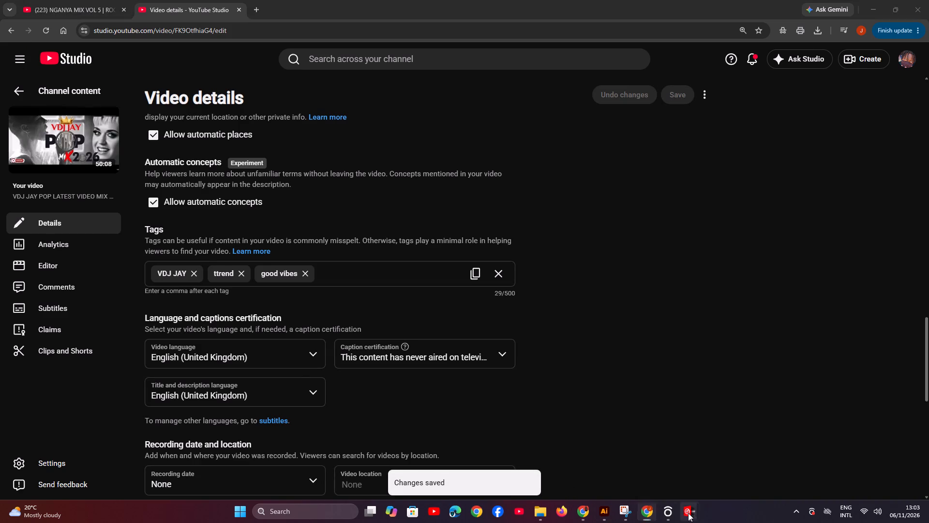
click(658, 473)
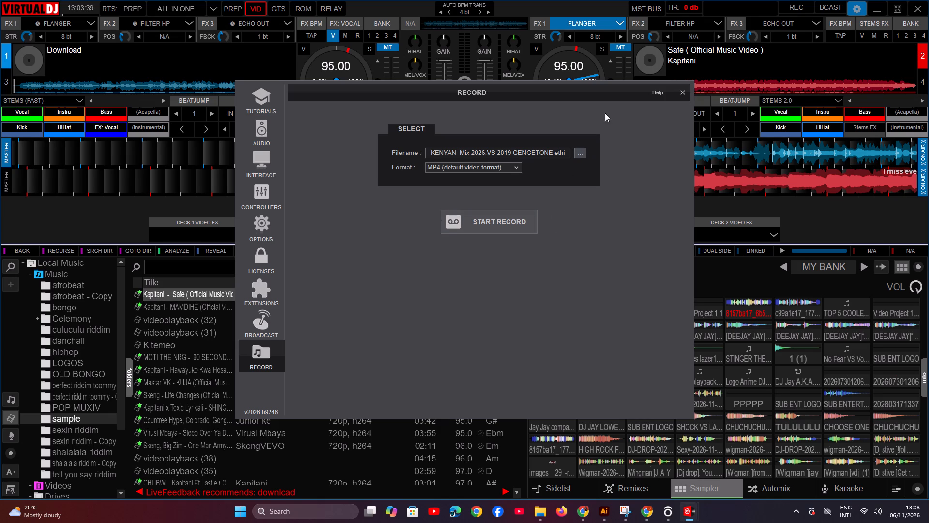
drag(608, 96, 587, 233)
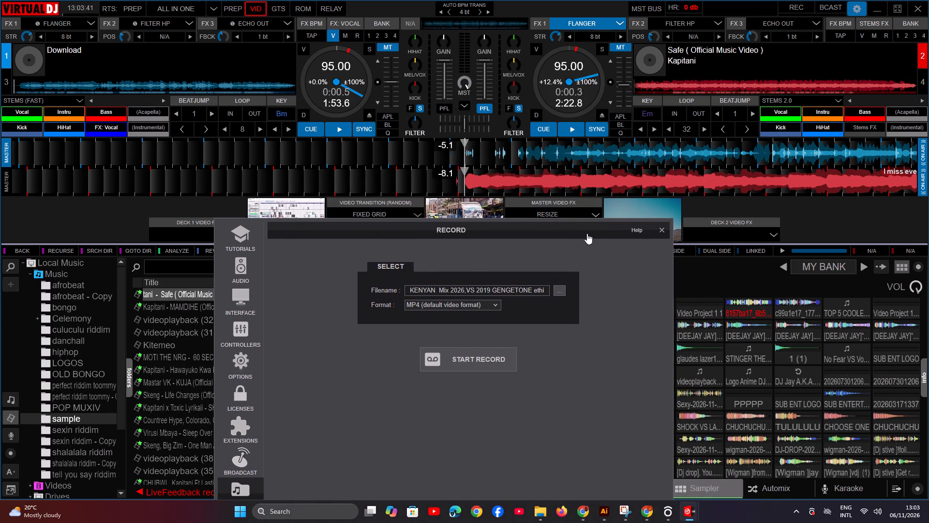
key(1)
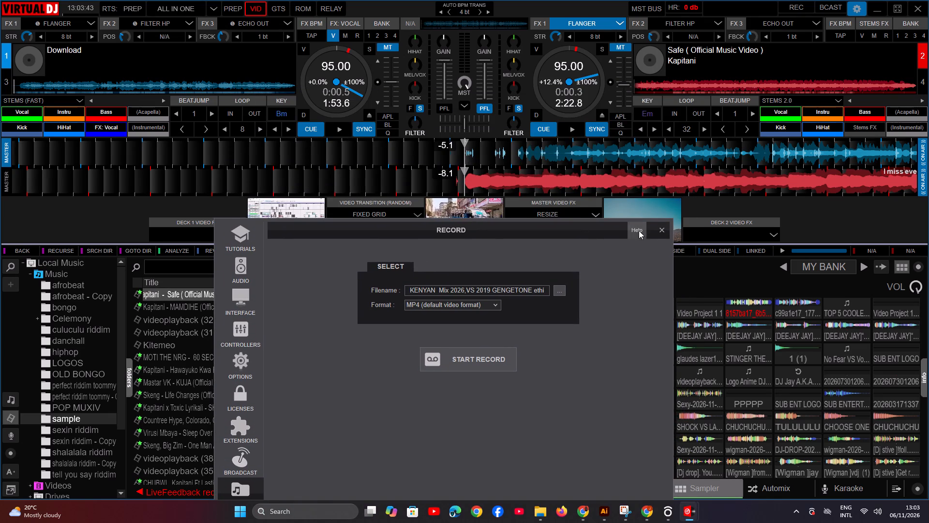
drag(614, 226, 608, 287)
key(1)
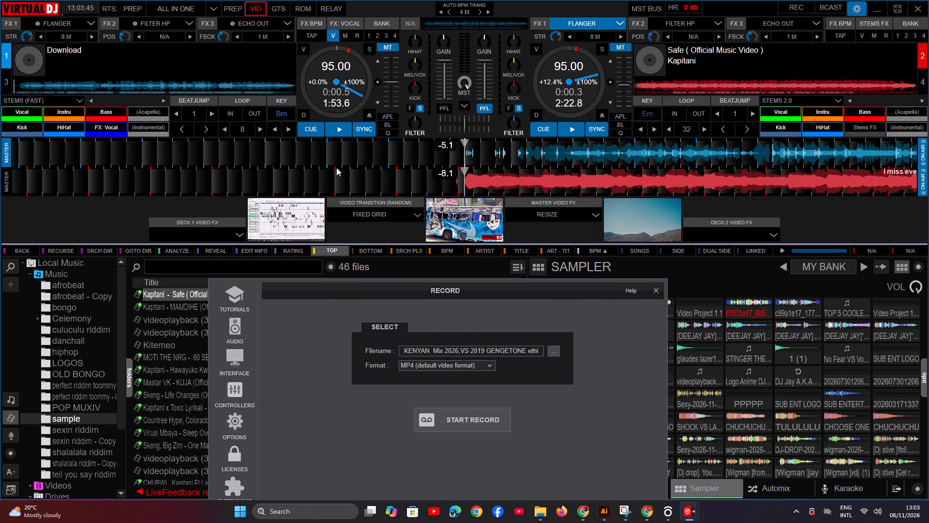
click(310, 128)
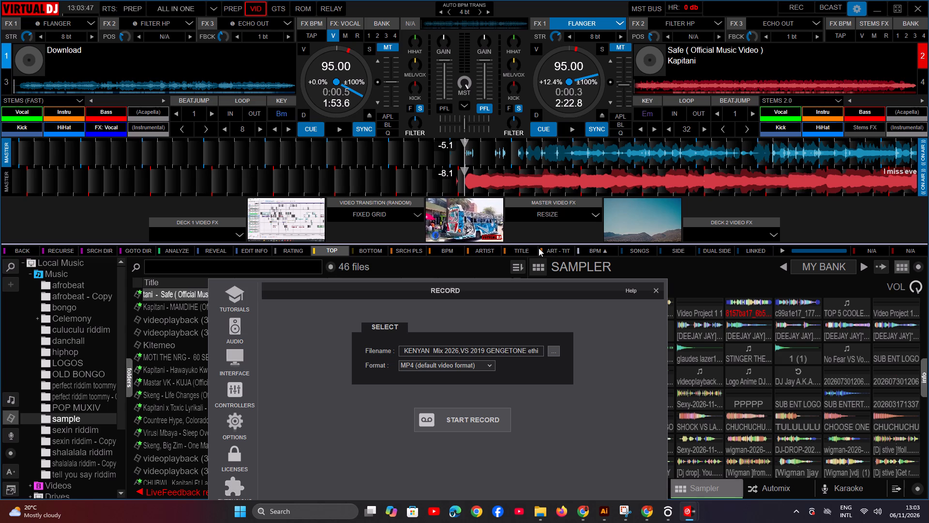
Audition the SHOCK VS LA, SUB ENT LOGO, DJ-DROP-202 and Sexy-2026-11 samples, keeping the Record window clear of their pads.
click(708, 426)
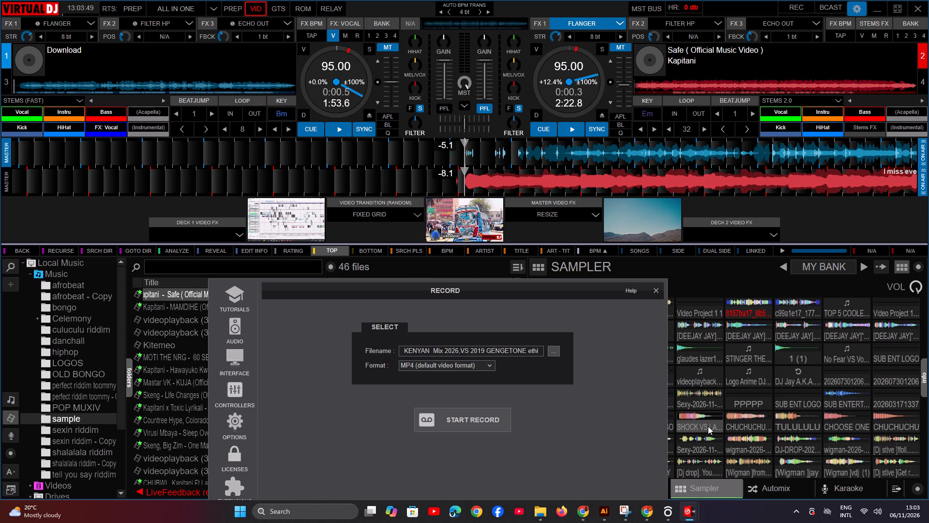
drag(584, 283, 515, 231)
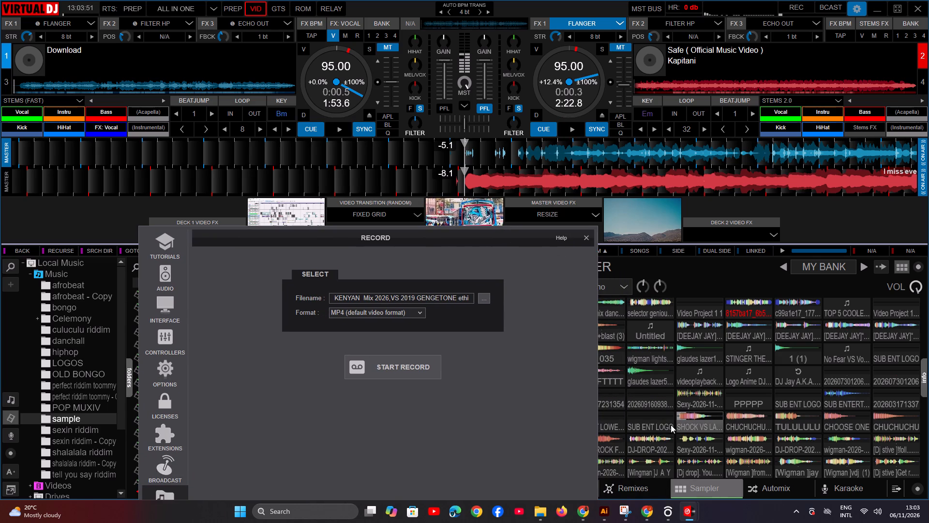
click(652, 424)
right_click(696, 418)
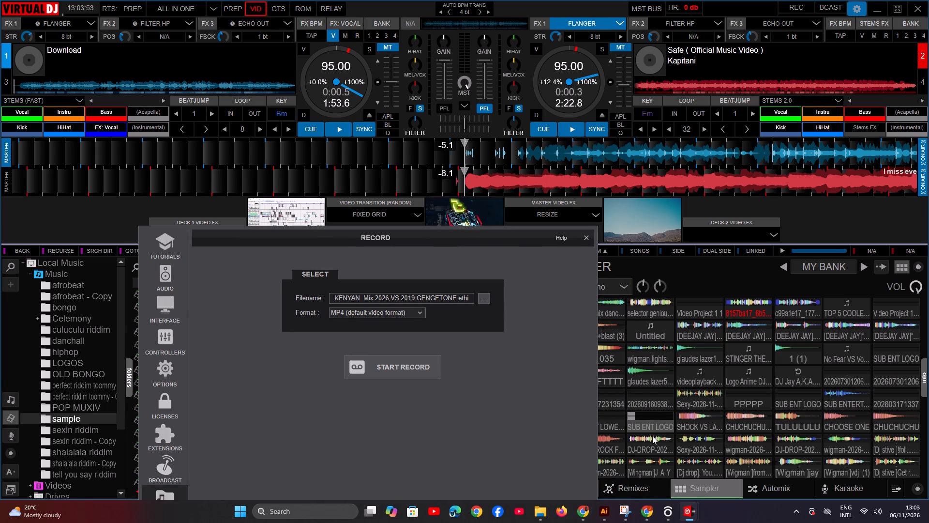
click(652, 436)
right_click(653, 436)
click(708, 444)
right_click(709, 444)
click(692, 446)
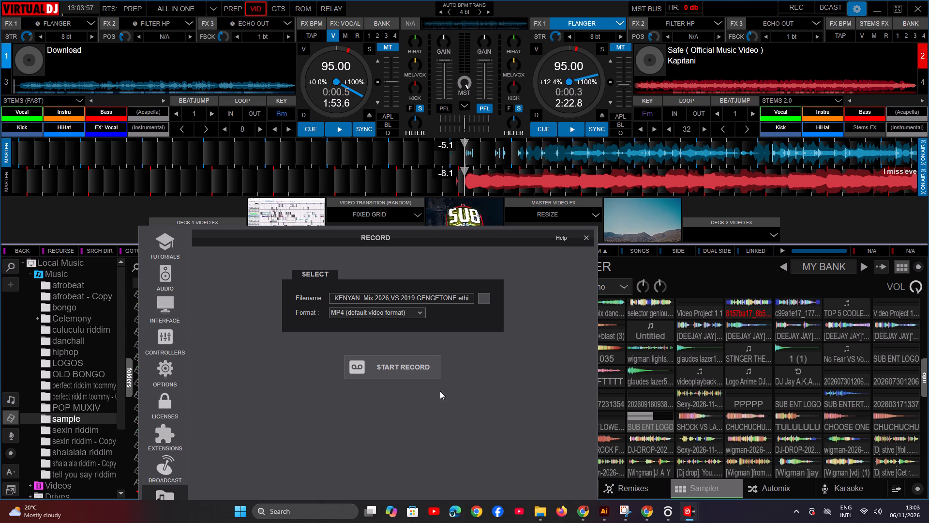
Record a short MP4 take with the Sexy-2026-11 drop, deck 1's Download track with Echo Out, and the videoplayback (12) sample, then stop recording.
click(396, 372)
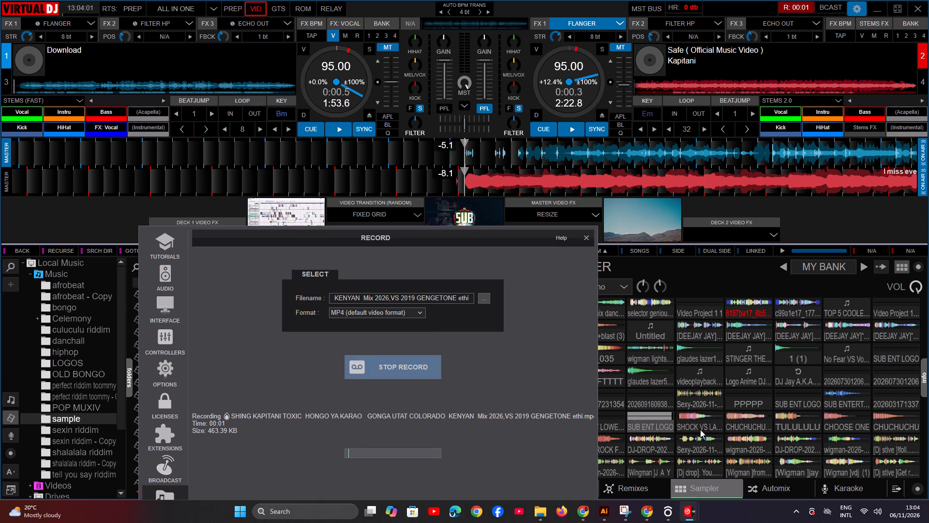
click(702, 442)
key(space)
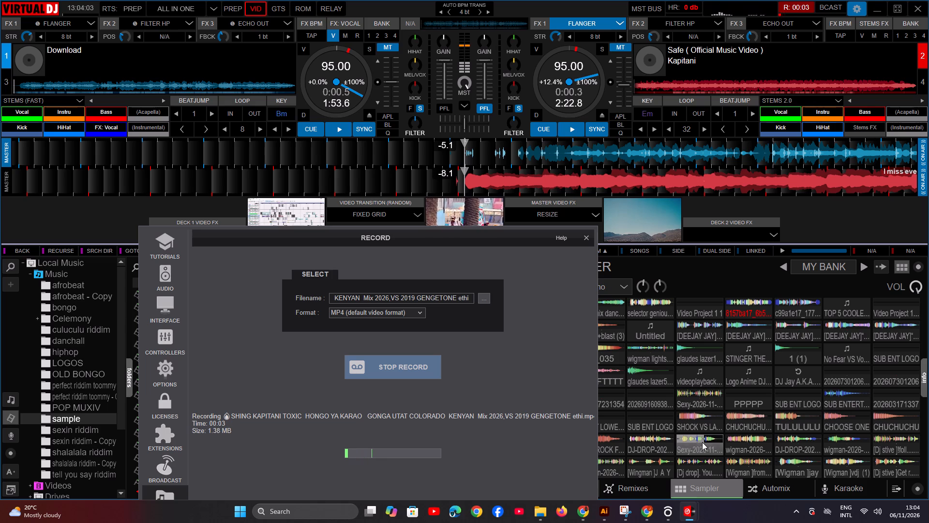
key(1)
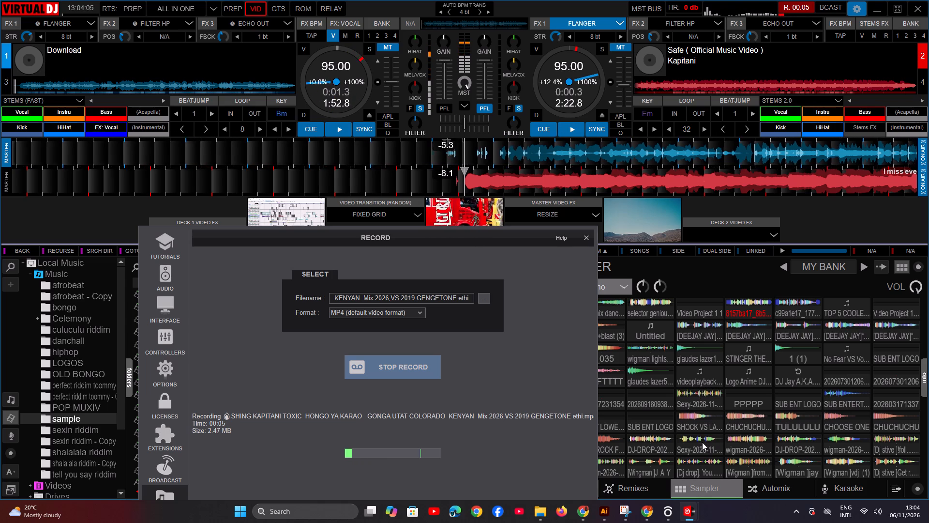
key(d)
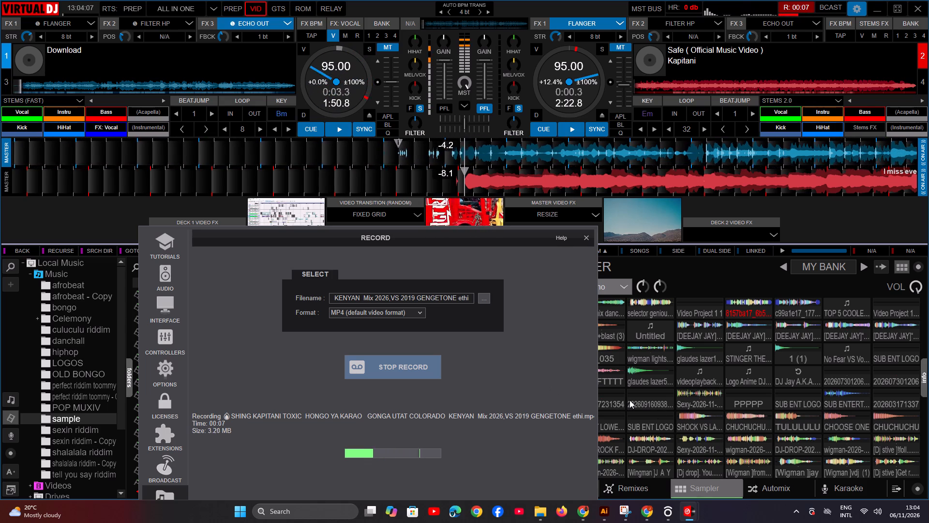
click(694, 373)
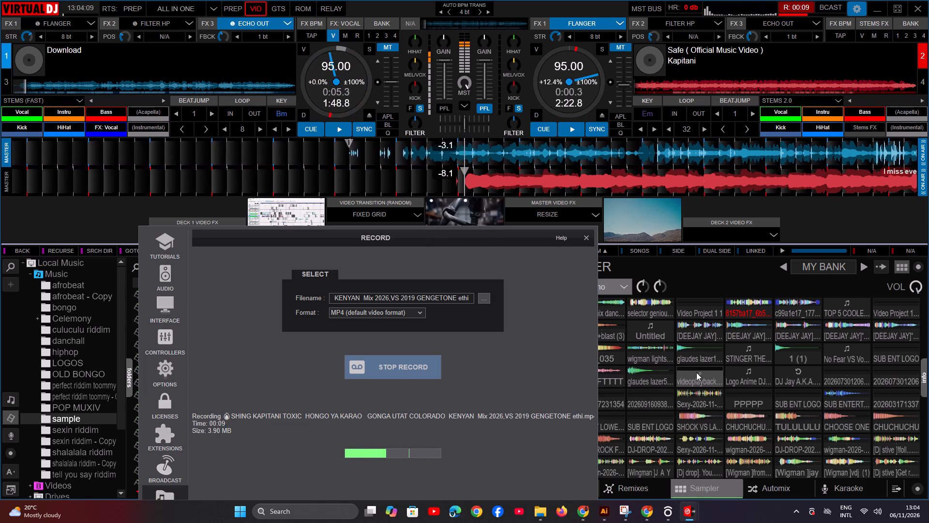
key(d)
key(d)
key(d)
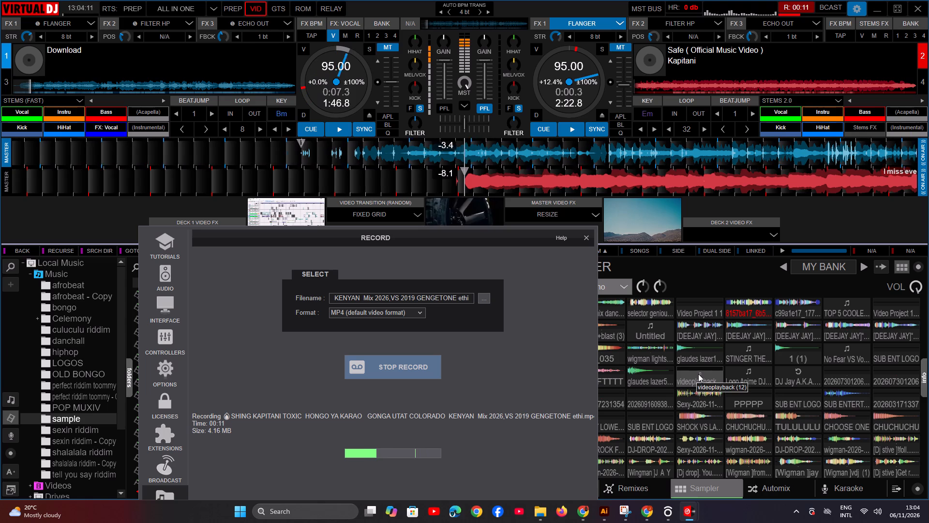
key(2)
click(403, 365)
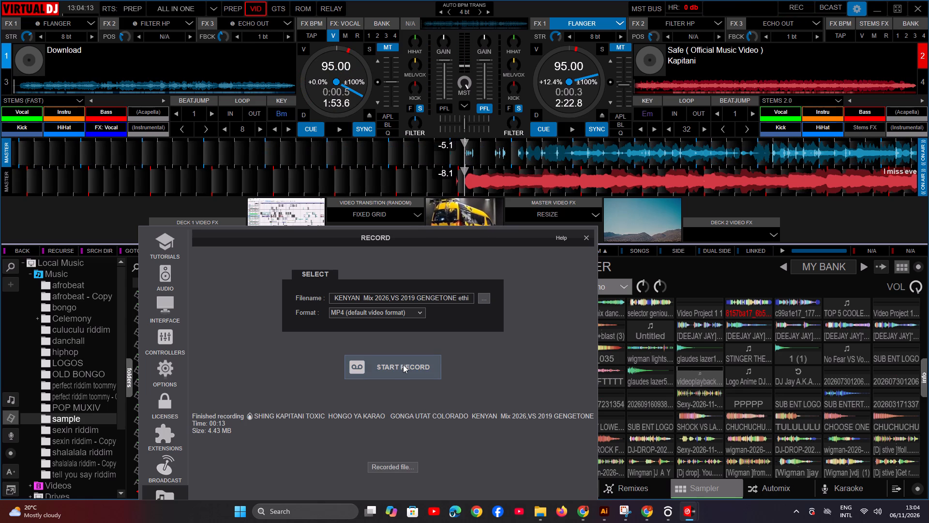
Rehearse the intro unrecorded, playing Download on deck 1 with Echo Out, the glaudes lazer5 sample and the Sexy-2026-11-06 drop, and return to the cue point.
key(1)
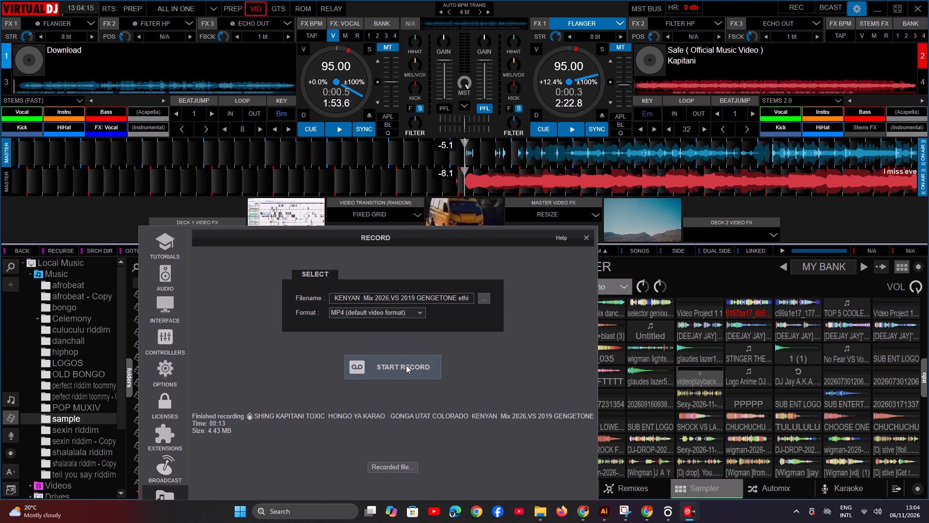
click(314, 134)
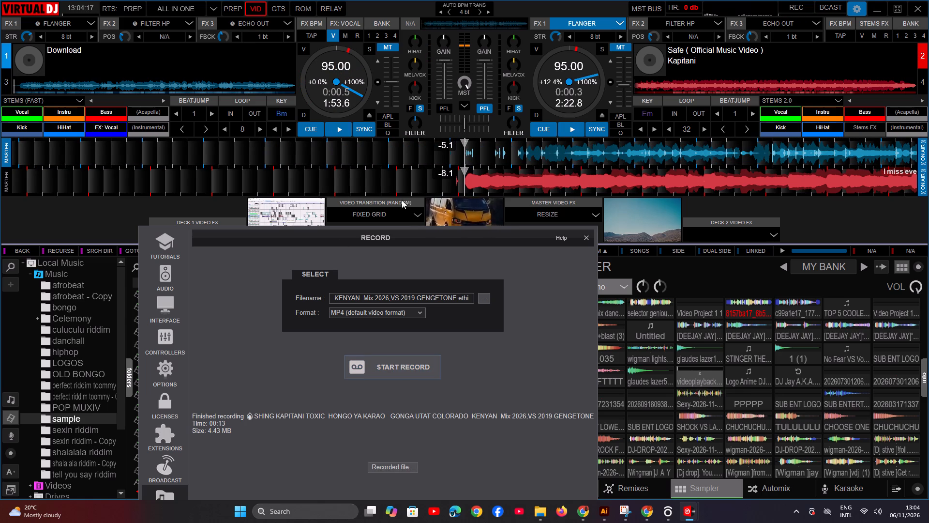
key(1)
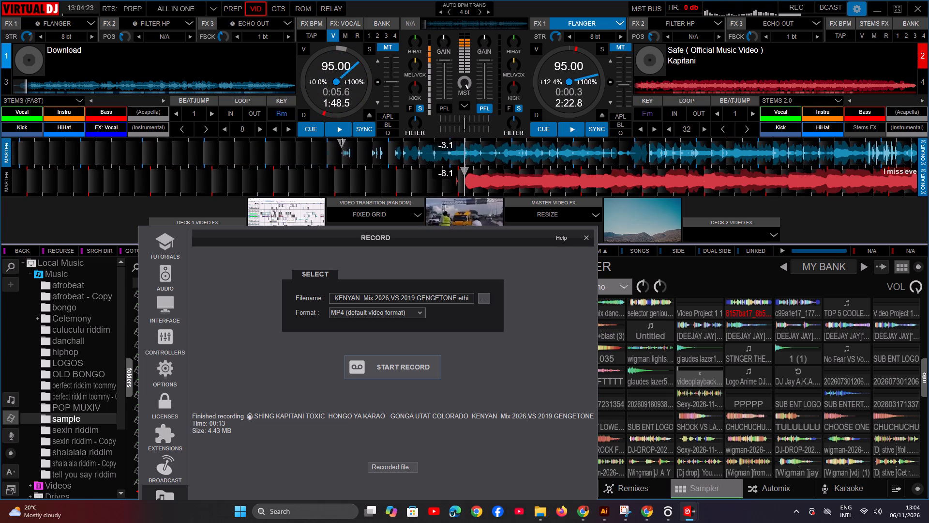
key(space)
text(2)
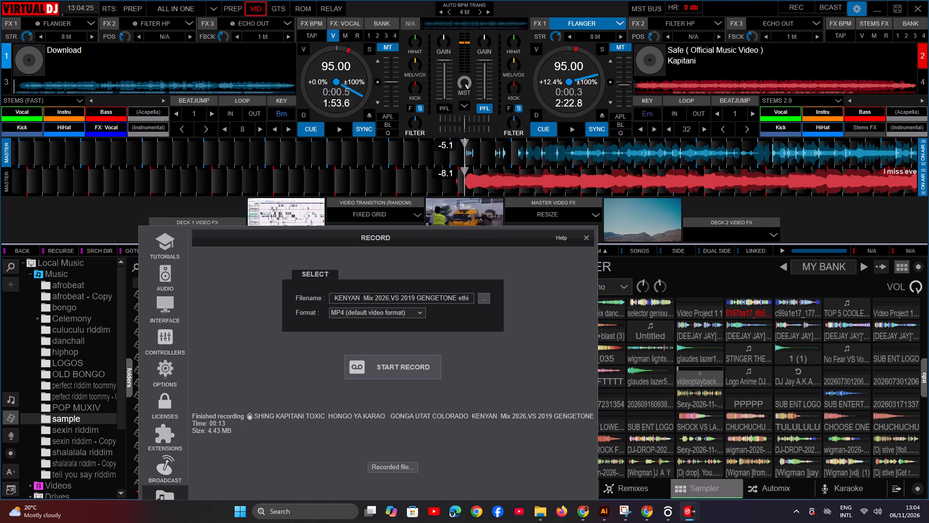
click(604, 154)
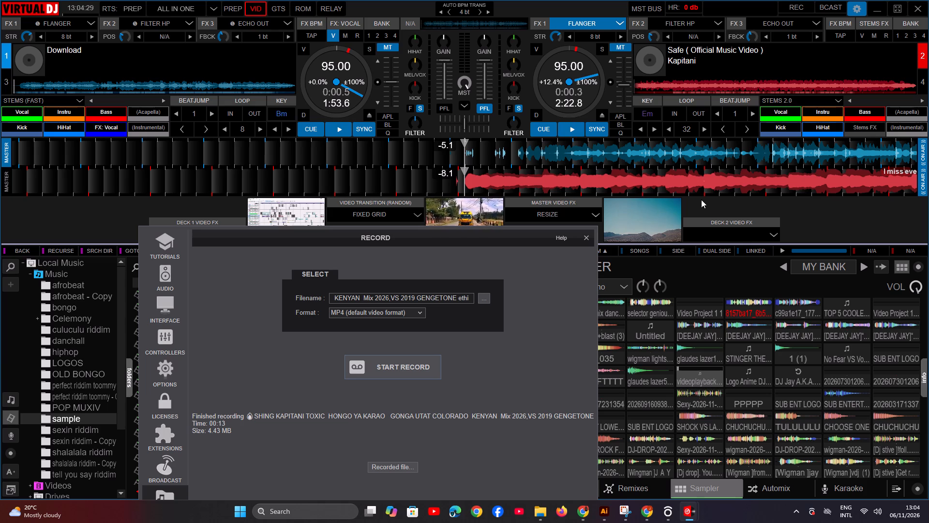
click(649, 375)
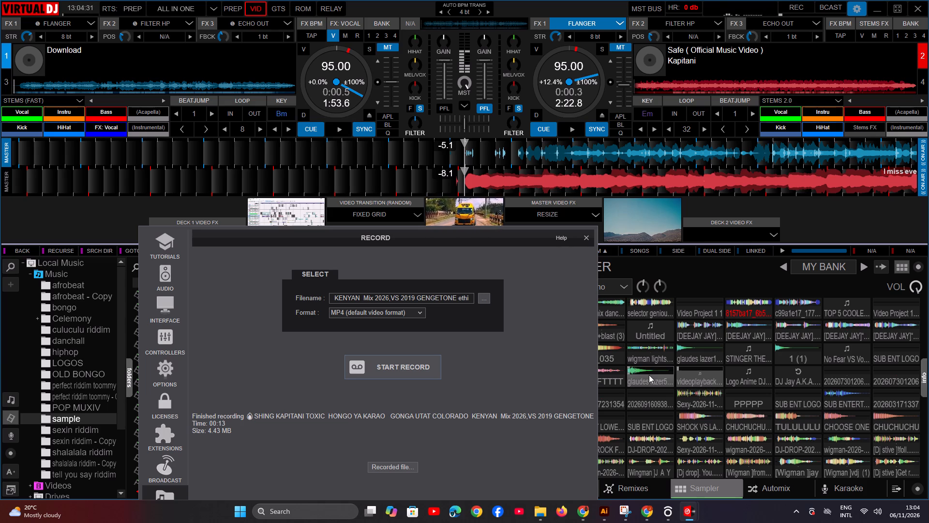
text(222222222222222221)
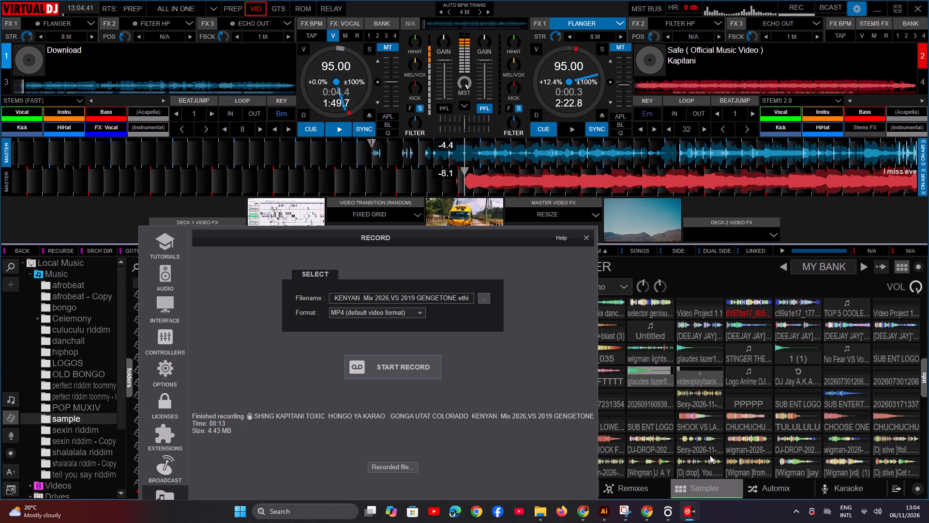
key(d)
click(700, 448)
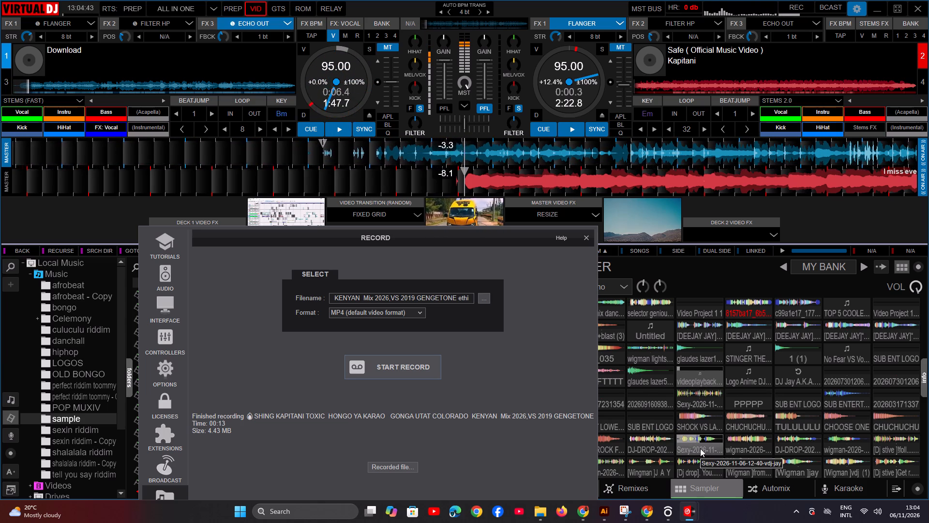
key(d)
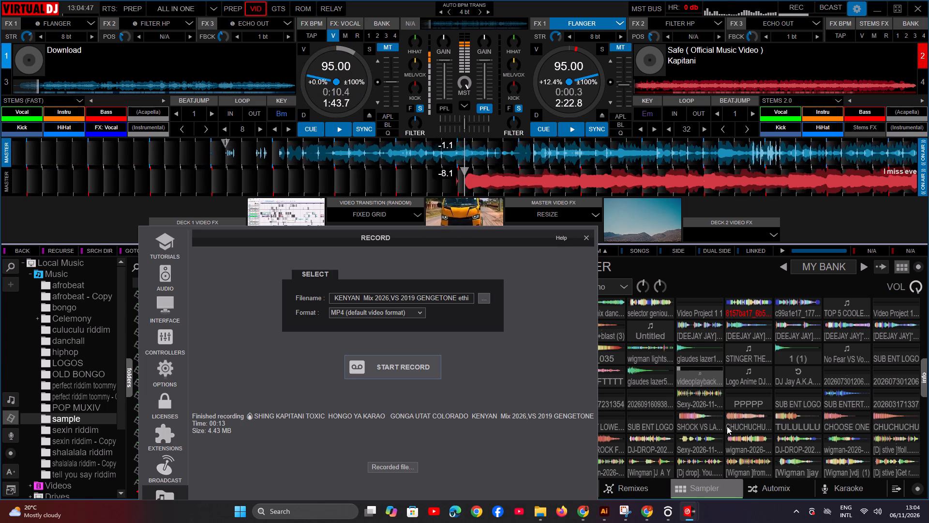
key(2)
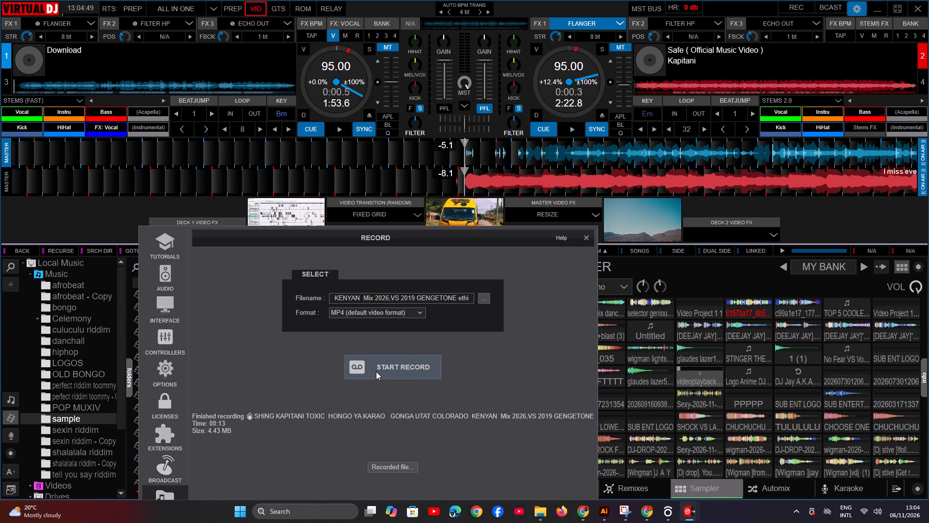
Start a new MP4 recording, play Download on deck 1 from its cue point, and apply then release Echo Out on it.
click(376, 371)
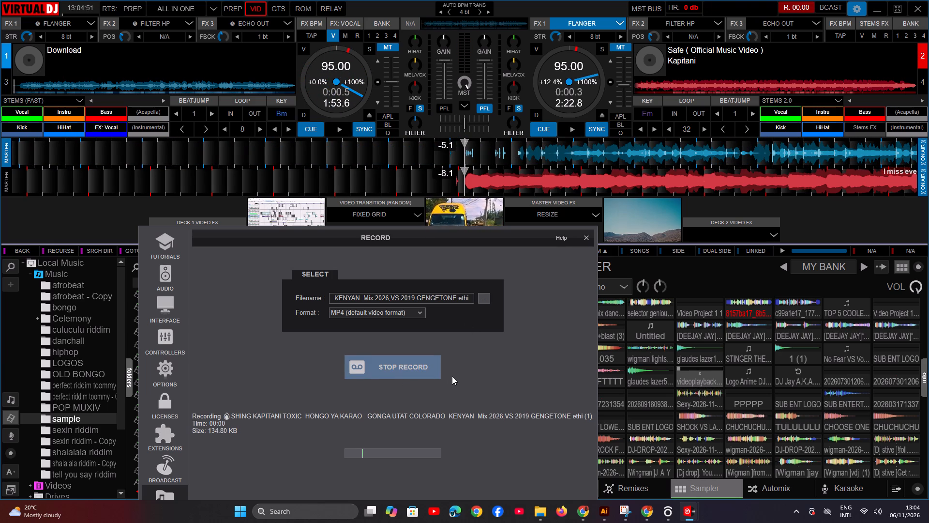
key(1)
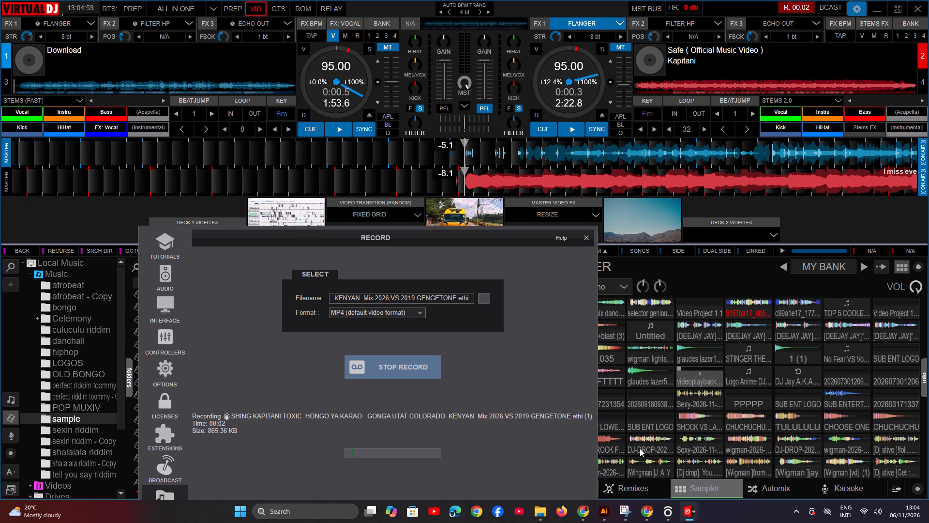
click(318, 128)
key(1)
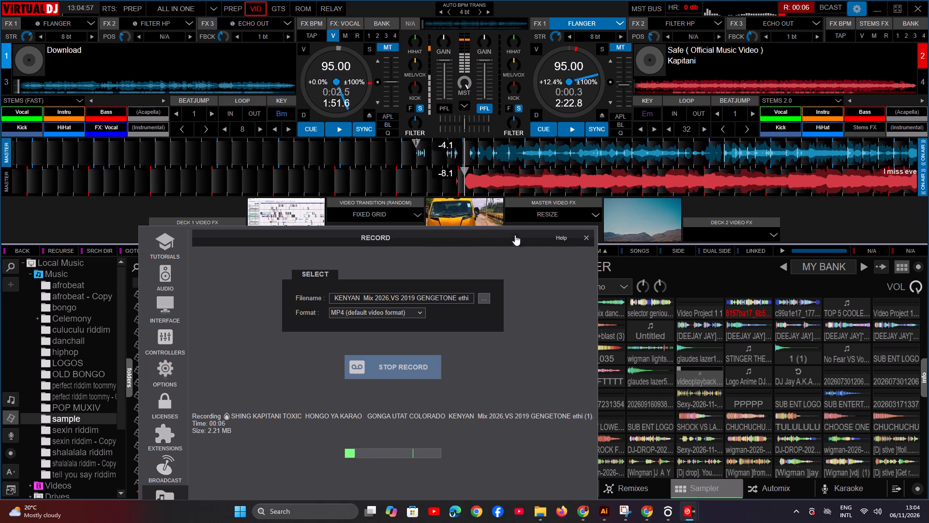
key(d)
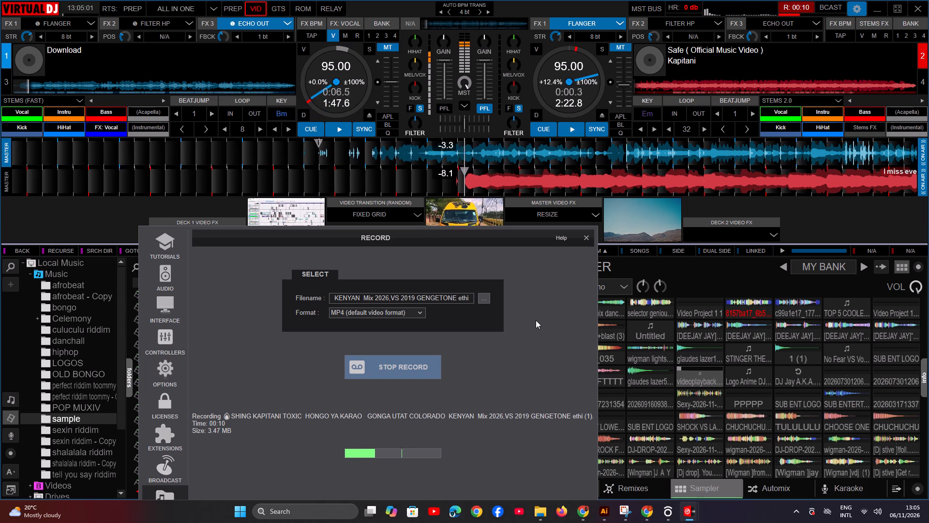
key(d)
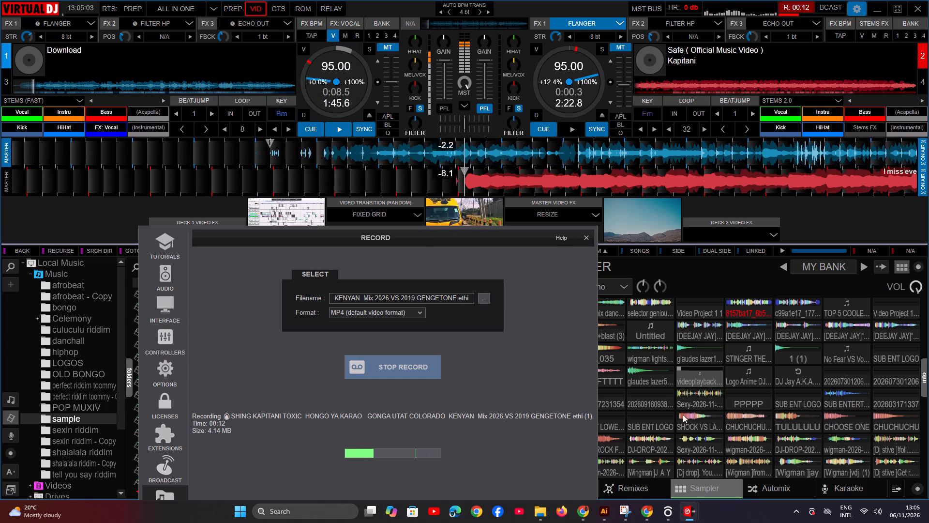
Fire the TULULULU, EFFFTTTT and party mix samples over deck 1, moving the Record window clear of the sampler pads.
click(782, 424)
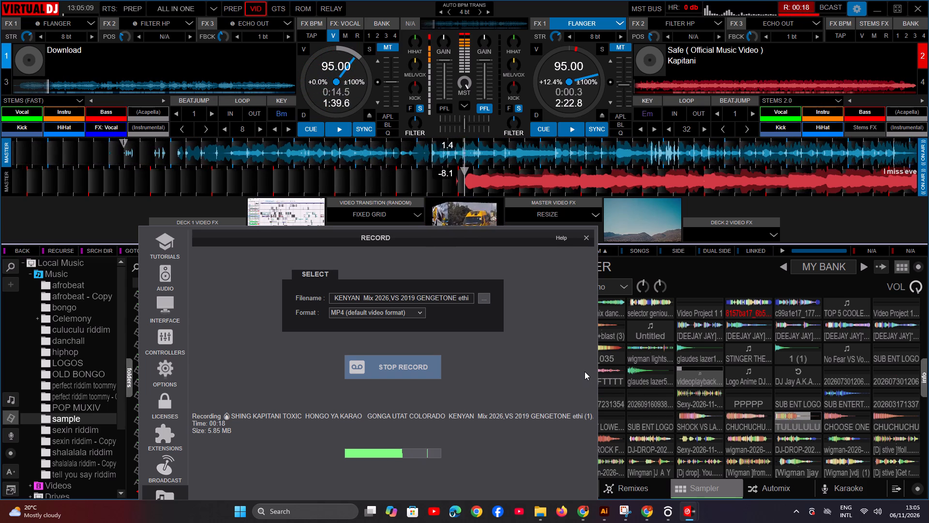
drag(524, 234, 441, 187)
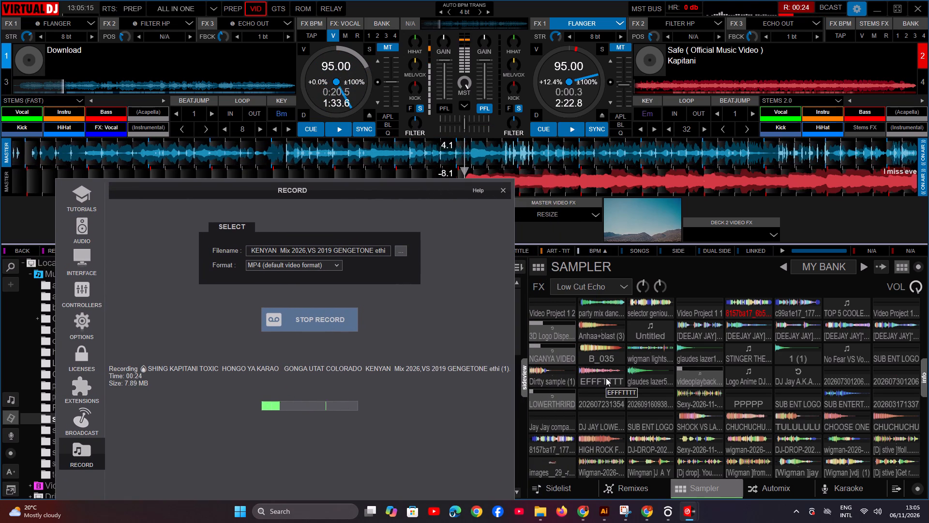
click(606, 378)
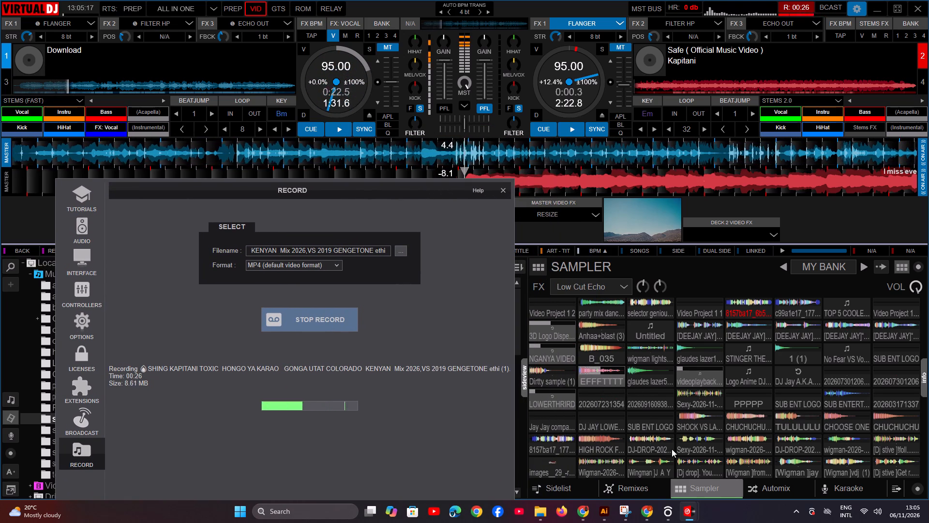
click(600, 310)
key(space)
key(space)
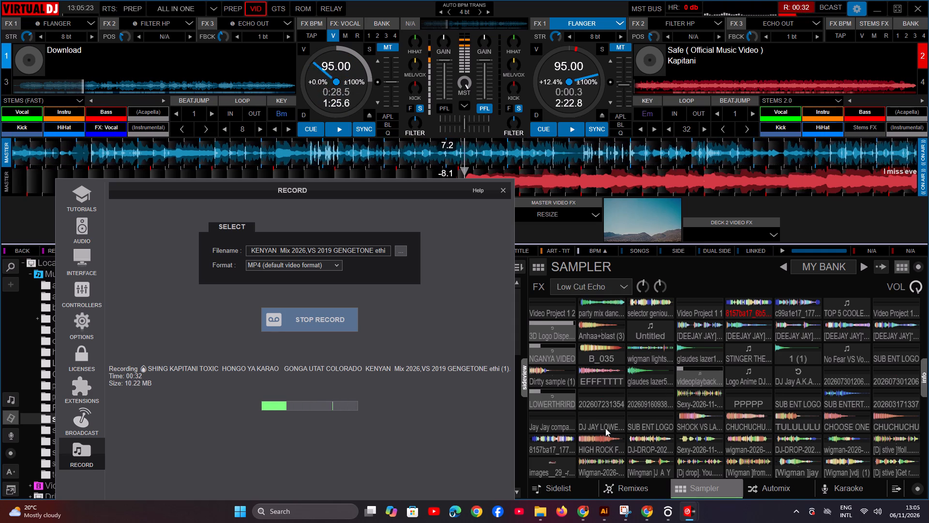
Turn off deck 2's Flanger and deck 1's vocal-only effect stems, and close the Record window while the recording continues.
click(570, 23)
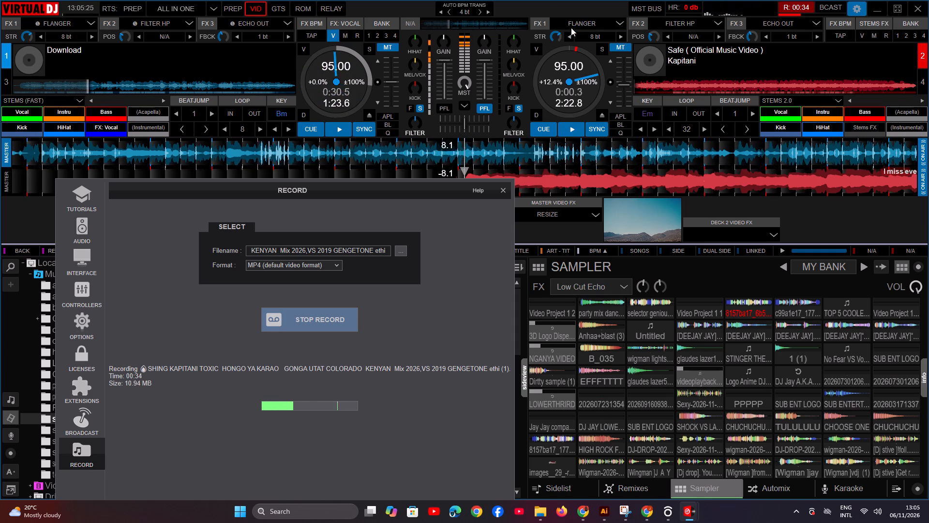
click(599, 131)
click(599, 131)
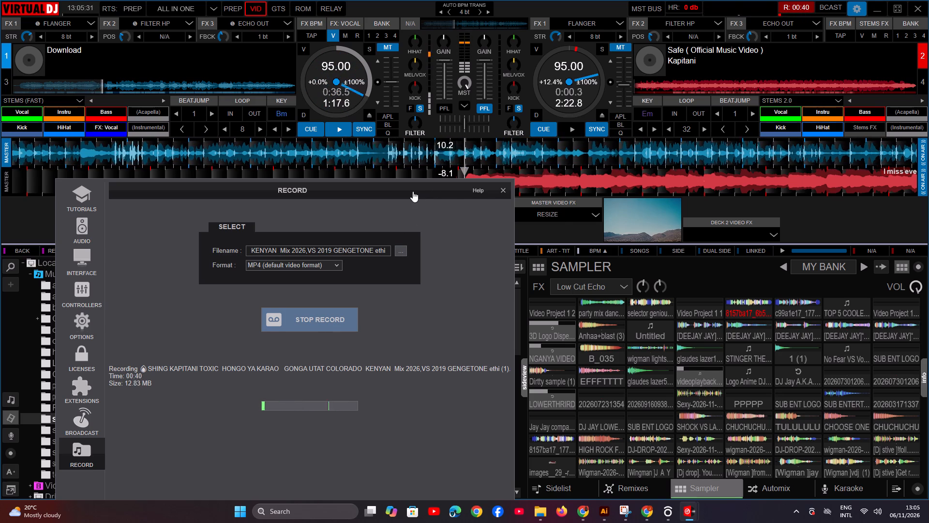
drag(413, 191, 627, 206)
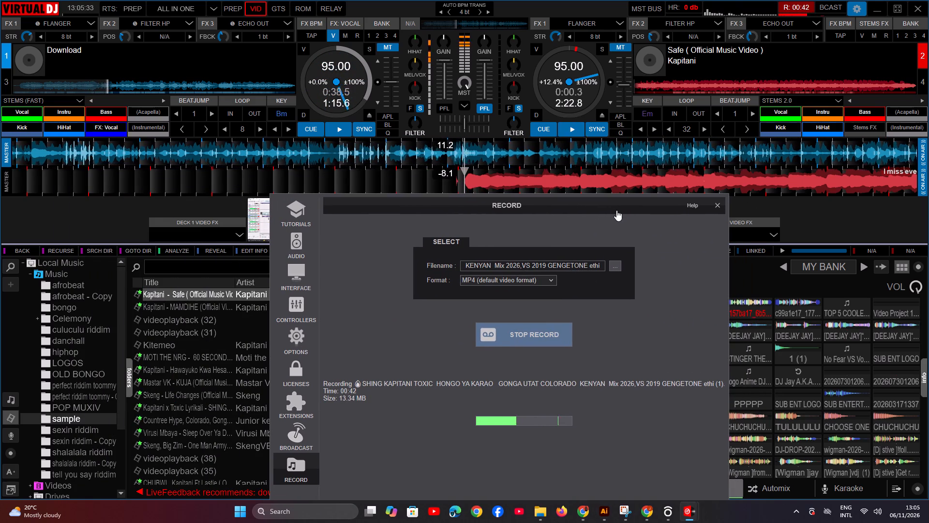
triple_click(116, 128)
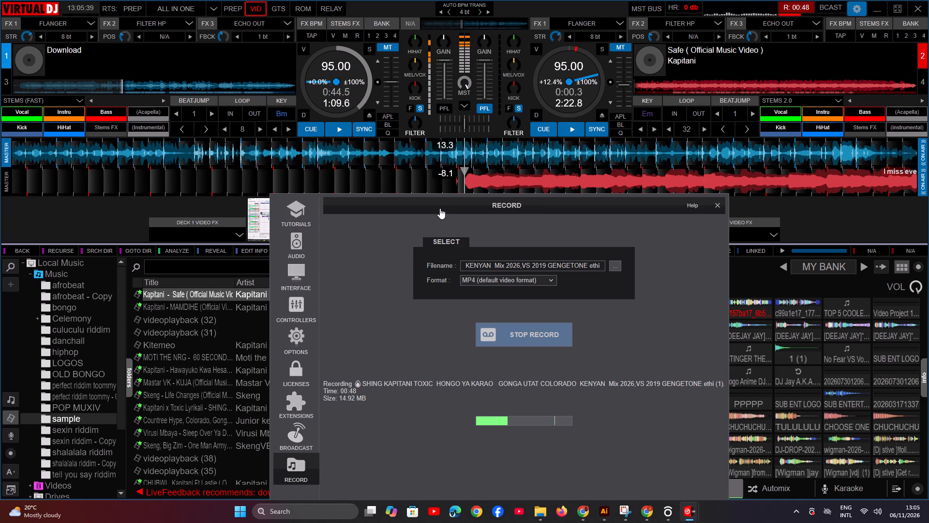
drag(443, 208, 378, 205)
click(646, 200)
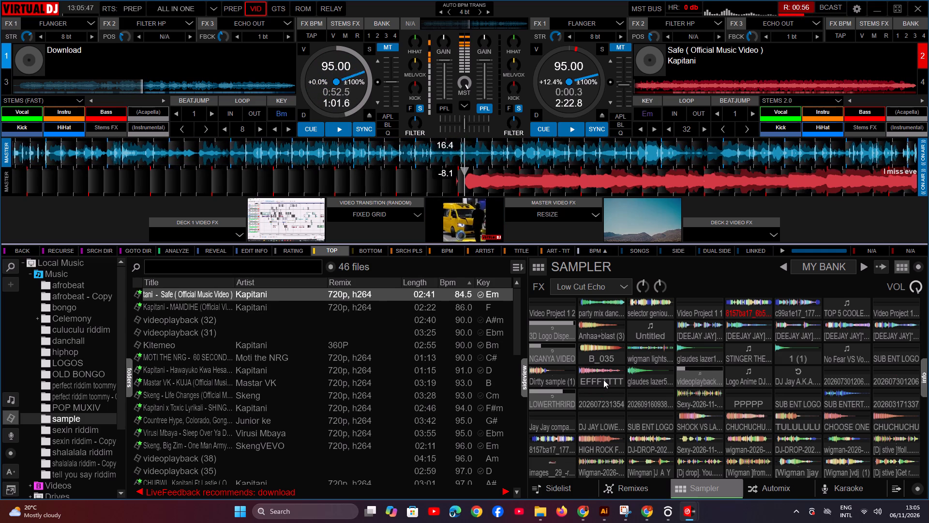
Drop the HIGH ROCK FALL and SUB ENT LOGO samples over the Download track.
click(606, 447)
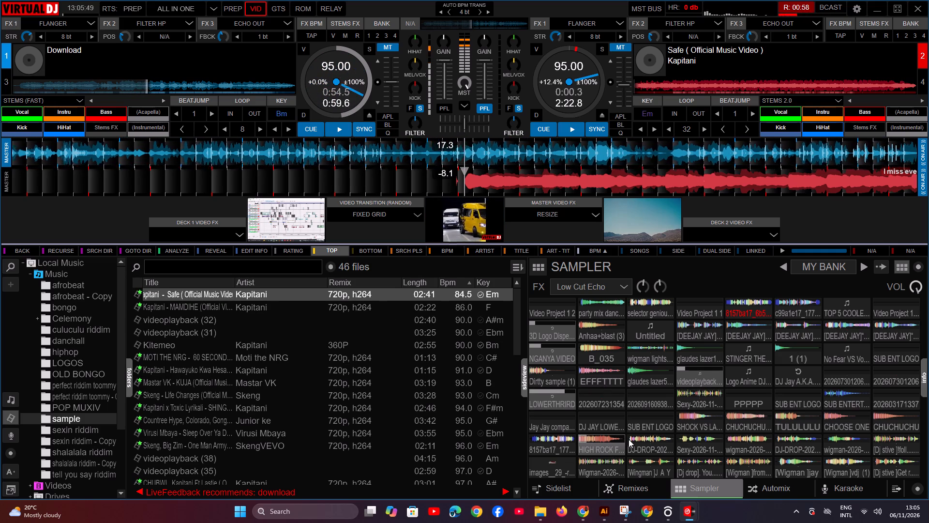
click(651, 425)
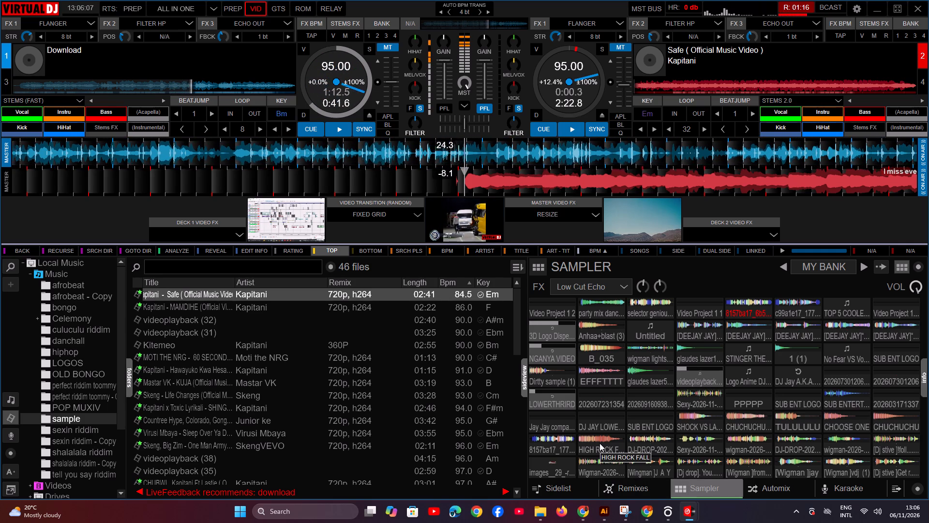
Bring in Kapitani's Safe on deck 2, using the HIGH ROCK FALL sample and Echo Out on deck 1 for the transition.
click(599, 443)
key(d)
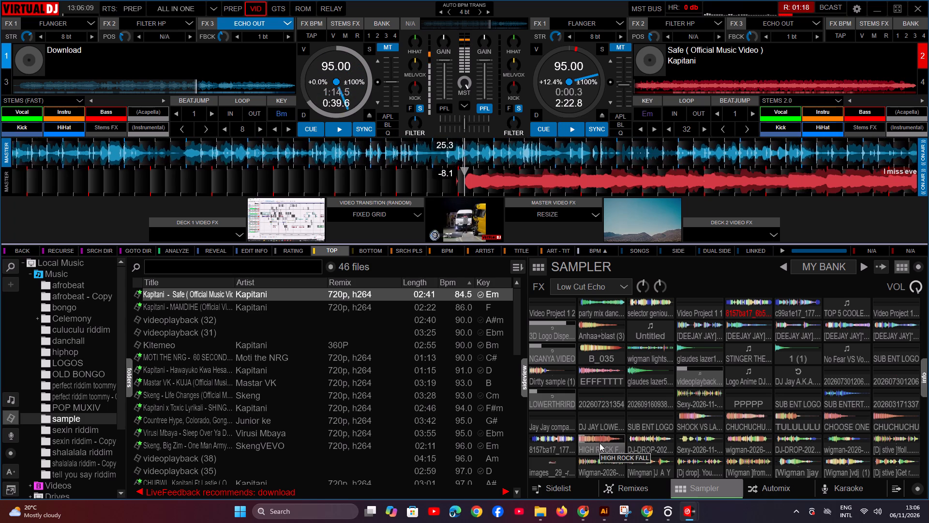
text(76)
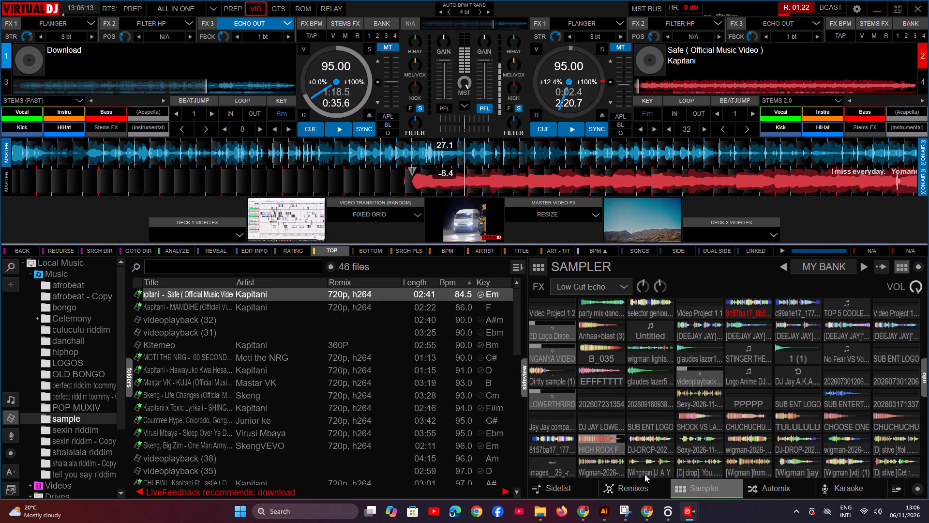
Lower the tempo of Safe on deck 2 to 93.30 BPM.
triple_click(612, 65)
triple_click(611, 63)
triple_click(611, 62)
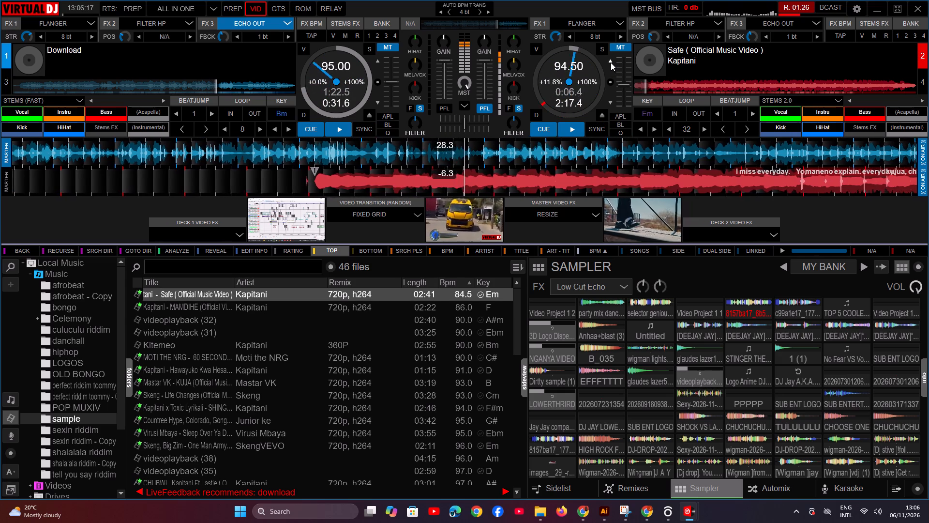
triple_click(611, 62)
triple_click(611, 62)
triple_click(611, 62)
double_click(611, 62)
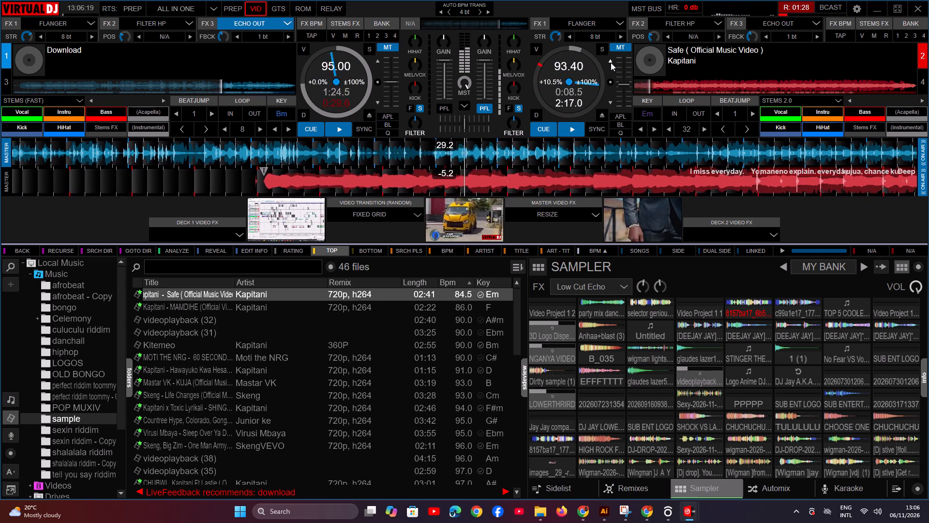
Fire the Sexy-2026-11 and EFFFTTTT samples over Safe, and return Download on deck 1 to its cue point.
click(696, 398)
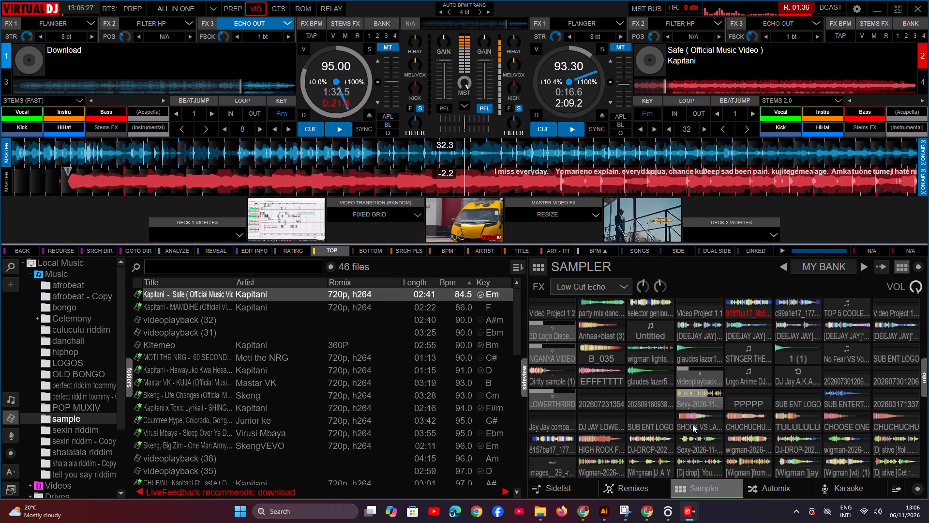
key(space)
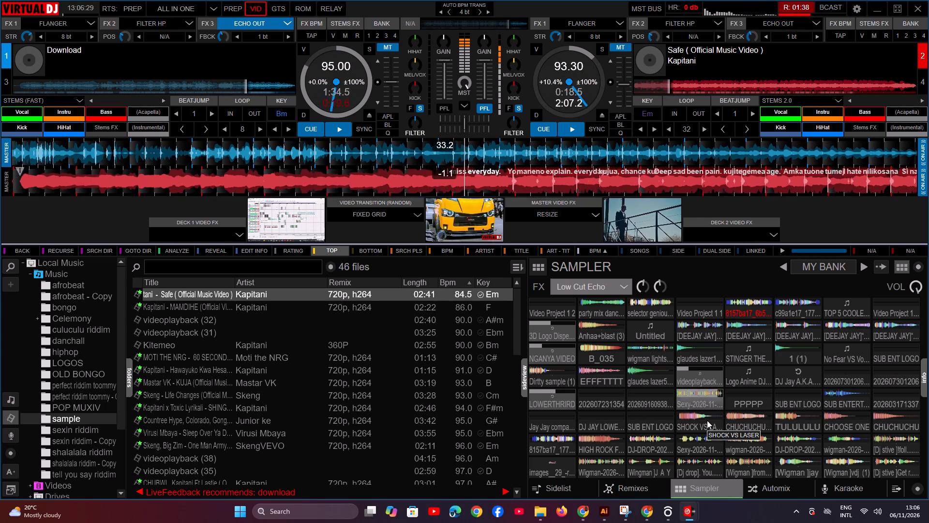
key(space)
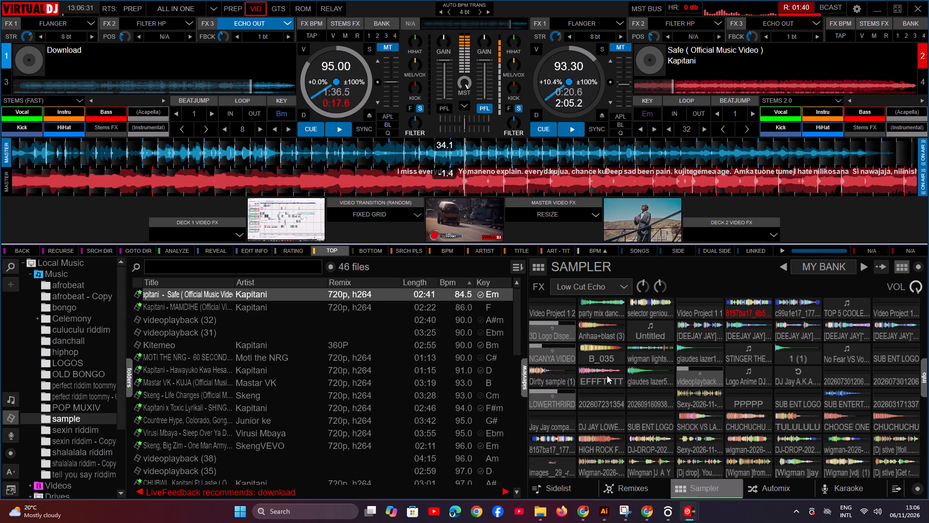
click(607, 375)
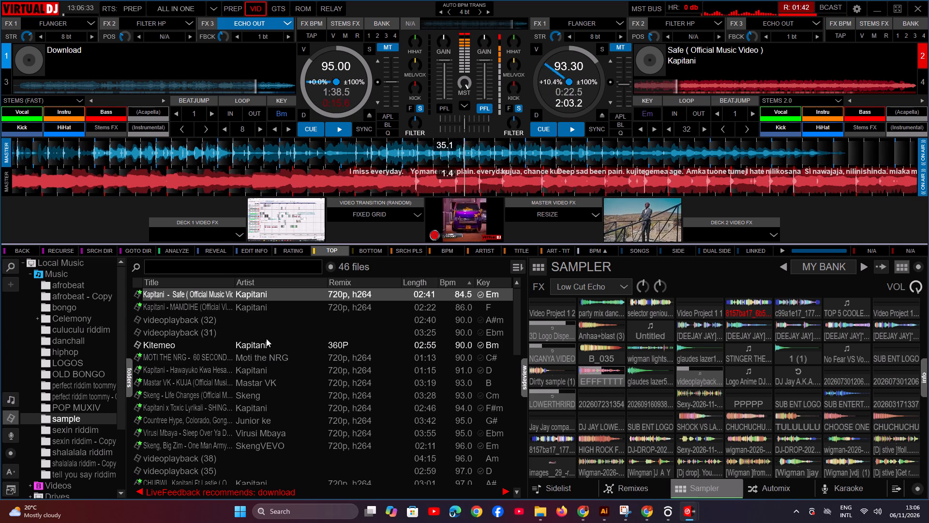
key(2)
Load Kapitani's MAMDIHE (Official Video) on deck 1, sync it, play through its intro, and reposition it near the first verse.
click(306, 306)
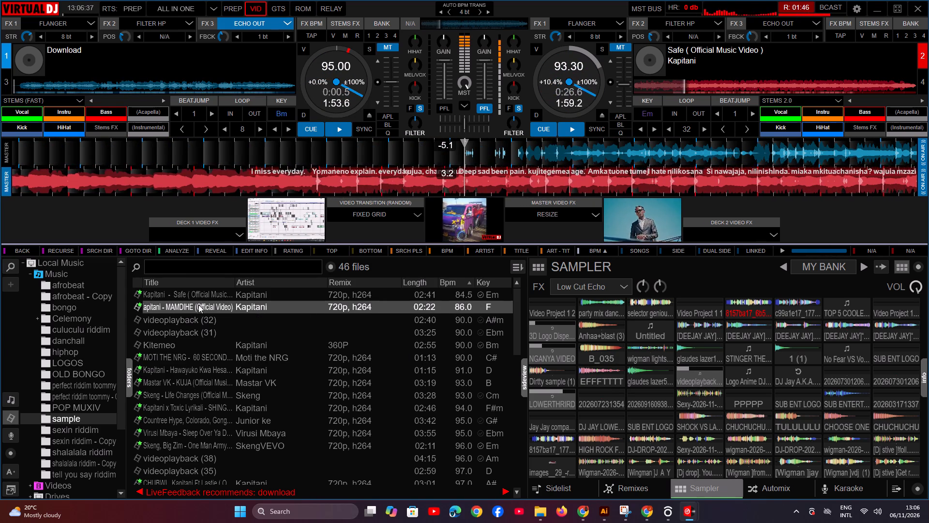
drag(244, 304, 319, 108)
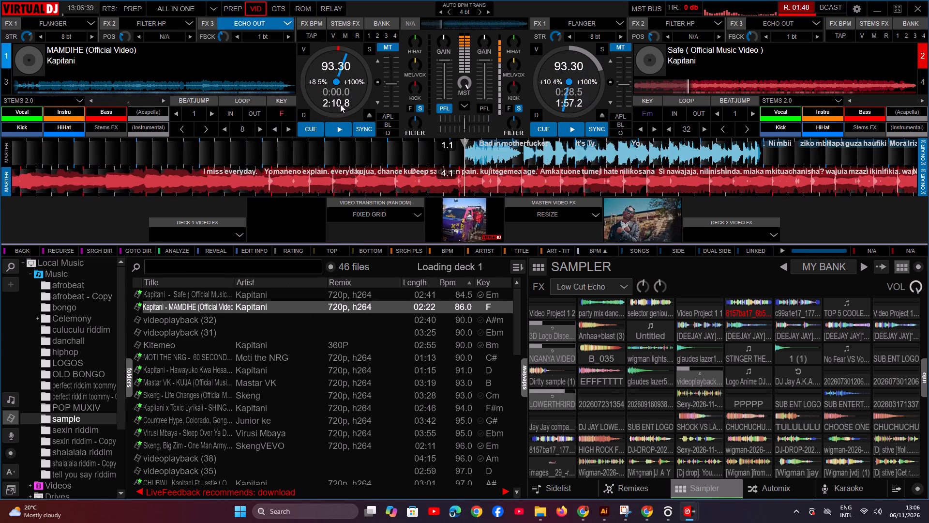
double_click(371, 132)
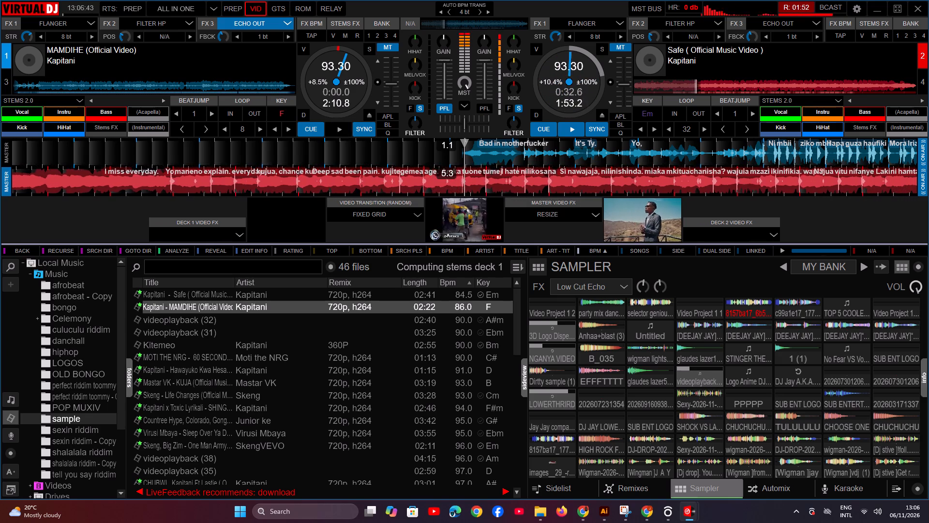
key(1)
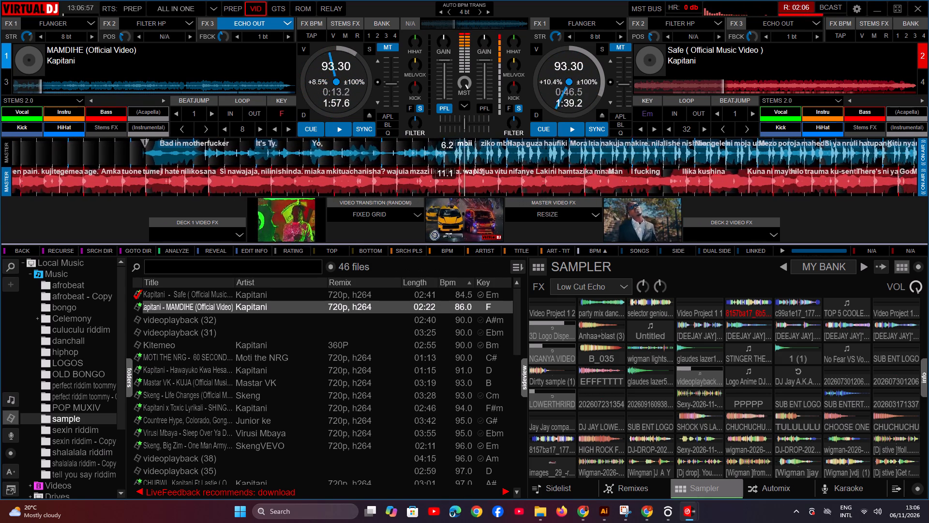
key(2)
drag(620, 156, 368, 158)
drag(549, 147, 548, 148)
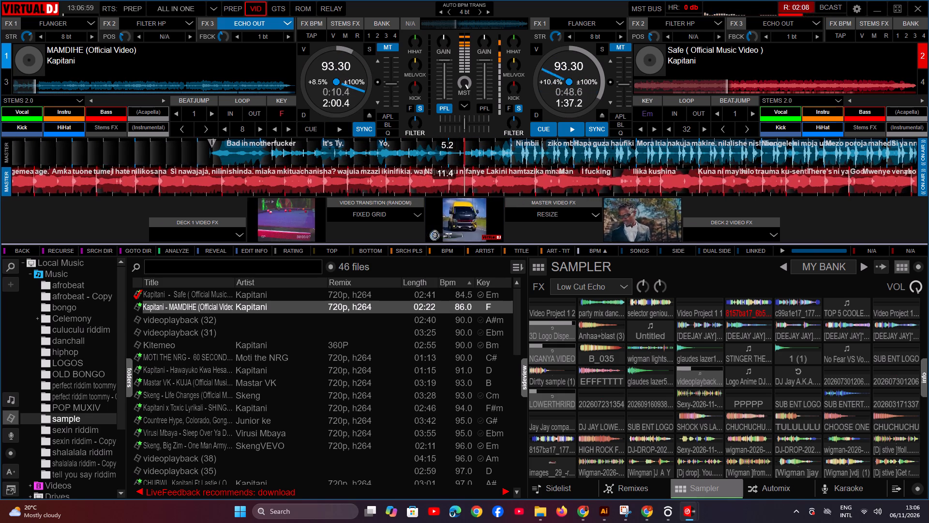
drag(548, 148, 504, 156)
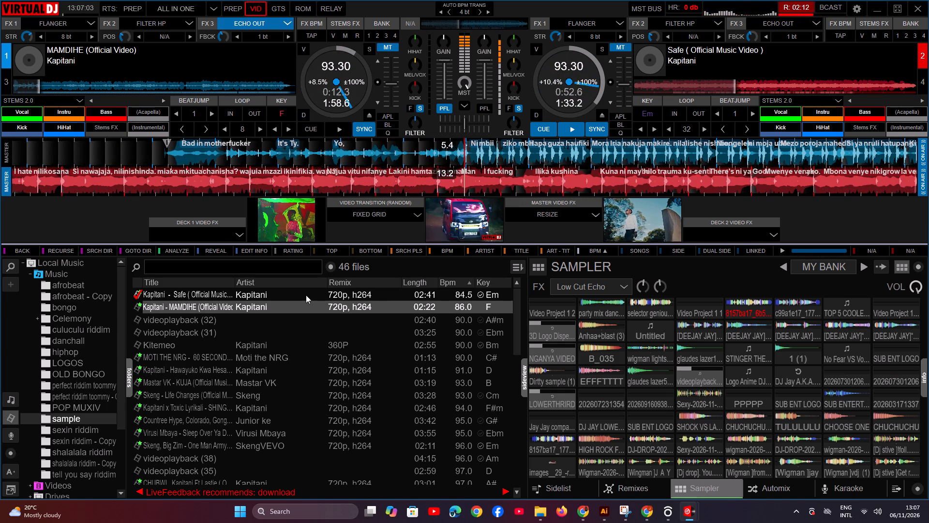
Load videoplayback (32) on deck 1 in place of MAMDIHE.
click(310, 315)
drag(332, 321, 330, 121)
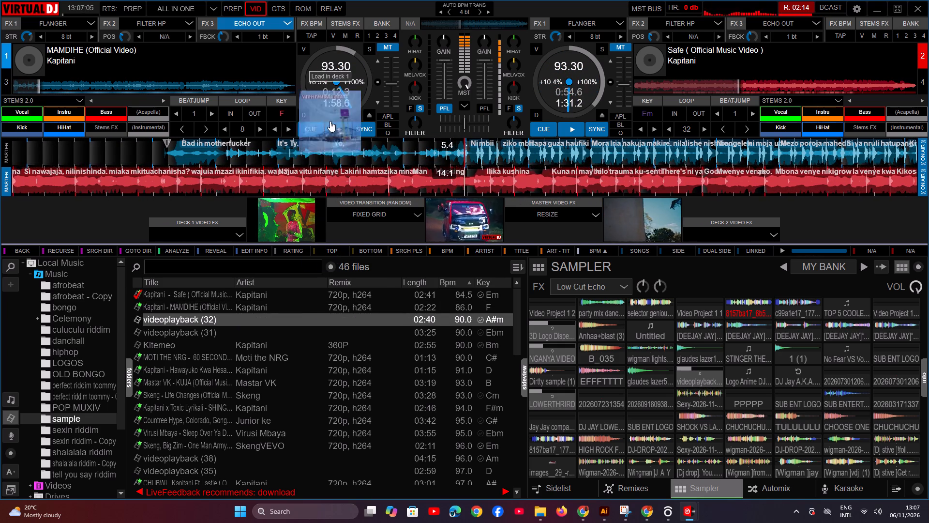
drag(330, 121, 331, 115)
Load videoplayback (31) on deck 1, sync it with deck 2, and dismiss the Auto Match Key notice.
drag(318, 331, 328, 226)
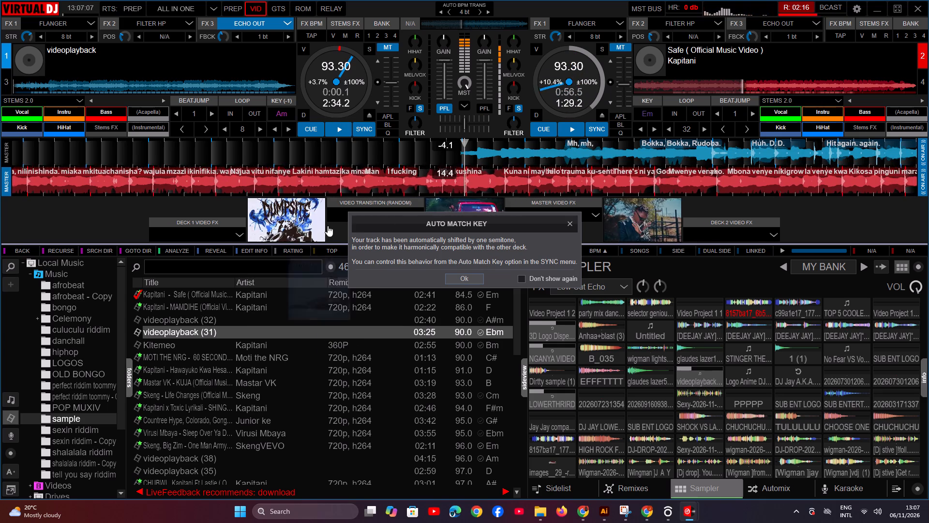
drag(328, 226, 330, 97)
click(363, 133)
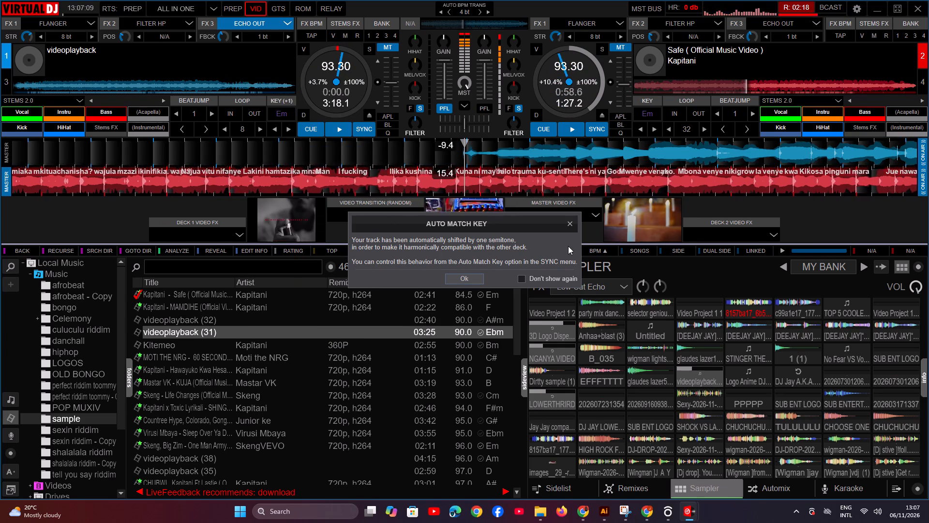
click(567, 225)
click(570, 230)
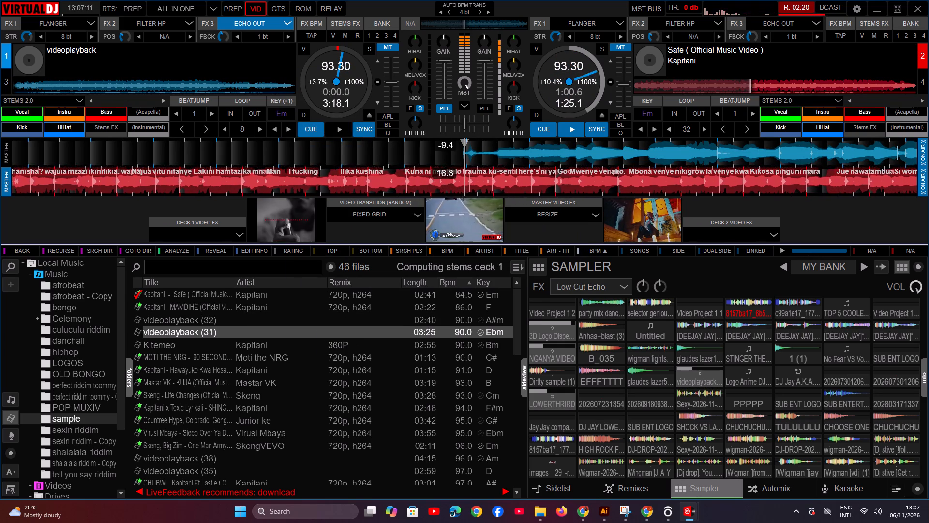
click(366, 124)
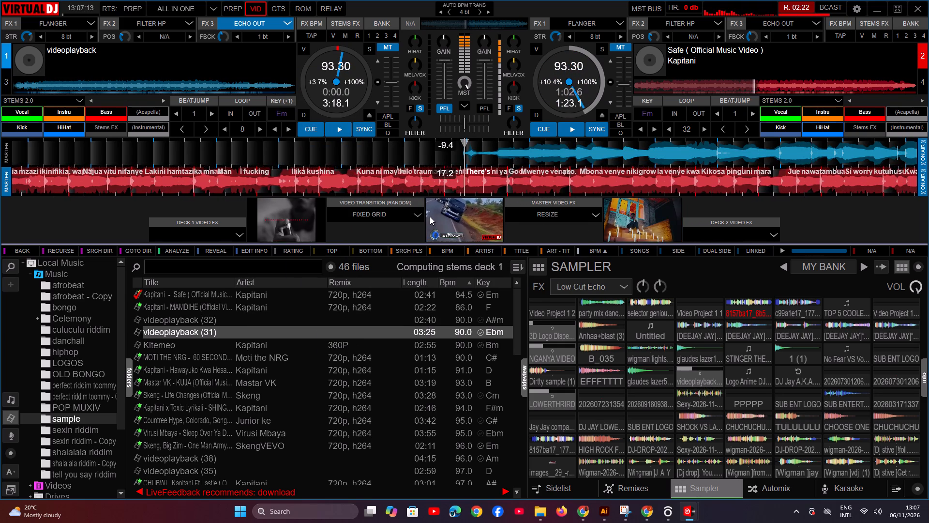
Audition videoplayback (31) on deck 1 by stuttering it from its cue point, playing it briefly, and returning it to the cue.
key(2)
key(2)
key(2)
key(2)
key(2)
key(2)
key(2)
key(2)
key(2)
key(2)
key(2)
key(2)
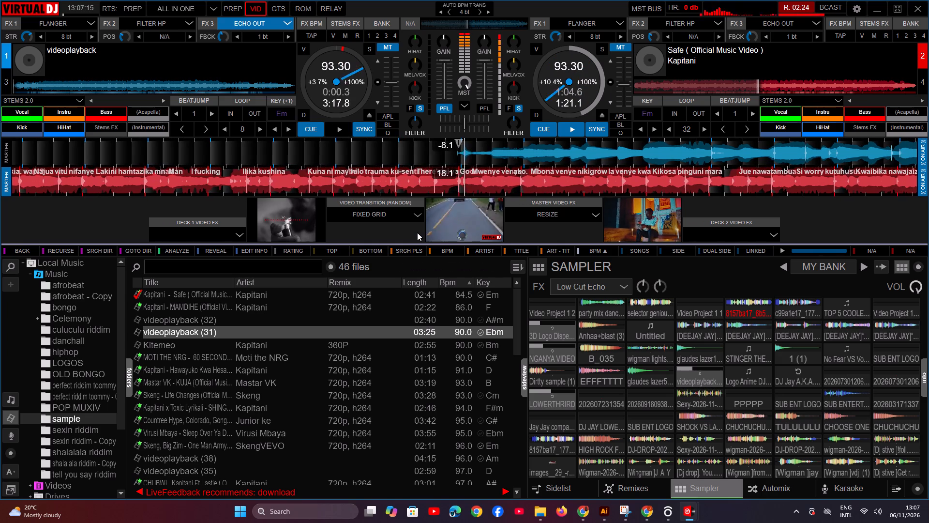
key(1)
key(3)
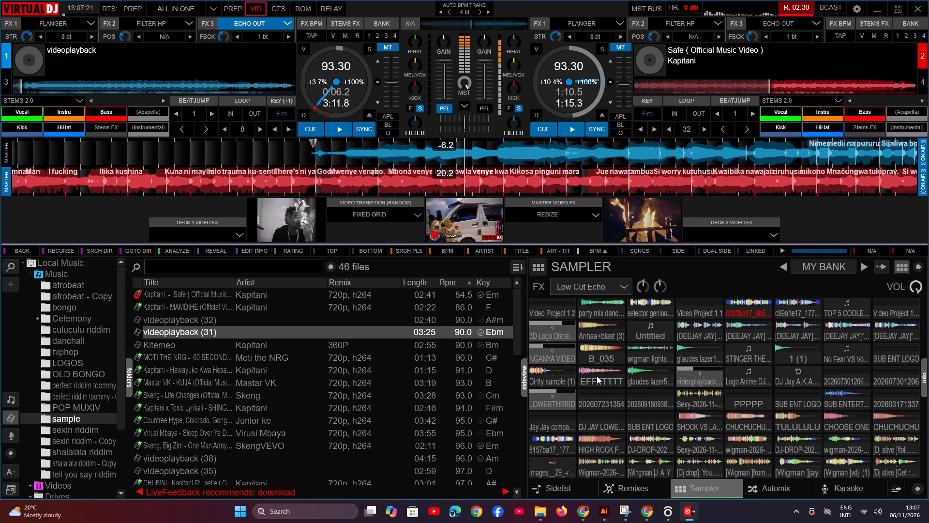
key(2)
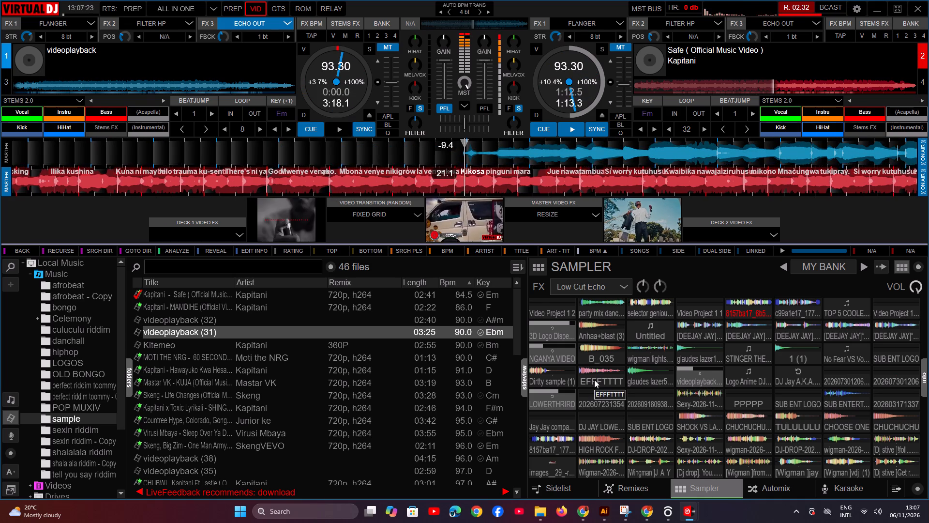
Turn off the Echo Out effect on deck 1.
key(d)
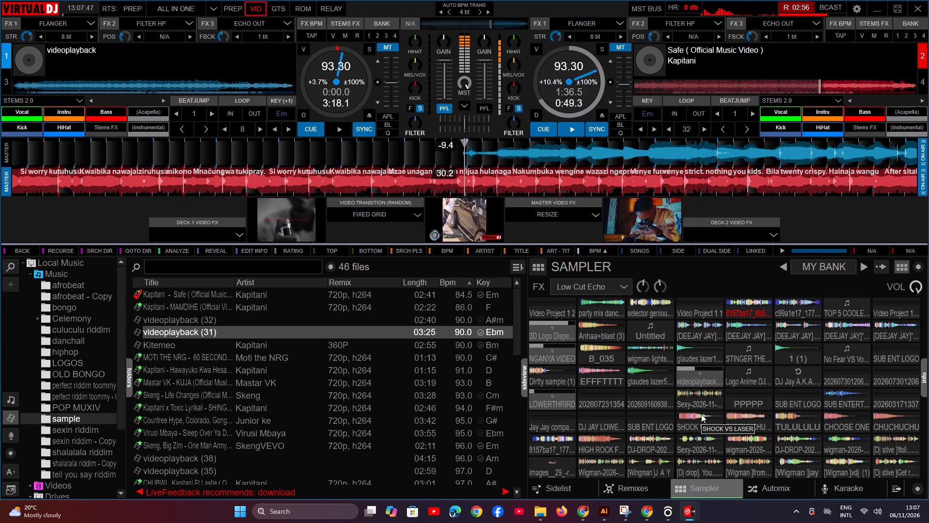
Fire the SHOCK VS LASER sample over Safe, and leave deck 1 waiting at its cue point.
click(701, 414)
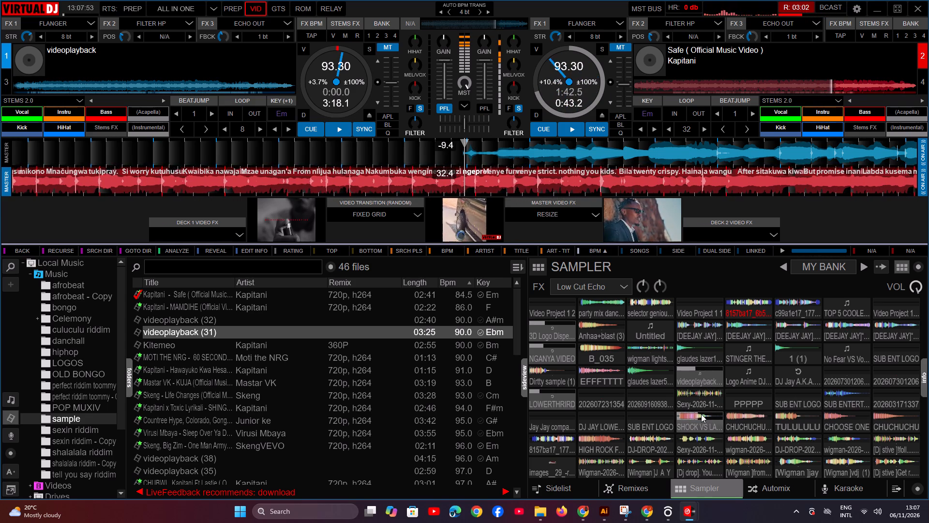
text(g12)
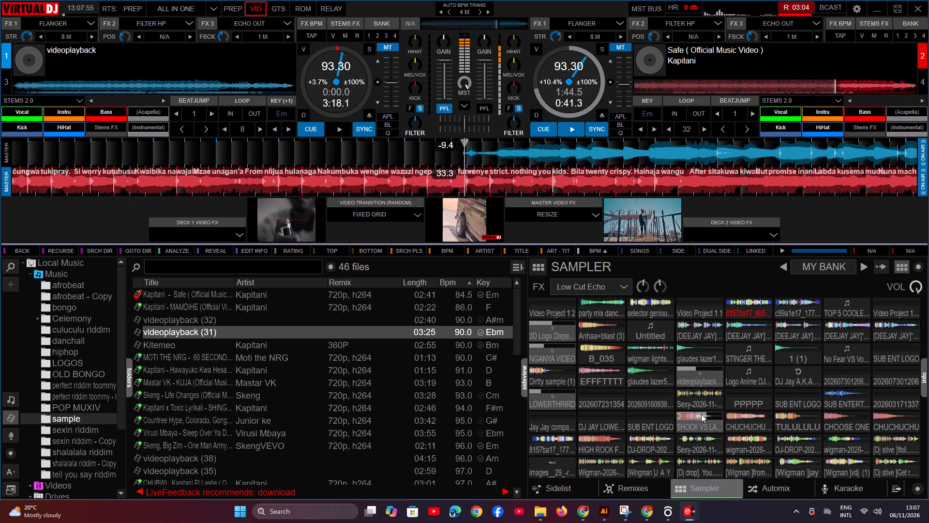
Bring the video output window forward, clear of the sampler pads, and stop the NGANYA VIDEO and videoplayback samples.
click(714, 477)
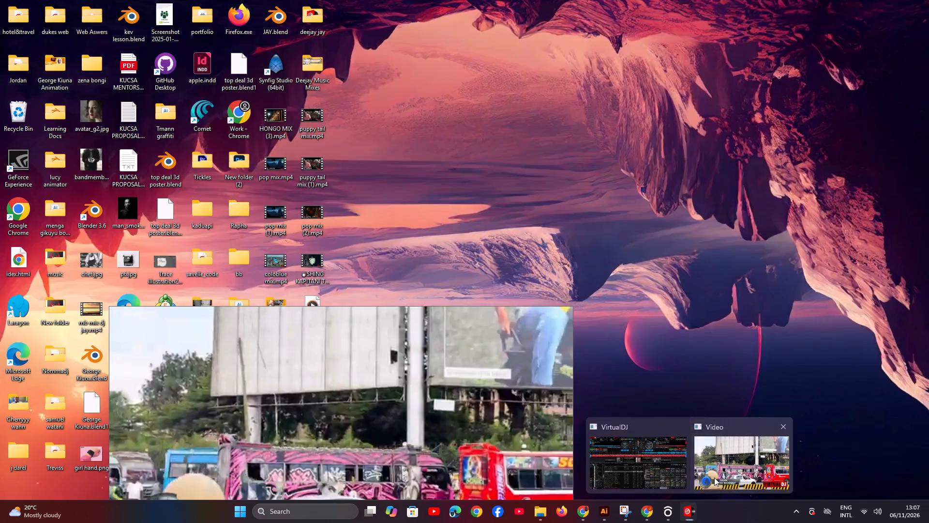
drag(501, 446, 459, 438)
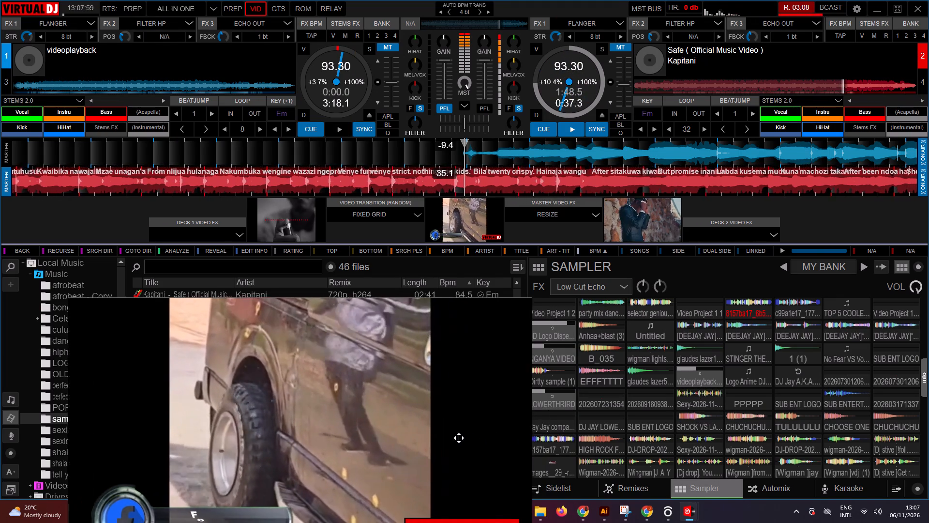
drag(459, 438, 434, 429)
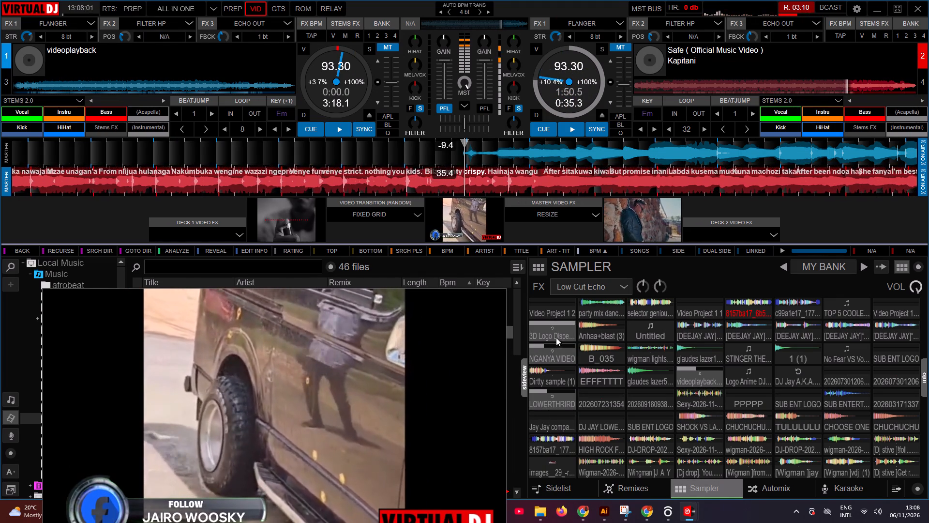
right_click(563, 349)
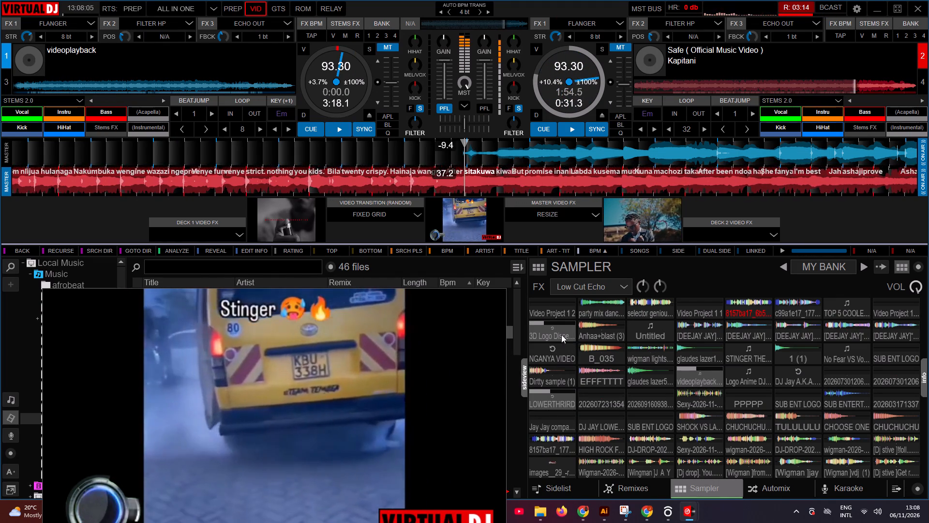
right_click(689, 377)
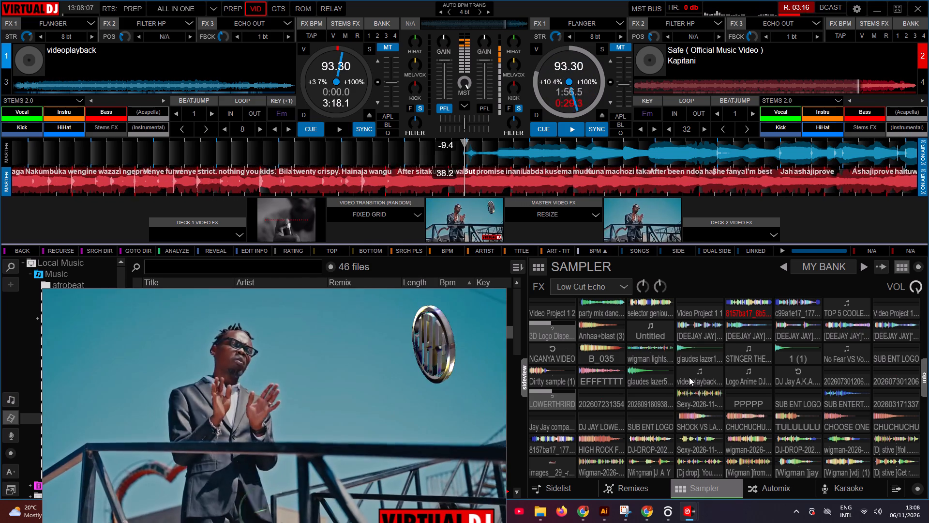
Stutter videoplayback (31) from its cue point on deck 1 and start it playing under Safe.
drag(429, 408, 786, 385)
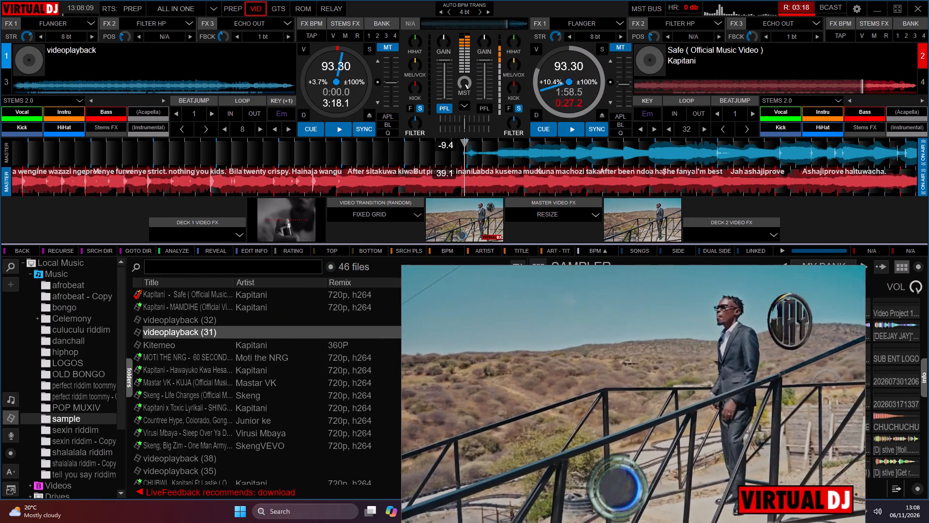
drag(786, 385, 793, 388)
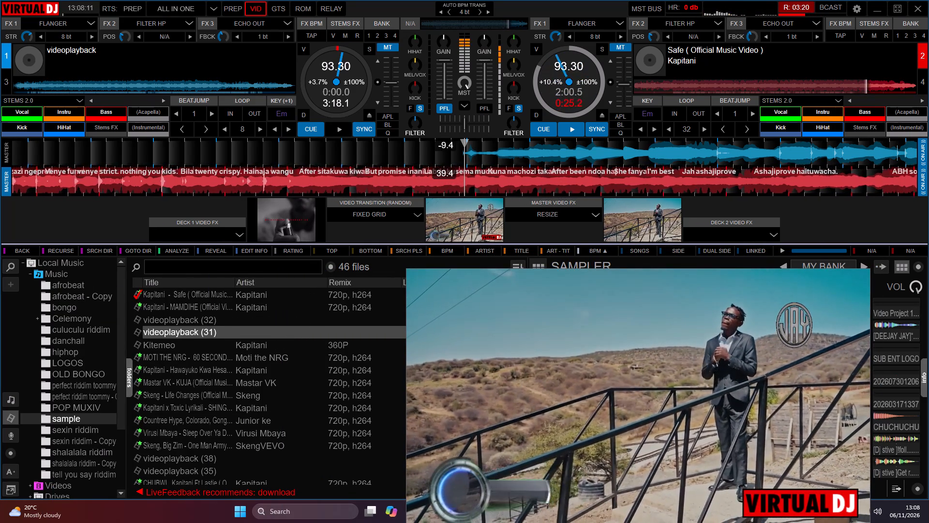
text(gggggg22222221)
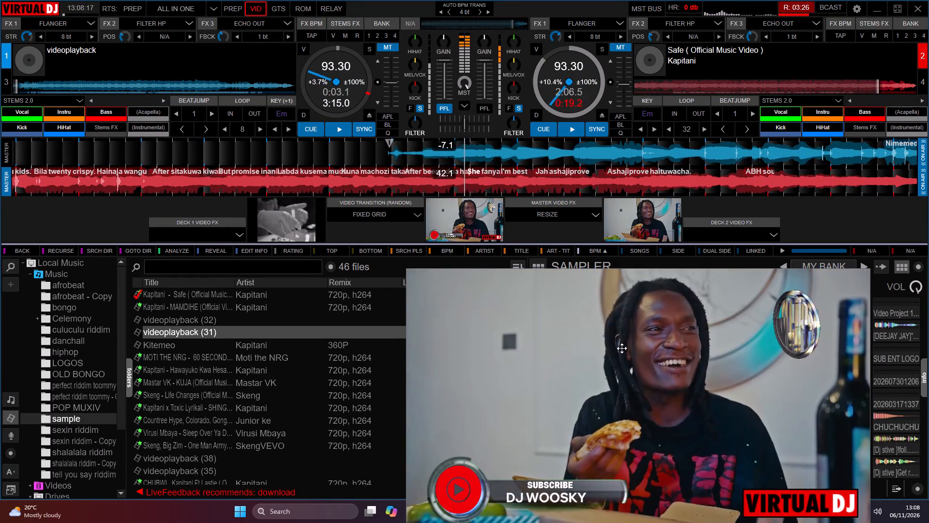
Uncover the sampler pads and switch the video output from deck 2 to deck 1 with the Fixed Grid transition.
drag(615, 355, 303, 358)
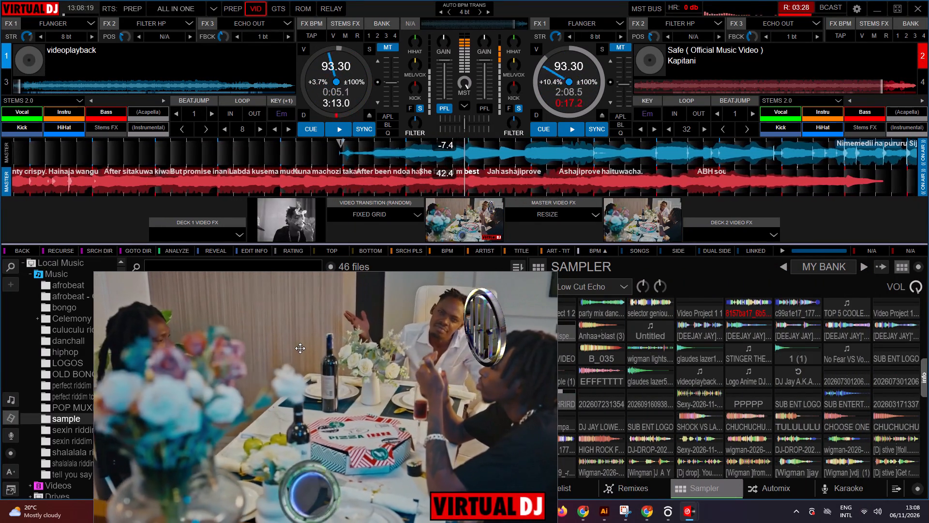
key(n)
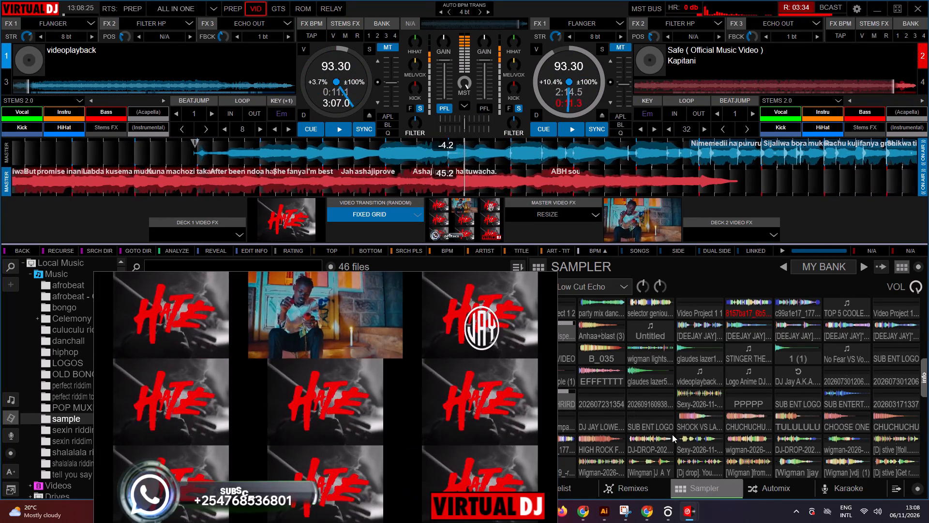
Fire the SHOCK VS LASER and [Dj drop] You... JAY samples over the blend, cutting each one off.
click(704, 420)
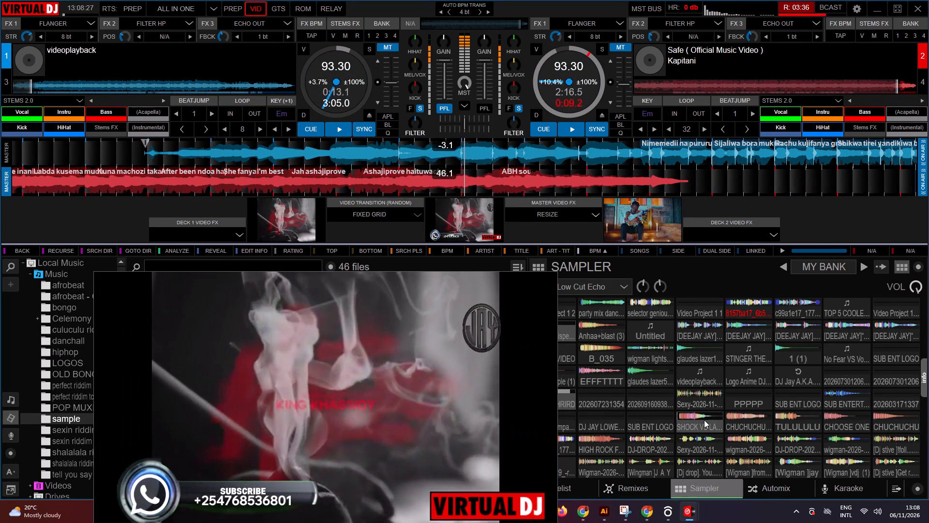
right_click(704, 420)
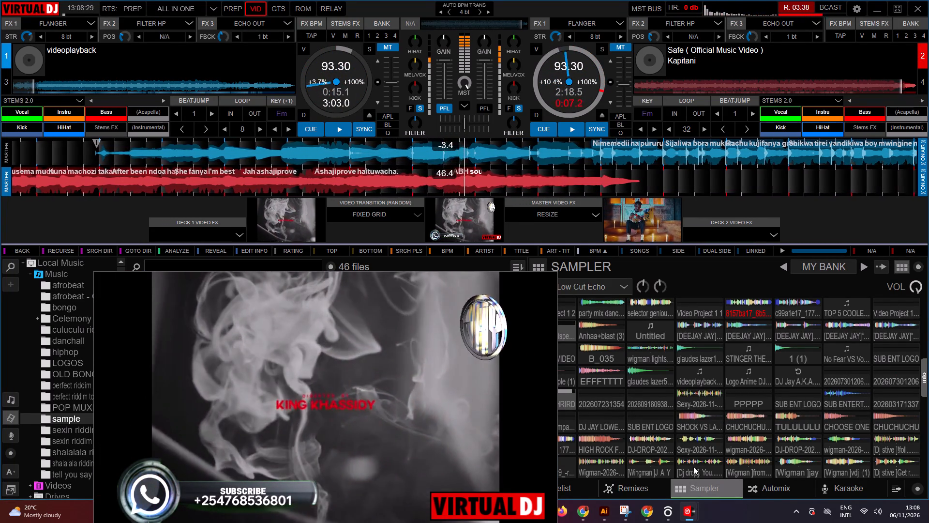
click(695, 468)
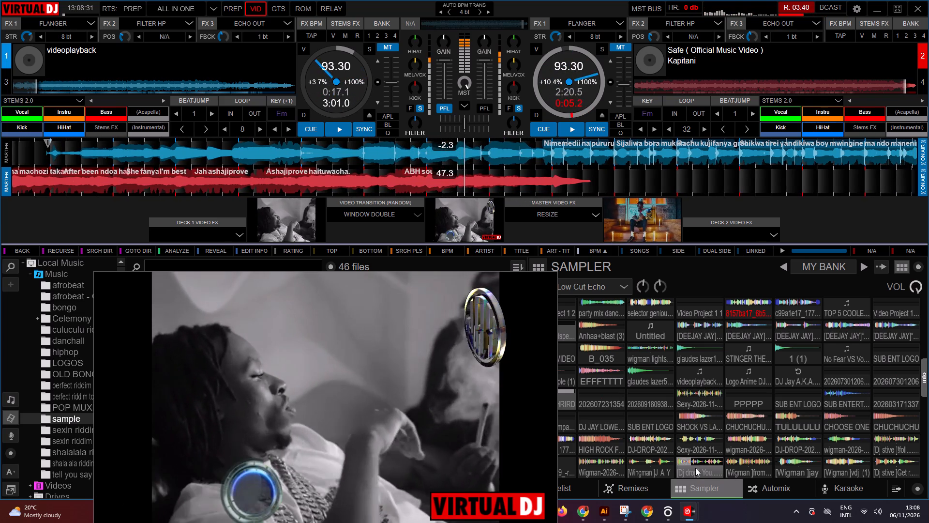
right_click(695, 468)
Echo out Safe on deck 2 and return it to its cue point, leaving deck 1 playing.
key(space)
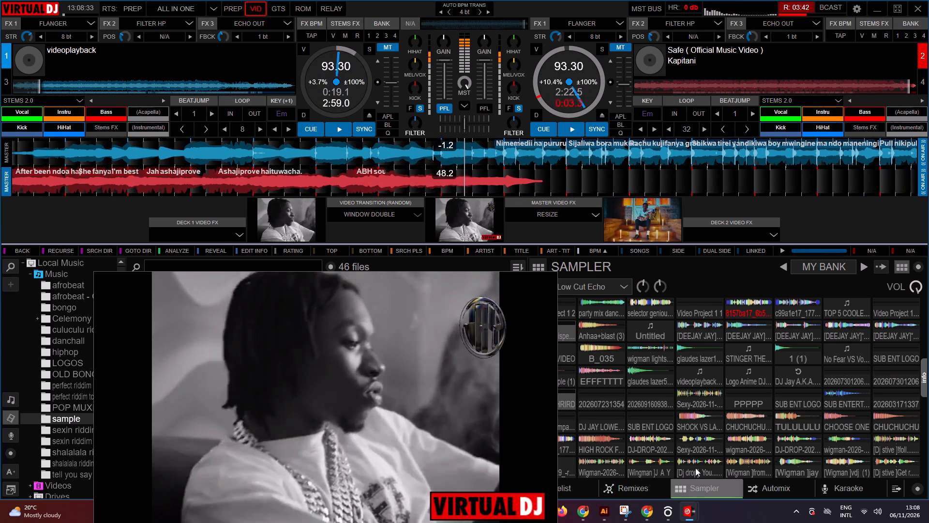
key(slash)
key(7)
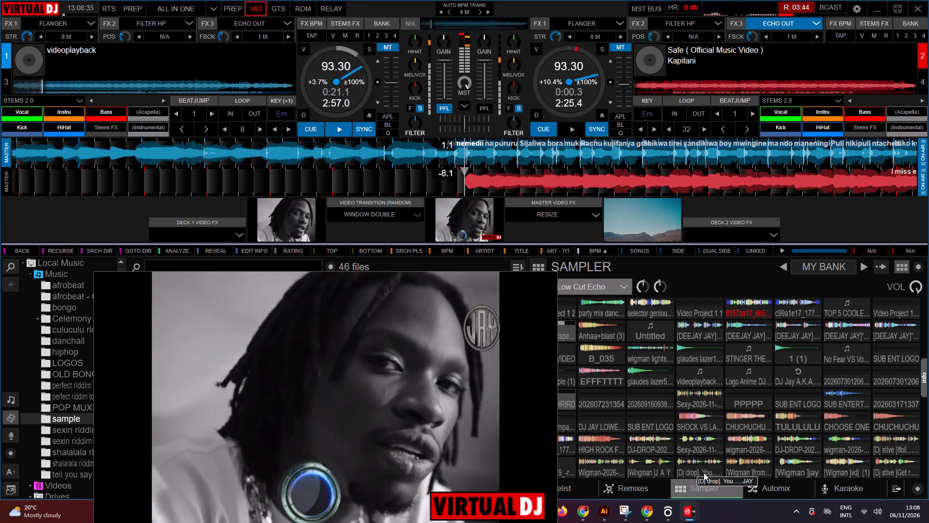
Fire the party mix dance sample over videoplayback (31) on deck 1.
key(space)
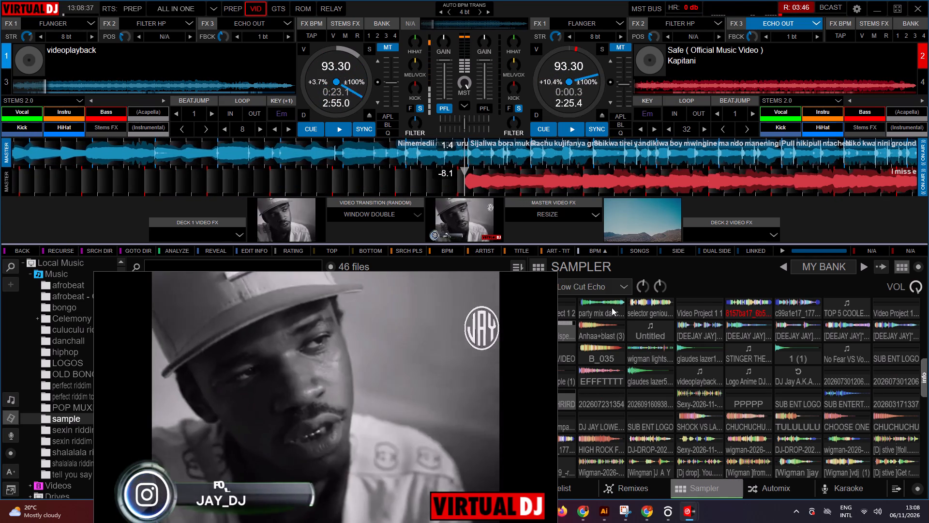
click(612, 308)
key(space)
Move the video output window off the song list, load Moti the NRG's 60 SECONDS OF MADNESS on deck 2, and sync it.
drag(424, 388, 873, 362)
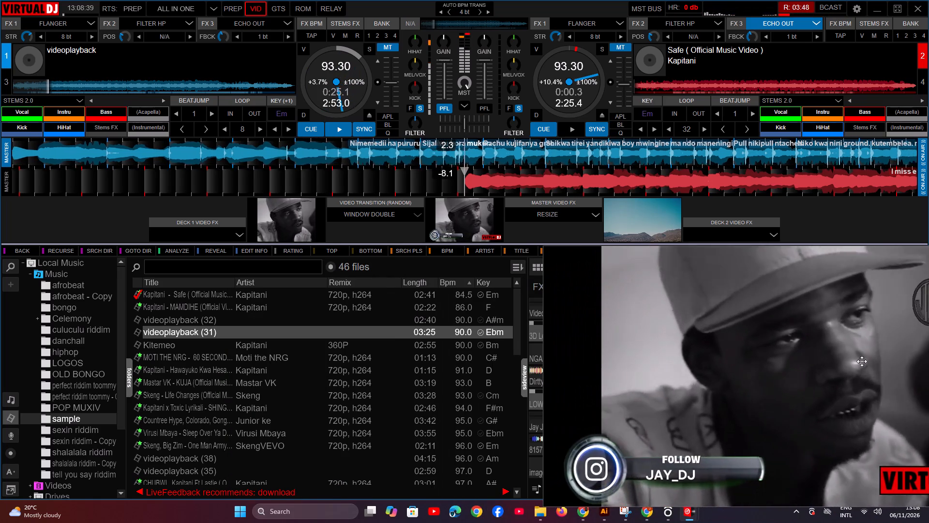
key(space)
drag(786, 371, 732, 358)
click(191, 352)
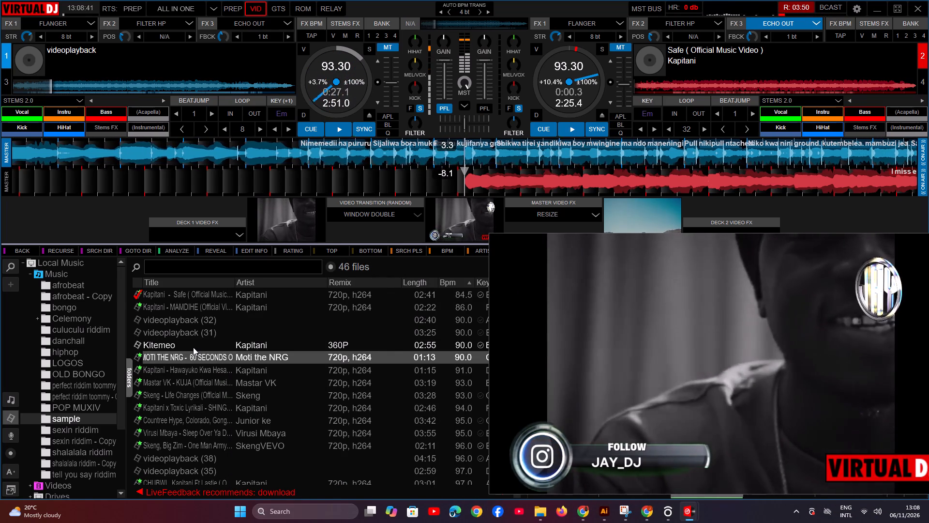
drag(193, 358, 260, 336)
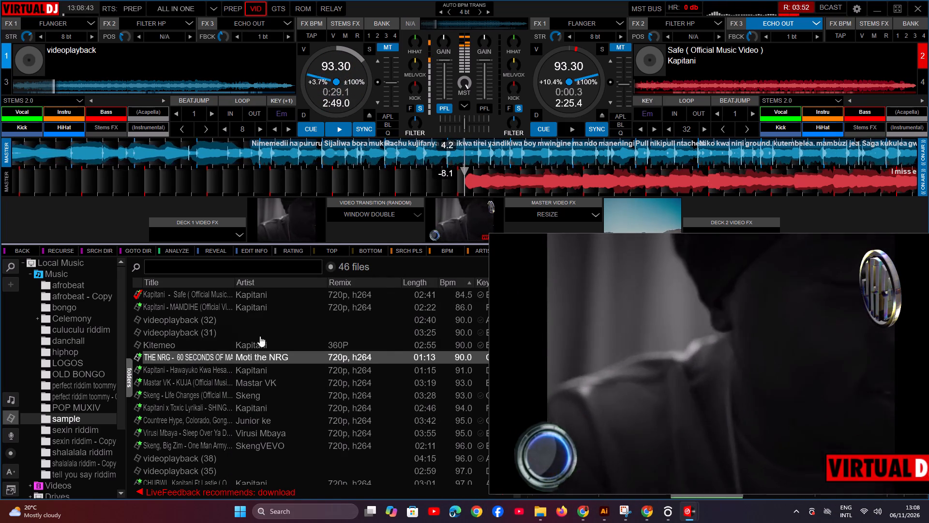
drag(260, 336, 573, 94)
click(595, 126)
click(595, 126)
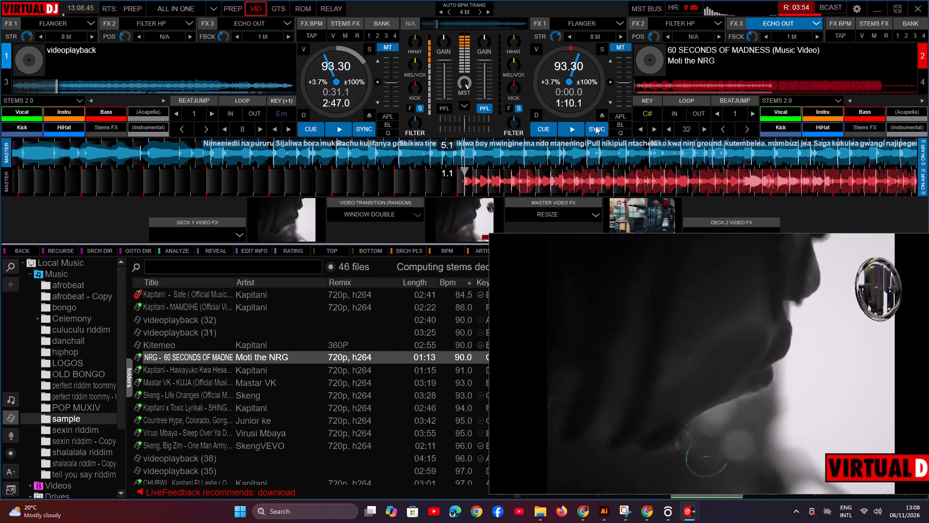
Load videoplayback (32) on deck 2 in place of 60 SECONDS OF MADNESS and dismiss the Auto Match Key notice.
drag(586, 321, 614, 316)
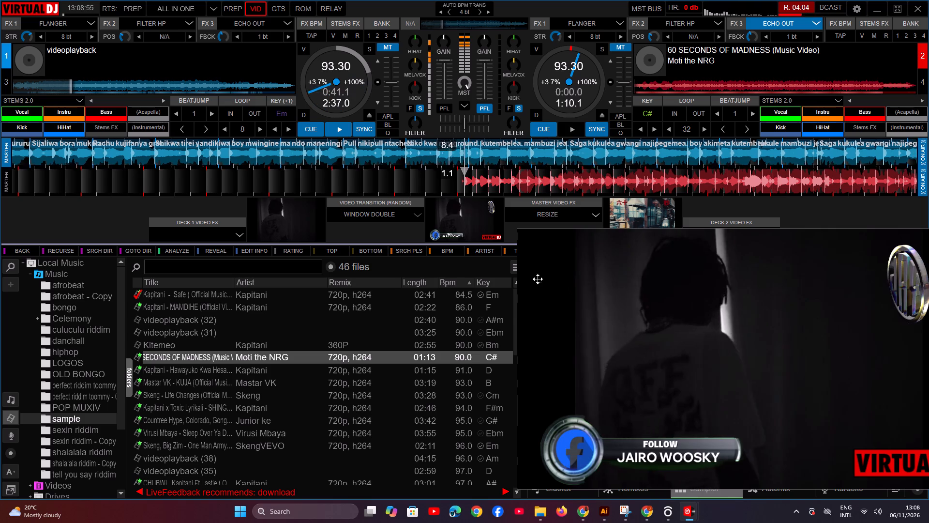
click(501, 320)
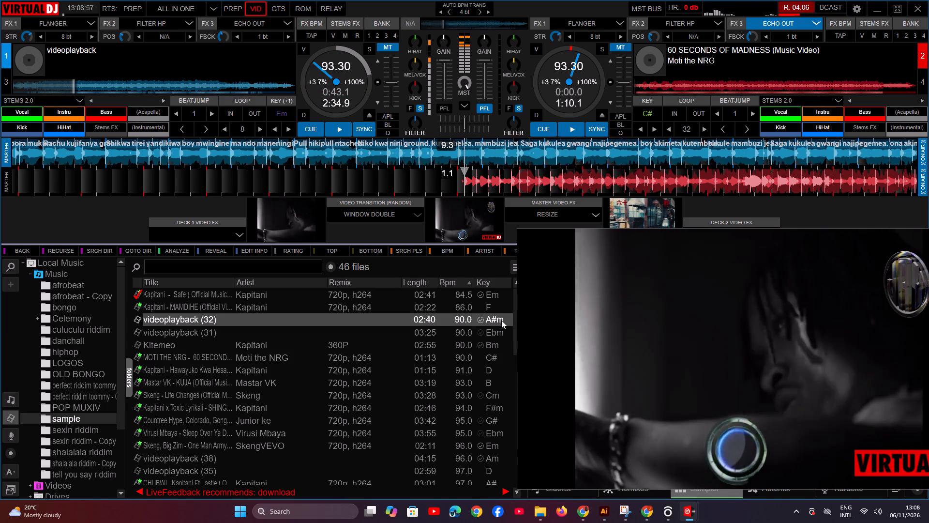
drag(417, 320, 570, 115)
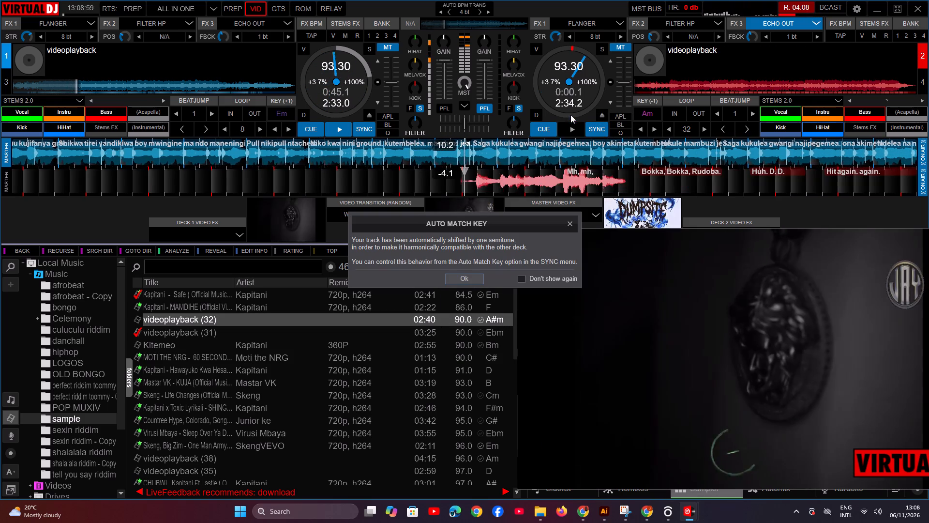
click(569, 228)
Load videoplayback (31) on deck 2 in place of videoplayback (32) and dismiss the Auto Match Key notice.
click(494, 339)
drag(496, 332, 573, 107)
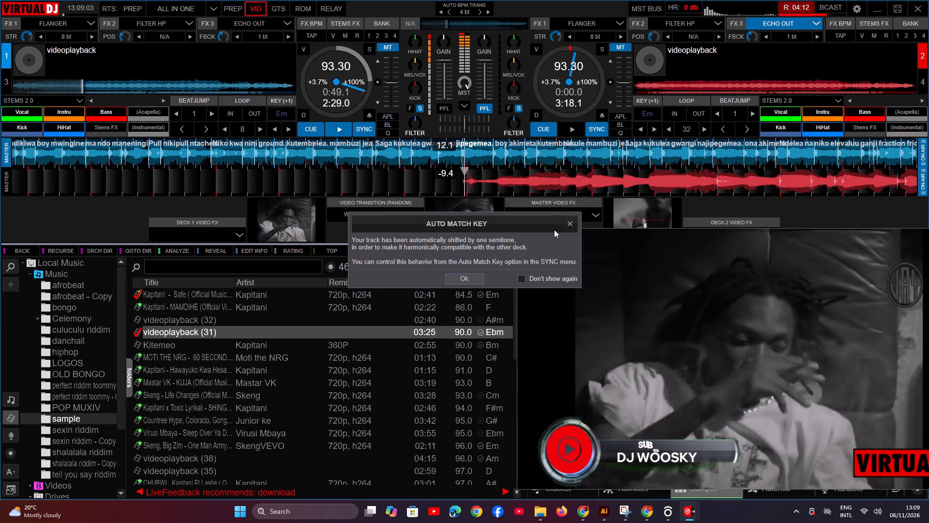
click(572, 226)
Load Mastar VK's KUJA (Official Music Video) on deck 2 and sync it with deck 1, keeping the video output window off the song list.
drag(577, 288, 607, 307)
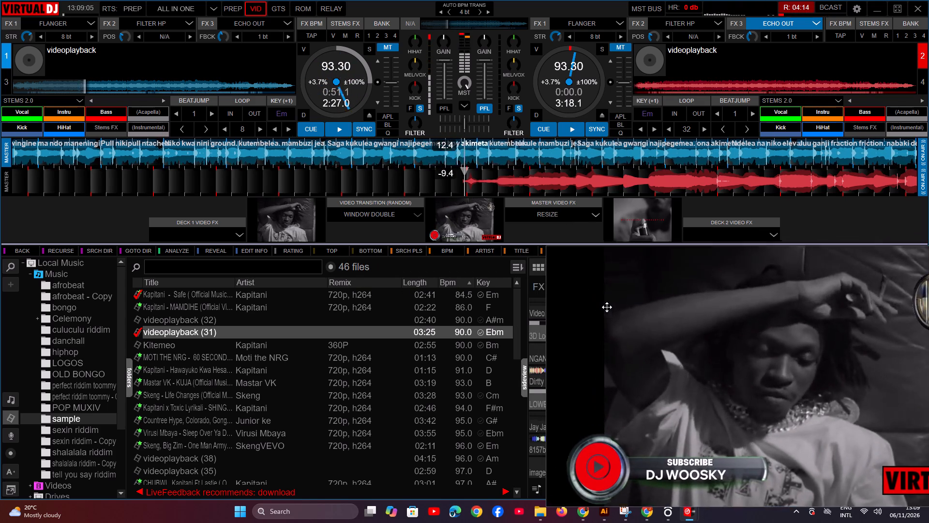
drag(607, 307, 597, 321)
click(494, 345)
click(332, 357)
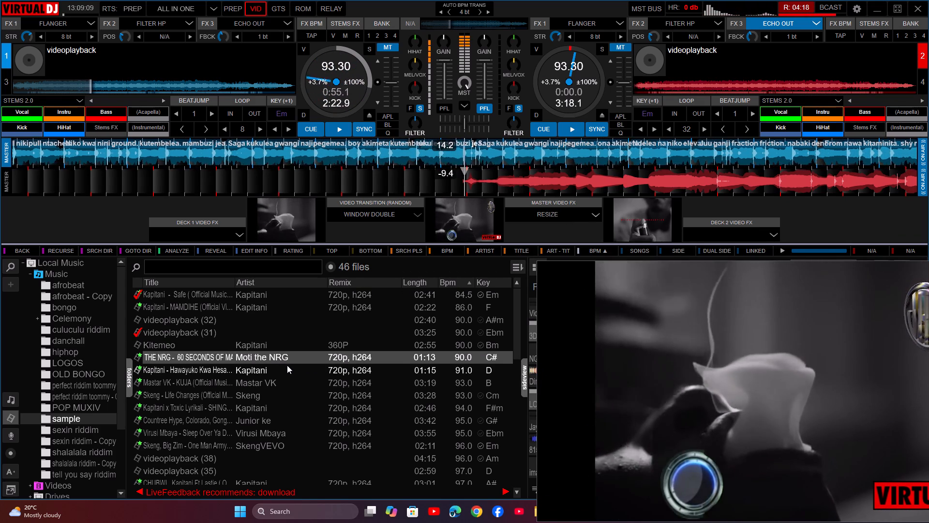
click(287, 365)
click(236, 383)
drag(218, 381, 230, 379)
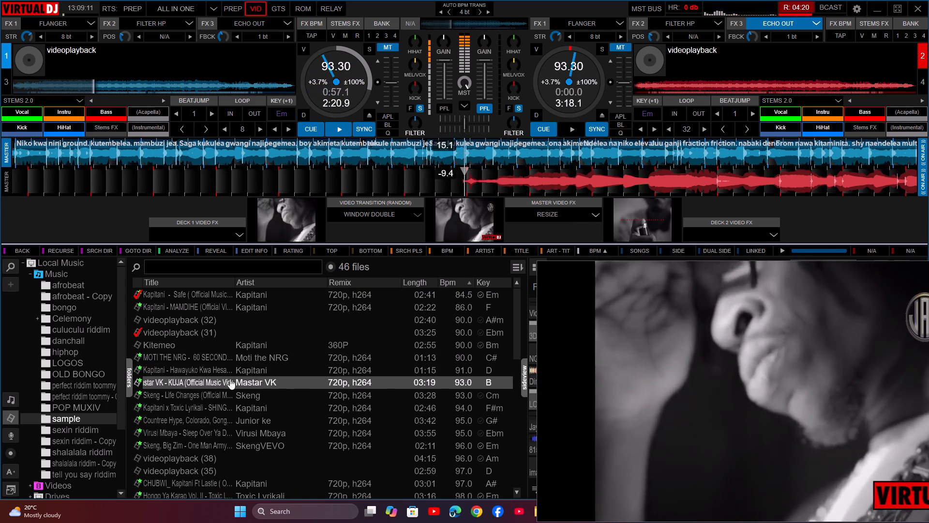
drag(230, 379, 566, 82)
triple_click(596, 132)
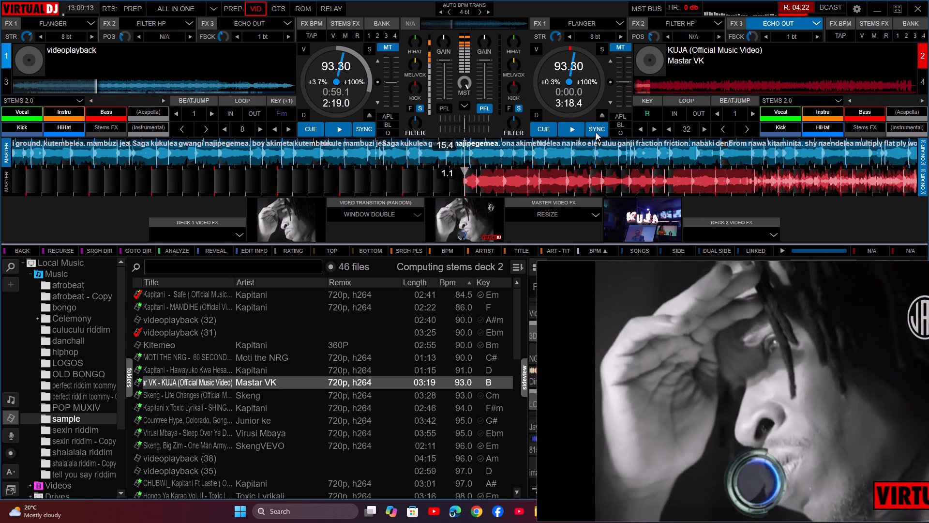
drag(566, 313, 572, 312)
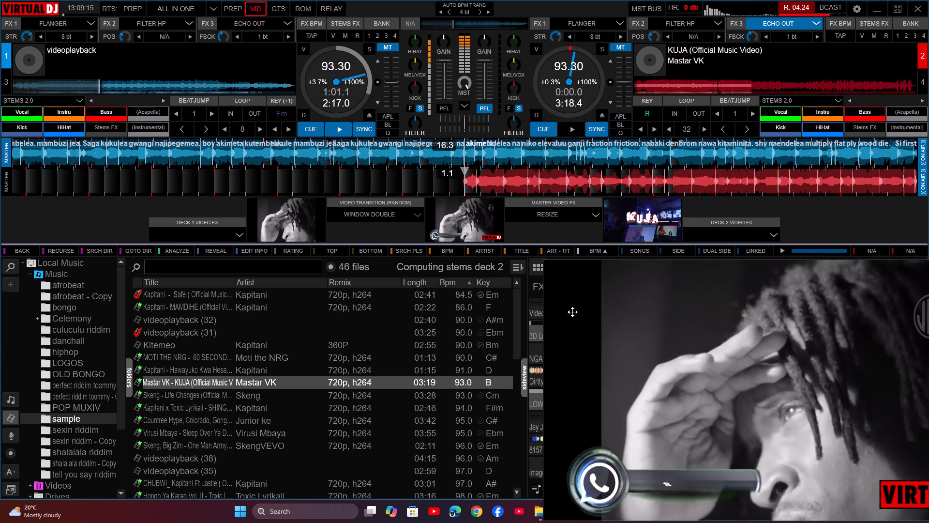
drag(575, 308, 569, 306)
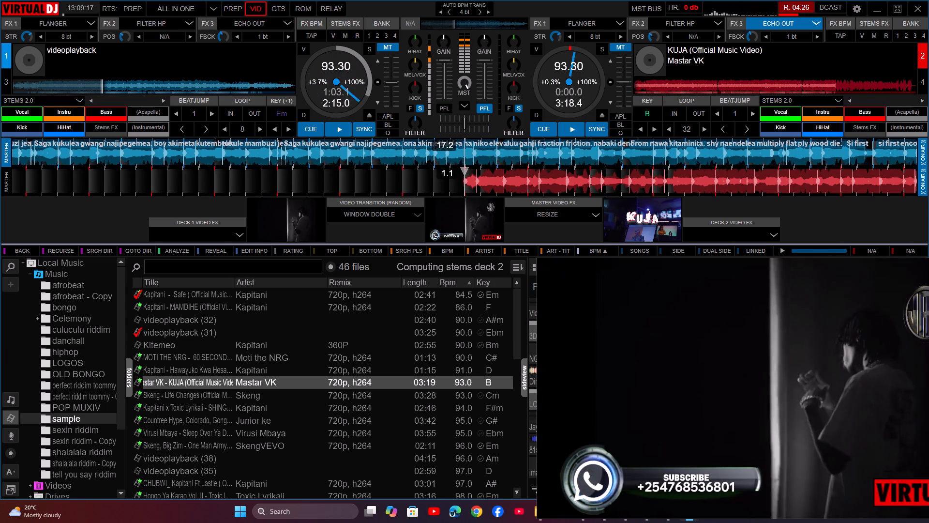
click(599, 129)
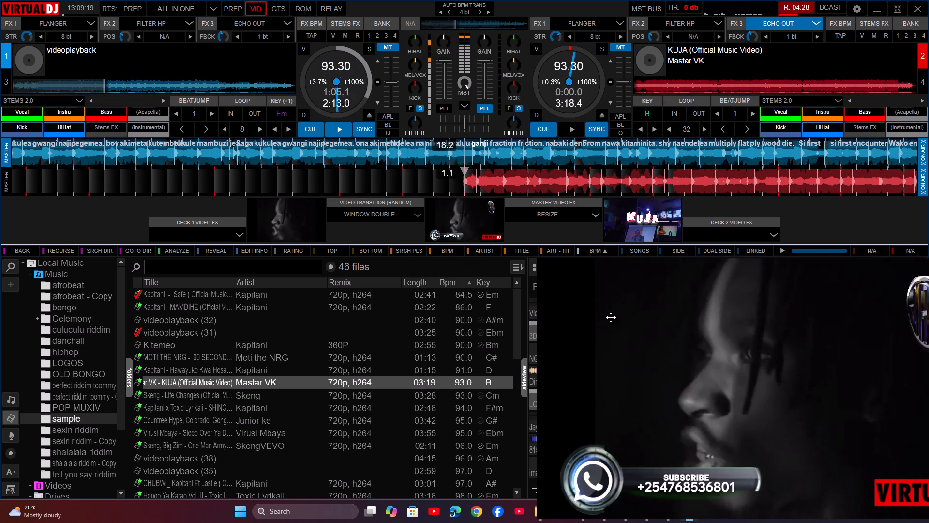
double_click(611, 317)
double_click(611, 317)
drag(611, 317, 494, 394)
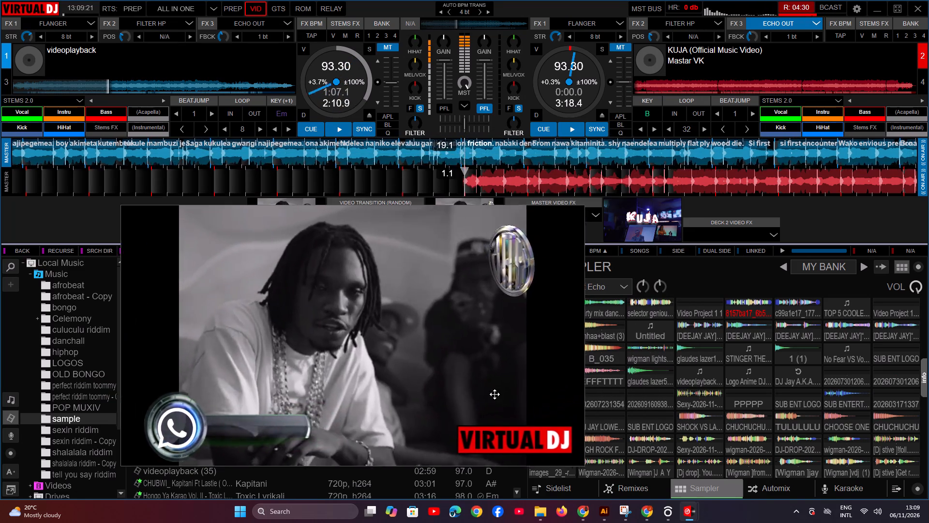
drag(494, 394, 446, 412)
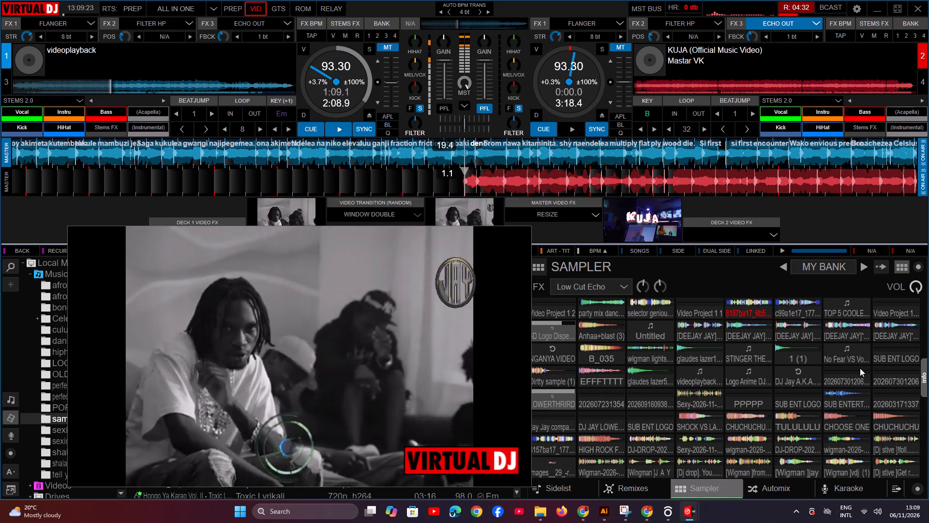
click(854, 371)
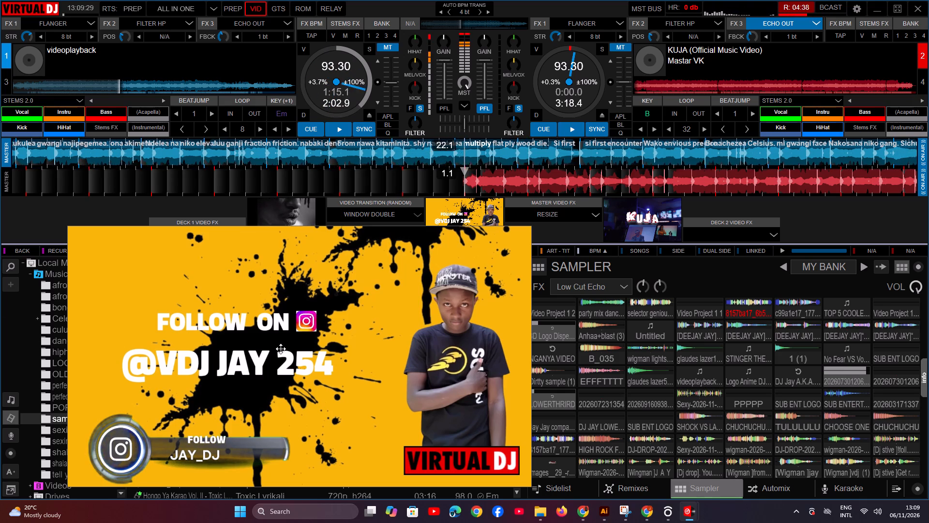
Move the video output window off the song list and switch off the Echo Out effect on deck 2.
drag(282, 349, 626, 377)
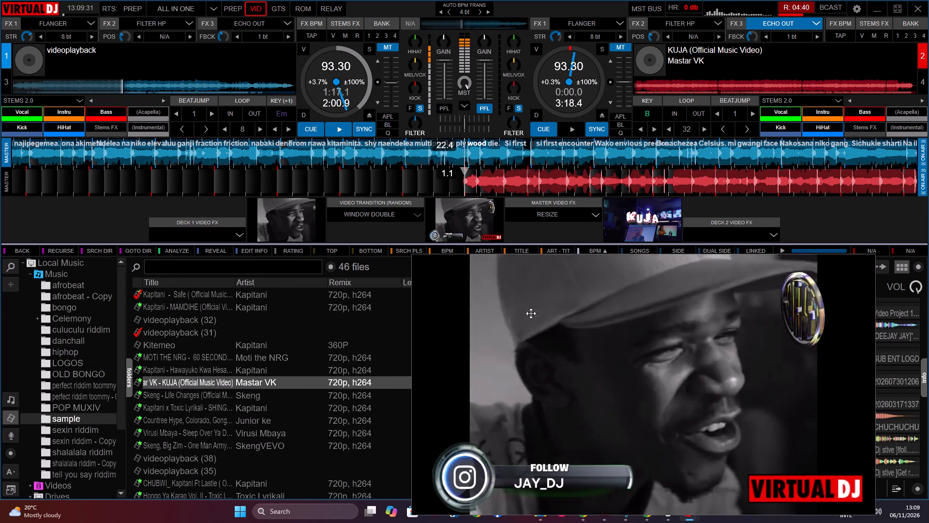
drag(509, 310, 616, 310)
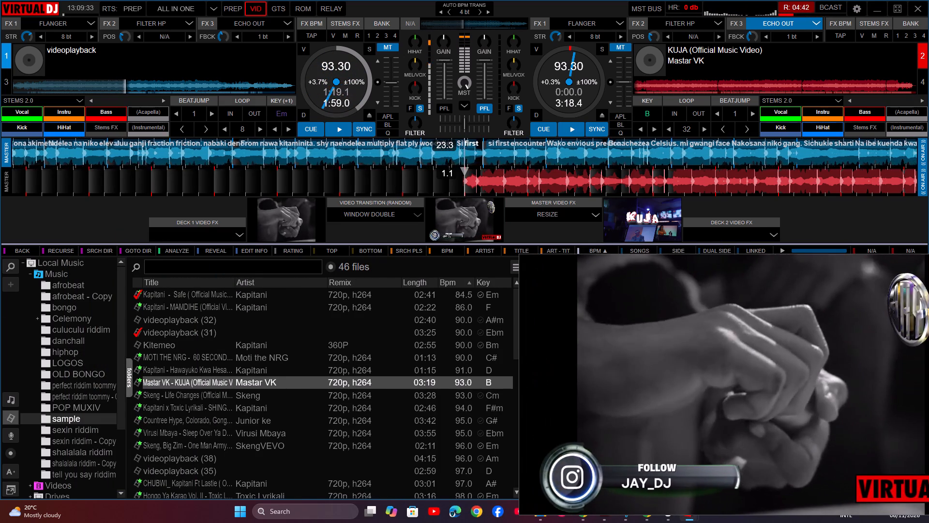
drag(616, 310, 576, 310)
click(776, 25)
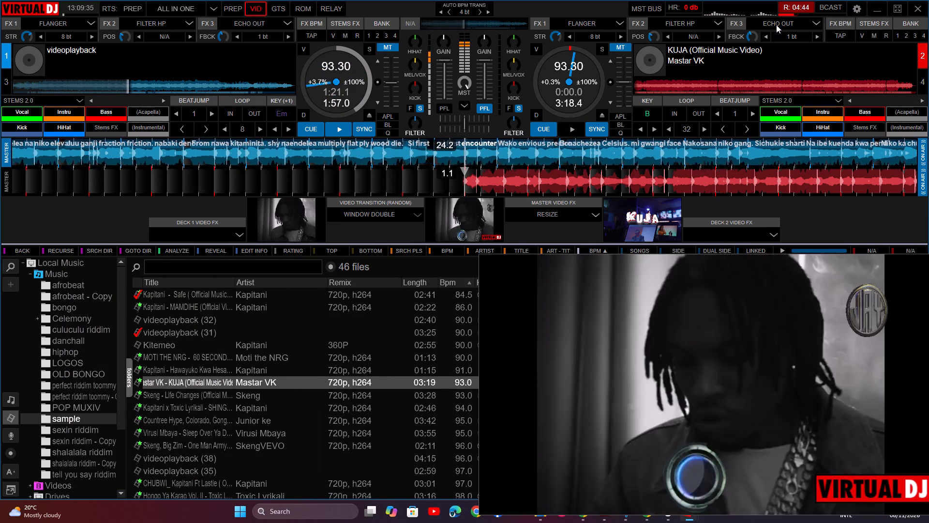
key(7)
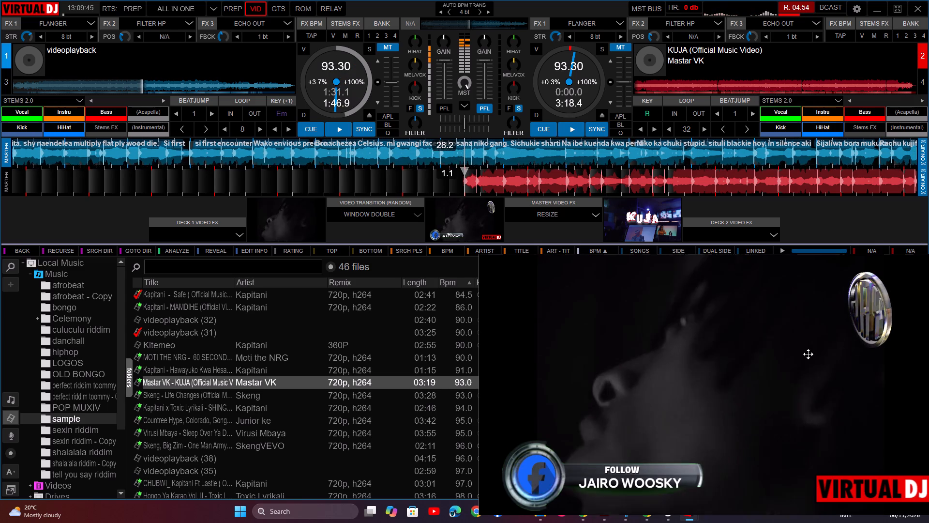
Move the video output window off the sampler and play the SHOCK VS LASER sample.
drag(800, 353, 296, 302)
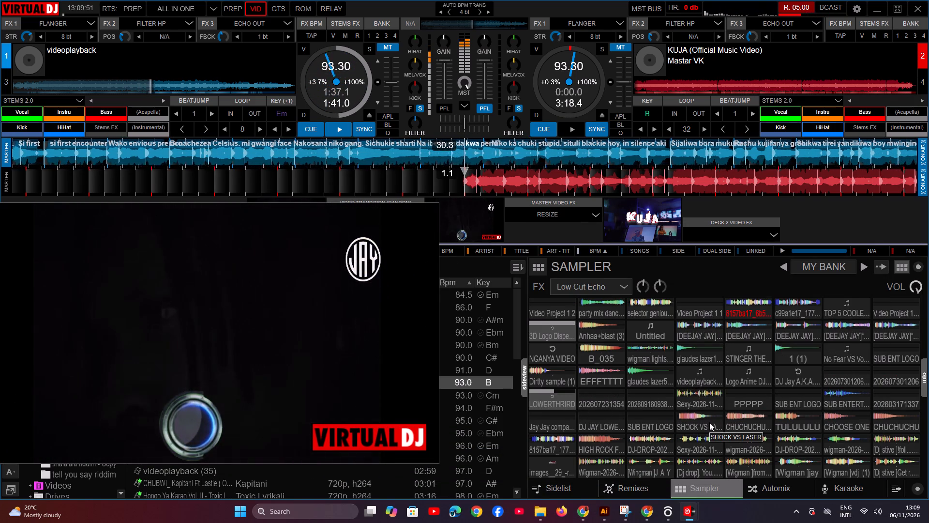
click(709, 422)
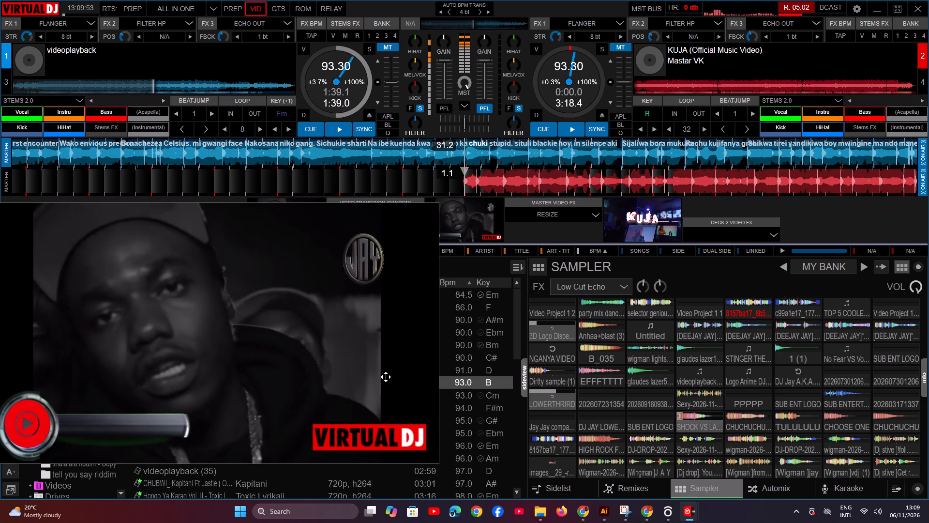
drag(386, 377, 466, 402)
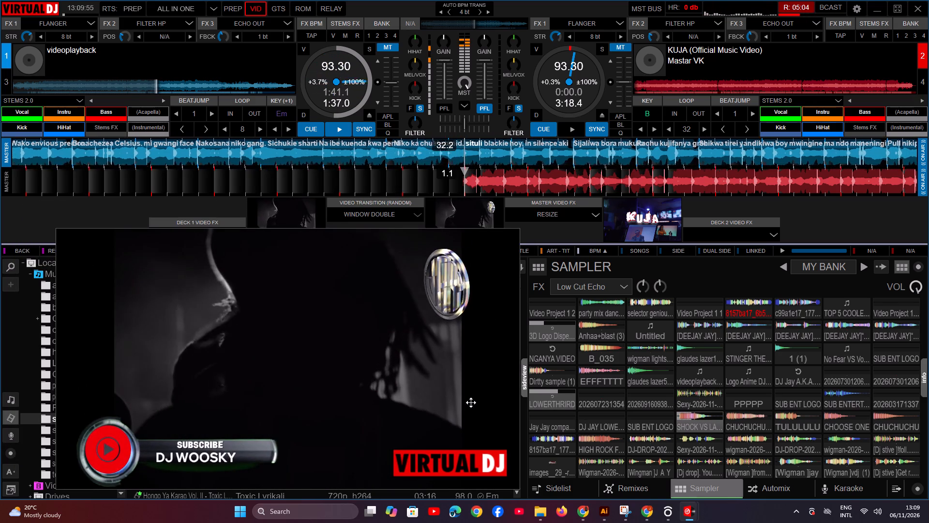
Trigger the start of KUJA on deck 2 repeatedly and set it playing over deck 1's videoplayback.
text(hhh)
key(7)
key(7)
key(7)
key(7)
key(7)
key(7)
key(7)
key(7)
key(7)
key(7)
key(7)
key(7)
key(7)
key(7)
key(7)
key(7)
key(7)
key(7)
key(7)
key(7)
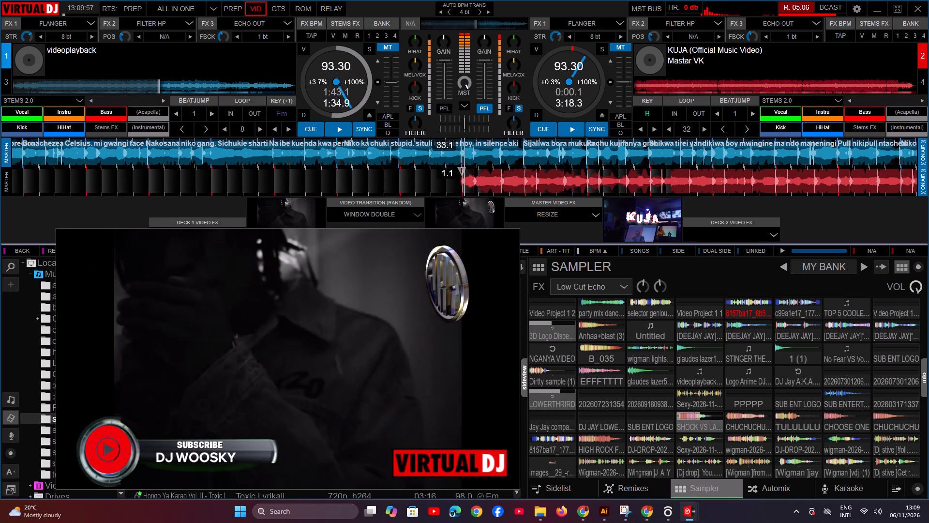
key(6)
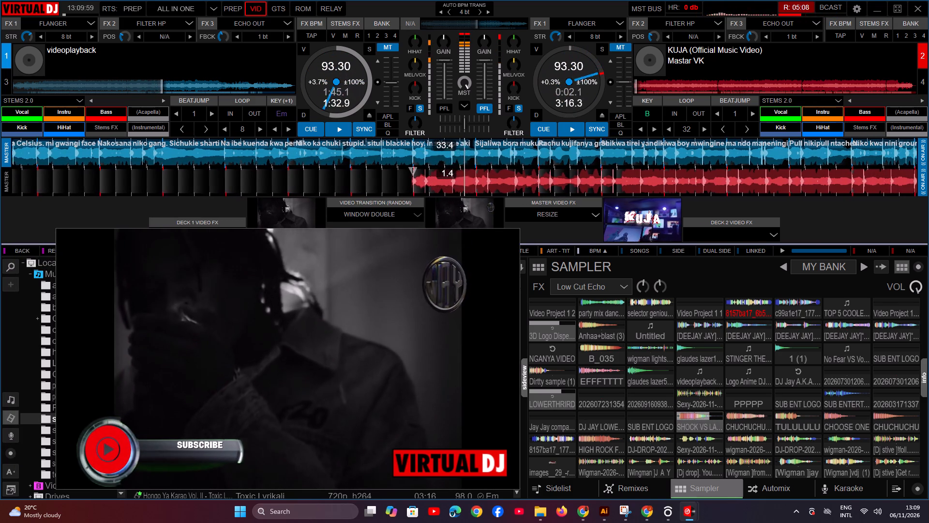
Bring KUJA's video on deck 2 into the master output with the Window Double transition.
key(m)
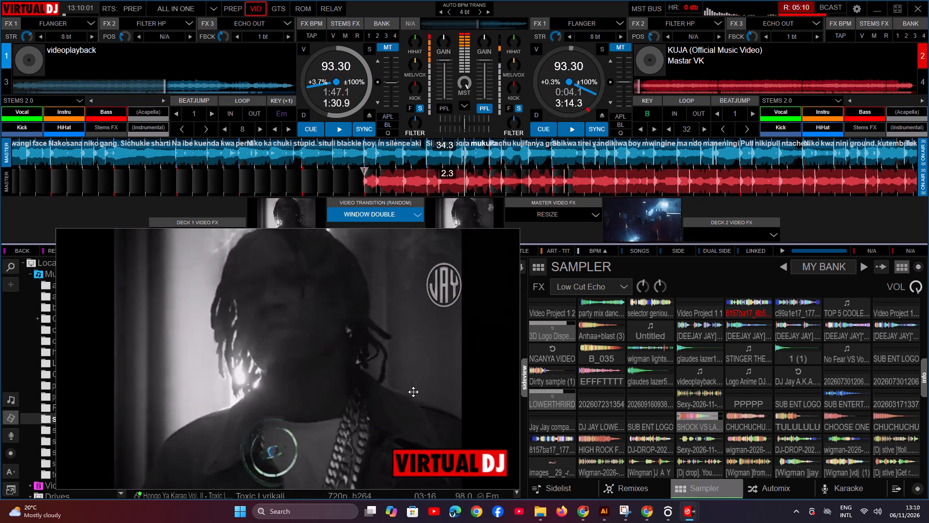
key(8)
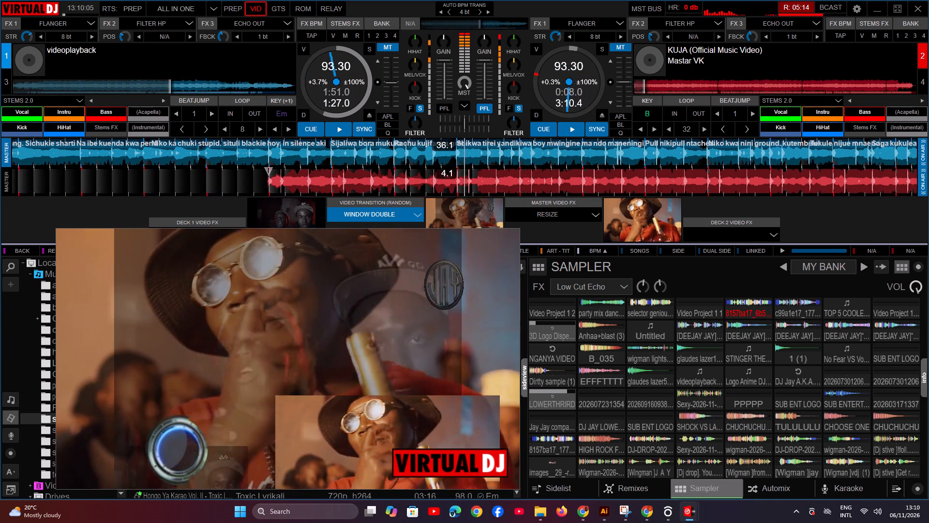
Take deck 1's videoplayback out of the mix with its filter knob and the Filter HP, Flanger and Echo Out effects.
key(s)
drag(414, 125, 424, 125)
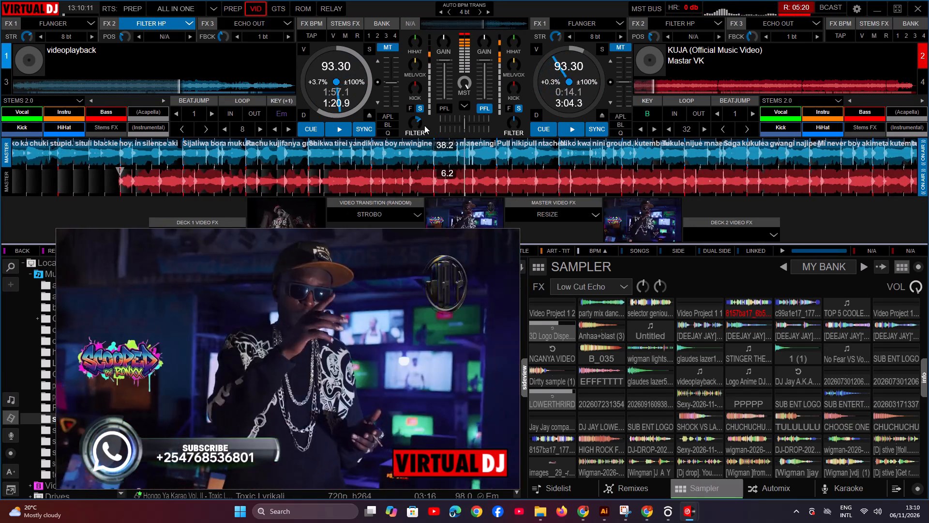
drag(424, 125, 425, 125)
key(a)
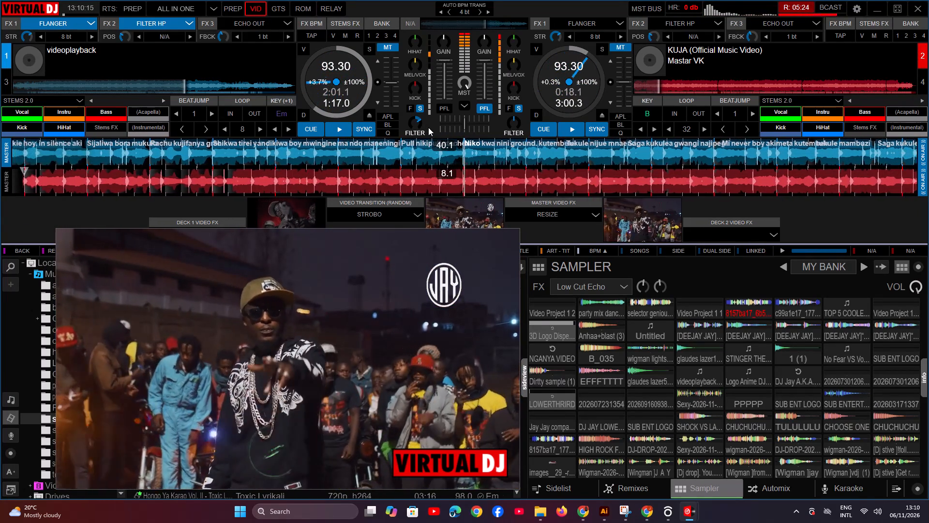
key(d)
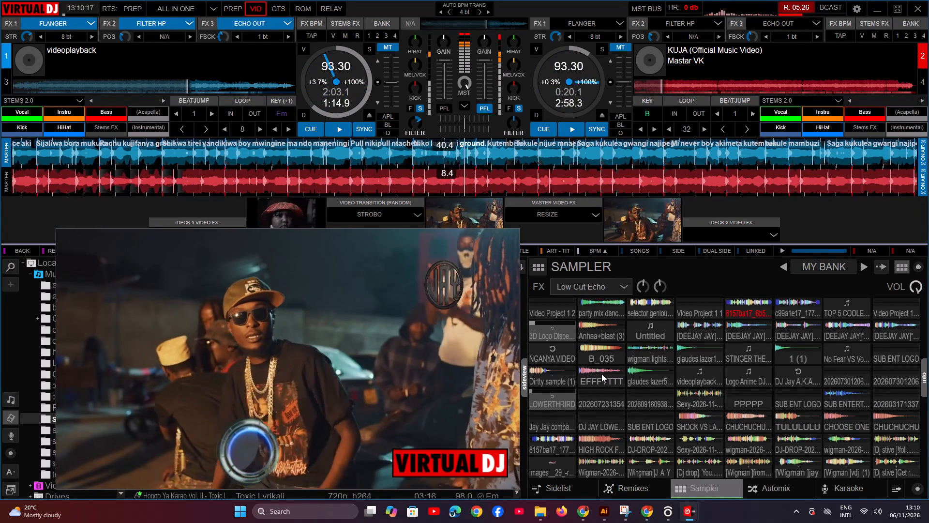
key(2)
Play the EFFFTTTT sample over the mix.
click(601, 374)
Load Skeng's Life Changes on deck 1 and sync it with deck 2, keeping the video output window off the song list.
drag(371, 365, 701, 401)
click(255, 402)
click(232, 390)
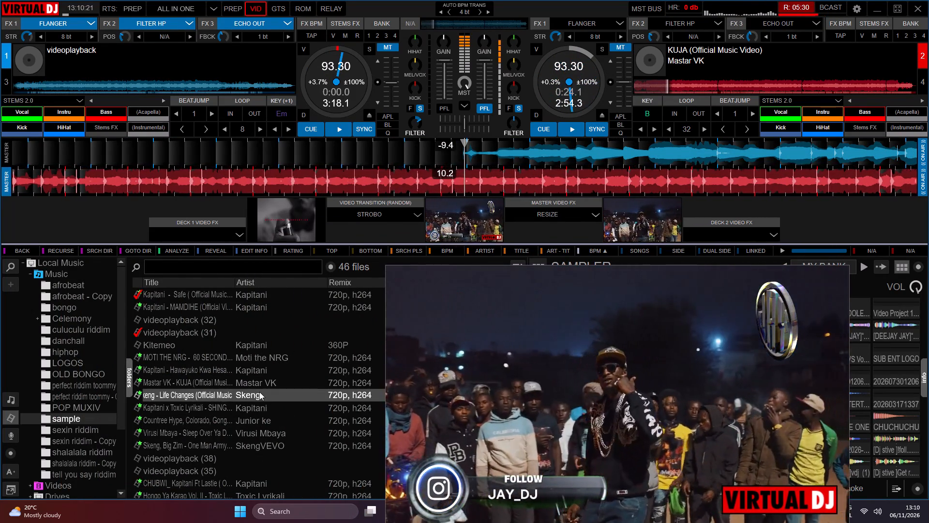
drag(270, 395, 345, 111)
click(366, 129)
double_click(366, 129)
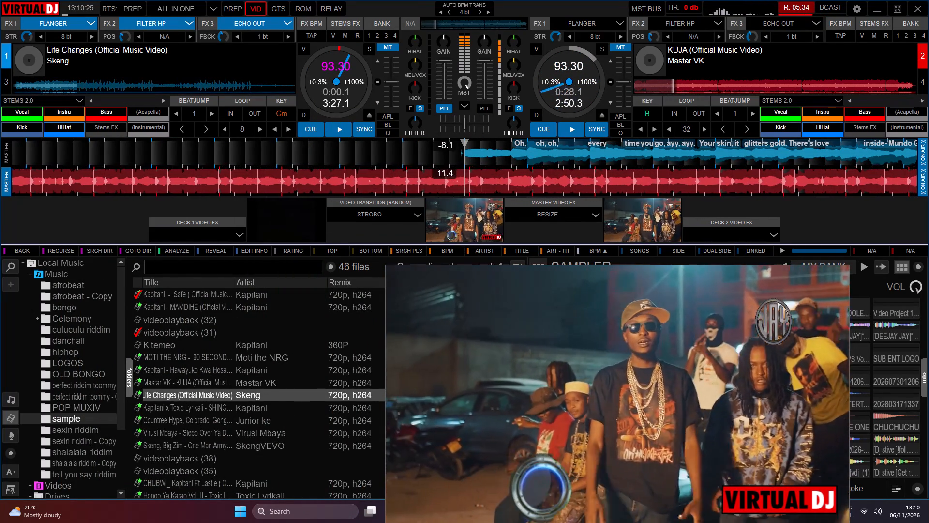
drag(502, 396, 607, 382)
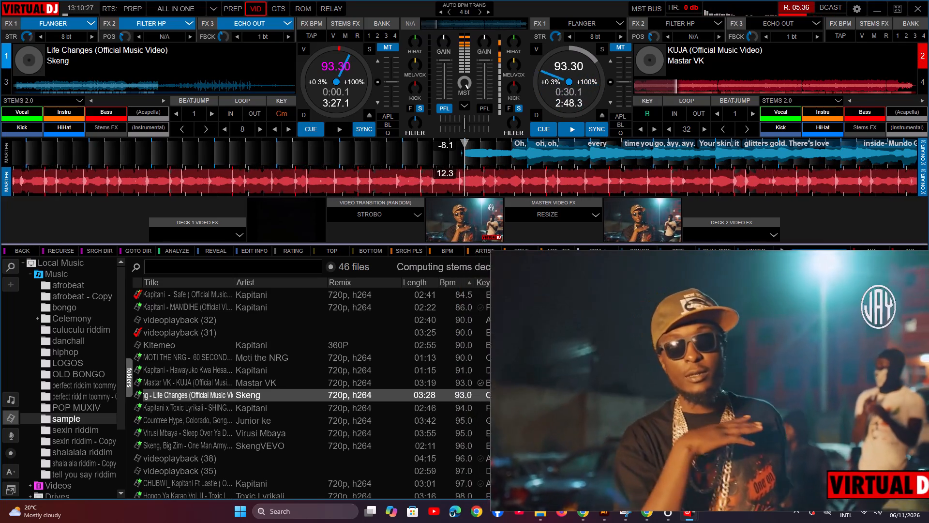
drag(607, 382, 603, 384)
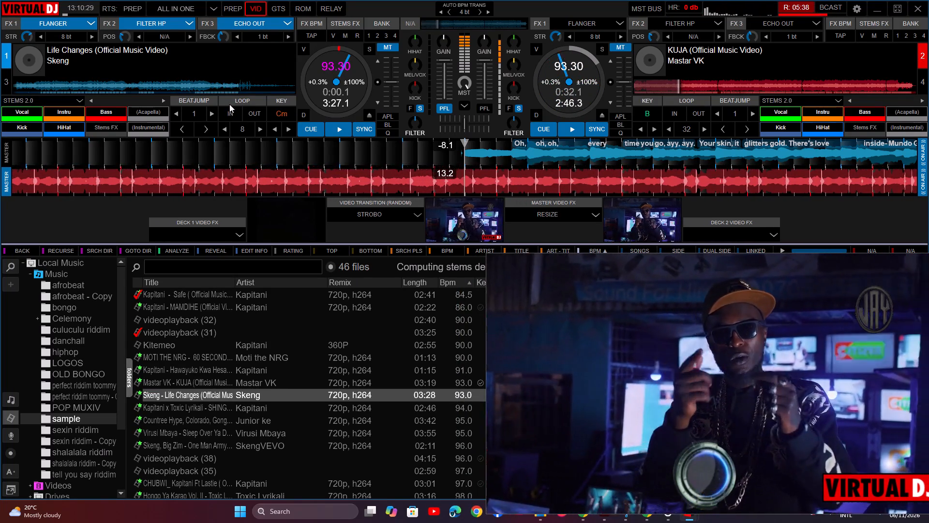
Switch off the Flanger, Filter HP and Echo Out effects on deck 1 and sync the deck again.
text(asd)
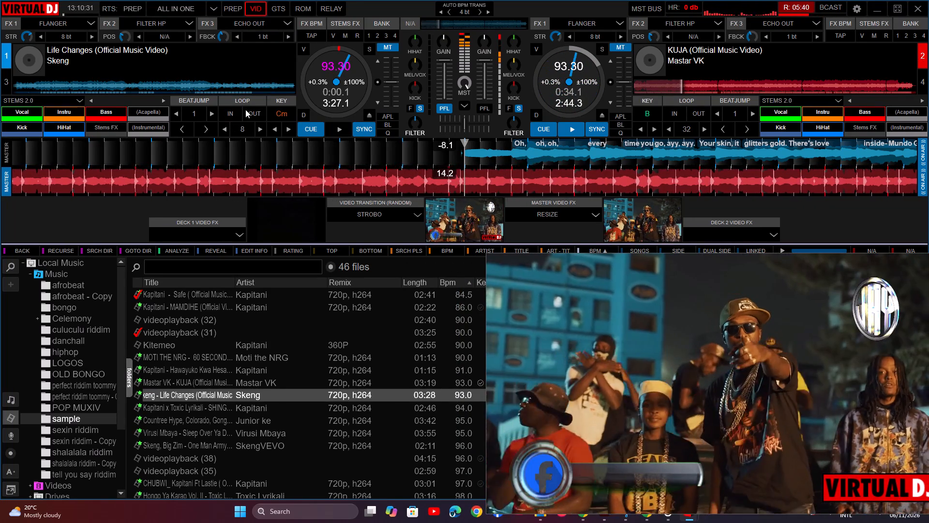
click(366, 130)
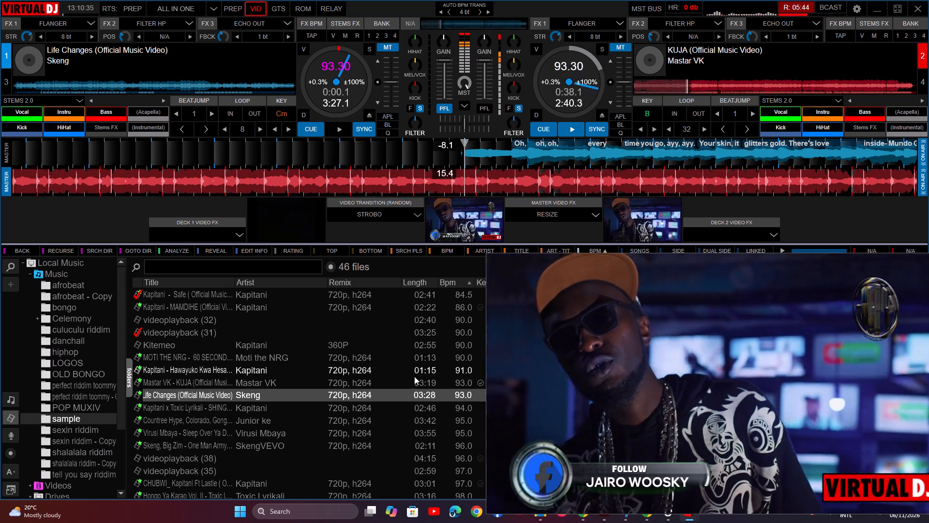
Load Kapitani x Toxic Lyrikali's SHING (Official Music Video) on deck 1 in place of Life Changes and sync it.
click(211, 411)
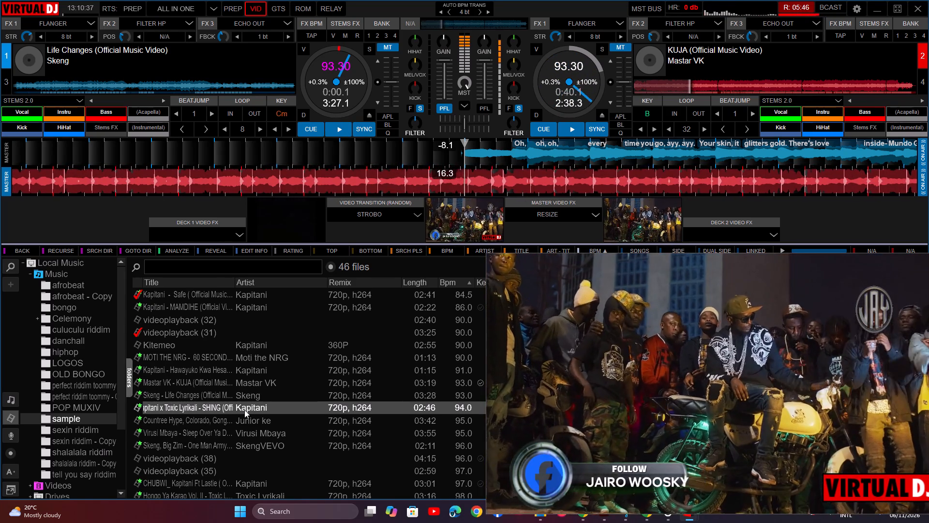
drag(245, 410, 299, 111)
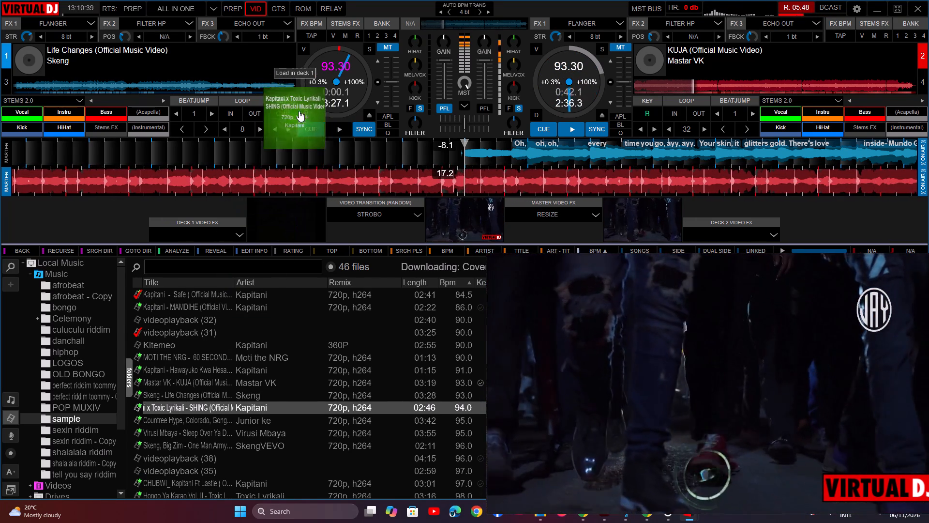
drag(299, 111, 316, 93)
click(364, 134)
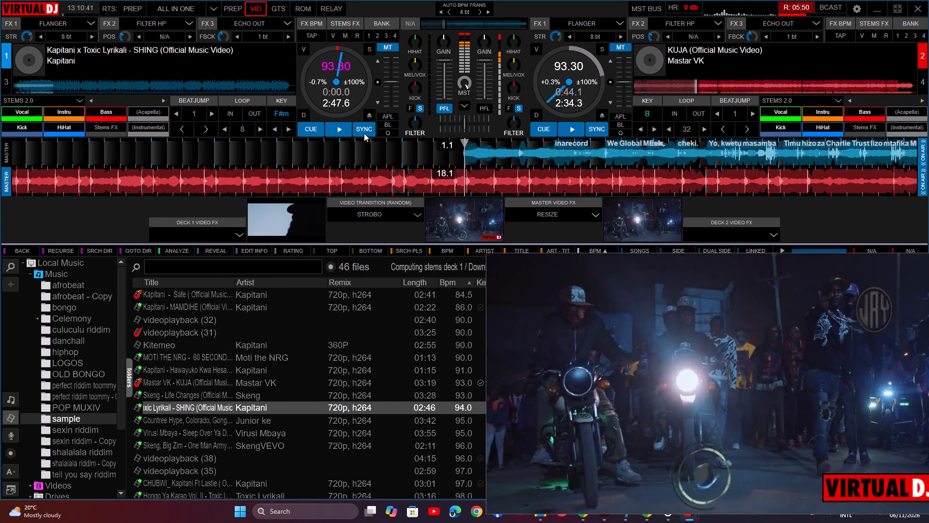
Raise KUJA's tempo on deck 2 to 94.00 BPM and sync SHING on deck 1 to it.
triple_click(611, 104)
triple_click(610, 103)
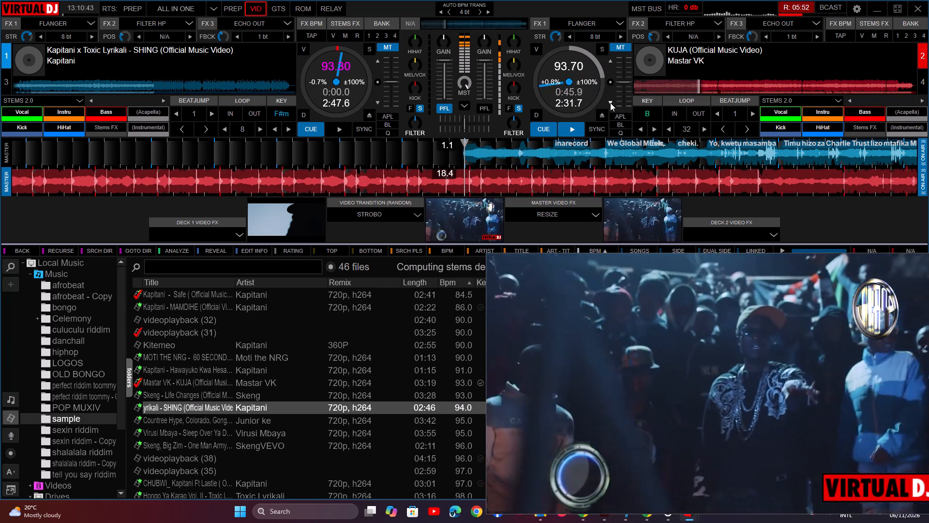
click(610, 103)
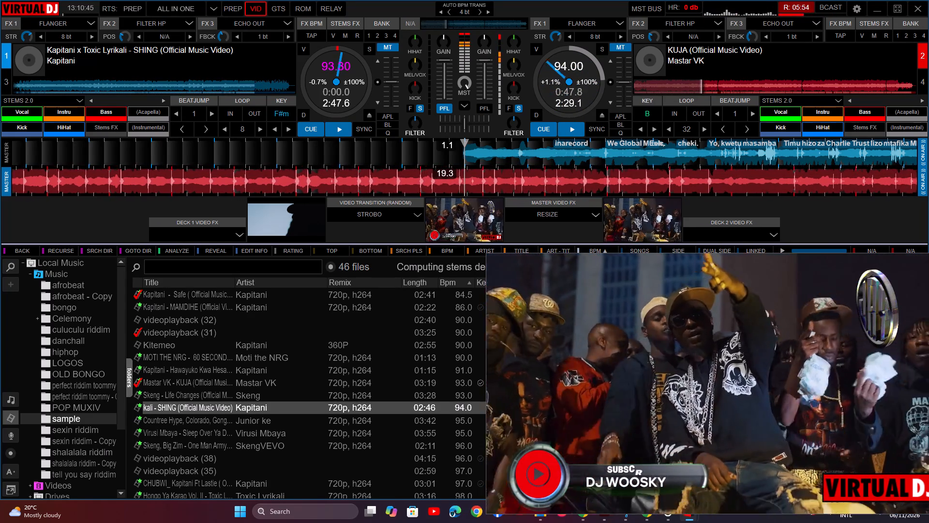
click(360, 133)
Move the video output window off the sampler and play the CHUCHUCHU sample beside SHOCK VS LASER.
drag(536, 348, 581, 335)
click(598, 354)
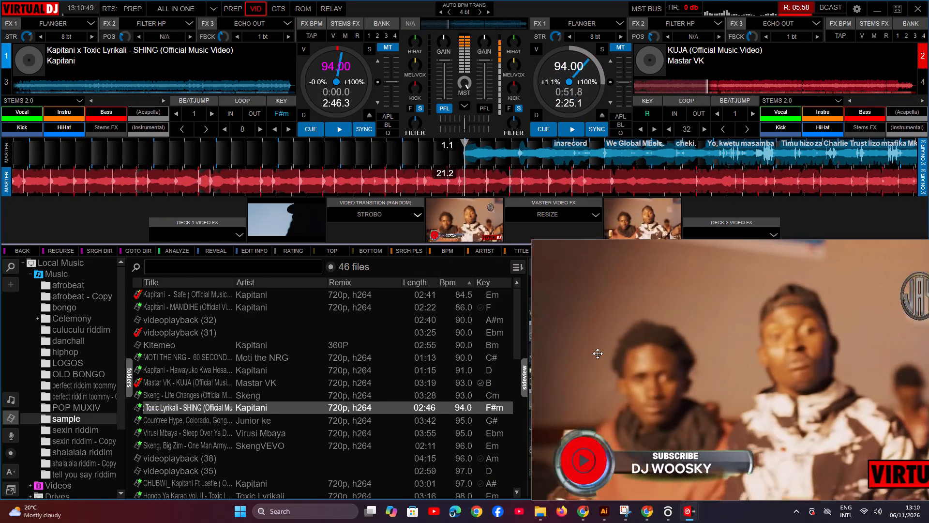
drag(598, 354, 393, 360)
double_click(383, 305)
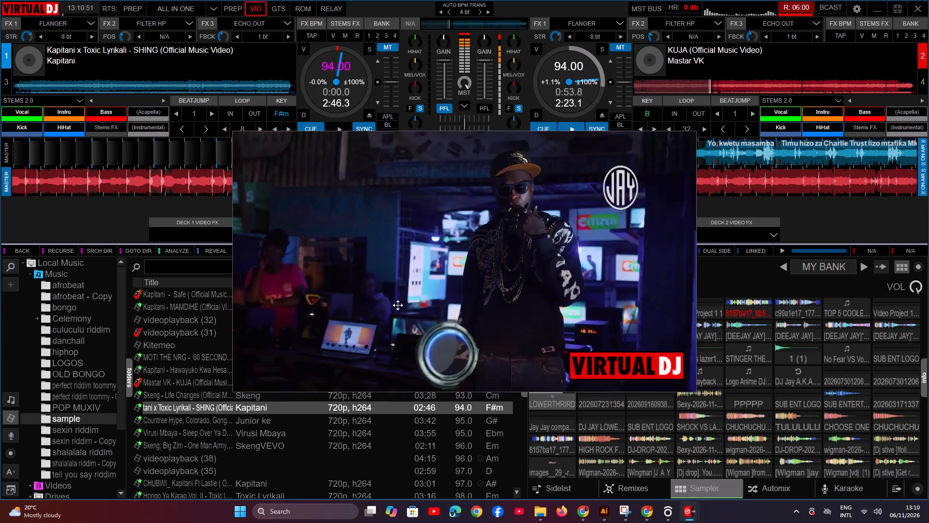
drag(398, 305, 226, 416)
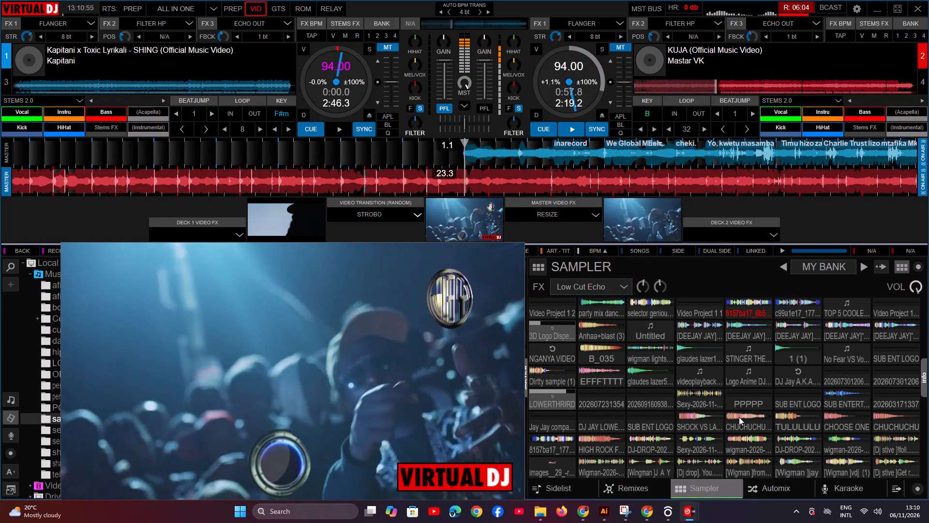
click(739, 417)
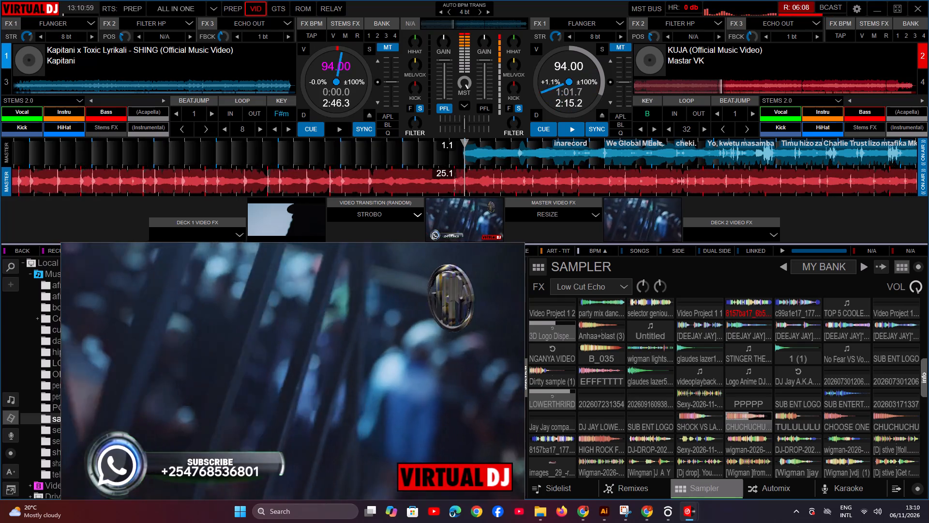
Expand the video output window to full screen.
click(336, 384)
click(336, 384)
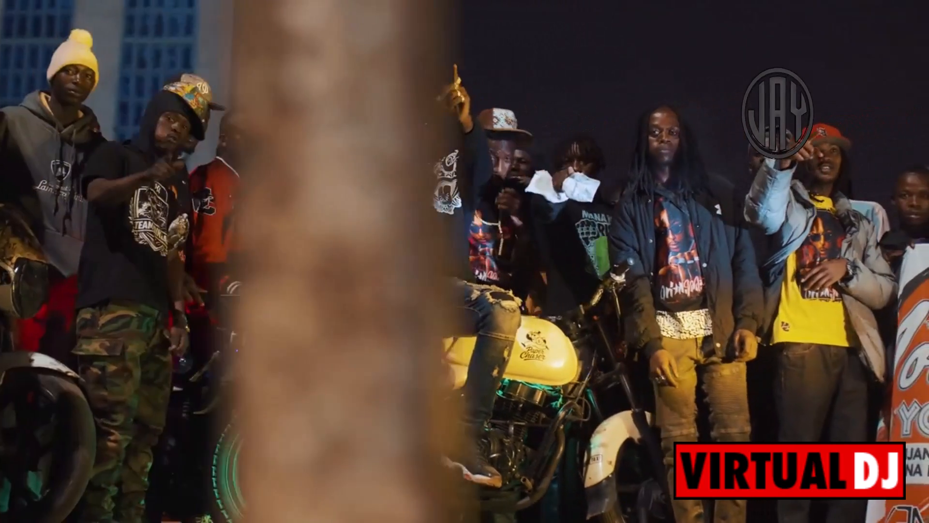
Restore the video output window from full screen and play the CHOOSE ONE and Sexy-2026-11 samples over KUJA.
double_click(336, 384)
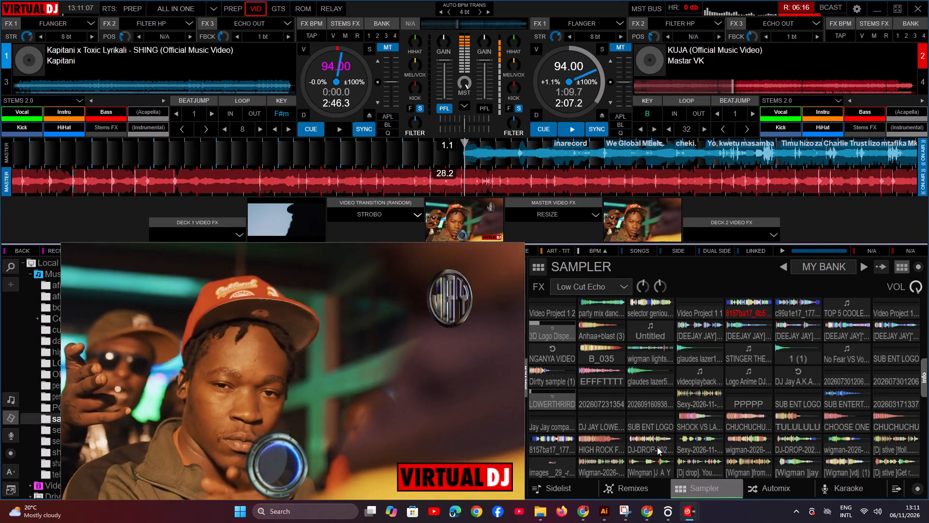
click(828, 421)
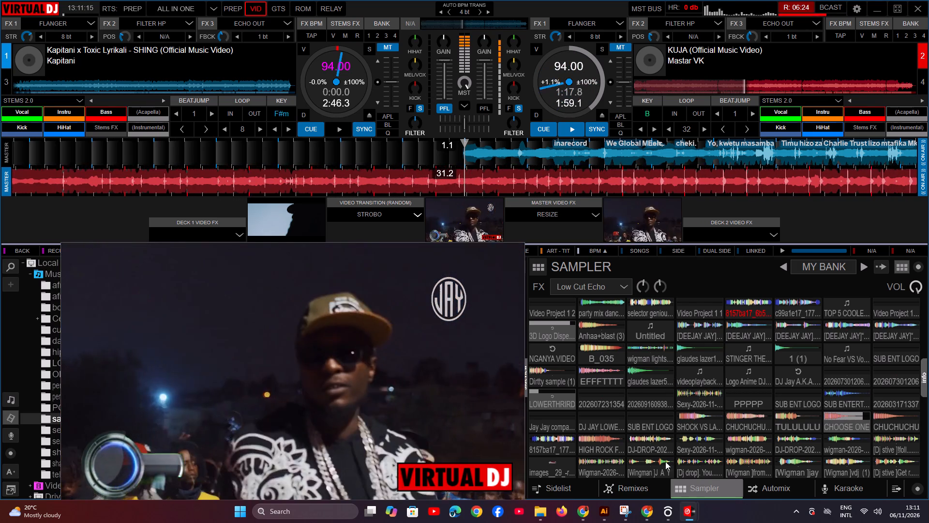
click(696, 446)
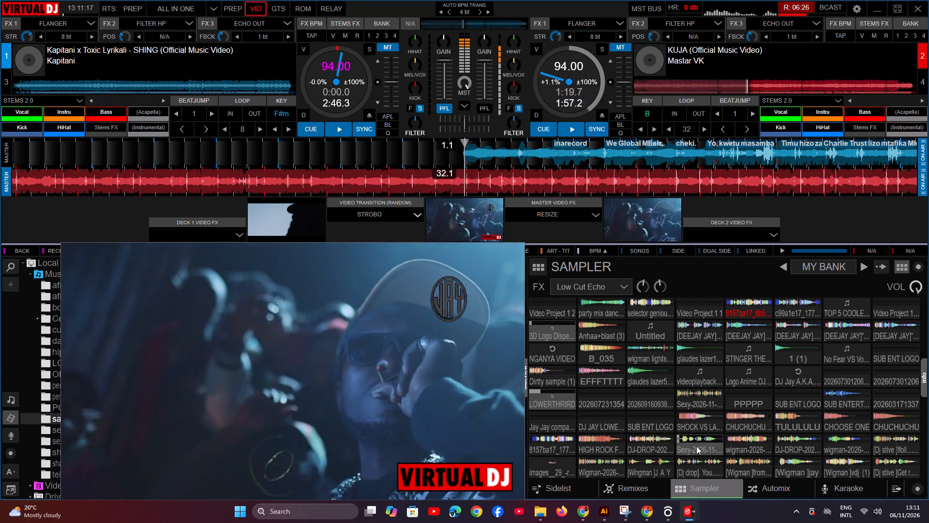
key(space)
key(space)
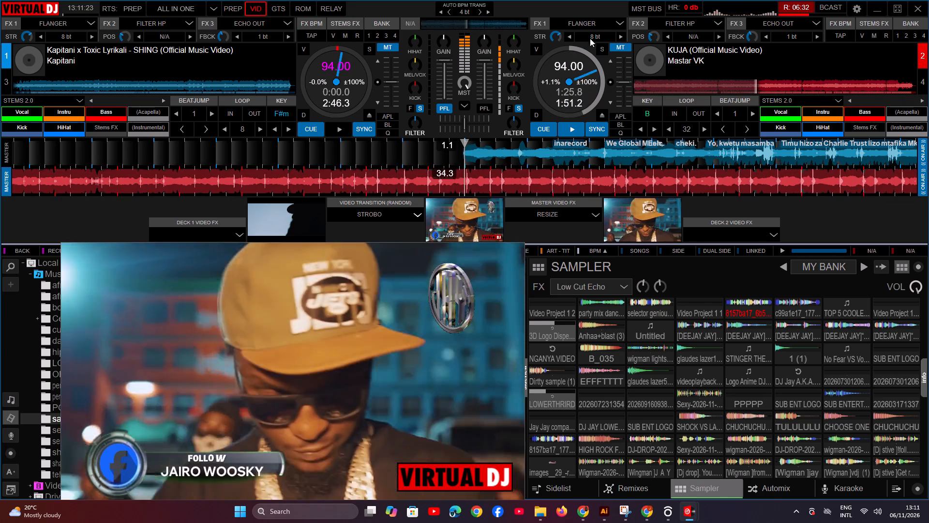
Set deck 2's first effect to Cut in place of Flanger and punch short Cut bursts into KUJA.
click(622, 21)
click(655, 82)
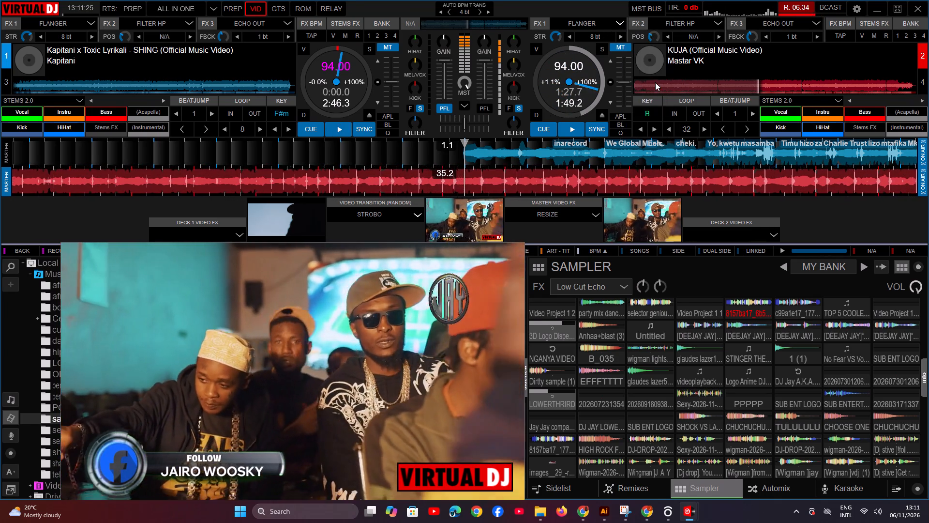
key(comma)
key(comma)
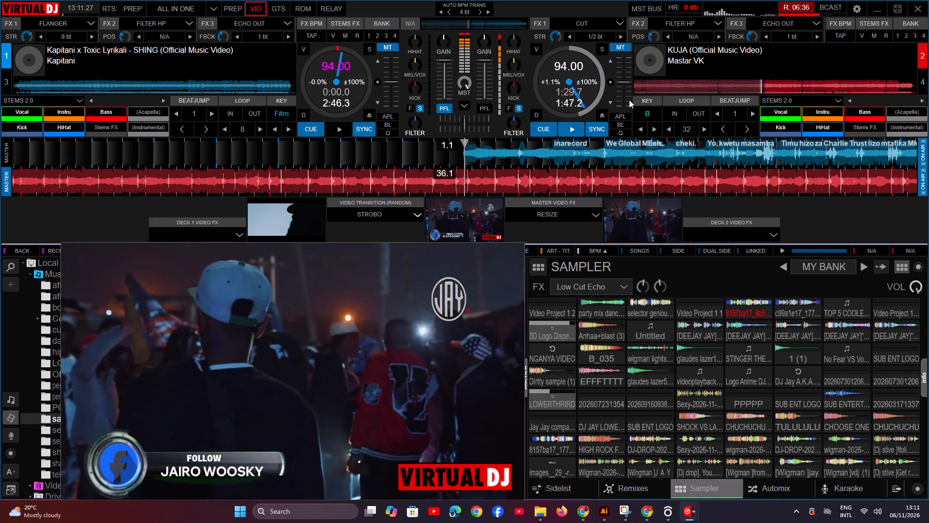
text(g2)
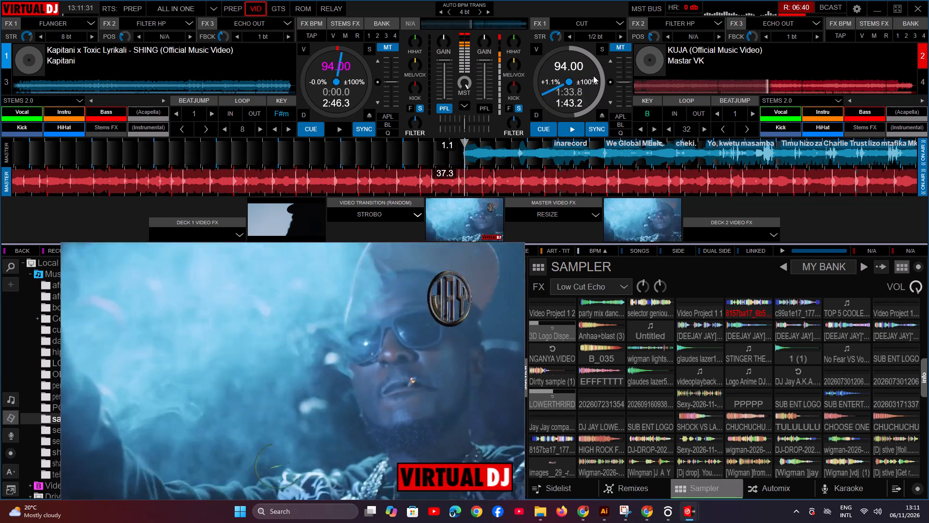
text(,,)
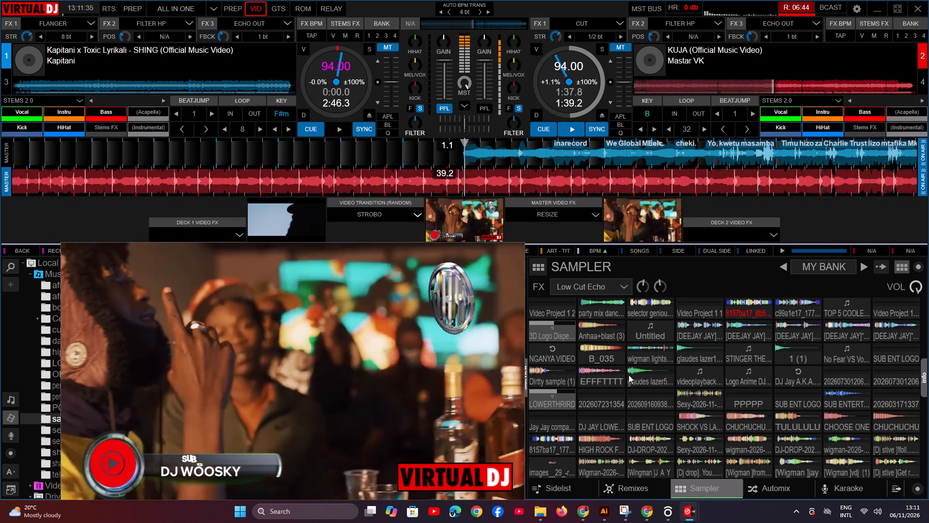
Play the EFFFTTTT sample over KUJA and add another brief Cut burst on deck 2.
click(610, 381)
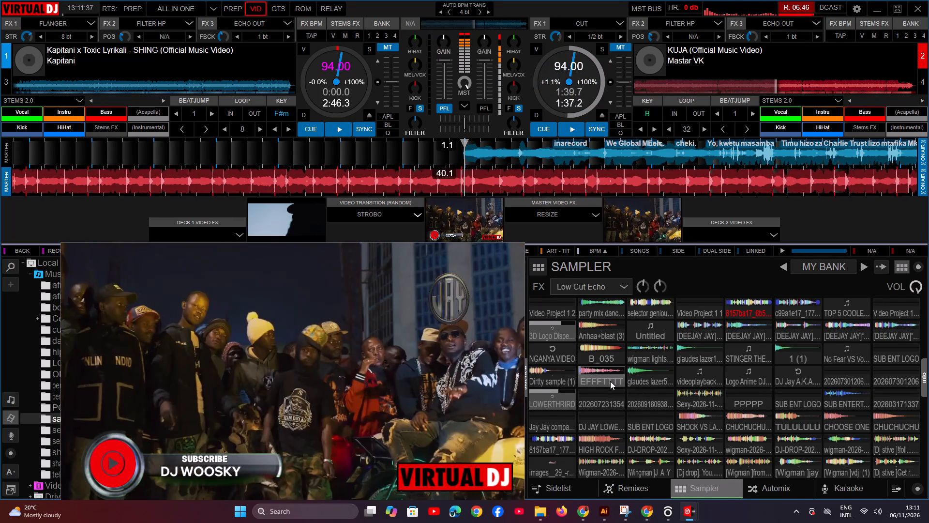
text(ggg22)
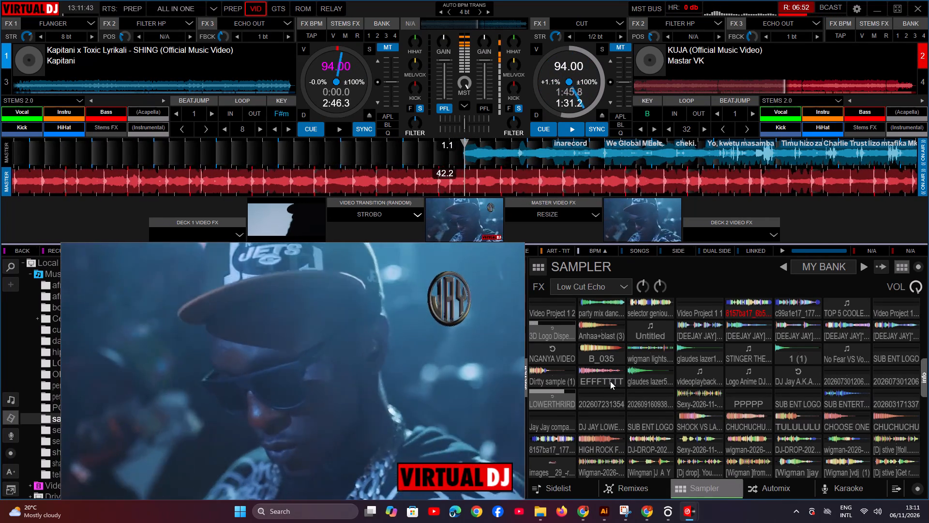
text(,,)
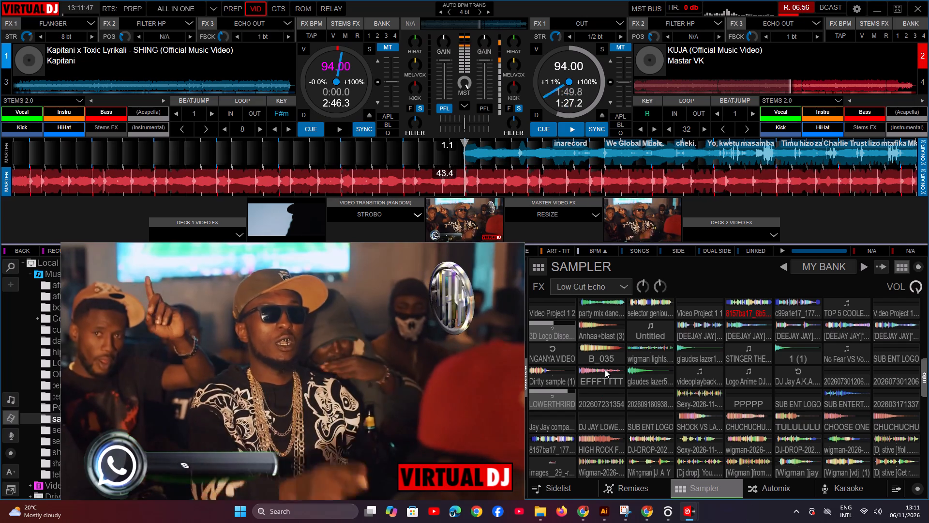
text(gggg)
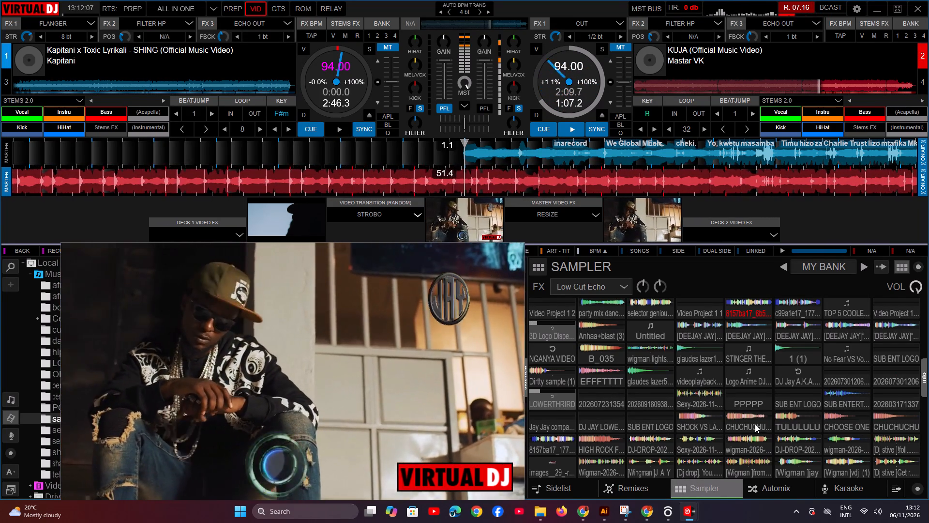
Play the CHUCHUCHU sample beside SHOCK VS LASER, tease SHING's opening on deck 1 with Echo Out, and start it playing.
click(752, 424)
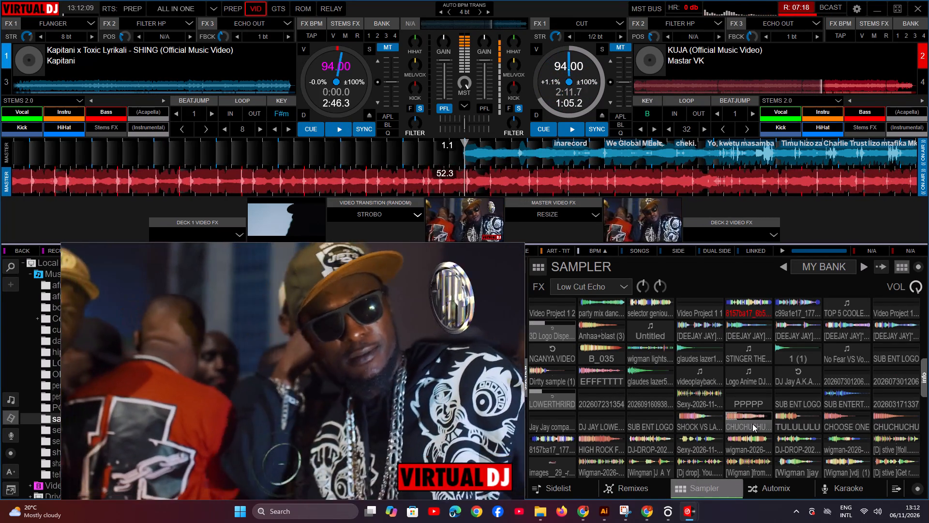
key(1)
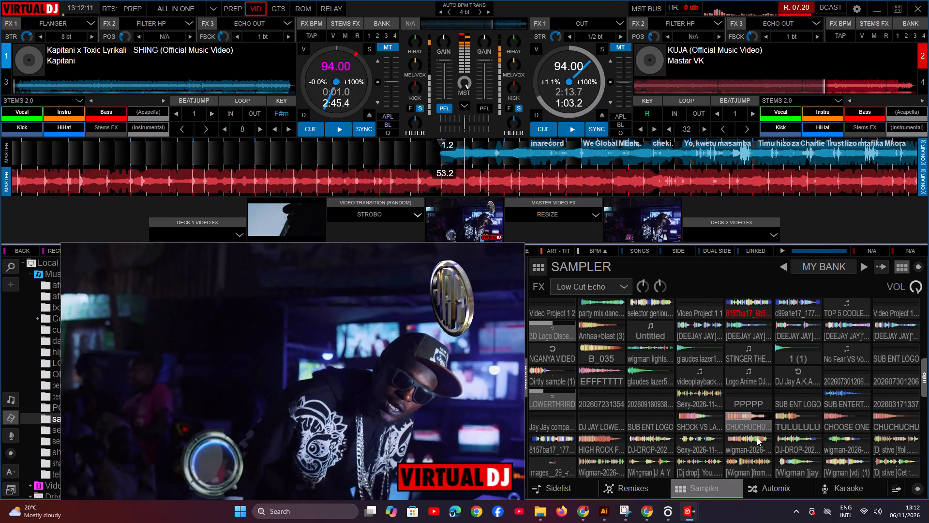
key(1)
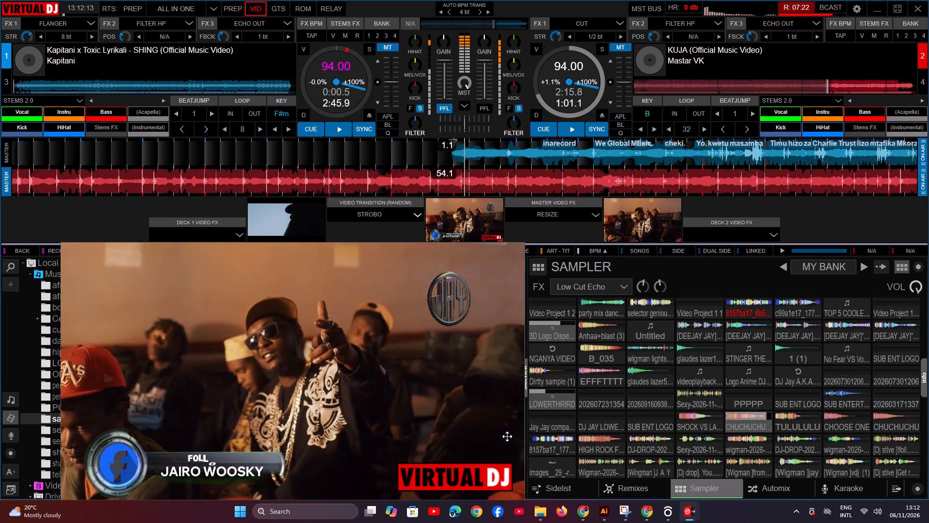
text(d2)
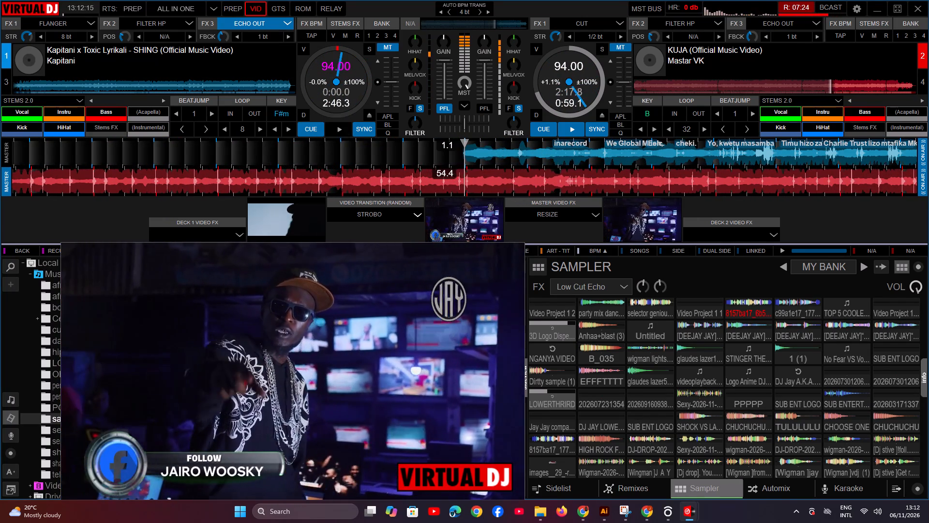
key(1)
text(d2ggggggggggggggg1)
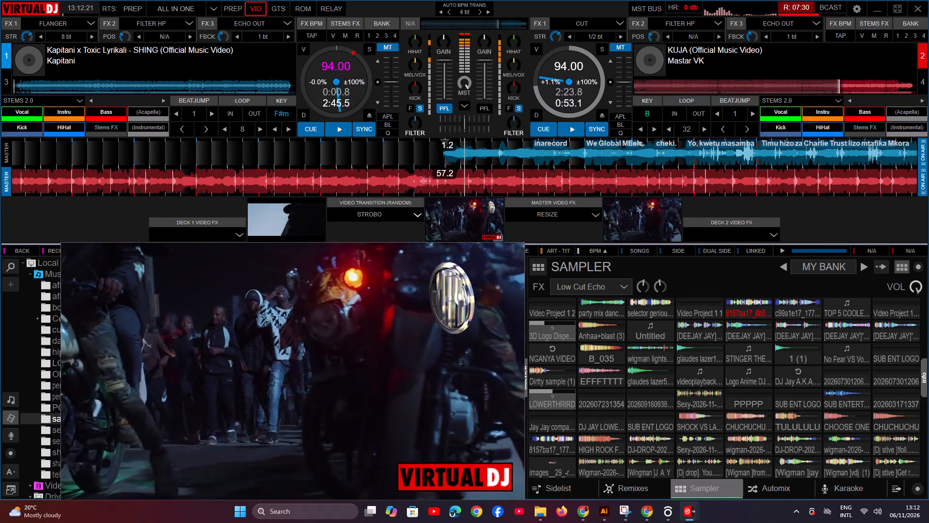
Run the STROBO video transition from KUJA to SHING with a brief Cut burst on deck 2.
key(n)
key(comma)
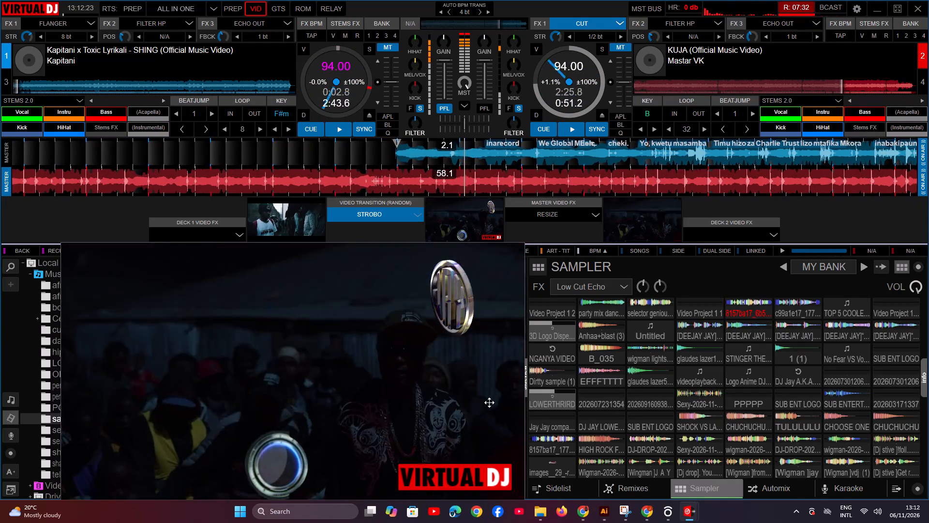
key(comma)
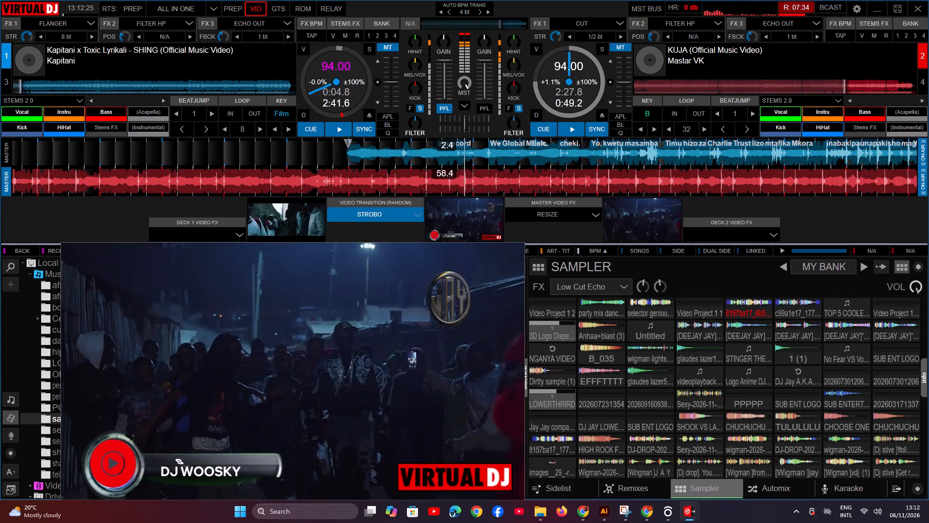
Take KUJA out on deck 2 with Filter HP, a raised high-pass filter and Echo Out, stopping it at its start.
key(period)
drag(514, 124, 526, 124)
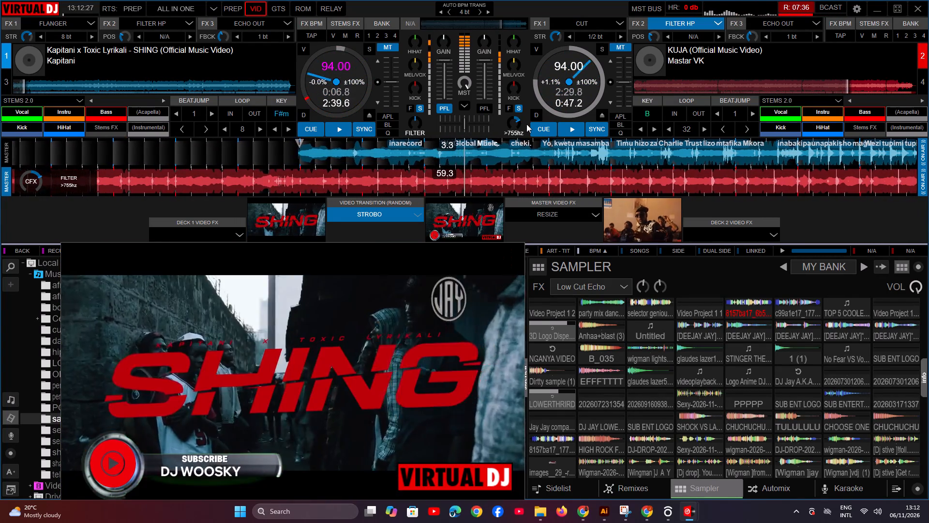
drag(526, 124, 528, 124)
key(slash)
key(7)
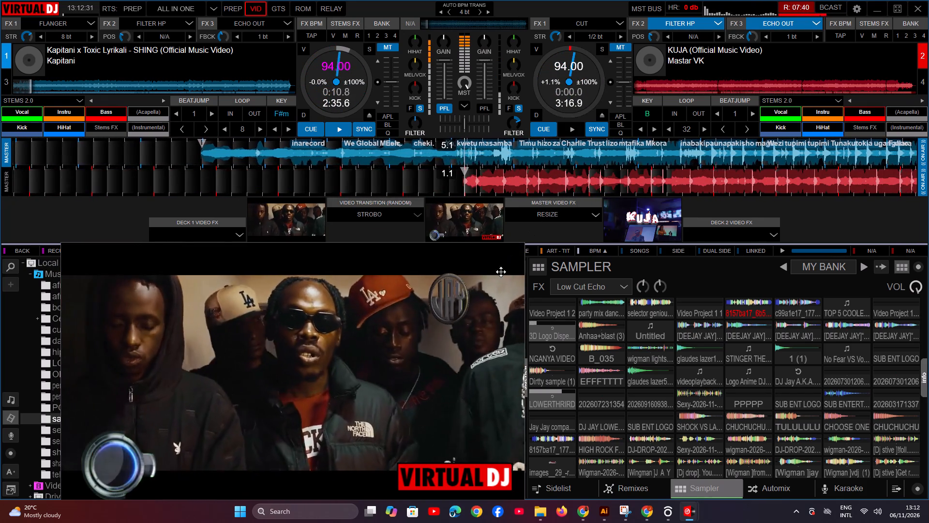
Play the party mix dance sample and the SHOCK VS LASER sample over SHING.
click(597, 306)
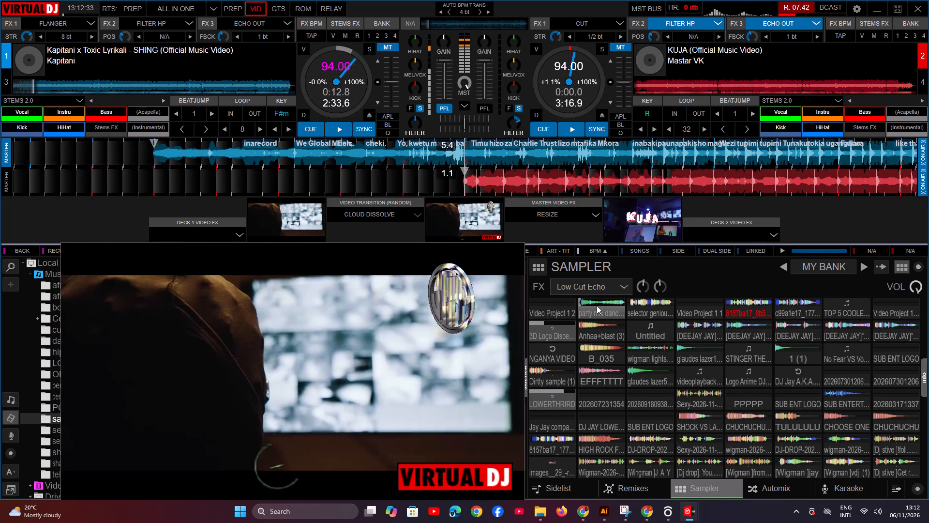
key(space)
key(space)
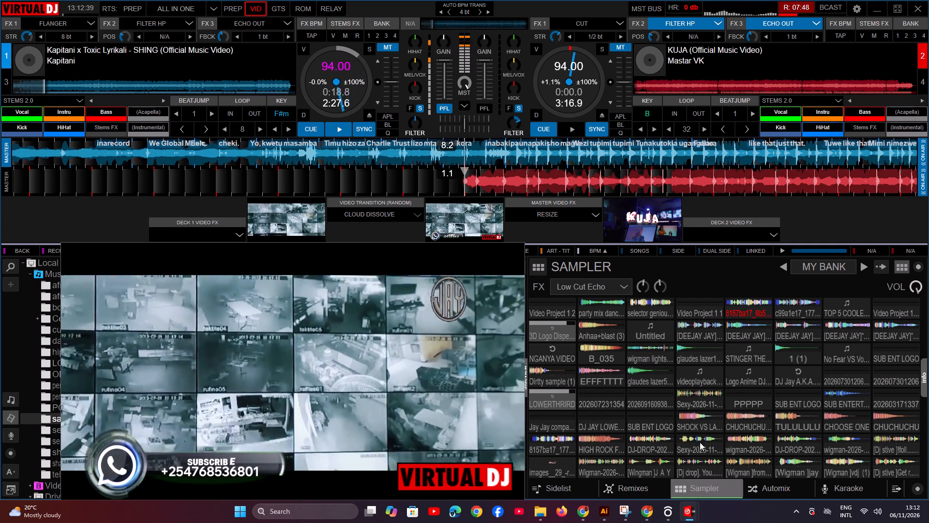
click(703, 422)
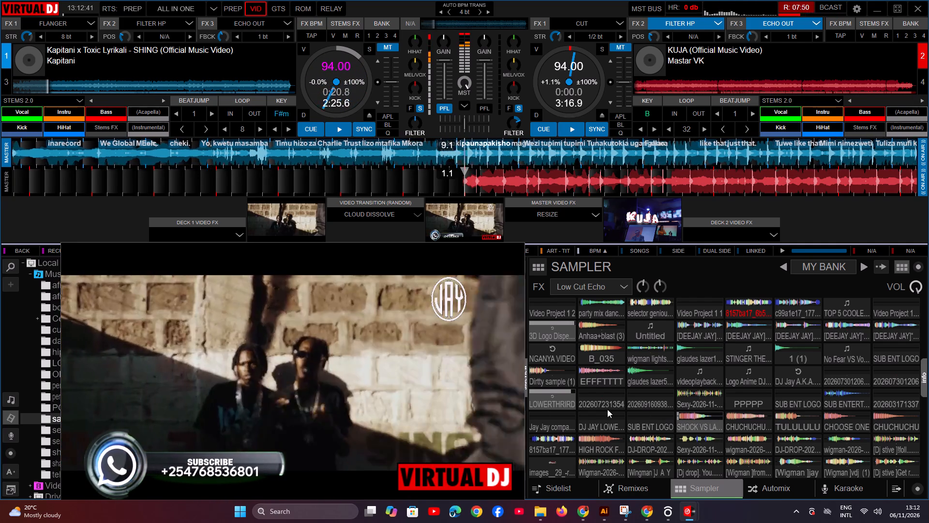
Uncover the track browser, load Countree Hype, Colorado, Gonga Utat - Relate on deck 2 in place of KUJA, and sync it.
drag(435, 374, 783, 365)
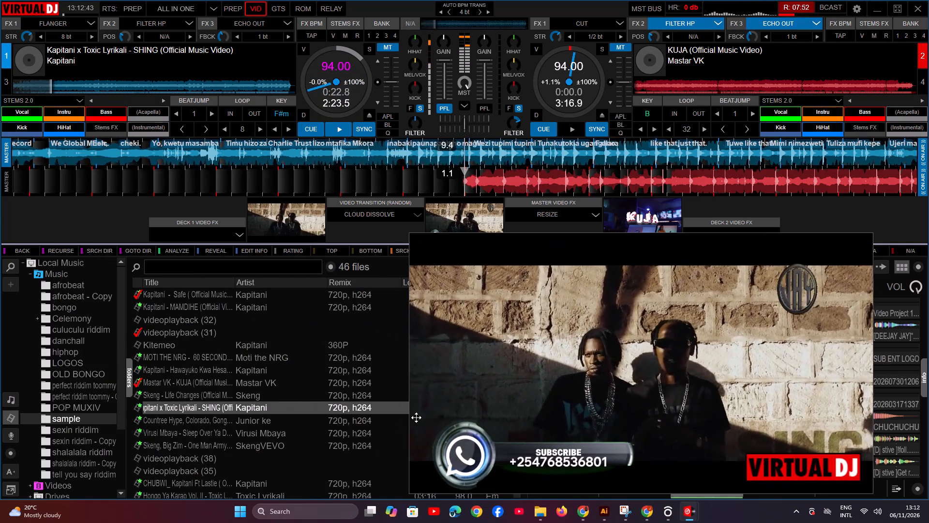
click(252, 417)
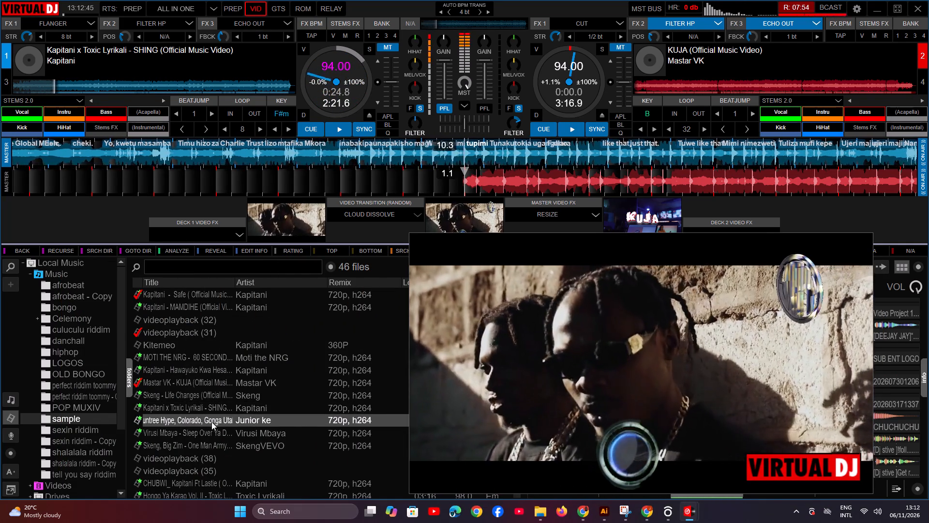
drag(190, 421, 522, 150)
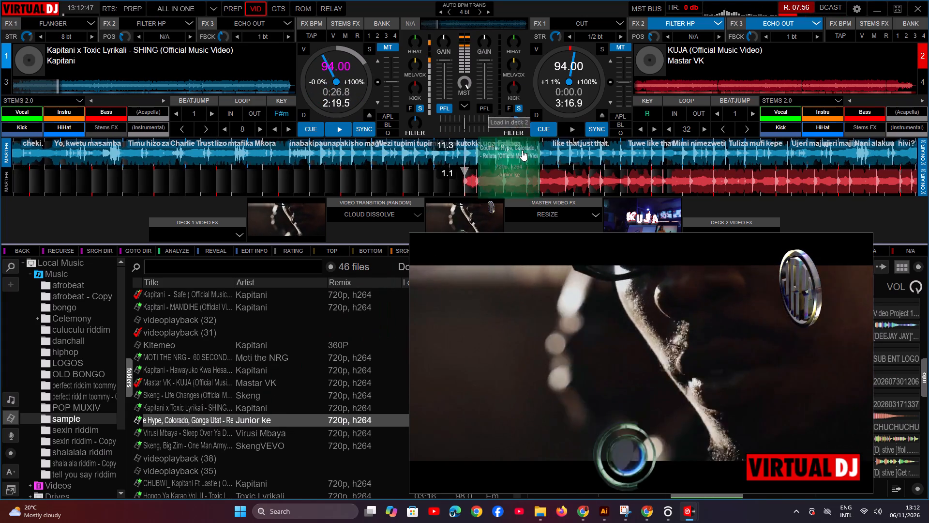
drag(522, 150, 559, 105)
click(592, 127)
click(568, 222)
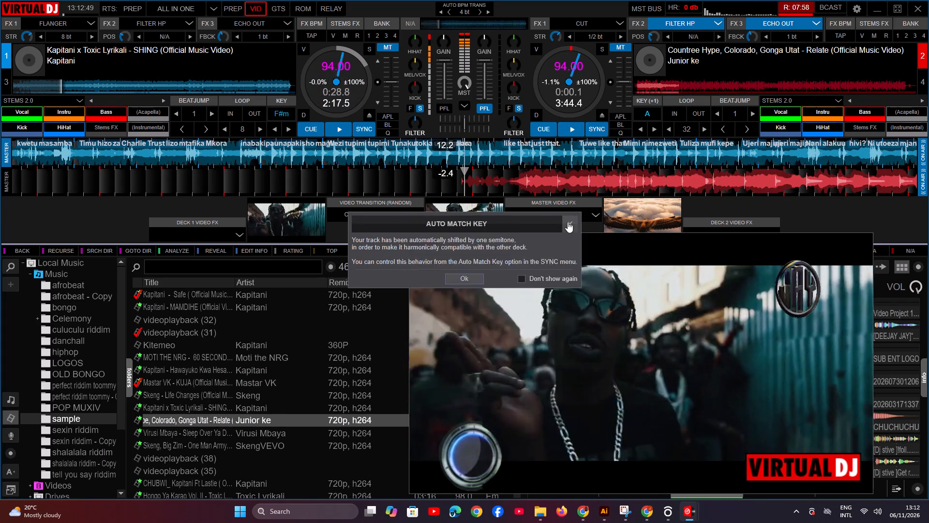
Raise SHING's tempo on deck 1 to 95.00 BPM and resync Relate on deck 2 to it.
drag(548, 370, 645, 363)
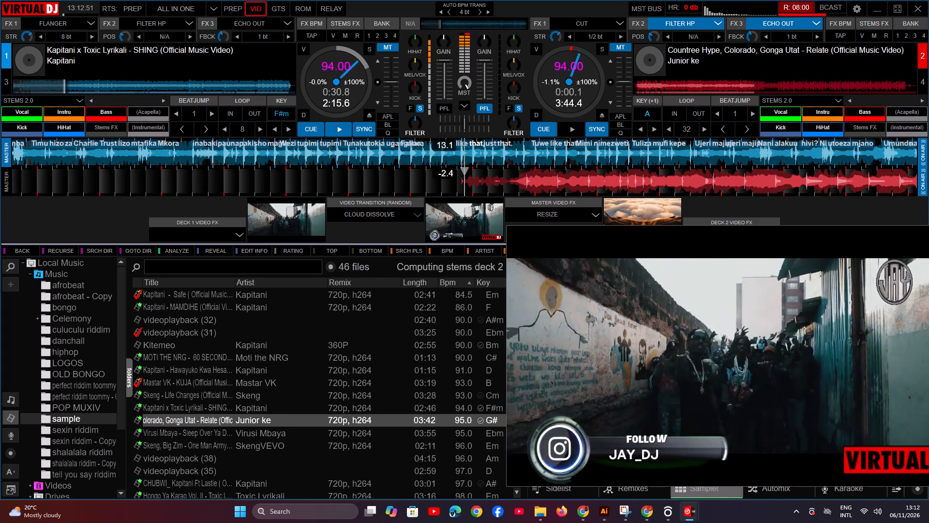
drag(645, 363, 642, 377)
triple_click(378, 101)
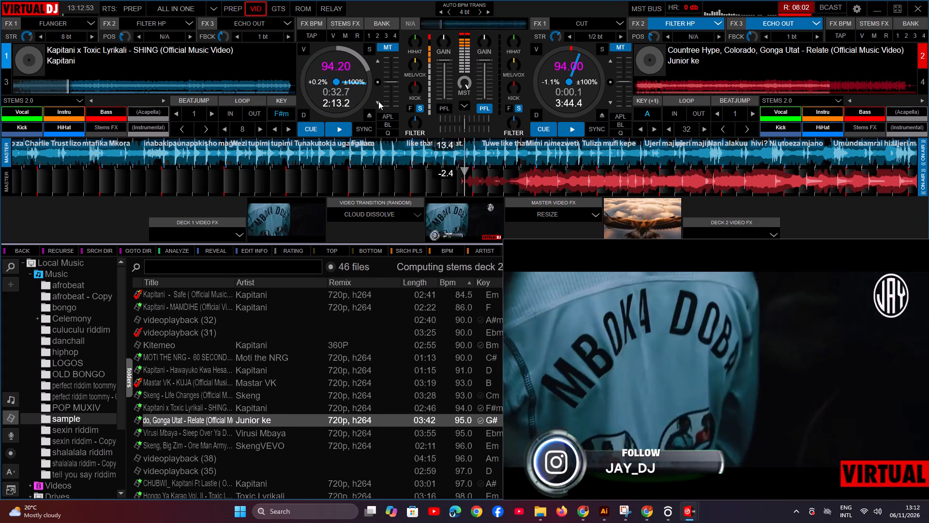
double_click(378, 101)
click(378, 101)
click(378, 101)
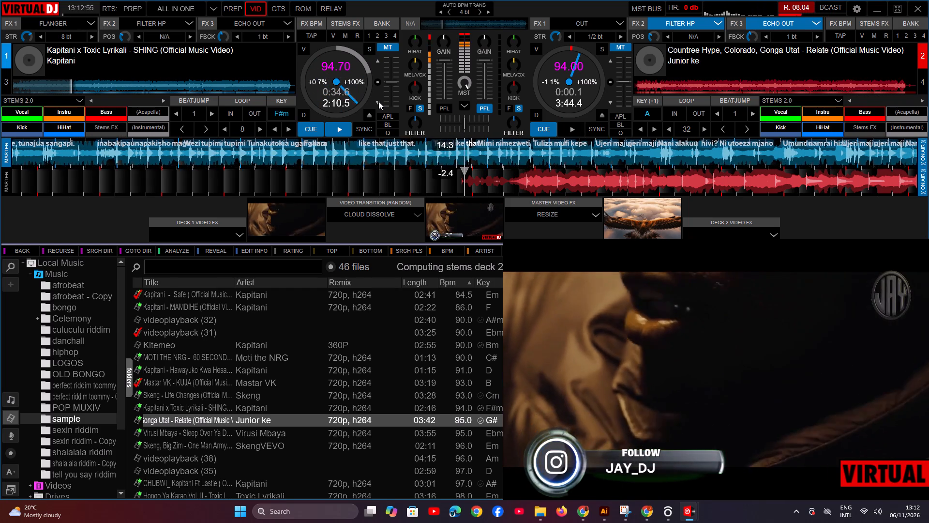
click(378, 101)
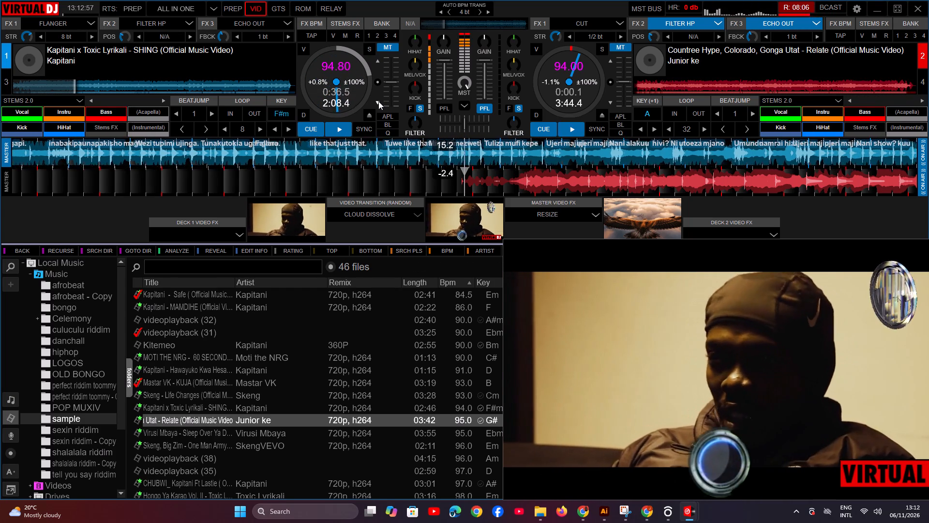
click(378, 101)
click(378, 101)
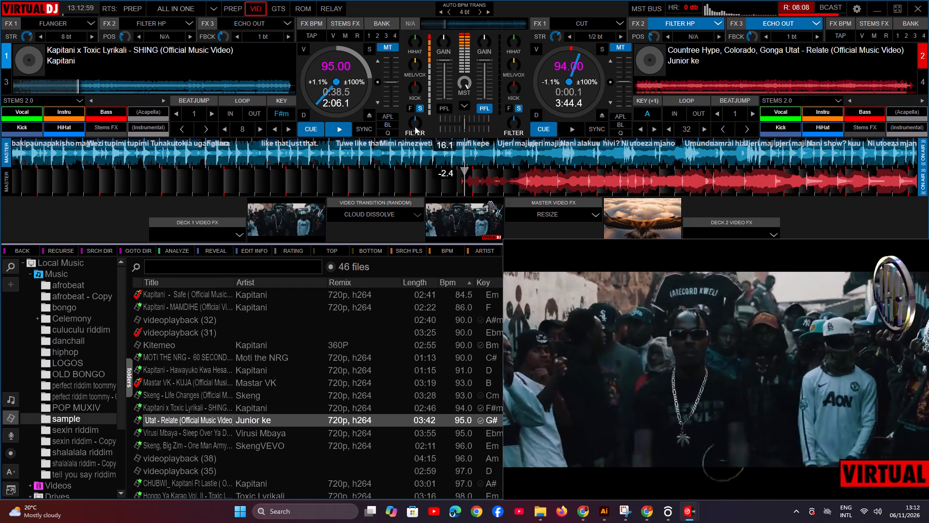
click(597, 130)
double_click(597, 130)
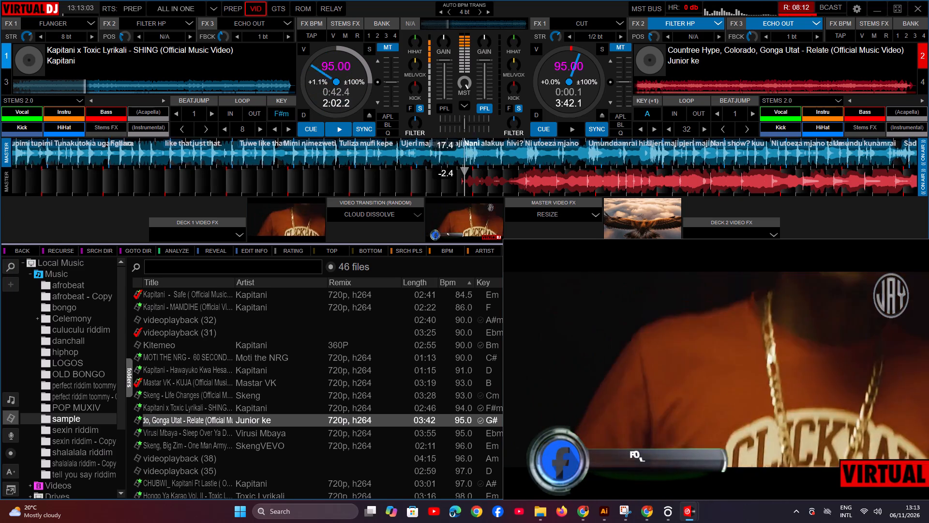
Move the video output window slightly lower, clear of the deck video previews.
drag(604, 273, 617, 291)
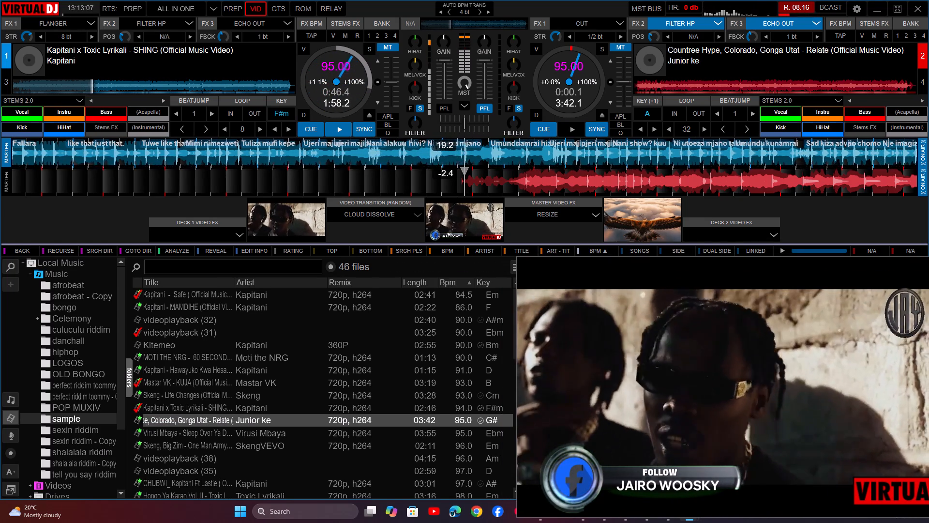
Switch off Filter HP on deck 2 and audition the start of Relate under SHING.
text(.//7776)
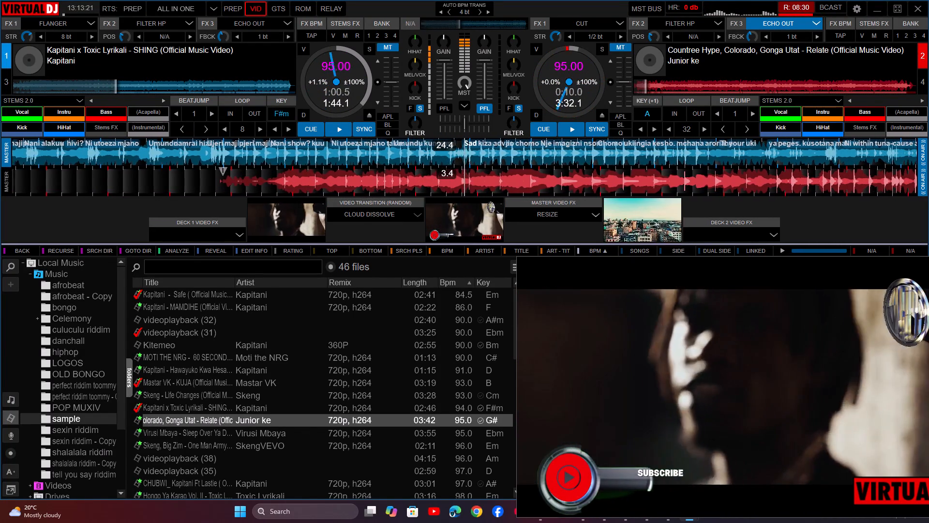
key(7)
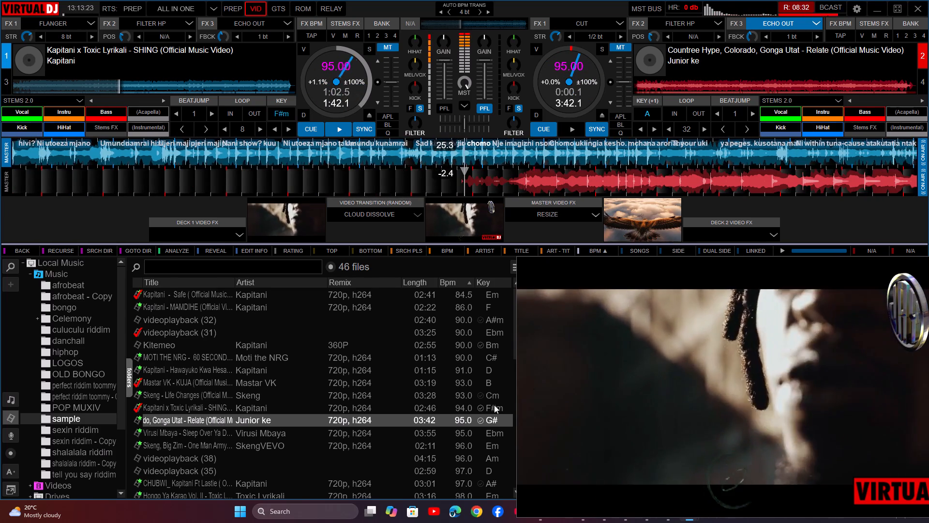
Pick MOTI THE NRG - 60 SECONDS OF MADNESS, load it on deck 2 in place of Relate, and sync it to SHING.
click(244, 429)
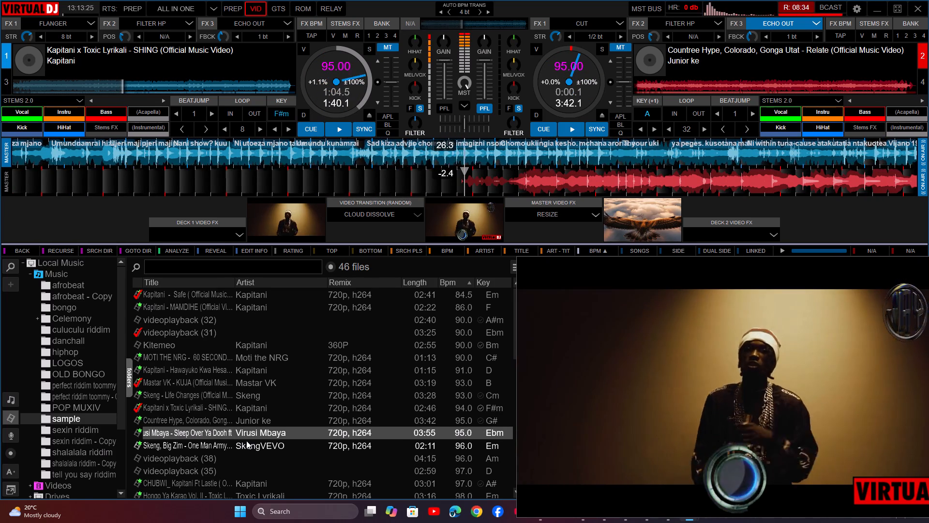
click(246, 441)
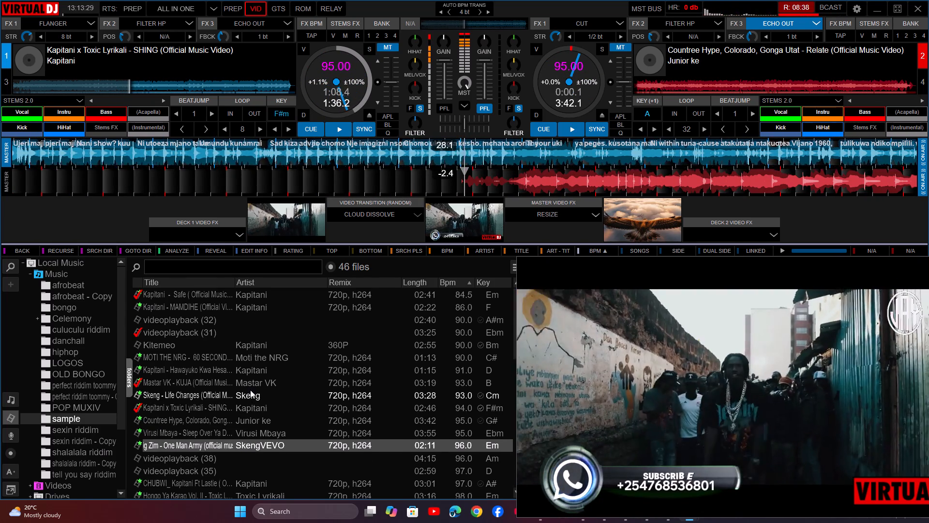
click(250, 390)
click(236, 384)
click(233, 351)
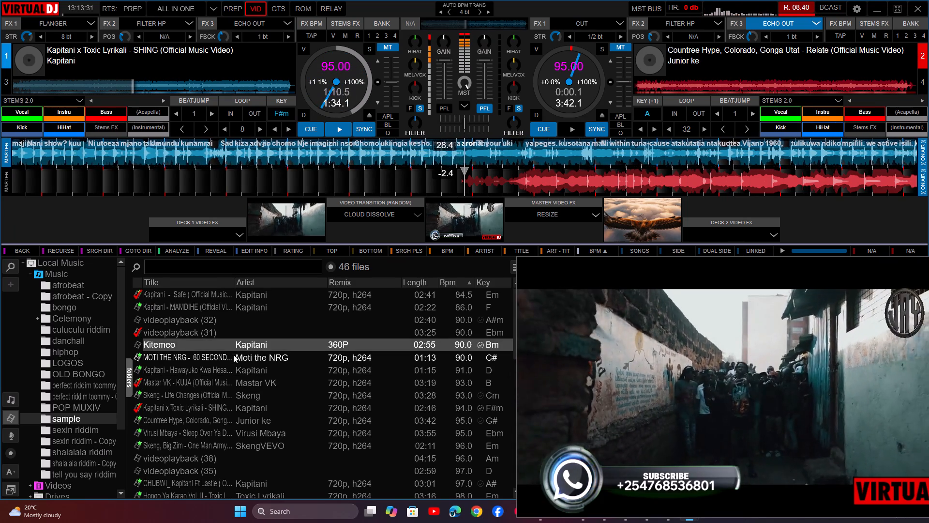
click(235, 355)
drag(220, 359, 618, 69)
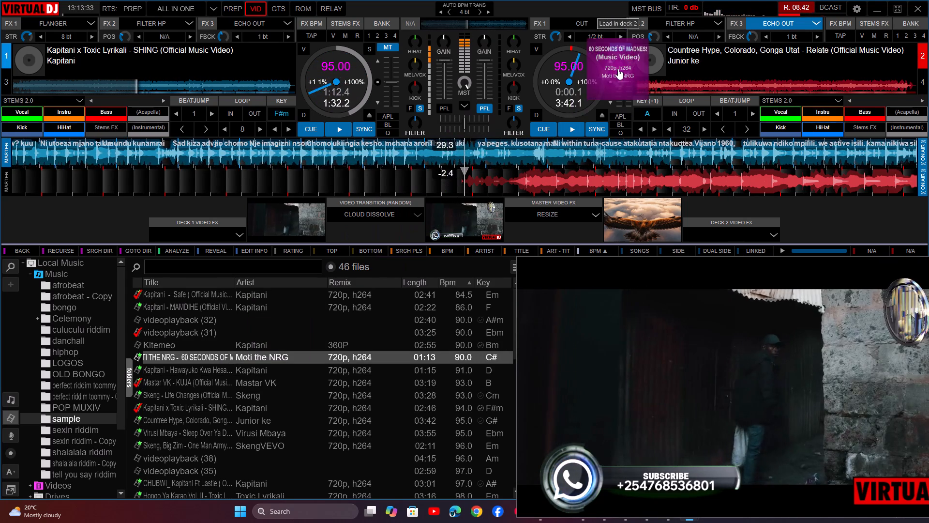
drag(618, 69, 577, 90)
click(602, 129)
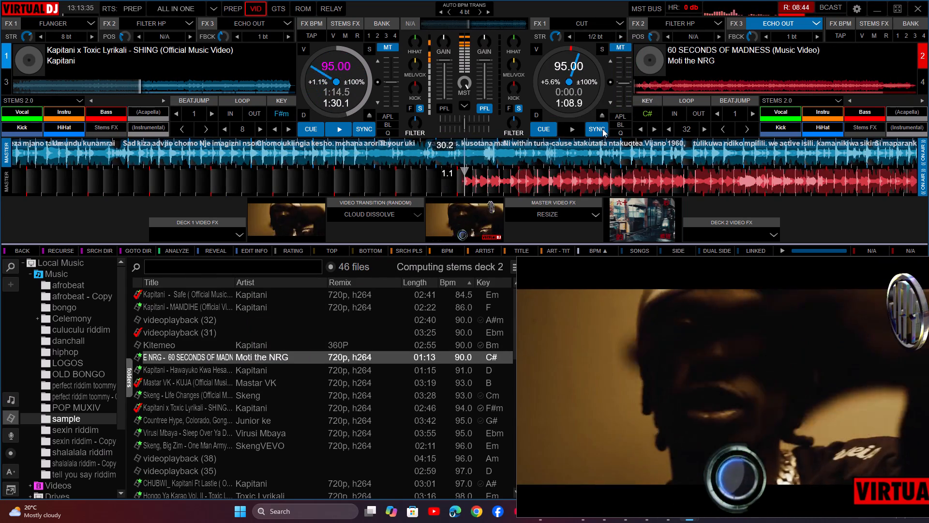
triple_click(602, 129)
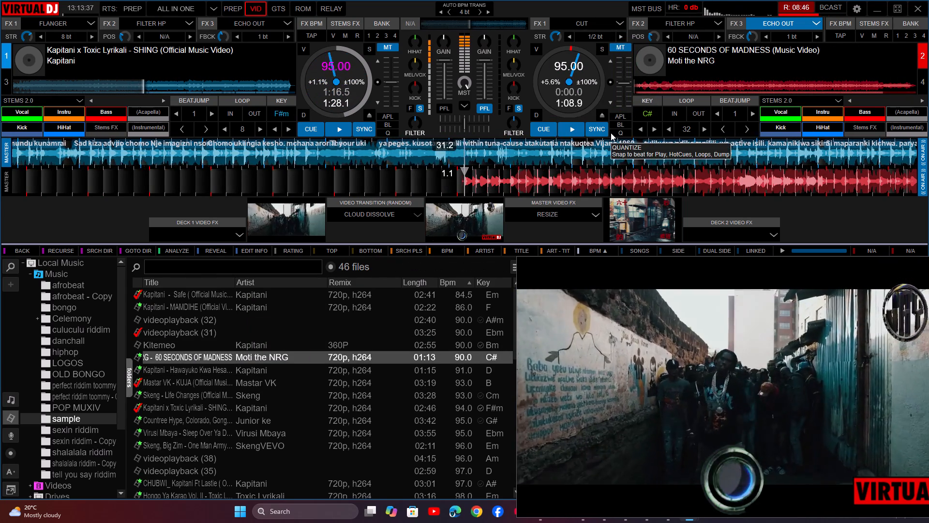
Rehearse the entry of 60 SECONDS OF MADNESS under SHING, turn off deck 2's Echo Out, and return the track to its start.
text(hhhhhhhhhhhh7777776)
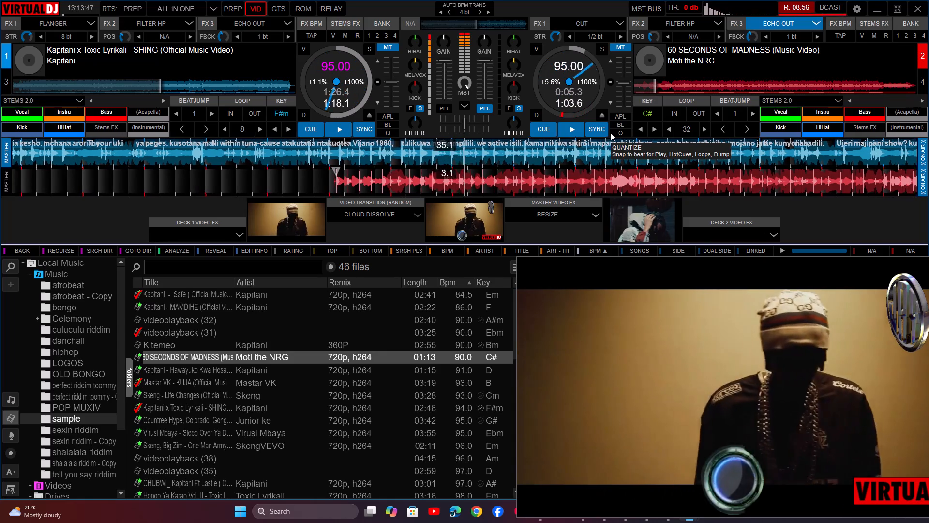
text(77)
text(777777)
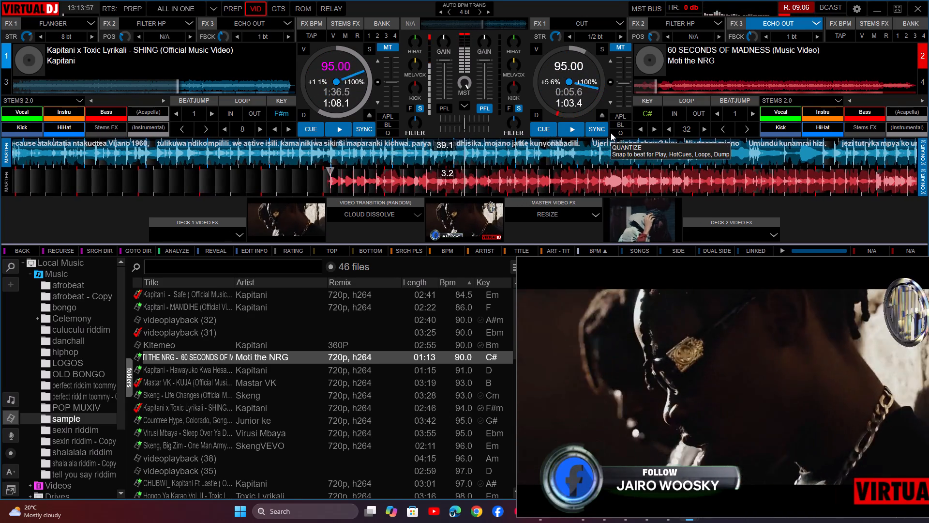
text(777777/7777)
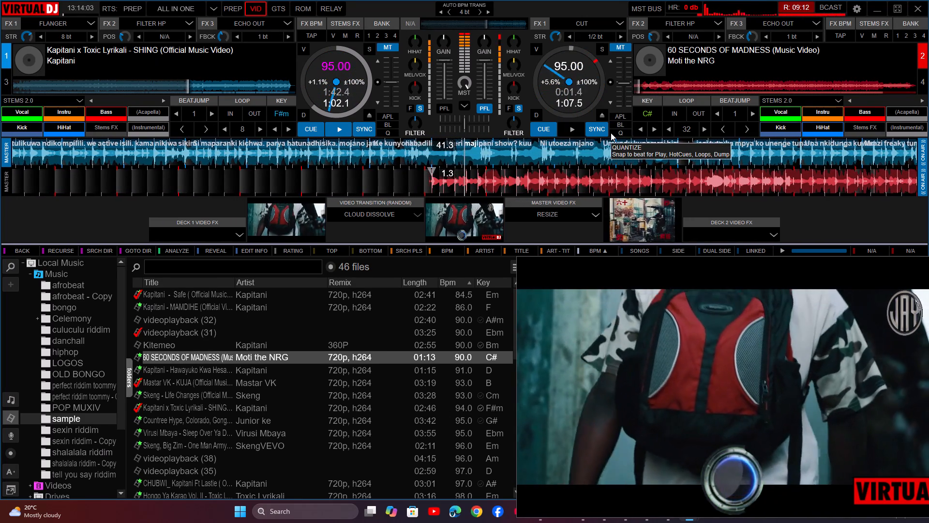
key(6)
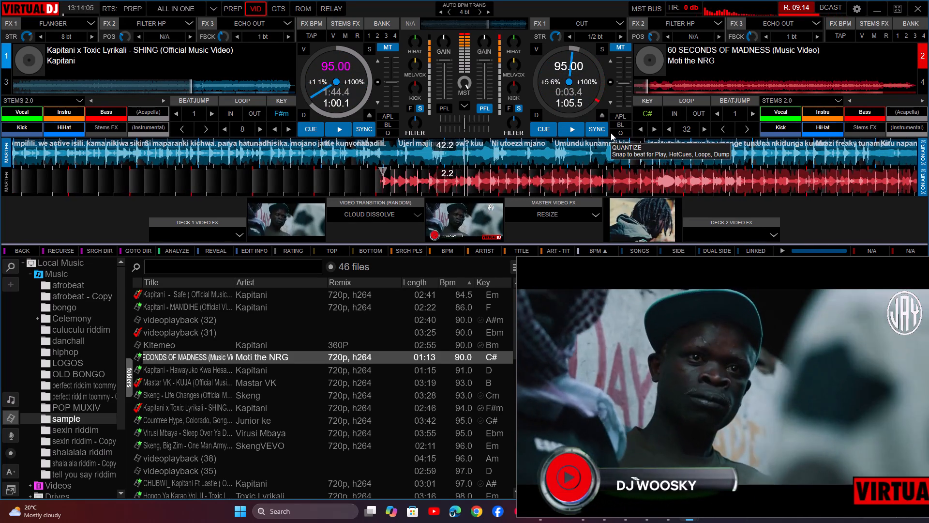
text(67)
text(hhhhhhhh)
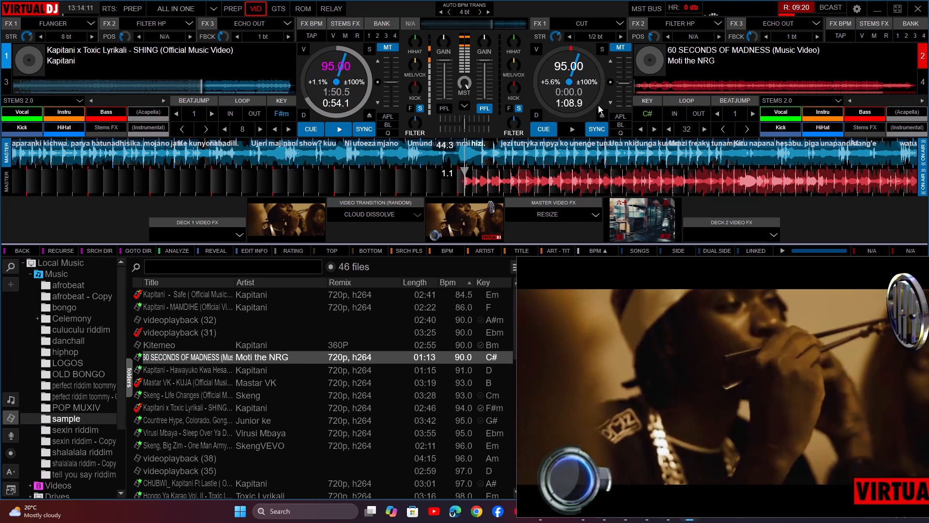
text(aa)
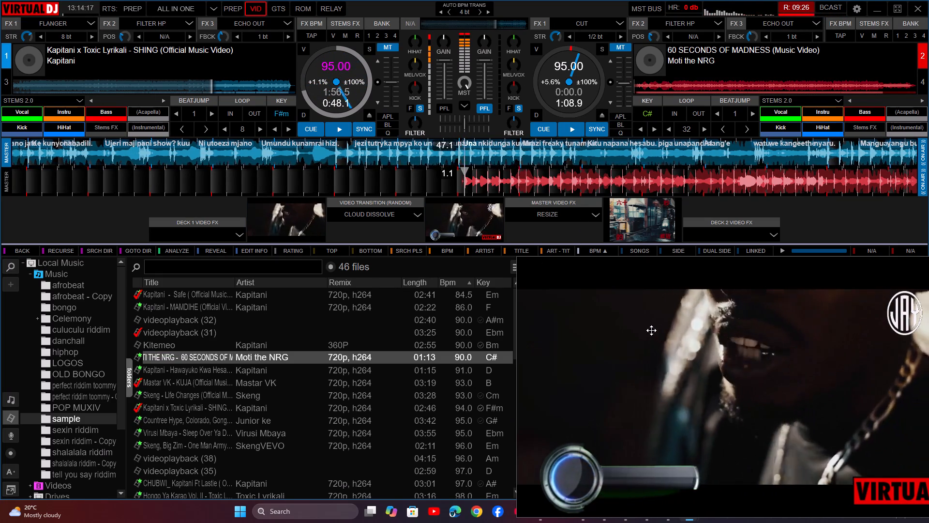
Move the video output window off the sampler and play the EFFFTTTT and party mix dance samples over SHING.
drag(652, 330, 211, 320)
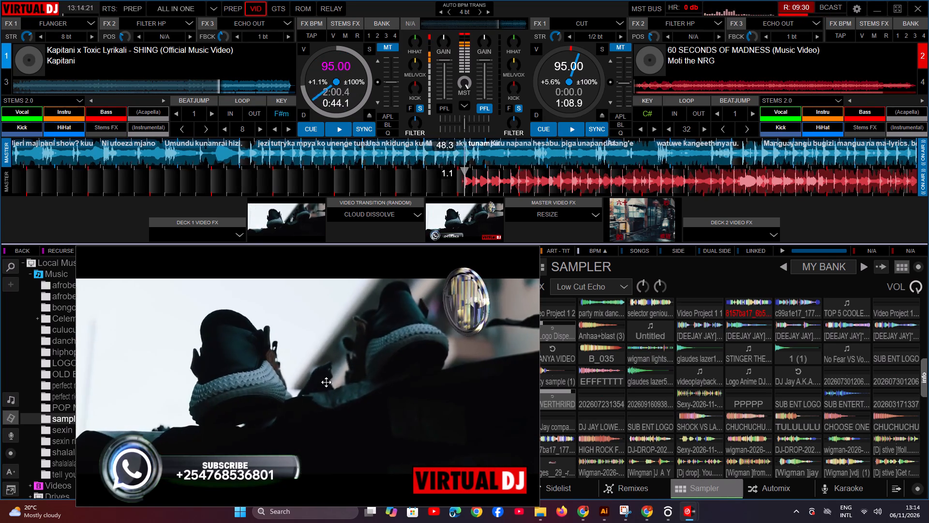
click(607, 376)
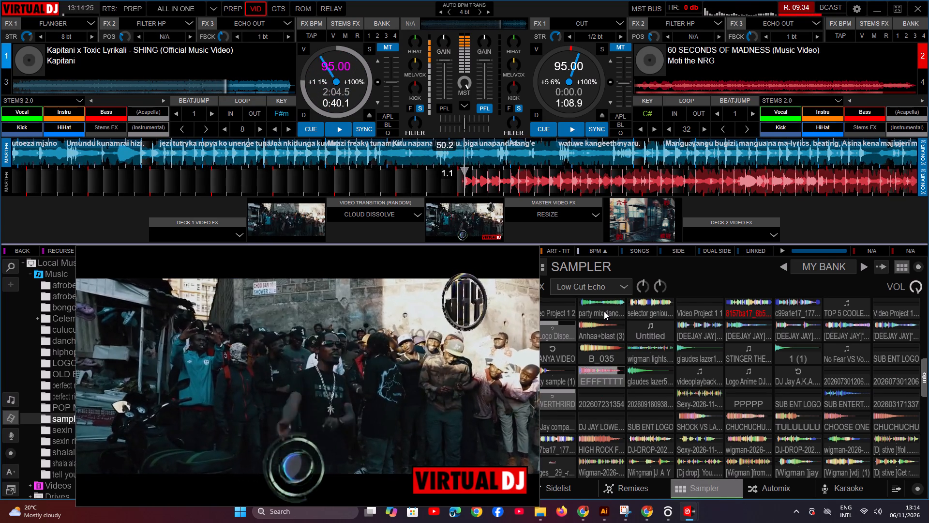
click(604, 311)
key(space)
key(space)
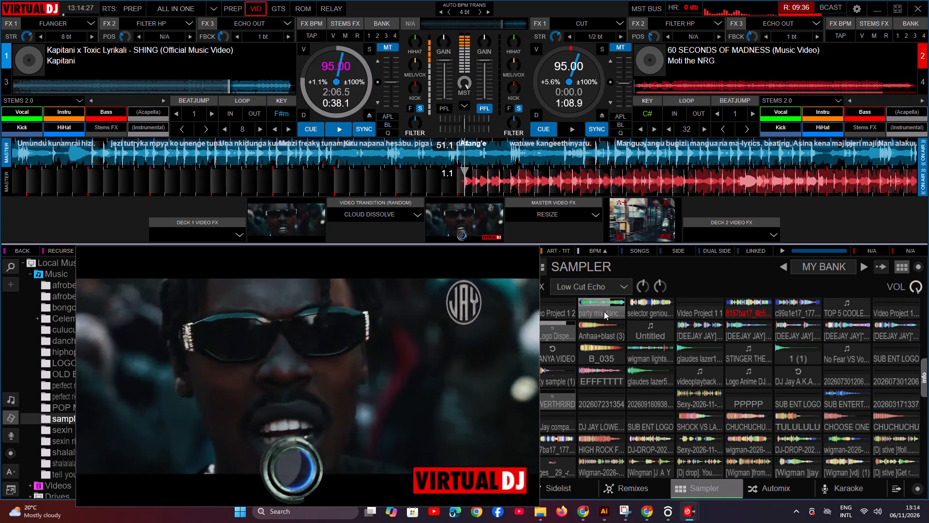
Start 60 SECONDS OF MADNESS on deck 2 from its beginning, in time with SHING.
text(hhhhhh)
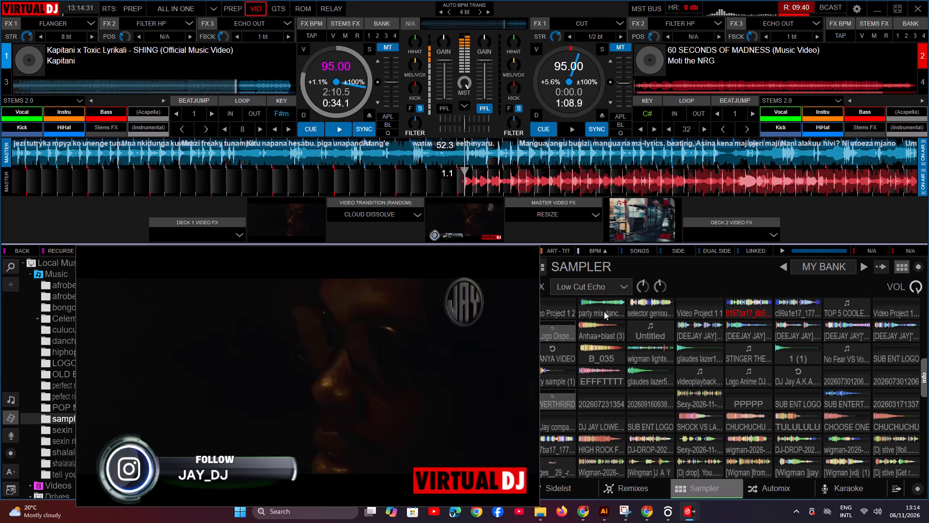
text(77)
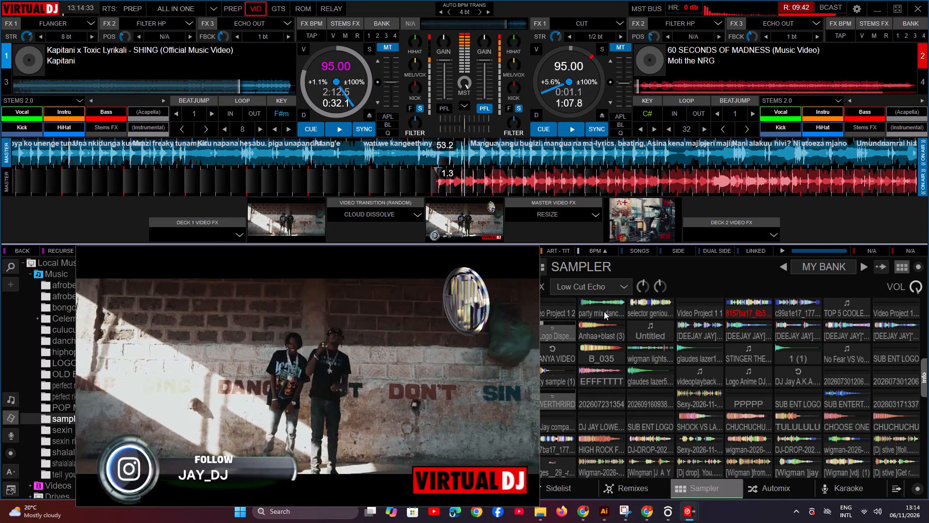
key(6)
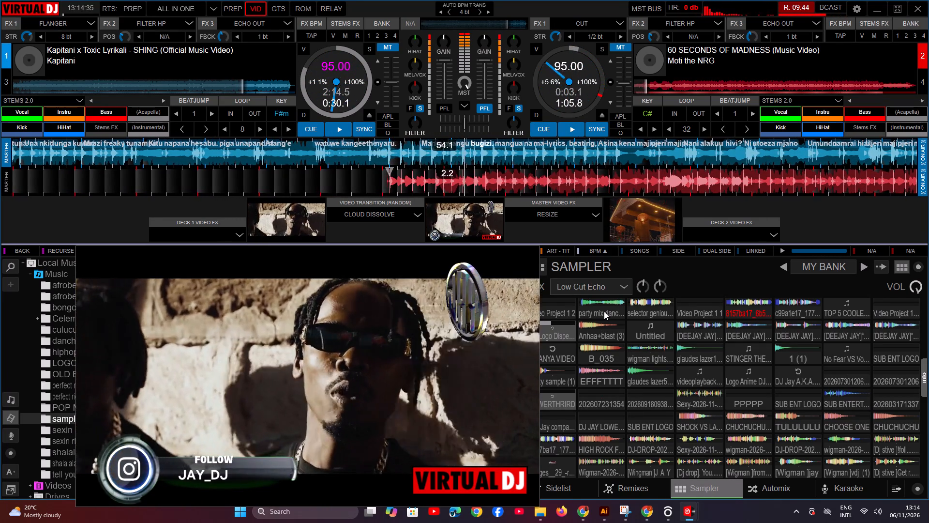
Transition from SHING to 60 SECONDS OF MADNESS with Filter HP, a high-pass filter sweep, Flanger and Echo Out, and stop SHING.
key(s)
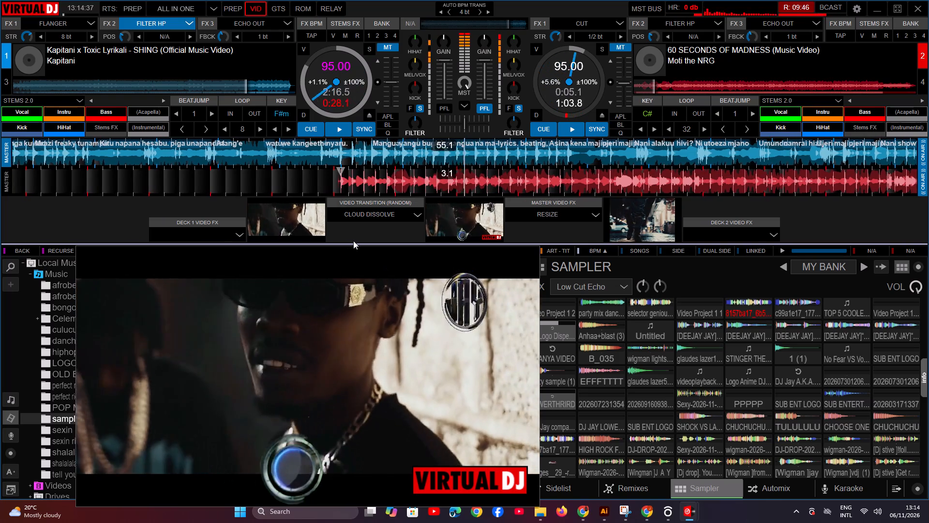
key(m)
drag(413, 126, 430, 123)
key(a)
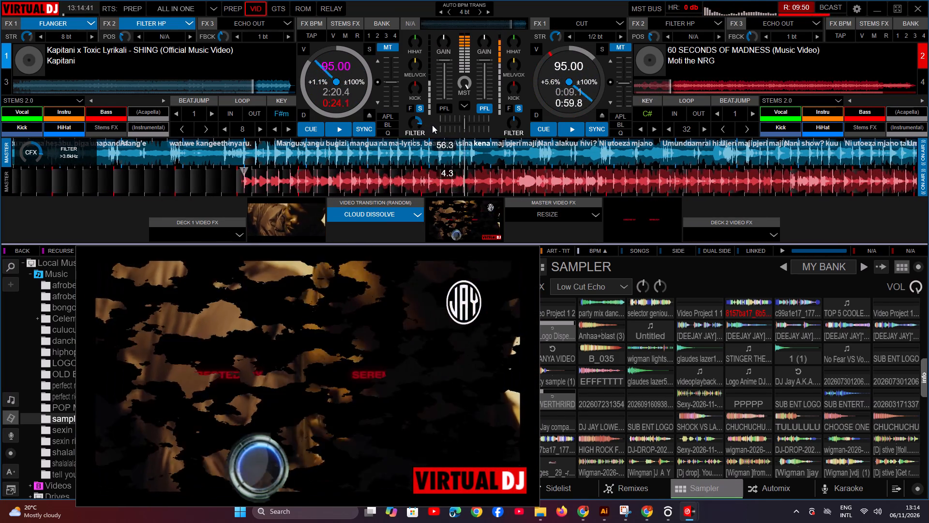
key(d)
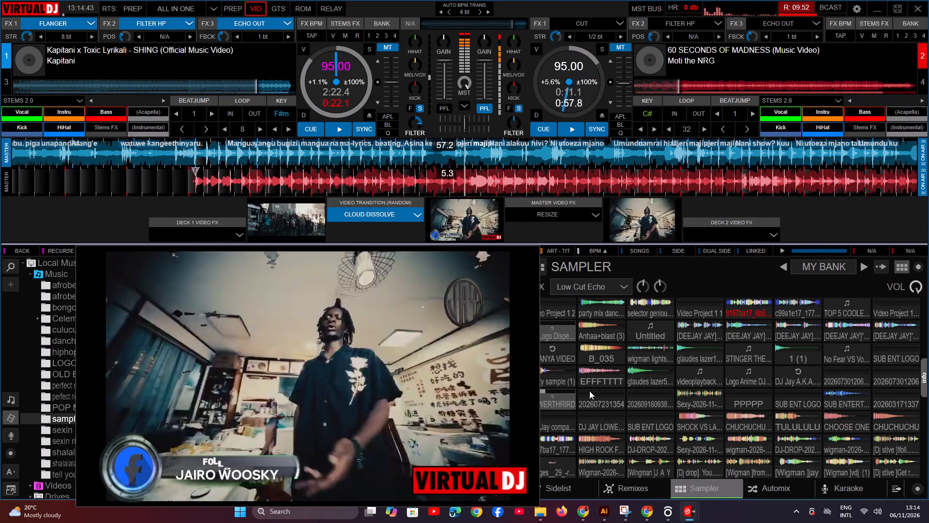
key(2)
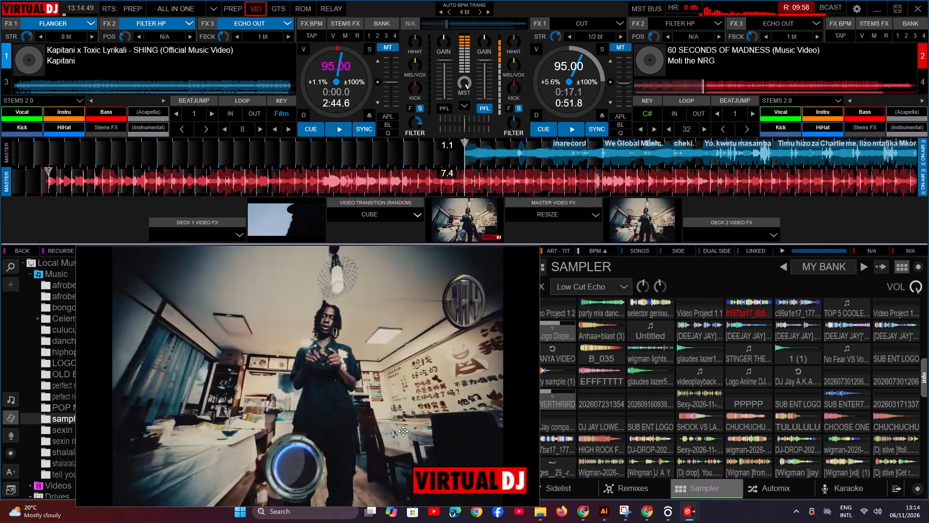
Uncover the track browser, load Kapitani - MAMDIHE on deck 1 in place of SHING, and sync it to deck 2.
drag(403, 431, 698, 425)
drag(537, 431, 466, 433)
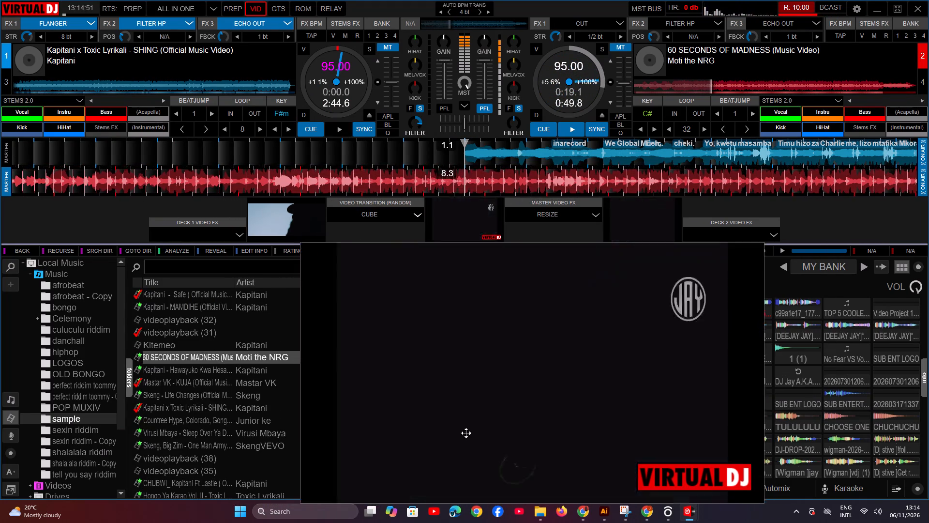
drag(466, 433, 339, 419)
click(697, 426)
drag(494, 400, 635, 400)
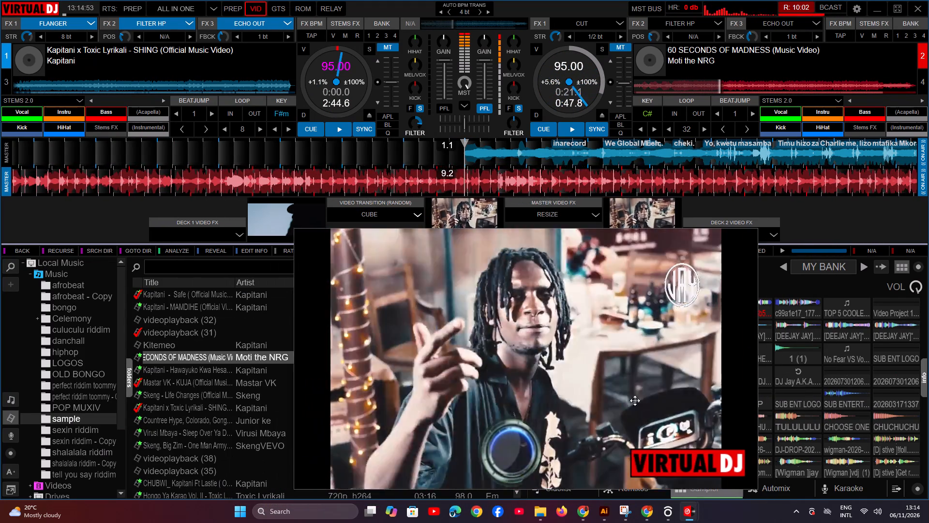
drag(635, 400, 704, 401)
click(199, 340)
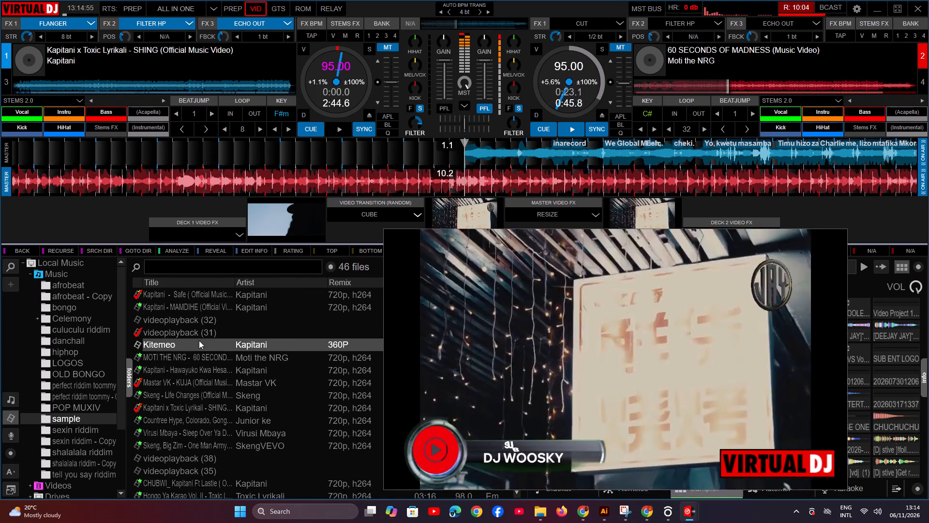
click(216, 324)
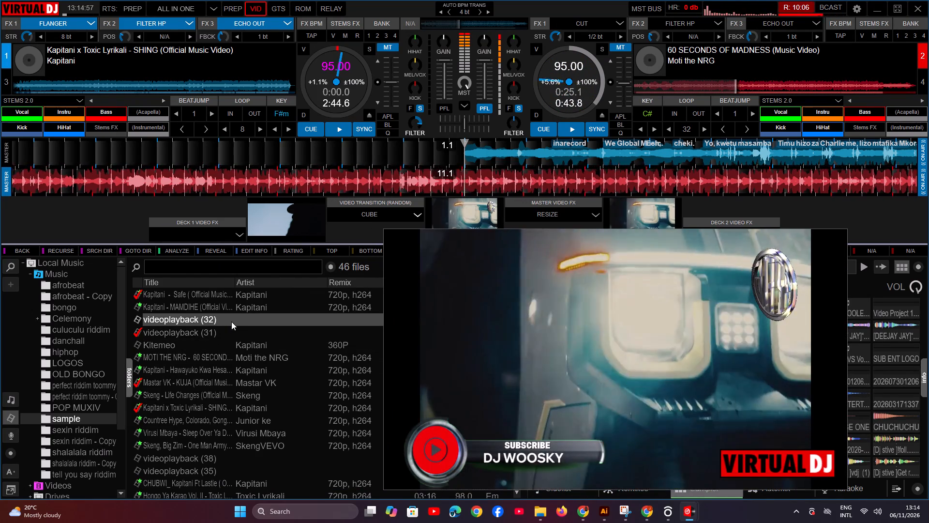
click(239, 307)
drag(246, 307, 292, 202)
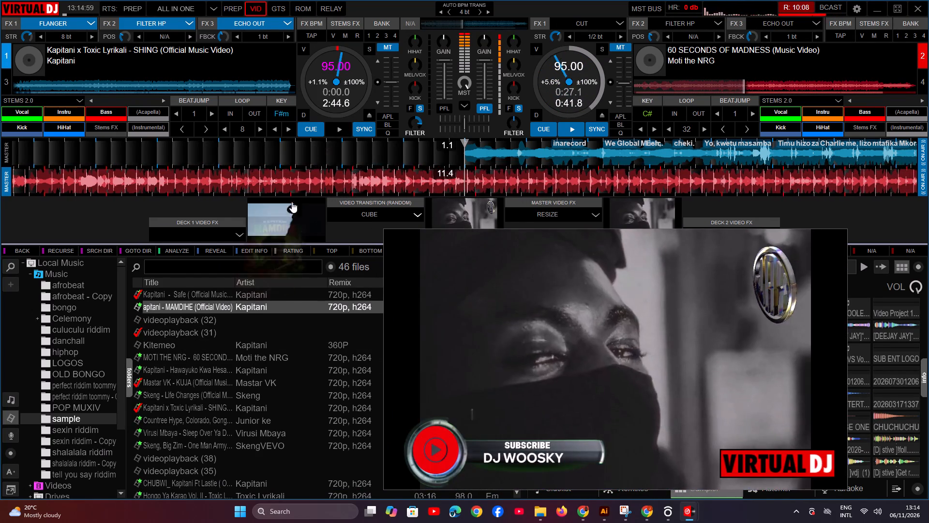
drag(292, 202, 319, 109)
double_click(359, 131)
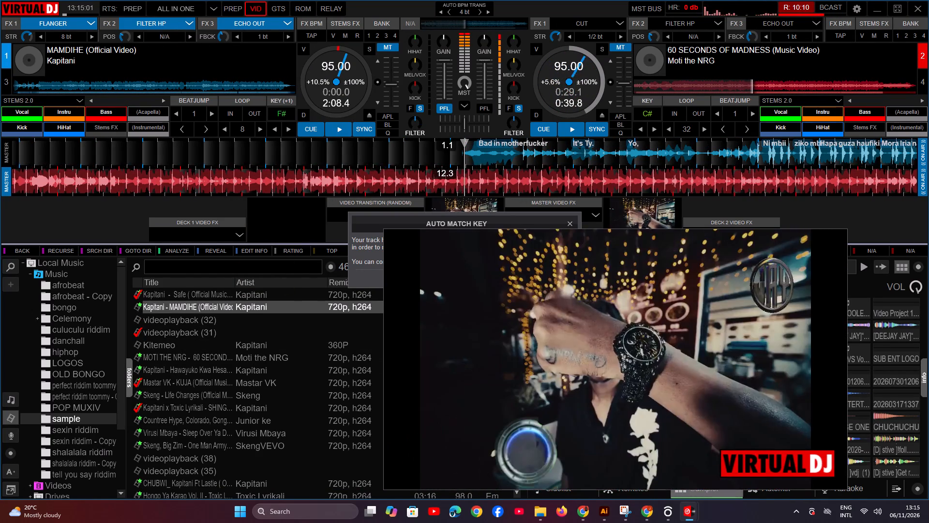
Shift the video output window slightly and scrub MAMDIHE on deck 1 forward to about 2.4 seconds.
drag(464, 310, 481, 308)
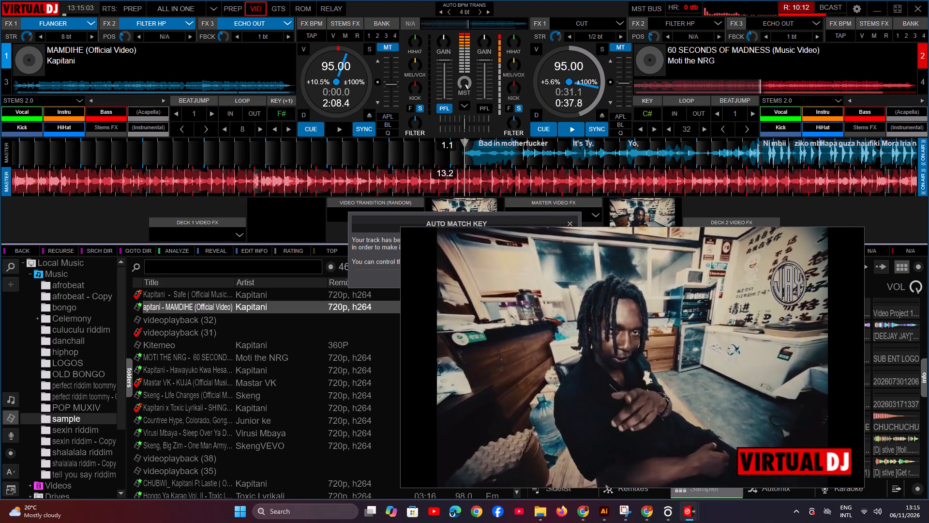
drag(610, 157, 569, 161)
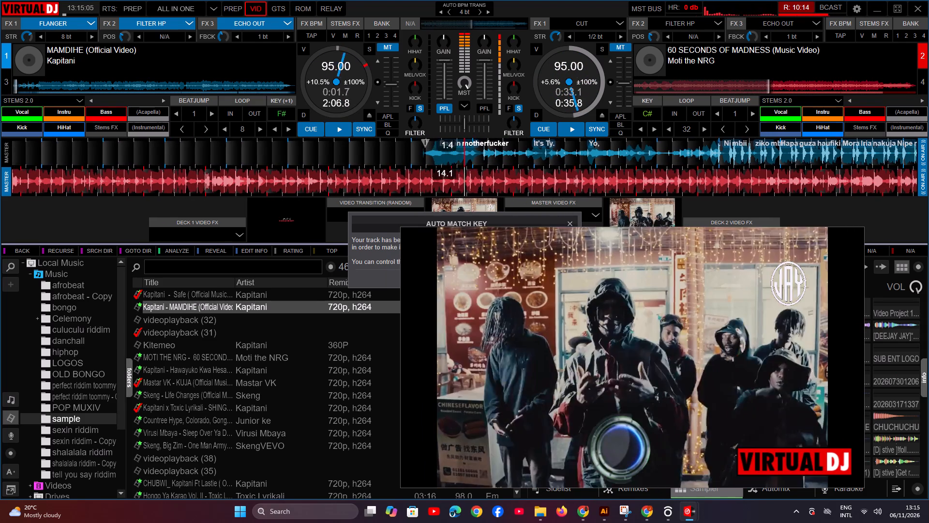
drag(569, 161, 553, 167)
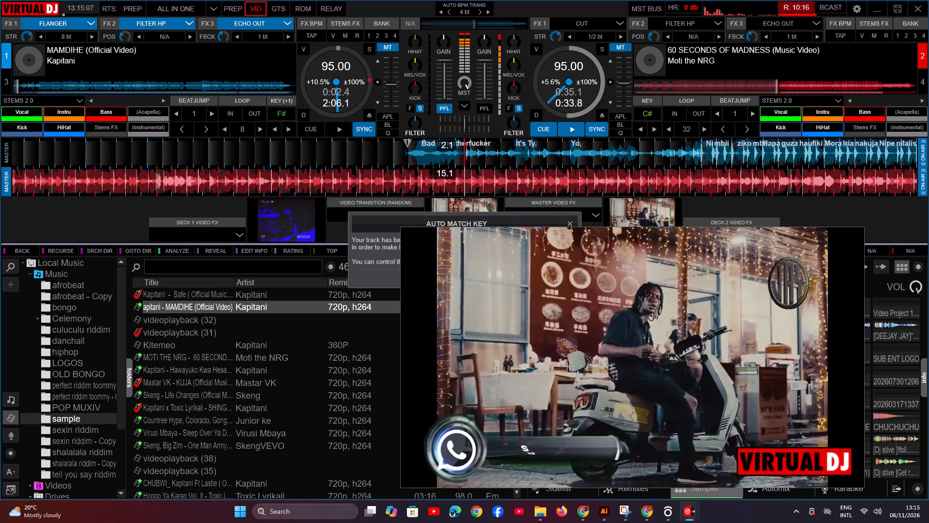
drag(553, 167, 552, 167)
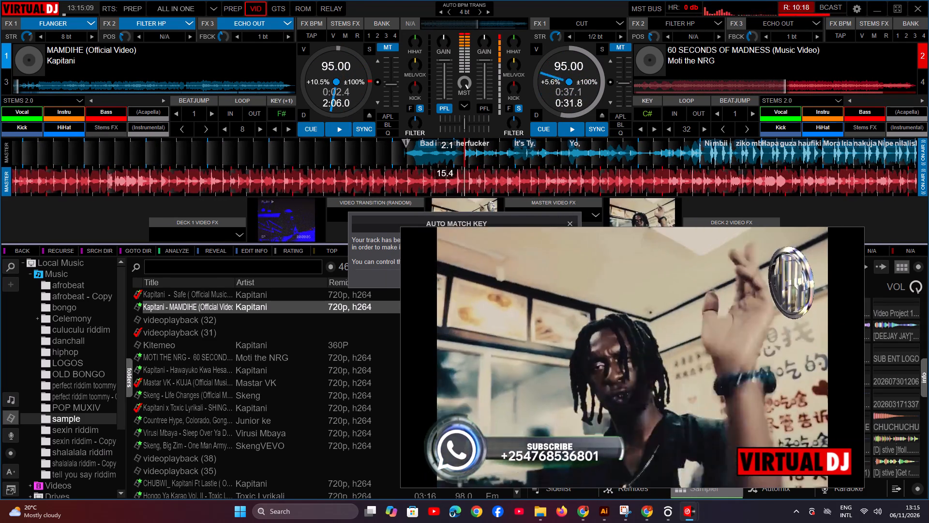
Turn off Flanger and Filter HP on deck 1 and audition MAMDIHE's opening repeatedly from its cue at about 2.4 seconds.
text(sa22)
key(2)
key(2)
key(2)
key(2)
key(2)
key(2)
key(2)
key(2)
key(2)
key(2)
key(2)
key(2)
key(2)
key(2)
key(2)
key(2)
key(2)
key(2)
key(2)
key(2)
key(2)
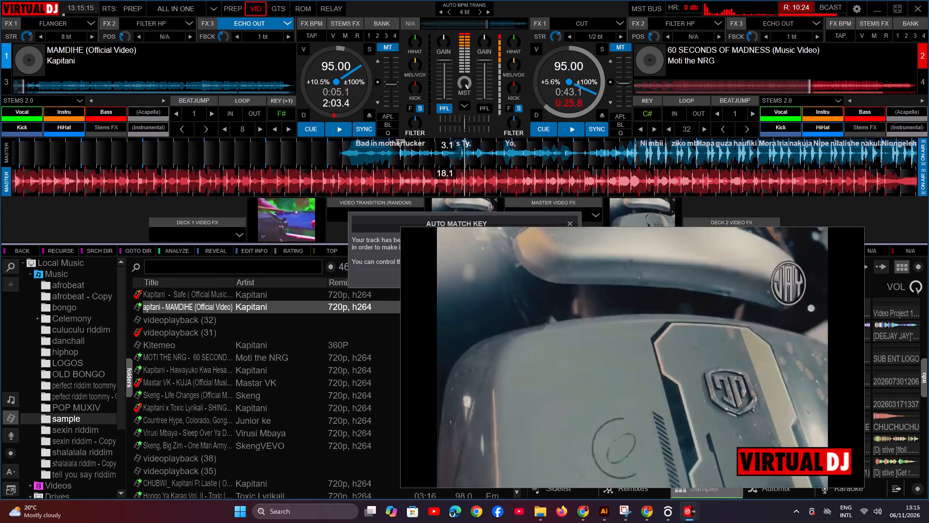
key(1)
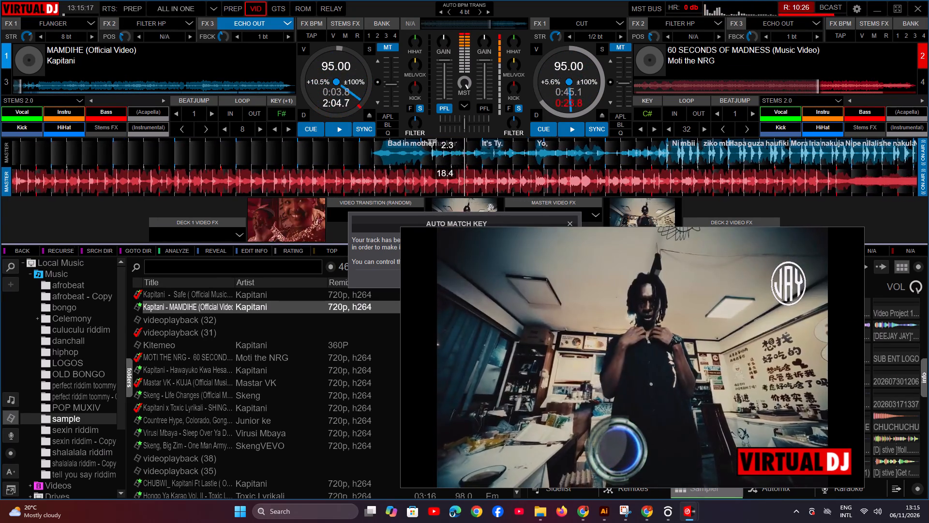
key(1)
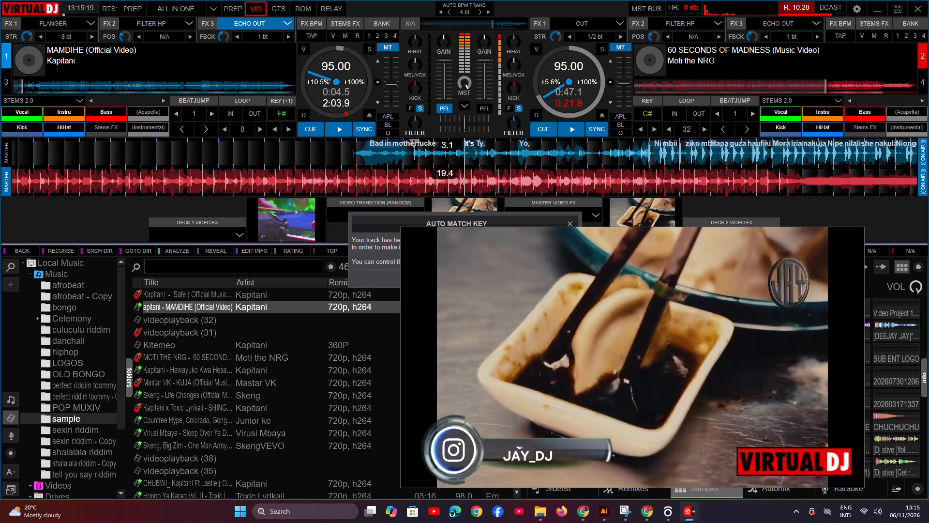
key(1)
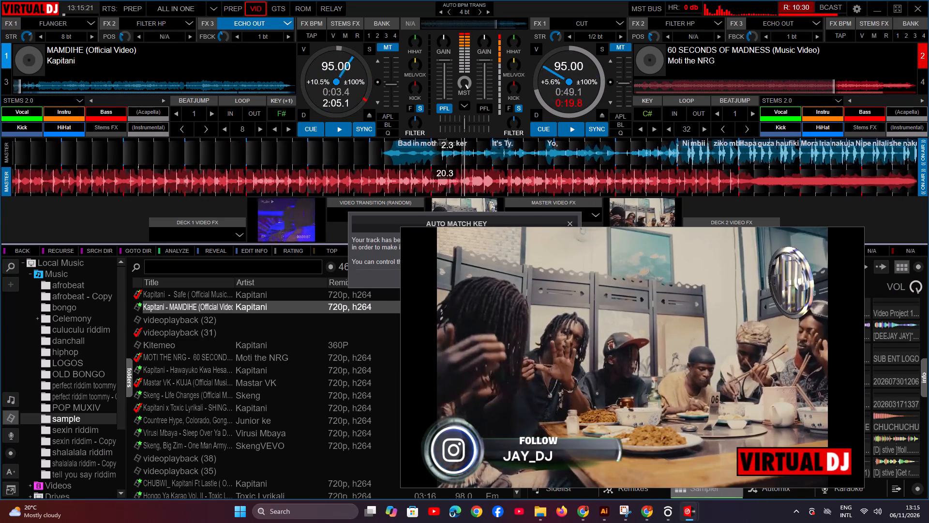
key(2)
Dismiss the Auto Match Key message and shift the video output window to uncover more of the track list.
click(574, 219)
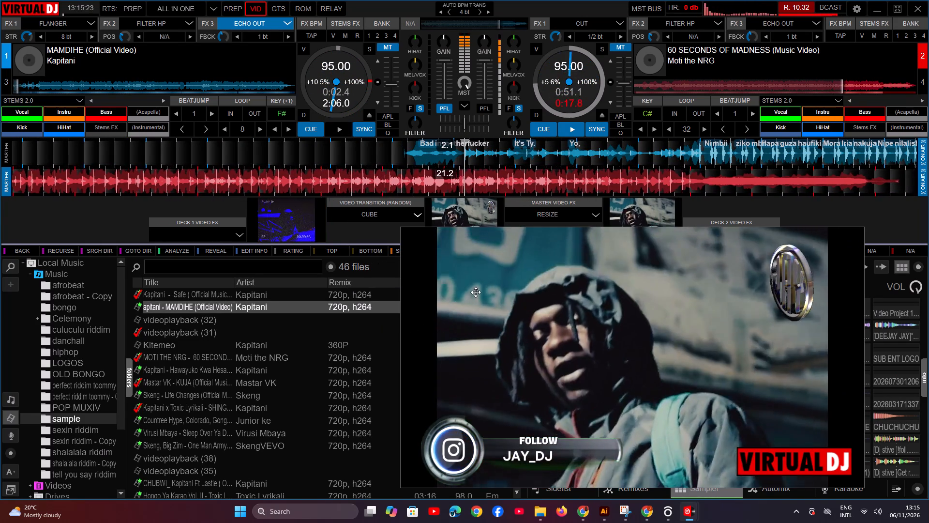
drag(462, 314, 504, 319)
scroll(241, 372, down, 1)
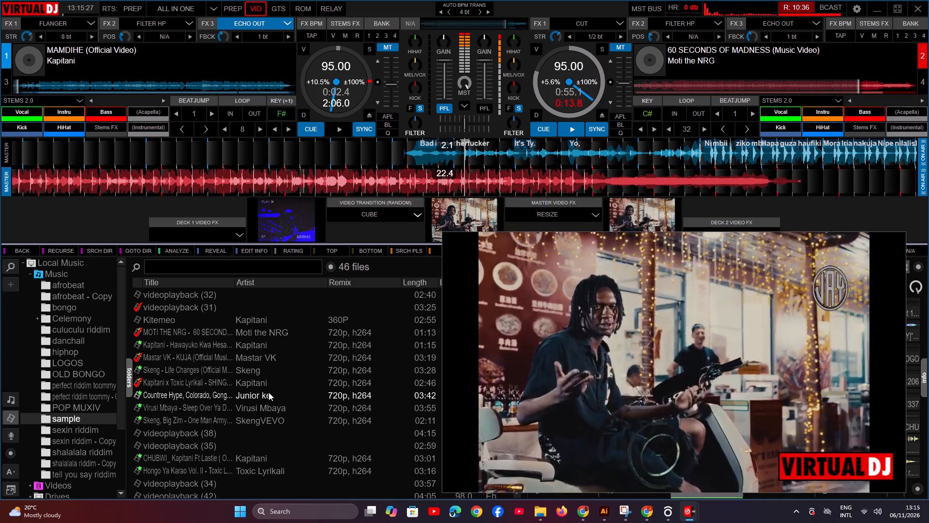
Turn off Echo Out on deck 1, shift MAMDIHE's start point back to about 2.0 seconds, and start it in time with deck 2.
text(d1)
key(2)
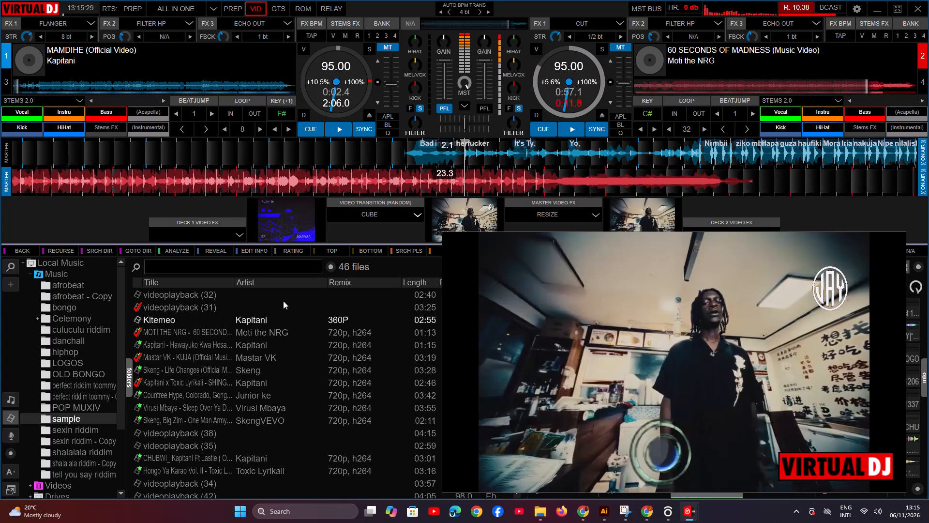
drag(524, 147, 534, 146)
key(2)
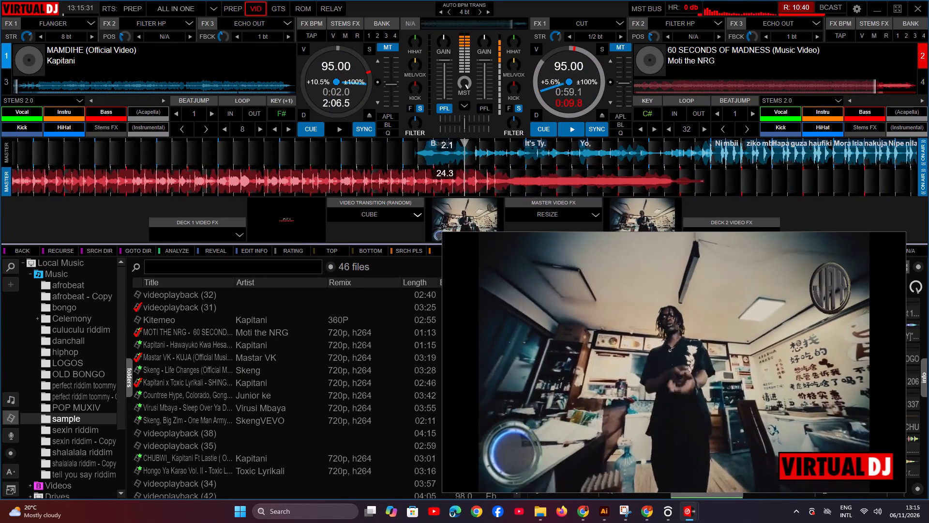
key(2)
key(2)
key(2)
key(2)
text(21)
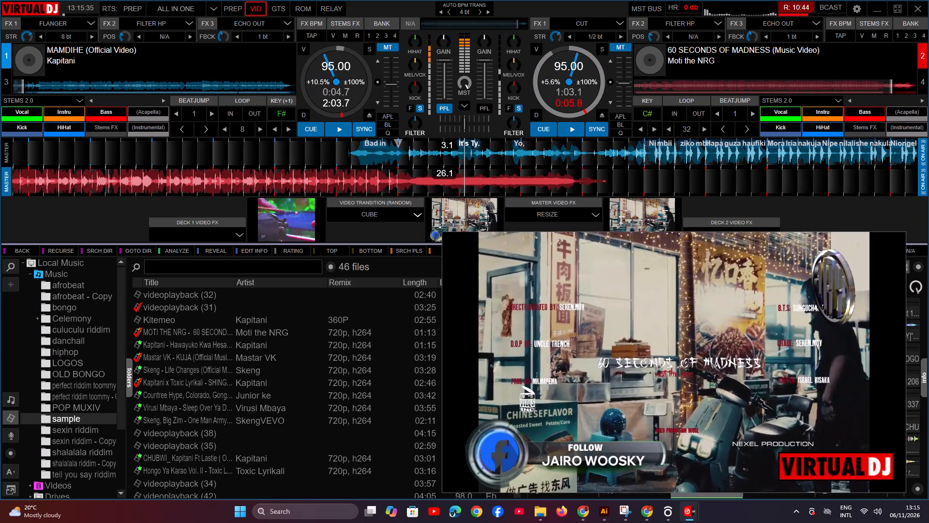
Move the video output window clear of the track list's Length, Bpm and Key columns.
key(m)
drag(484, 281, 572, 293)
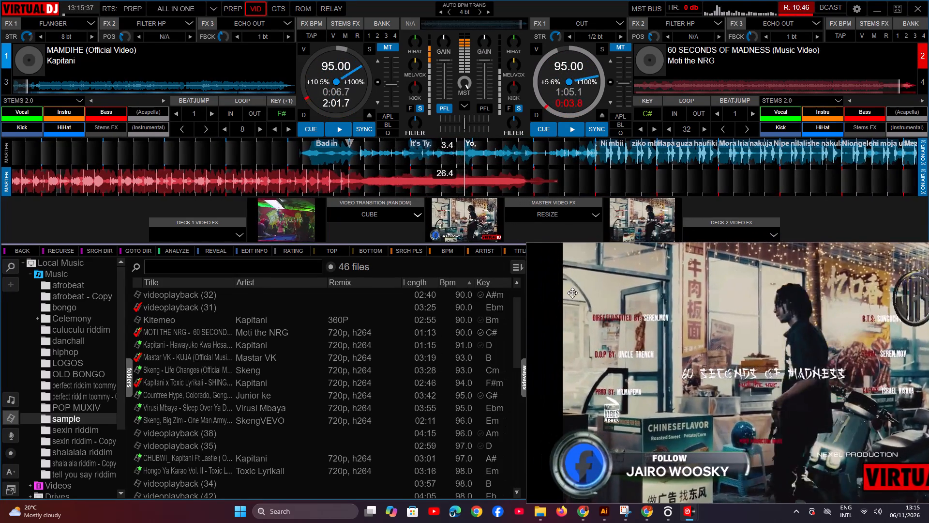
drag(572, 293, 576, 295)
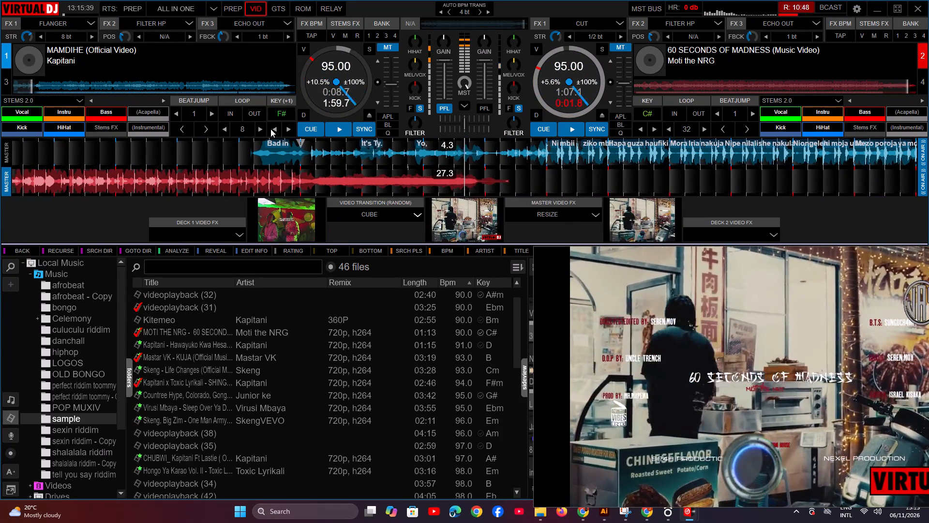
Lower MAMDIHE's key by one semitone to F and bring its video in with the Cube transition.
click(275, 129)
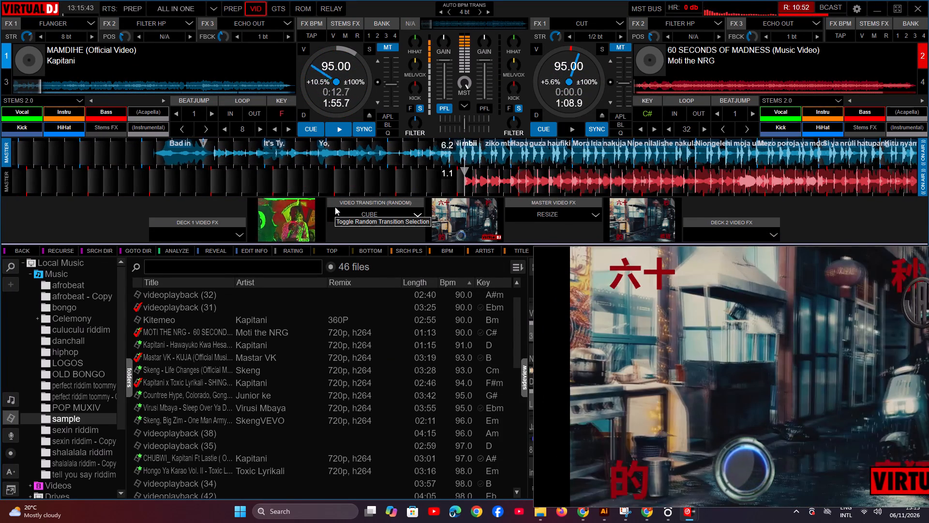
key(m)
key(n)
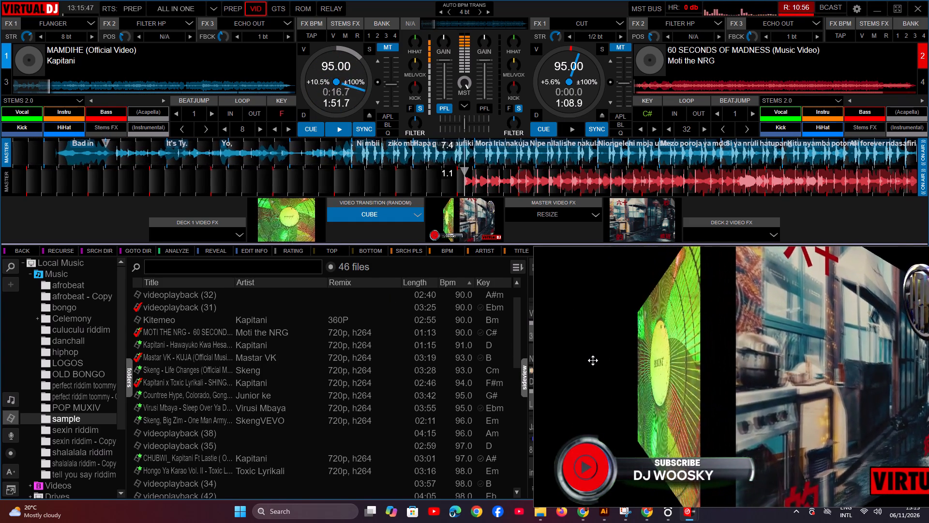
Load Countree Hype, Colorado, Gonga Utat - Relate on deck 2 in place of 60 SECONDS OF MADNESS and sync it to deck 1.
click(230, 399)
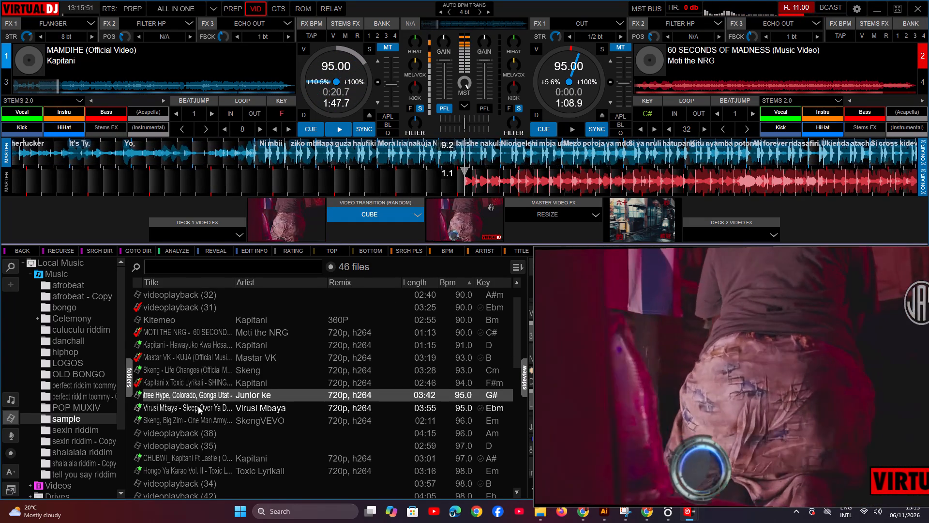
click(198, 406)
click(202, 419)
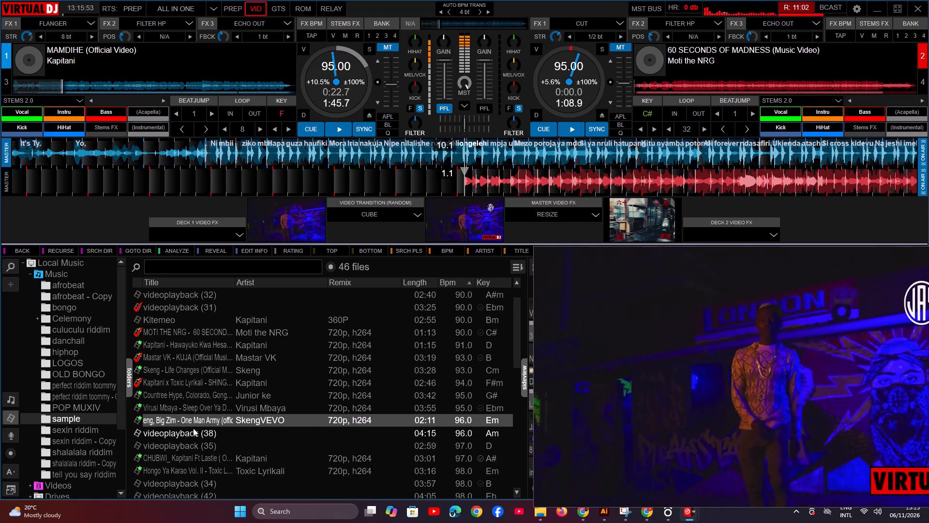
click(180, 406)
click(169, 397)
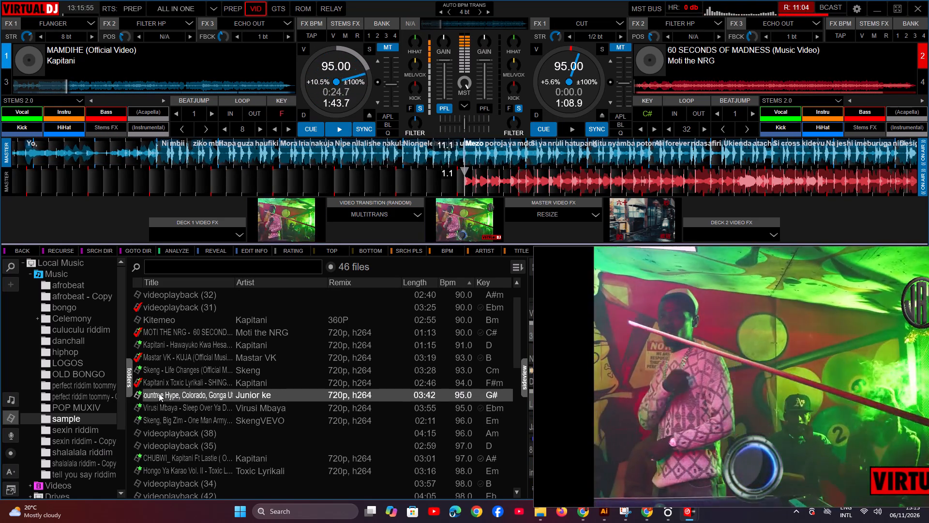
drag(181, 395, 448, 231)
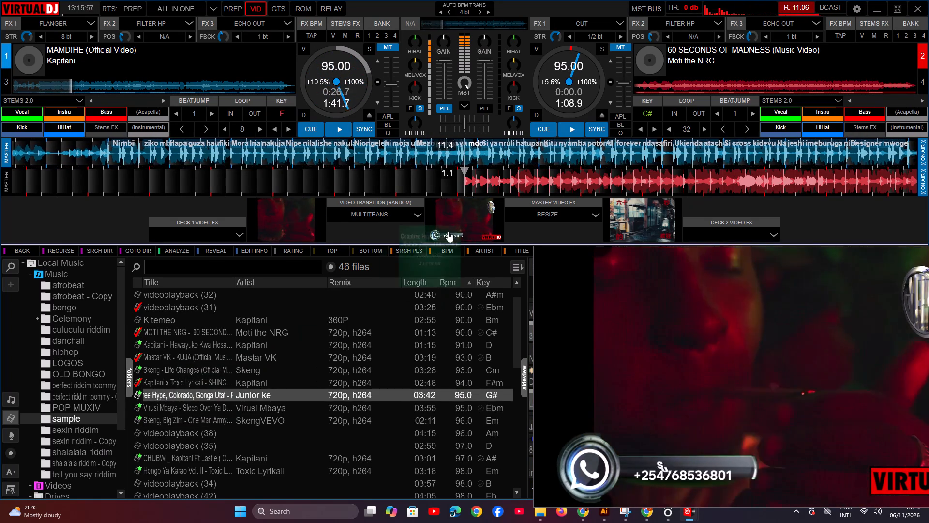
drag(448, 231, 556, 104)
triple_click(599, 131)
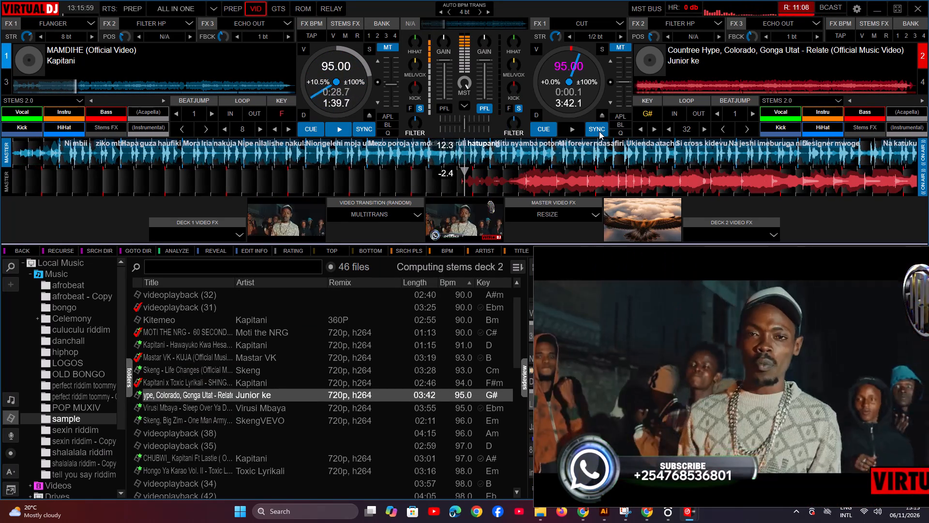
triple_click(599, 131)
triple_click(599, 131)
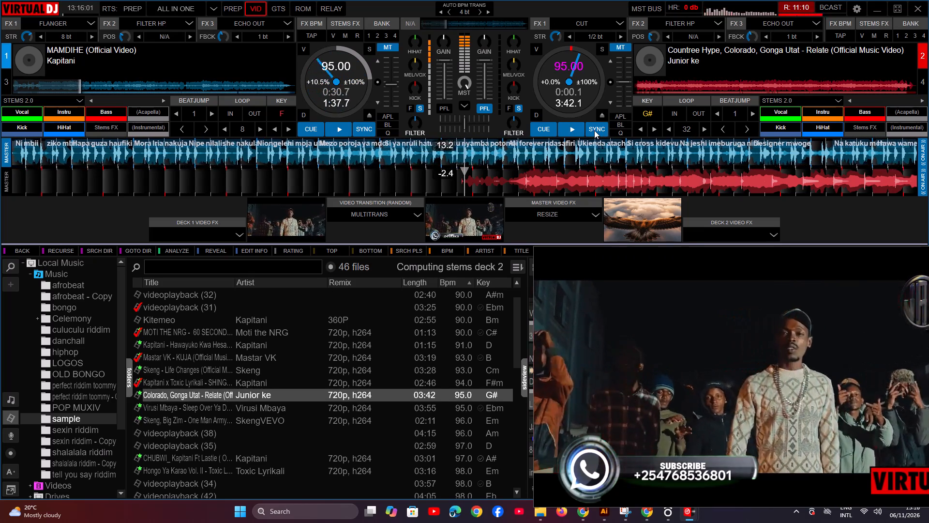
Try Relate on deck 2 with Echo Out on, and move its start point to about 2.6 seconds.
text(/6)
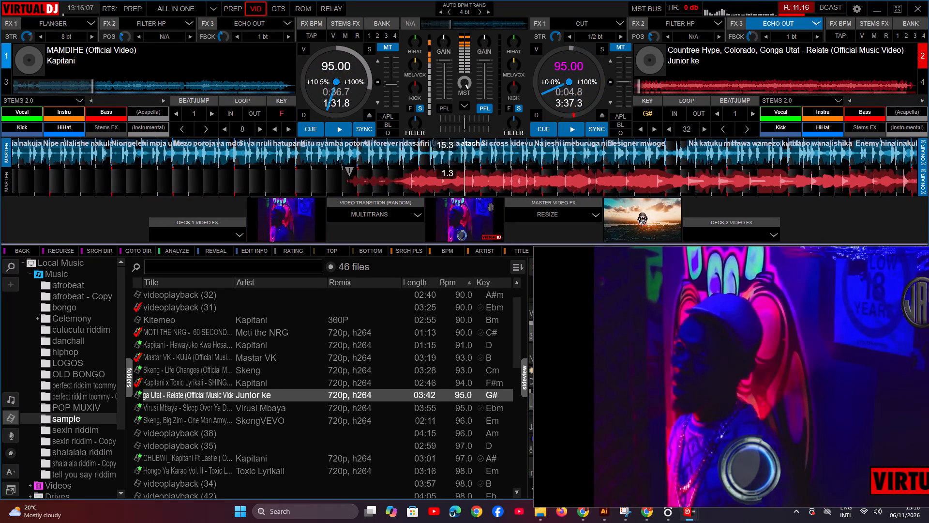
scroll(683, 184, down, 1)
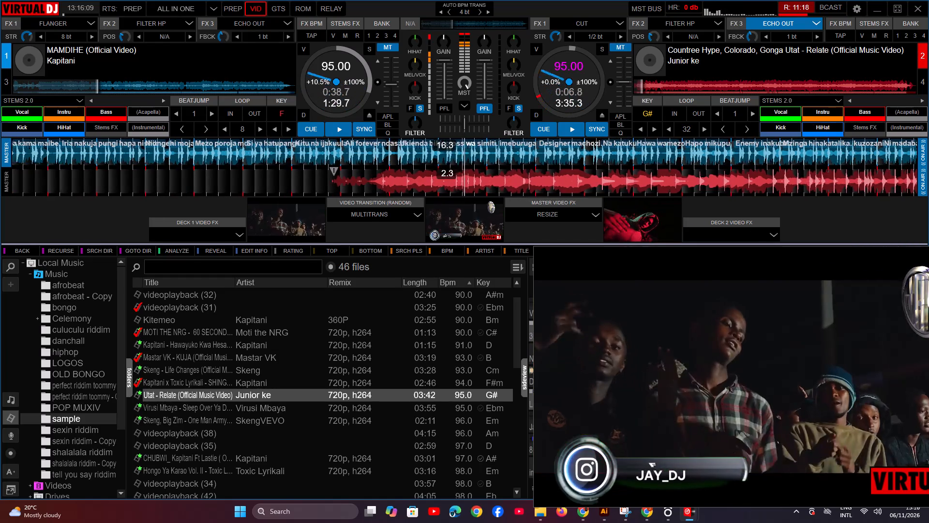
scroll(683, 184, down, 1)
scroll(679, 184, up, 5)
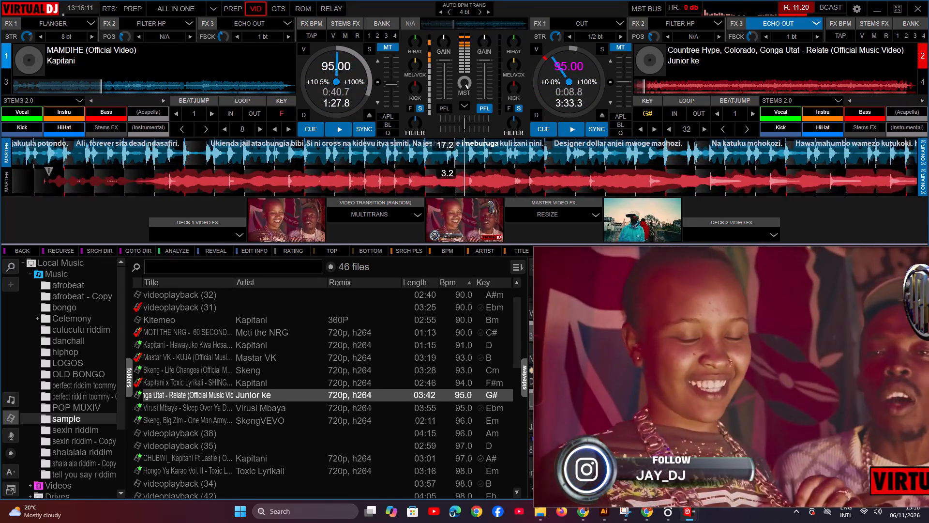
key(7)
text(77)
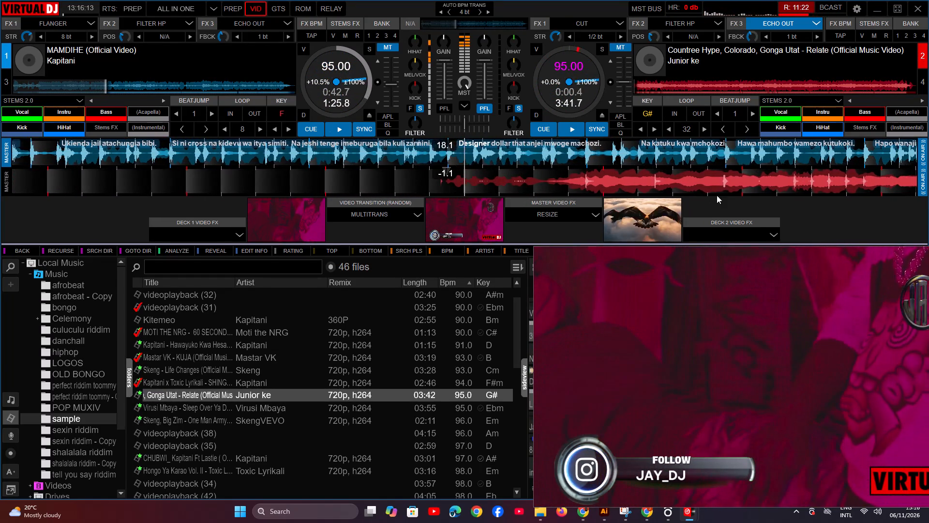
drag(674, 179, 539, 194)
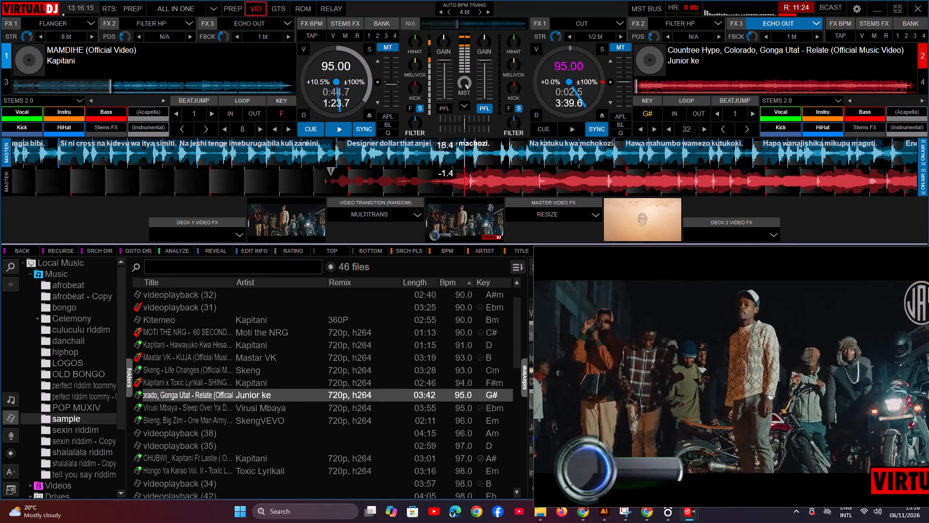
drag(539, 194, 536, 196)
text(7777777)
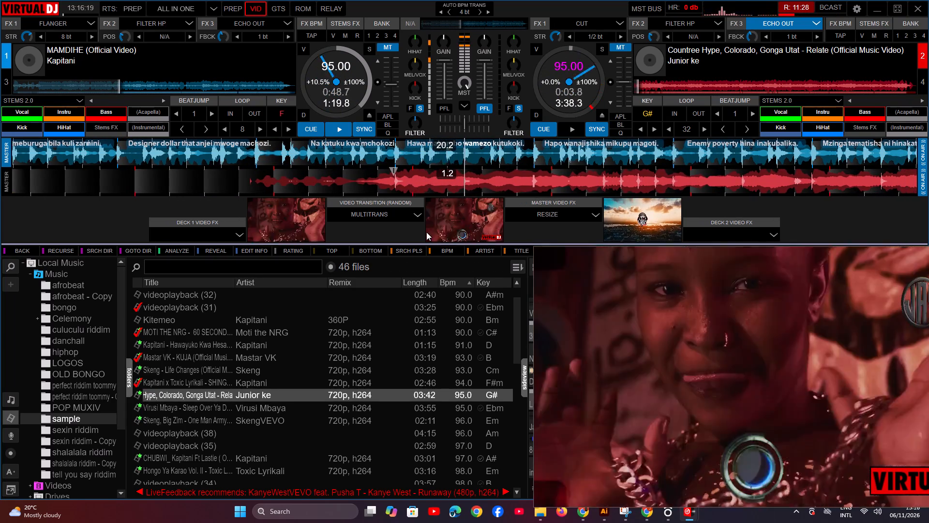
Audition Relate on deck 2 from its new start point against MAMDIHE, turn off Echo Out, and return to the cue.
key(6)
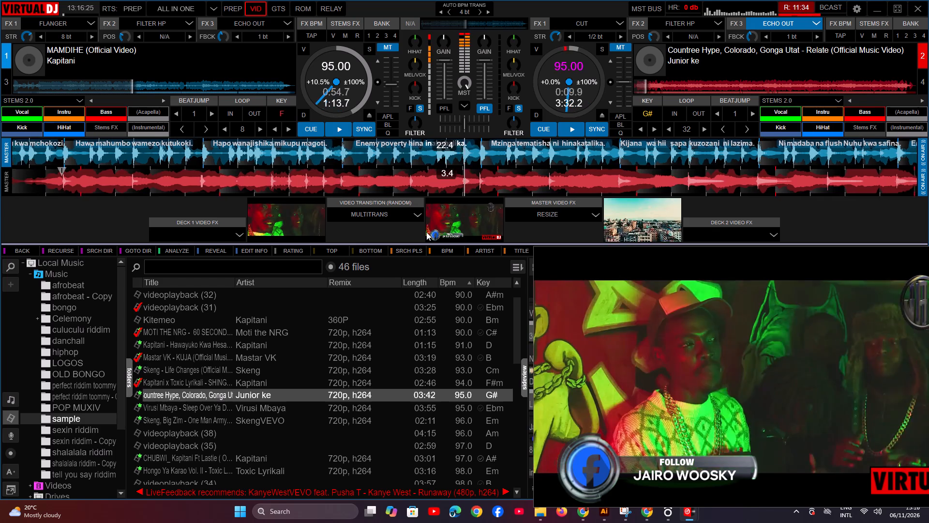
scroll(595, 179, down, 1)
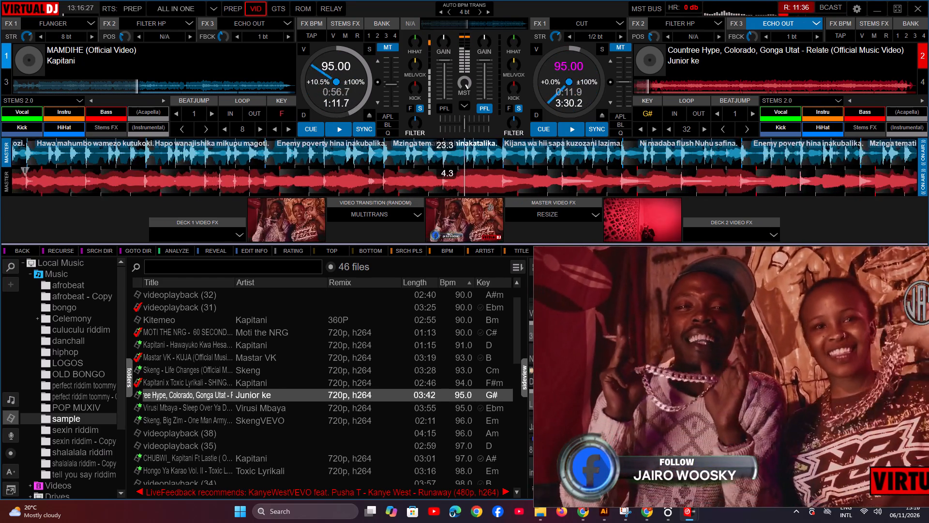
scroll(598, 162, down, 1)
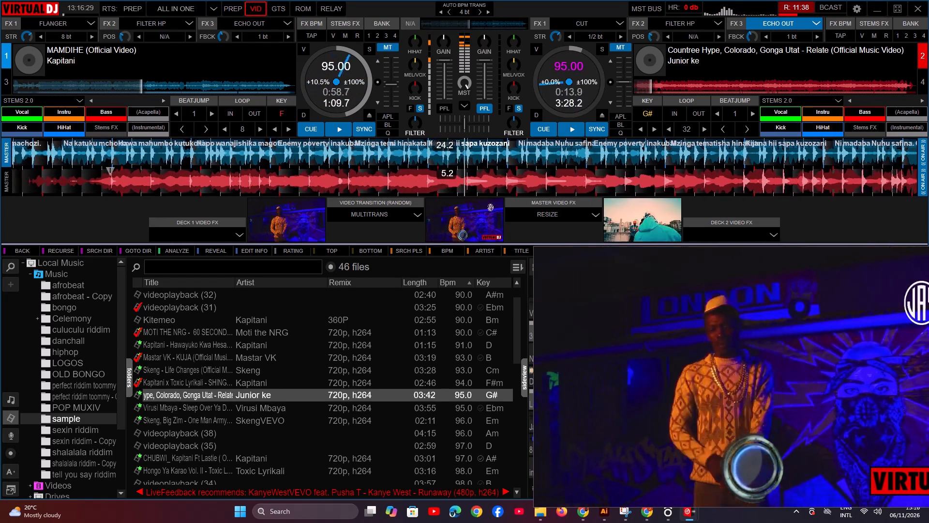
key(8)
key(7)
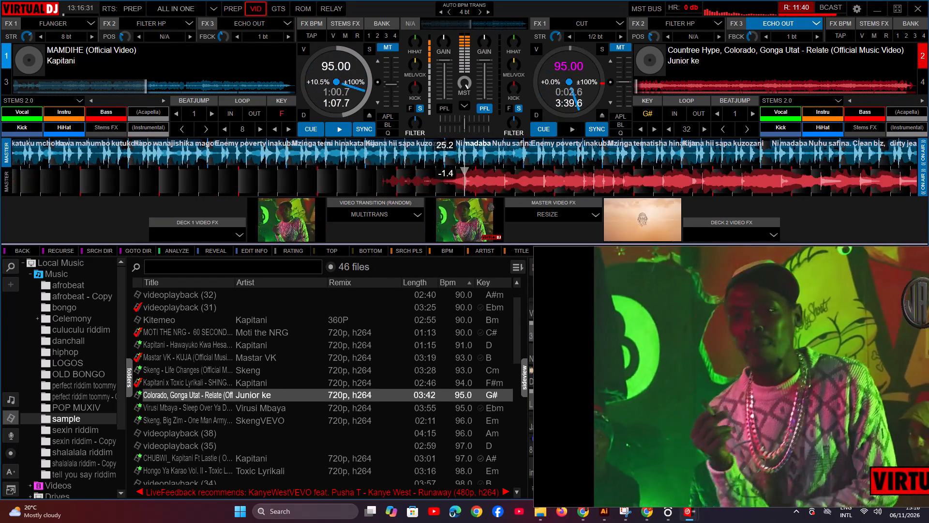
key(slash)
text(77)
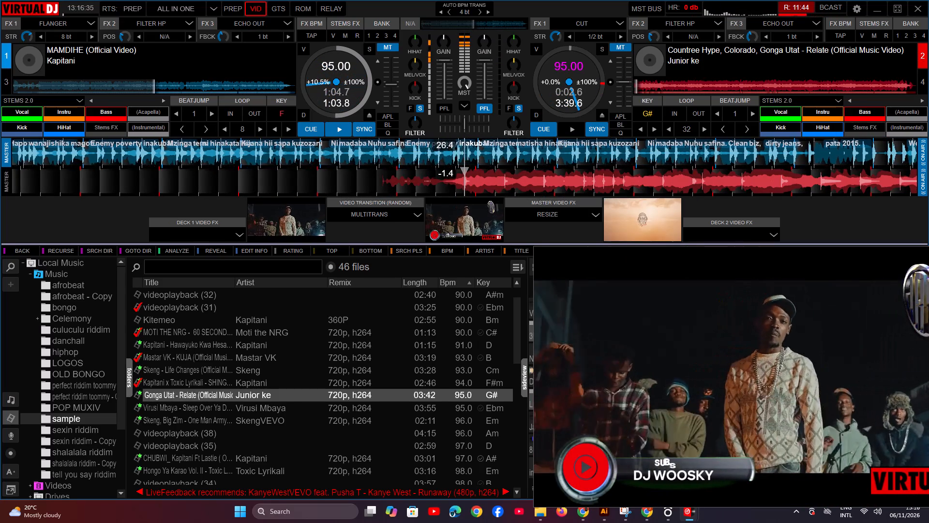
Uncover the sampler pads, play and stop the PPPPP sample, and fire TULULULU over MAMDIHE.
key(space)
key(space)
key(space)
key(space)
drag(636, 396, 233, 380)
click(741, 395)
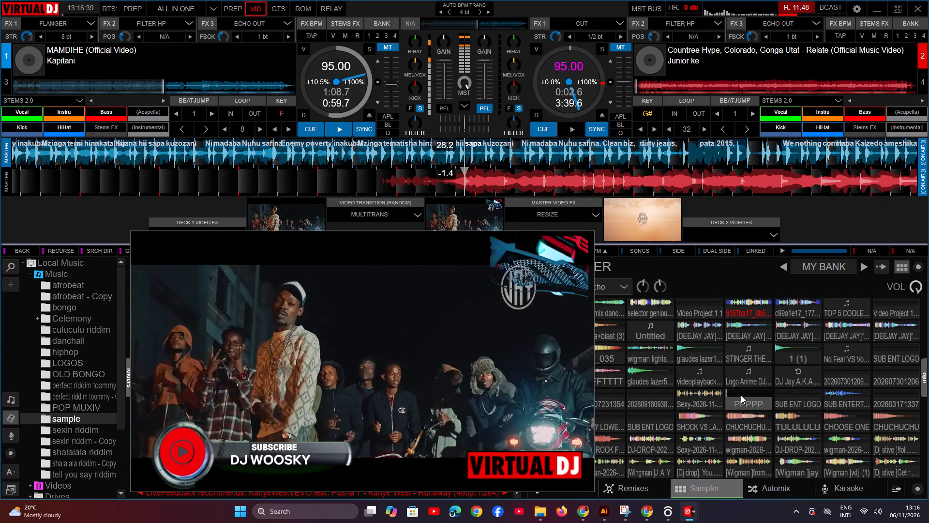
right_click(739, 396)
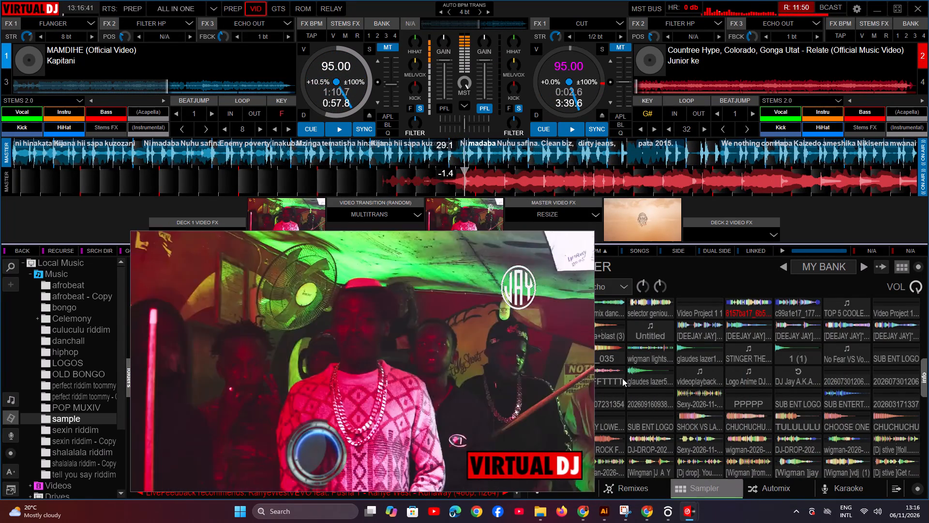
click(809, 420)
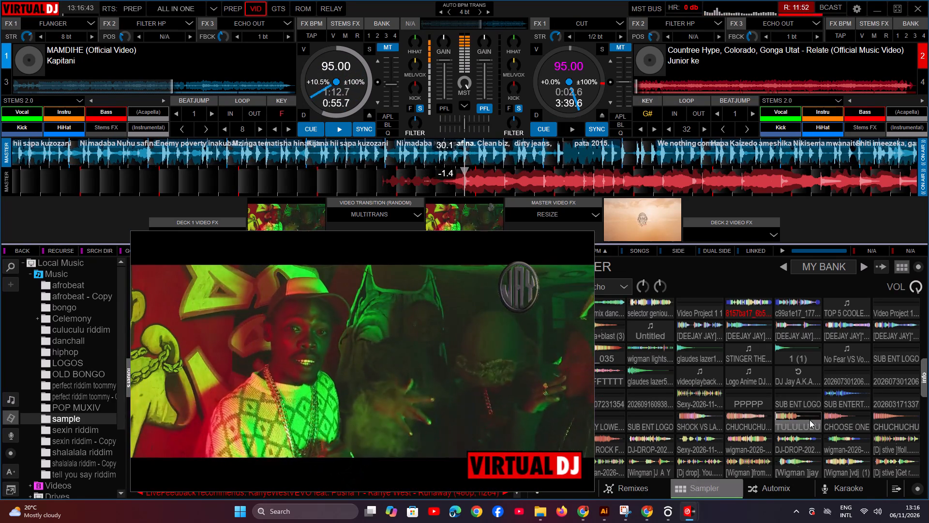
Shift the video output window slightly and trigger the party mix danchall sample.
drag(415, 389, 431, 392)
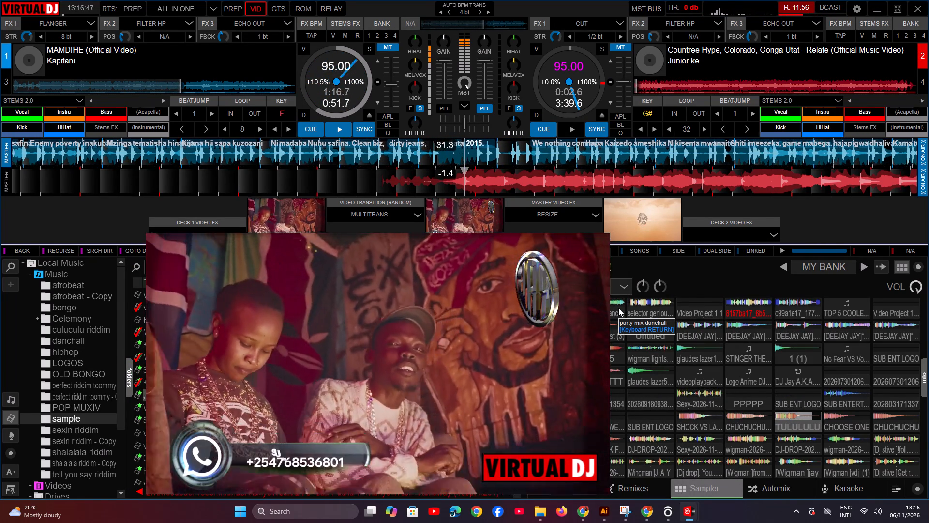
click(618, 308)
key(space)
Uncover the song list, stutter Relate from its cue on deck 2, and start it playing over MAMDIHE.
drag(464, 360, 787, 385)
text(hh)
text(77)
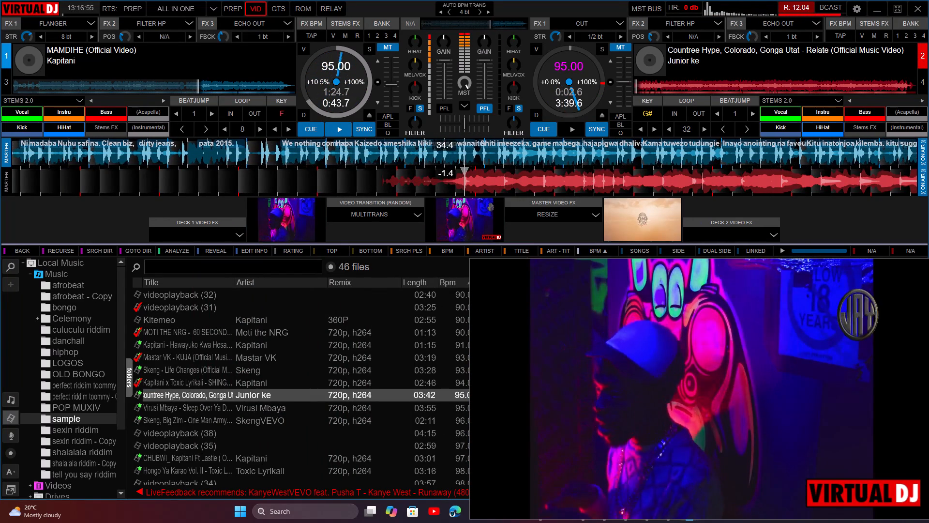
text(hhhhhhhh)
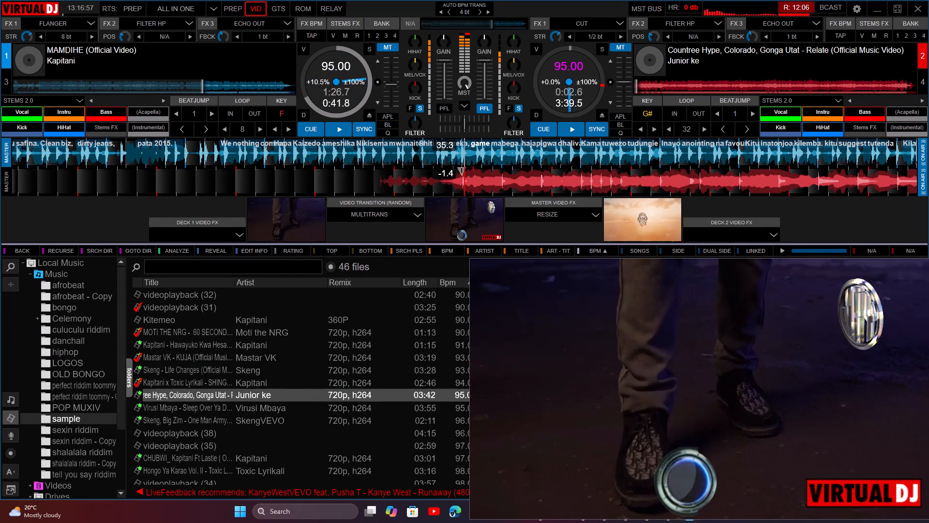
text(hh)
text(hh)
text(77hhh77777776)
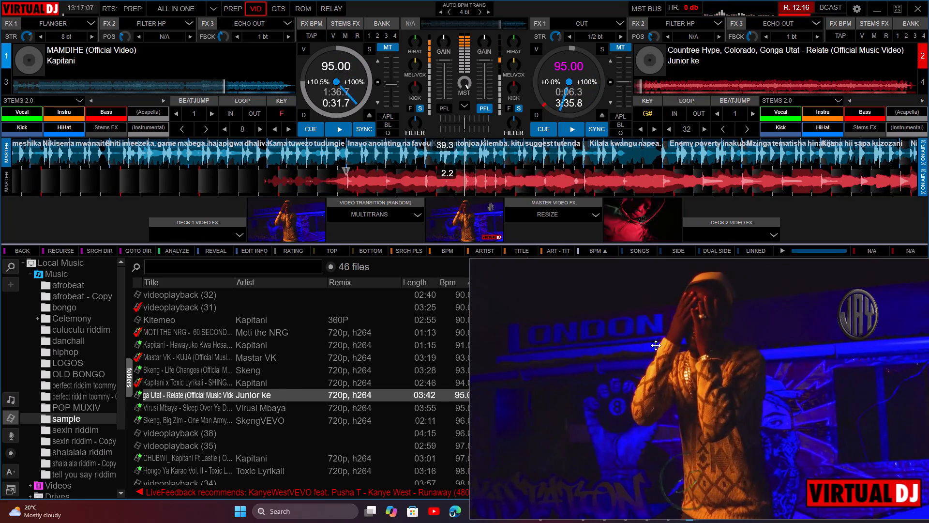
Shift the video output window aside and transition the video from MAMDIHE to Relate with Multitrans.
drag(621, 349, 690, 344)
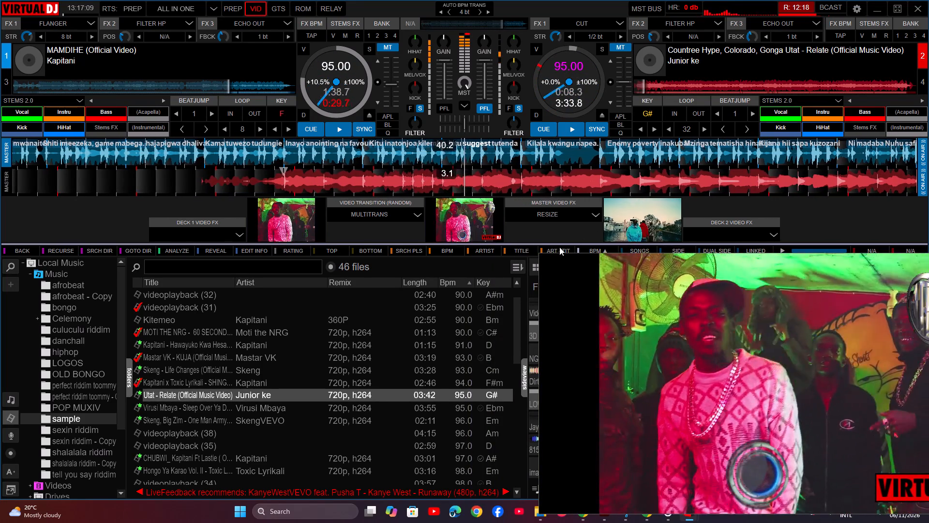
key(n)
key(m)
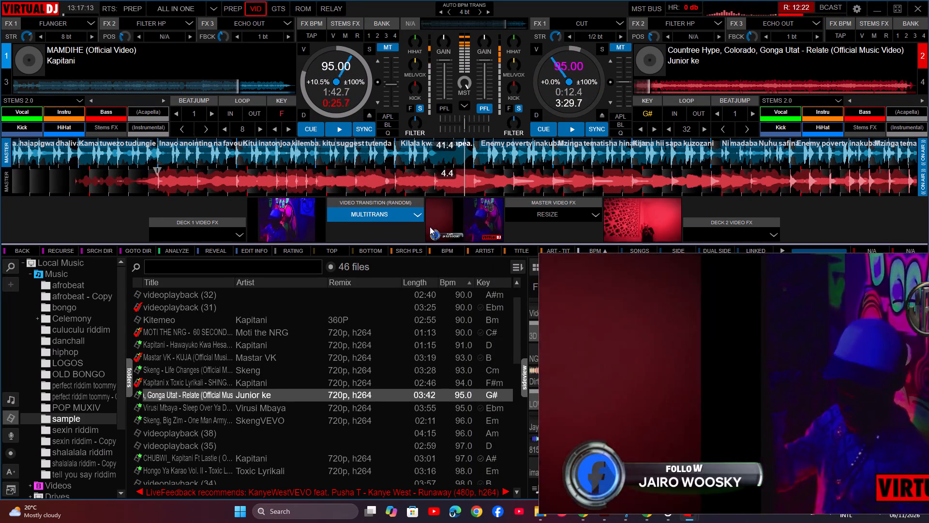
Take MAMDIHE out of the mix with Filter HP, Flanger, a filter sweep to about 2.2 kHz and Echo Out, returning deck 1 to its cue.
key(s)
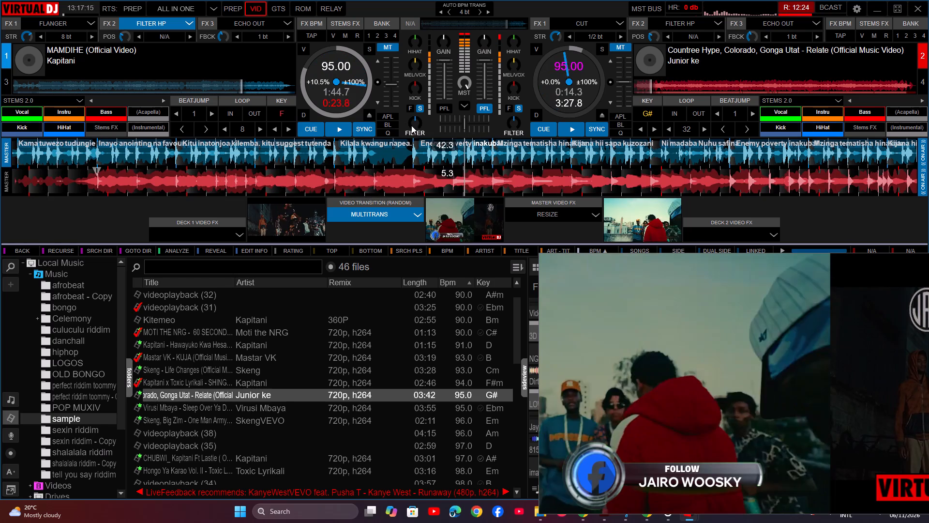
drag(412, 125, 421, 123)
key(a)
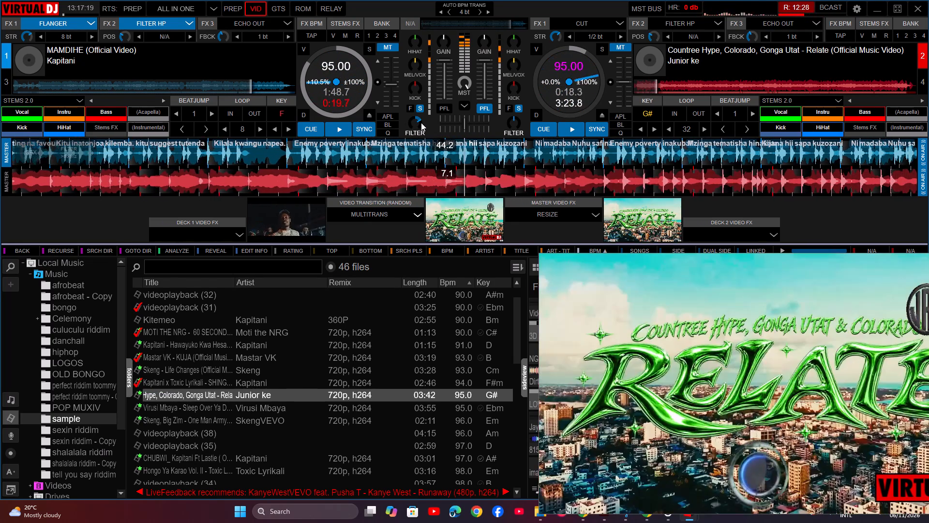
drag(421, 123, 425, 122)
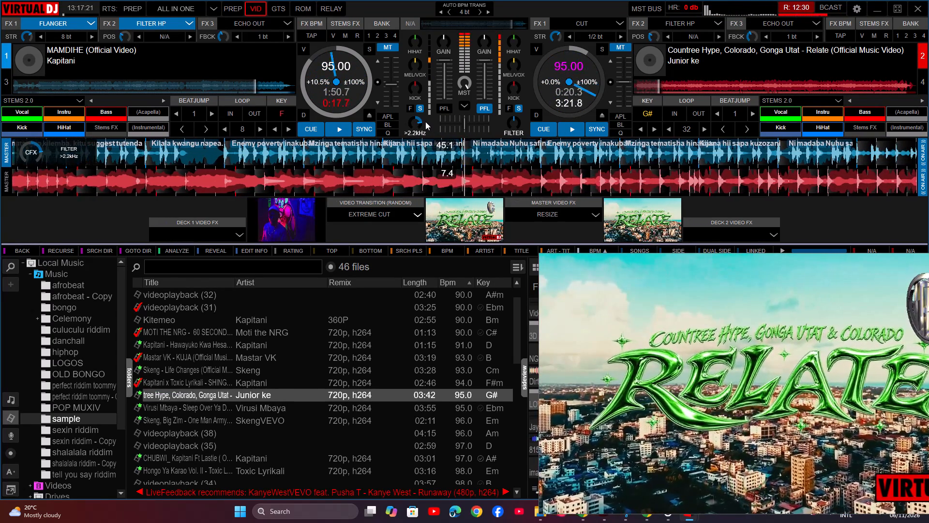
text(d2)
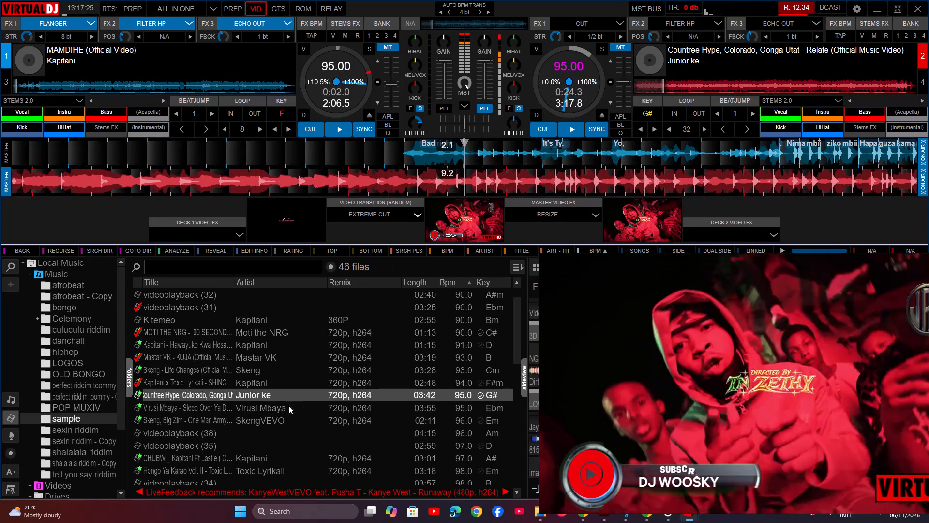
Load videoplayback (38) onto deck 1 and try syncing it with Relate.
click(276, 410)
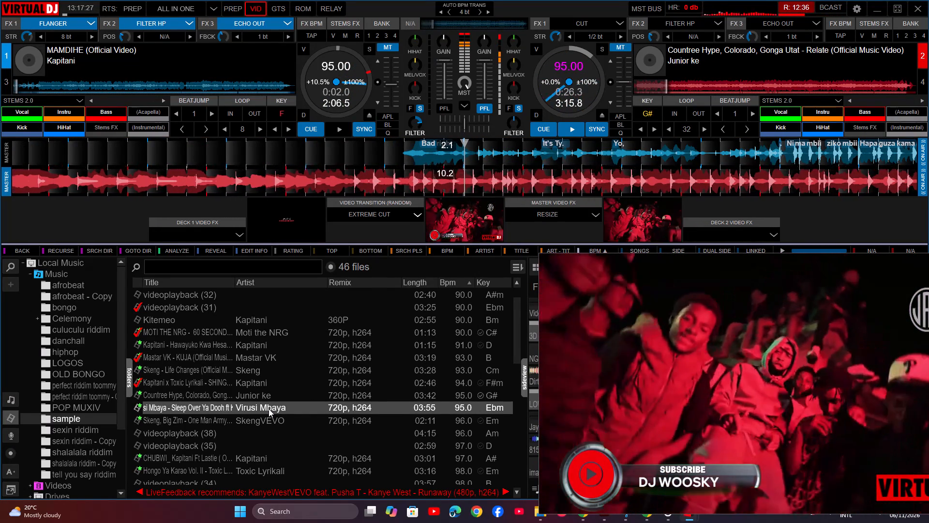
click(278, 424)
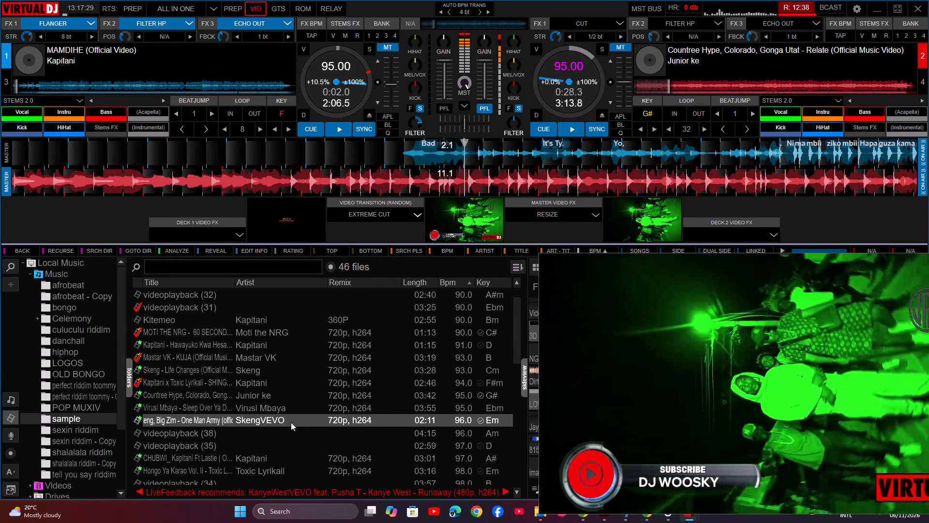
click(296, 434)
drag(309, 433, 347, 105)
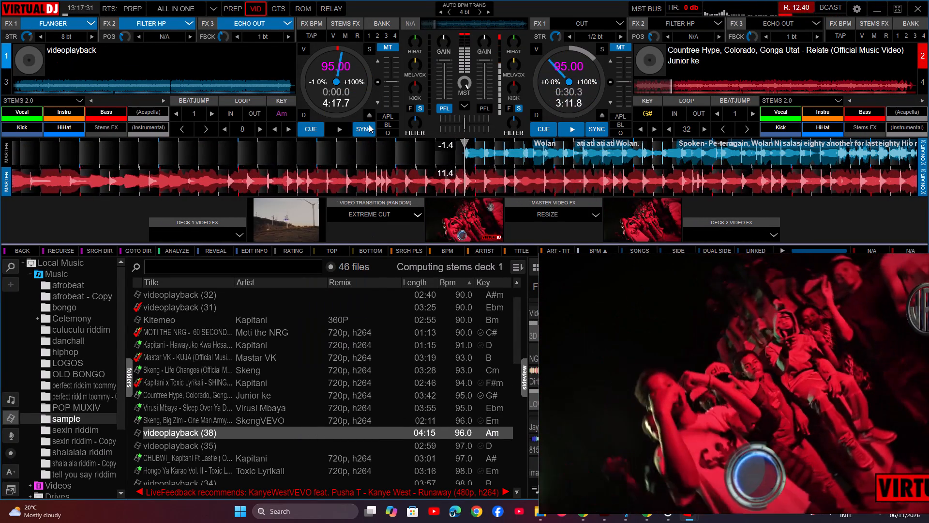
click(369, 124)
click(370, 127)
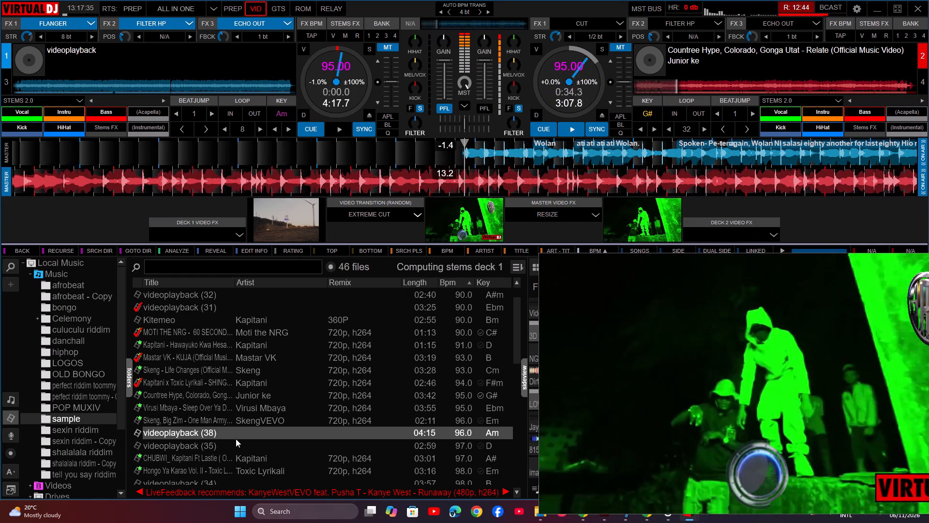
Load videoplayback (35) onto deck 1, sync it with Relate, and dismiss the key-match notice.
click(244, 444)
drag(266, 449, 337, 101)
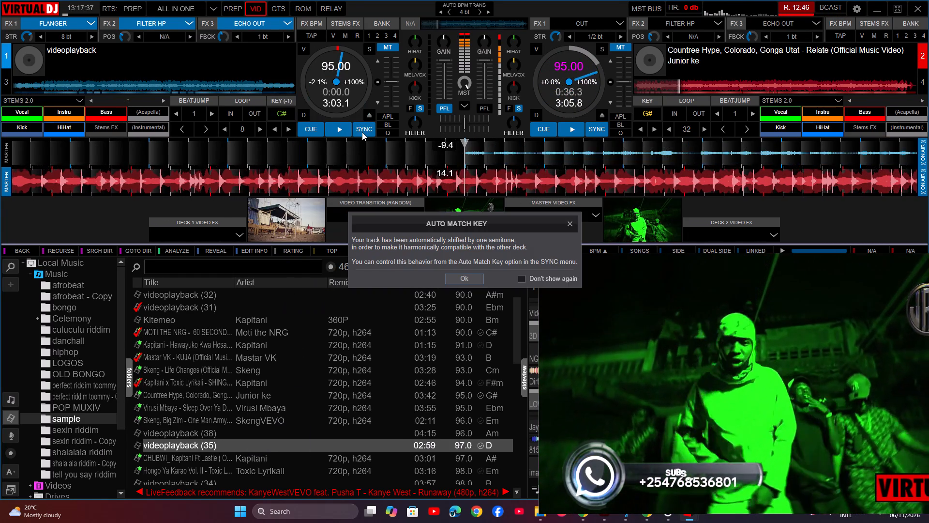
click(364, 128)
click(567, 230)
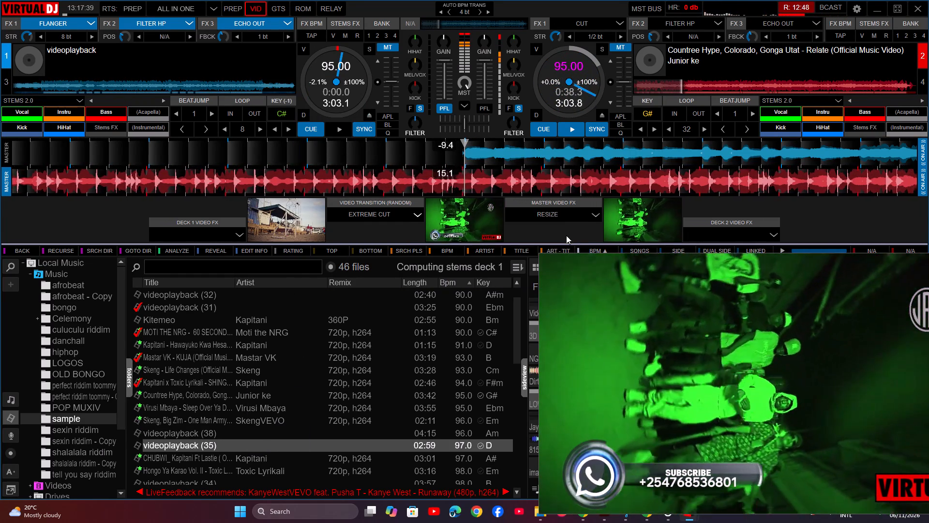
Turn off Flanger and Filter HP on deck 1.
key(a)
key(s)
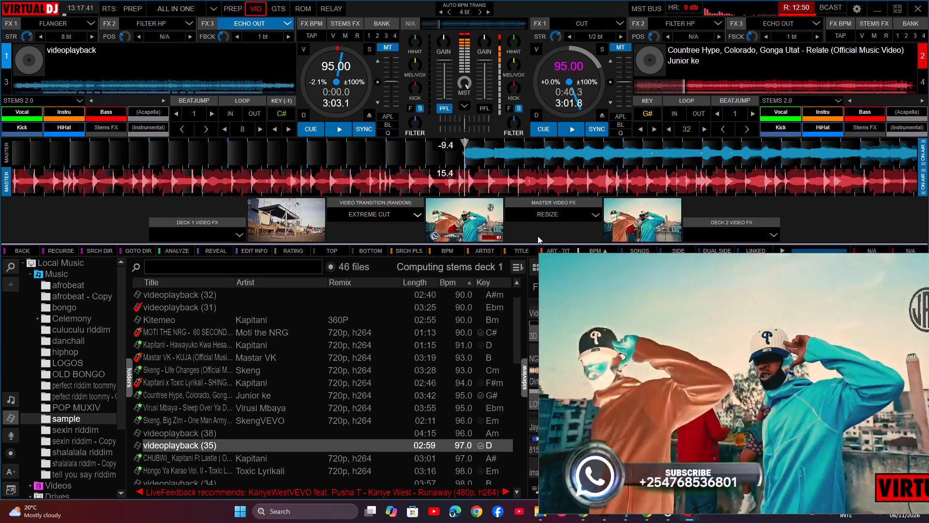
Audition the opening of videoplayback (35) on deck 1 by stuttering and playing it from the cue, then return to the cue.
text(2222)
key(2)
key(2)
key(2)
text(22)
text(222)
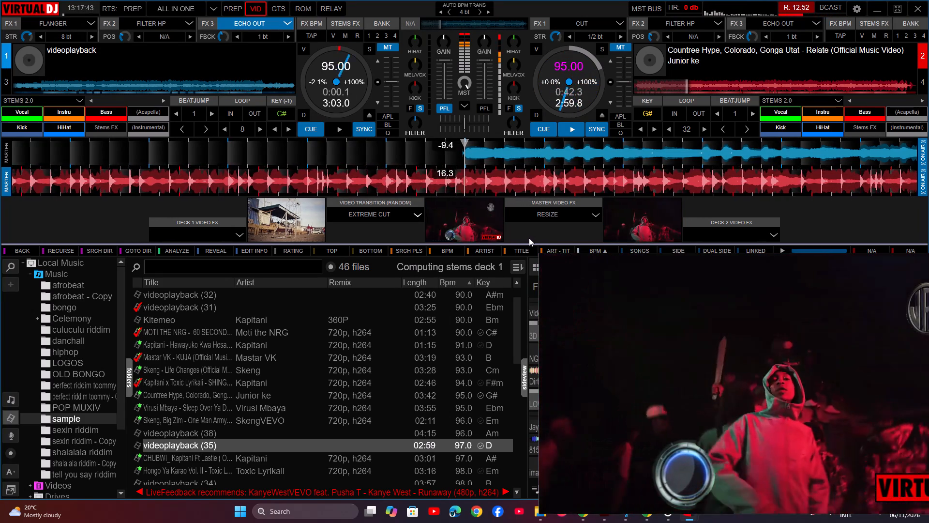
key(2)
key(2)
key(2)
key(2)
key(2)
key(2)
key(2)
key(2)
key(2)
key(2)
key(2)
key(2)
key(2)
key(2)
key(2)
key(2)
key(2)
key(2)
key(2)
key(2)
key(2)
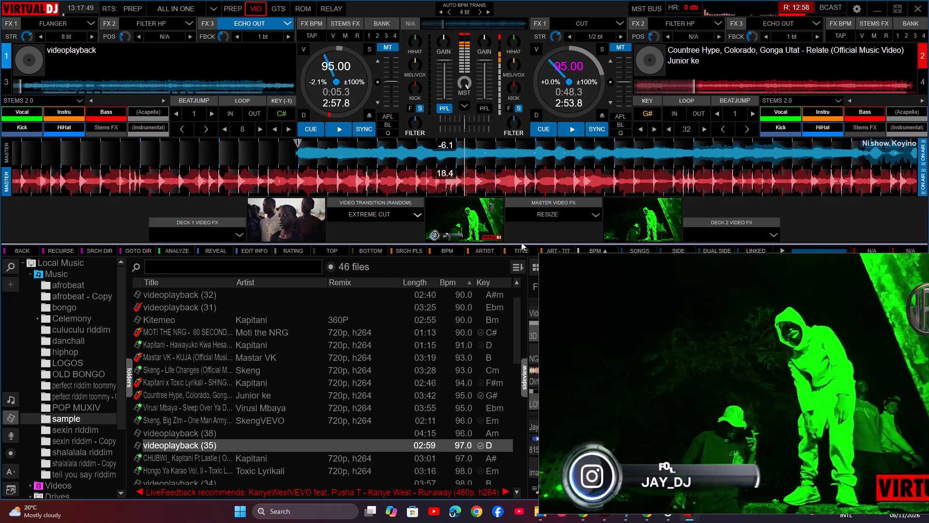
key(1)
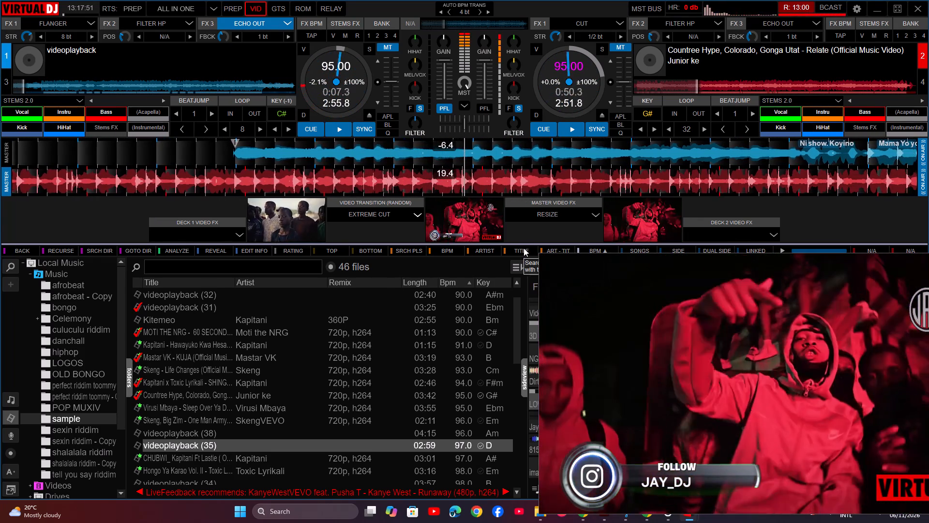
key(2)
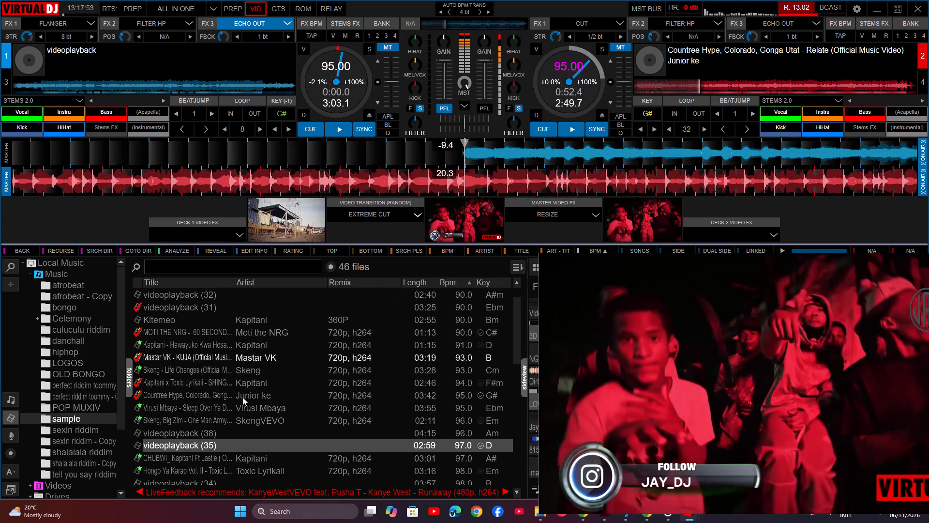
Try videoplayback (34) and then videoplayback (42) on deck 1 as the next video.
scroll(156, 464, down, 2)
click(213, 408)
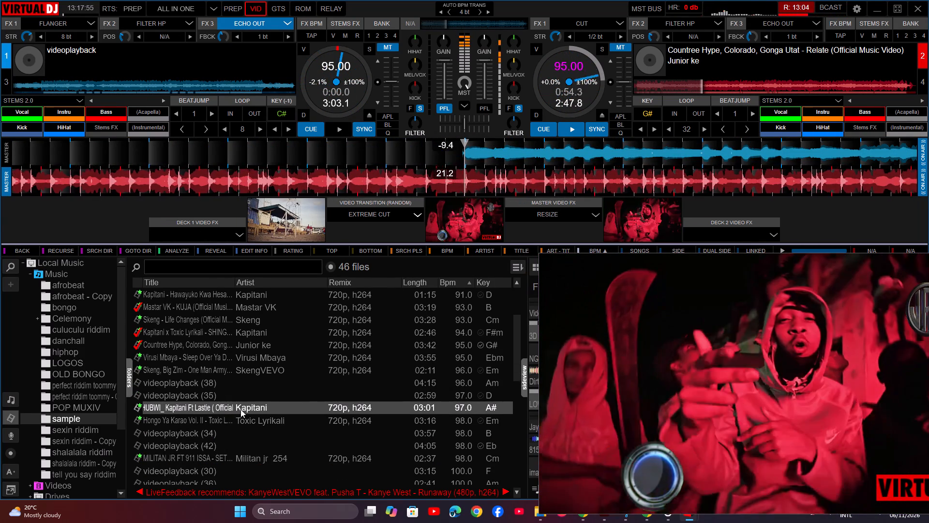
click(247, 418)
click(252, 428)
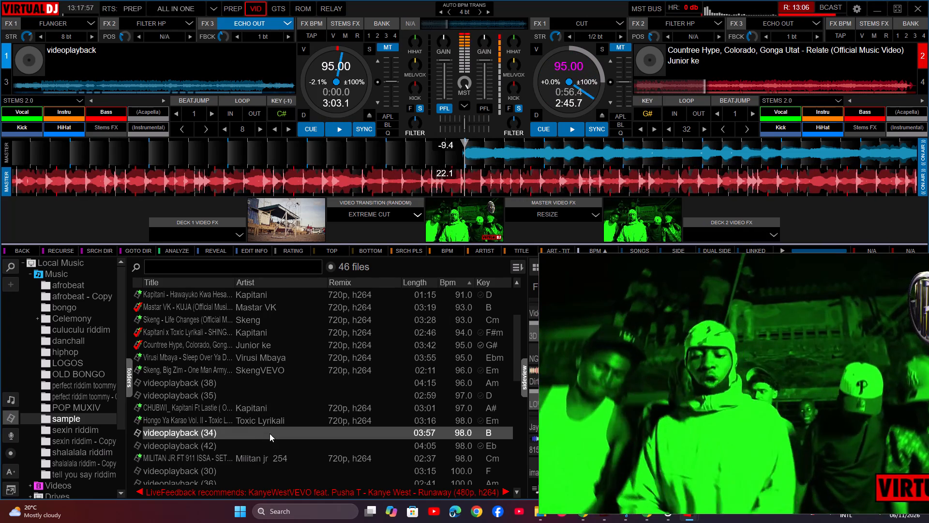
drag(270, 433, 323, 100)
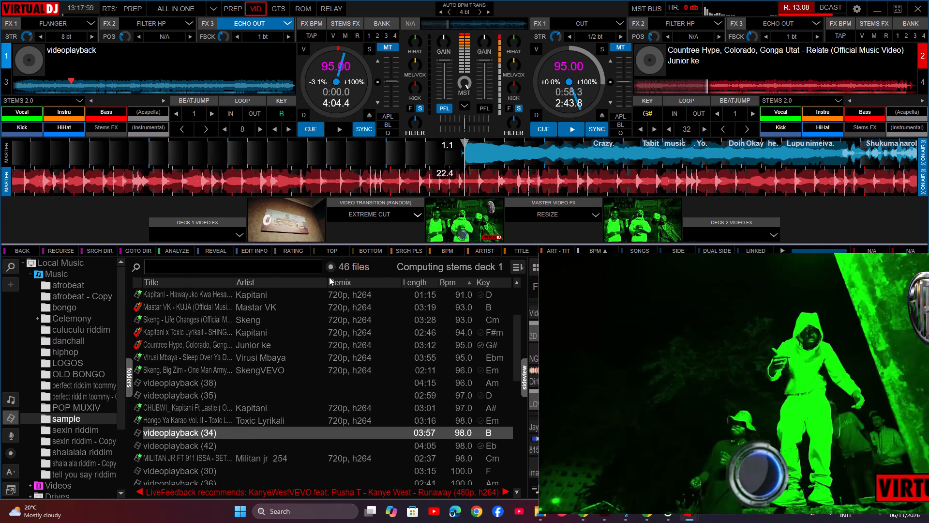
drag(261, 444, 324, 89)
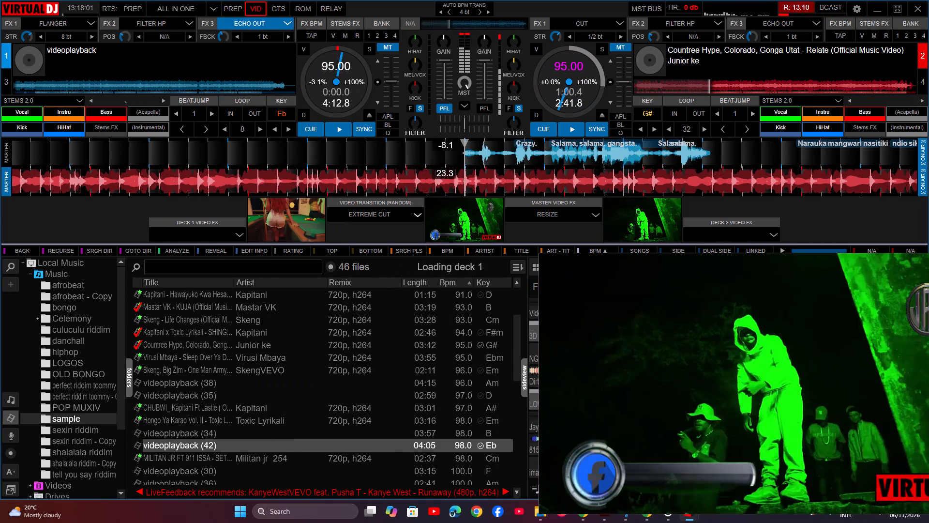
Load Militan Jr's SET video onto deck 1, sync it with Relate, and turn off Echo Out.
drag(279, 460, 334, 93)
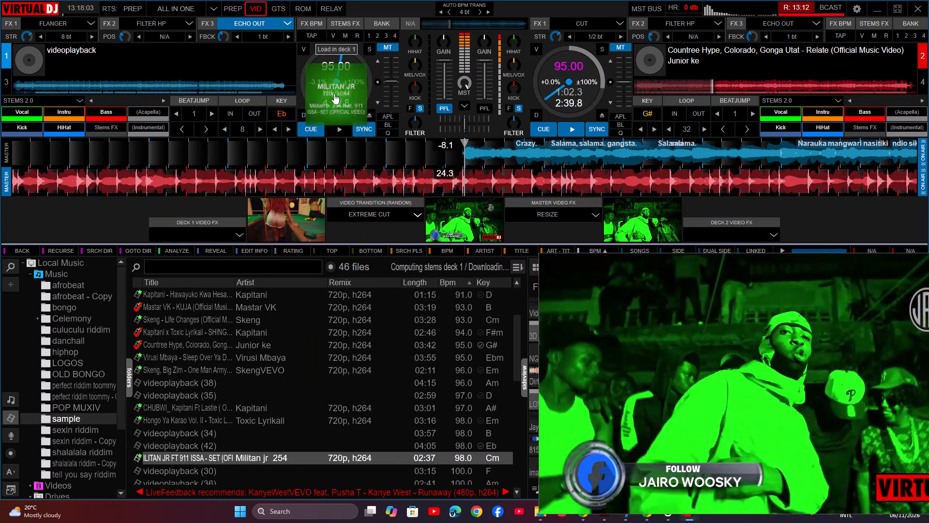
drag(334, 93, 332, 93)
click(371, 129)
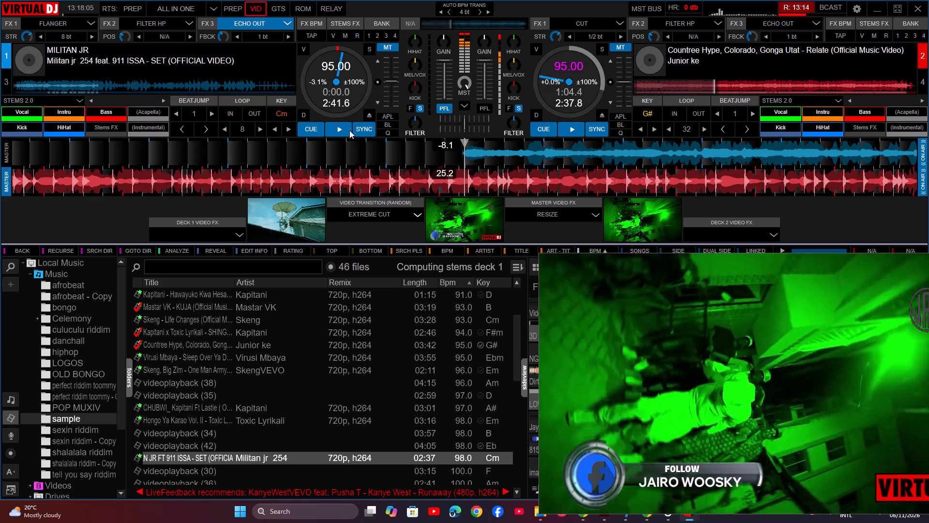
key(d)
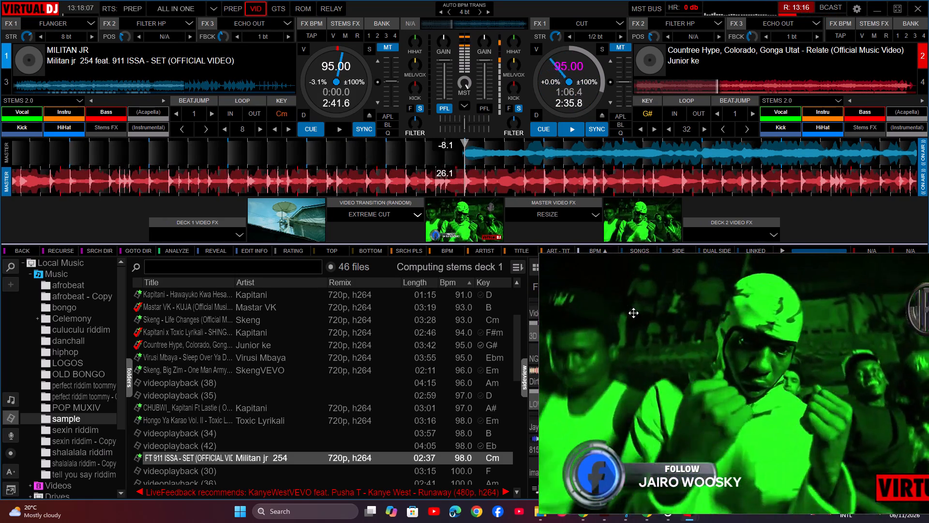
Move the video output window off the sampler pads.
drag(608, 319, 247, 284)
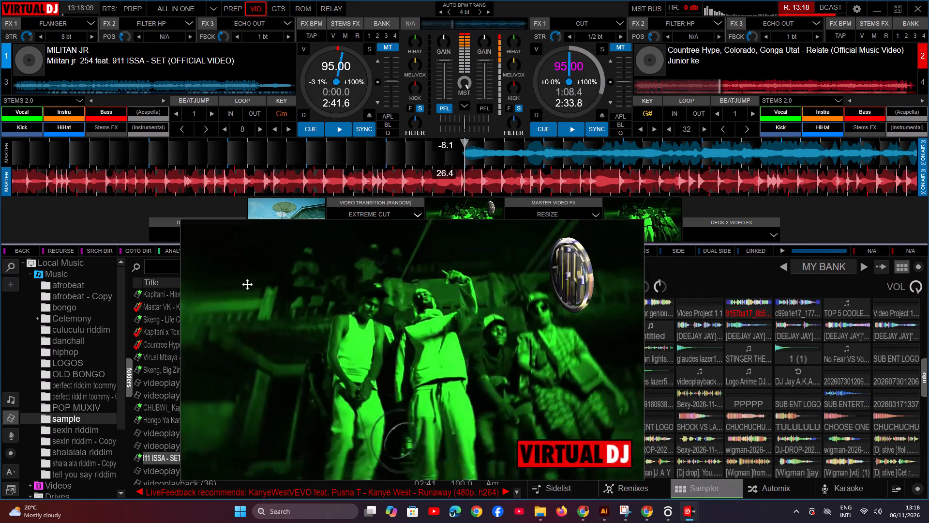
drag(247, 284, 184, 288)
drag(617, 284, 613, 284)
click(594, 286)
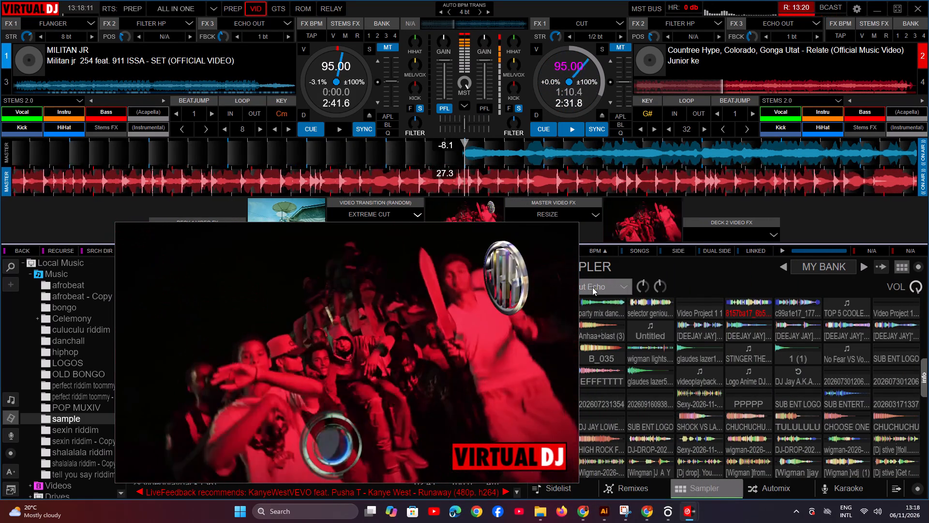
Uncover the song list, search the sample folder for "resp", and clear the search.
drag(456, 312, 635, 340)
click(242, 271)
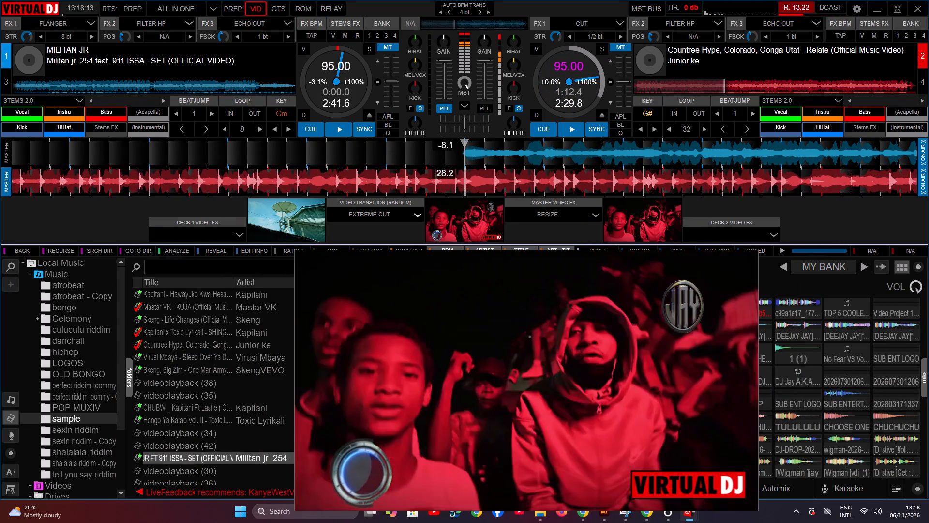
text(resp)
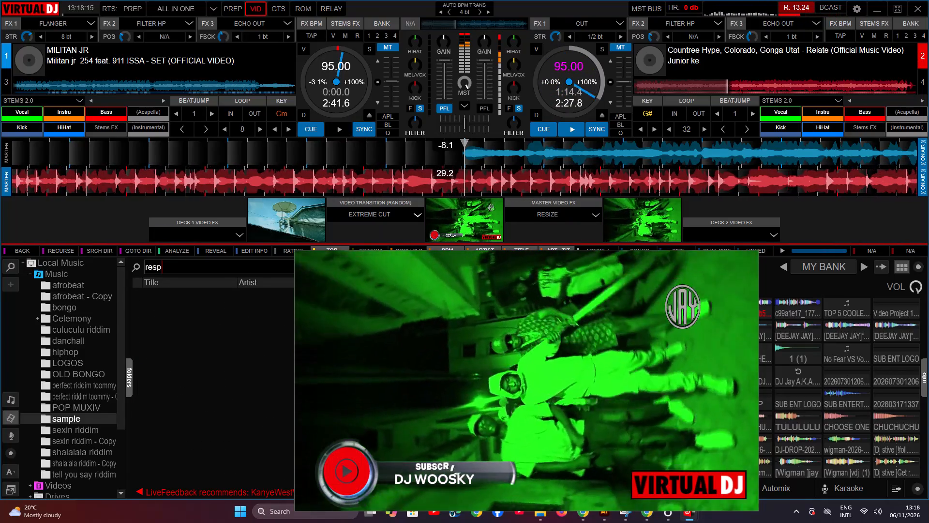
key(BackSpace)
key(BackSpace)
key(BackSpace)
key(BackSpace)
key(BackSpace)
key(BackSpace)
key(BackSpace)
key(BackSpace)
key(BackSpace)
key(BackSpace)
key(BackSpace)
key(BackSpace)
key(BackSpace)
key(BackSpace)
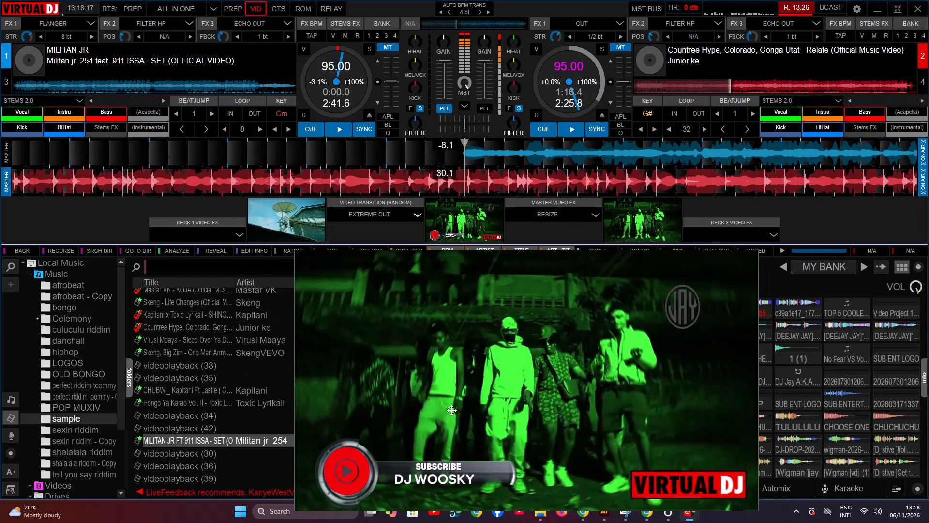
Uncover the sampler pads again, toggle Echo Out on deck 1, and return the SET video to its cue.
drag(464, 395, 285, 391)
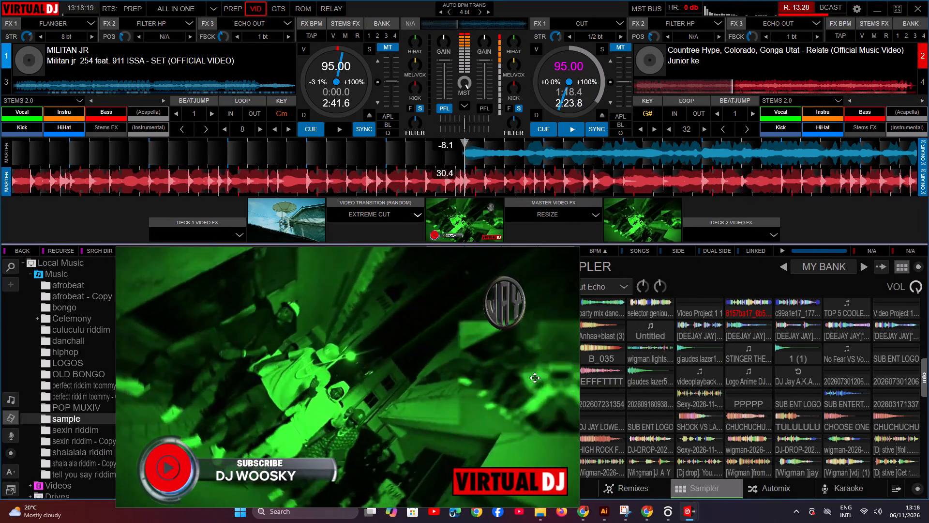
click(514, 369)
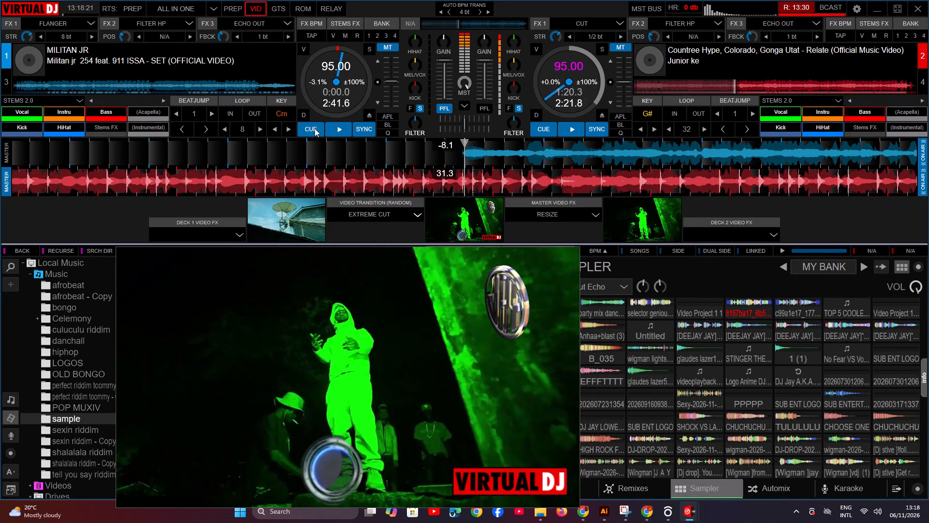
key(d)
click(315, 128)
key(d)
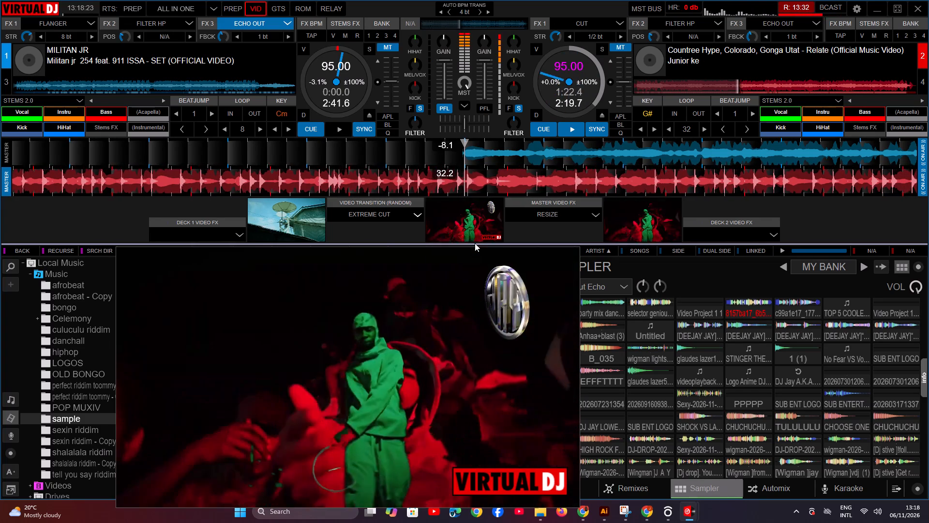
Cue-drop the SET video on deck 1 over Relate and switch off Echo Out on that deck.
text(22)
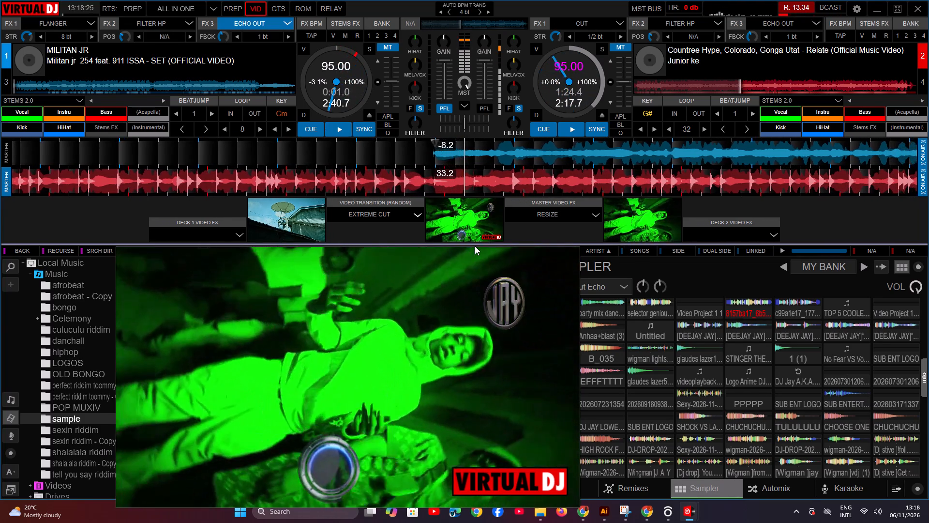
key(2)
key(d)
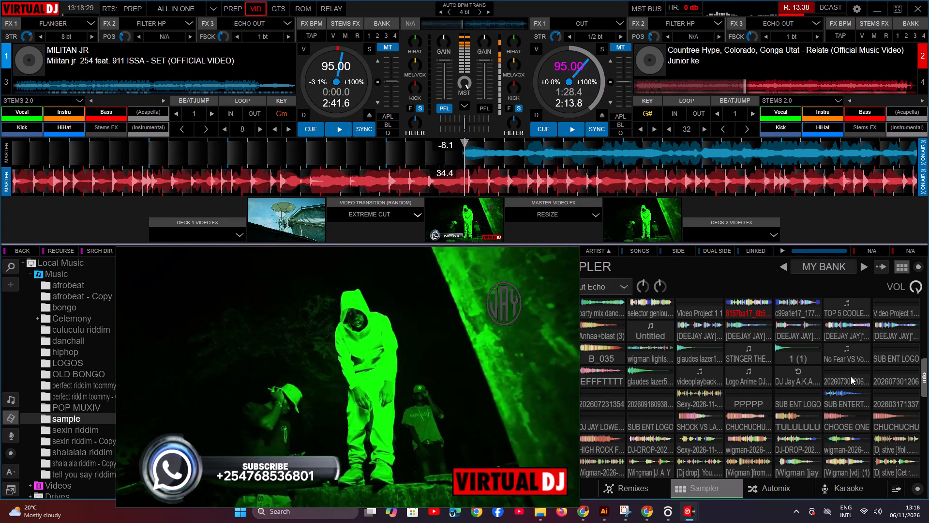
click(851, 376)
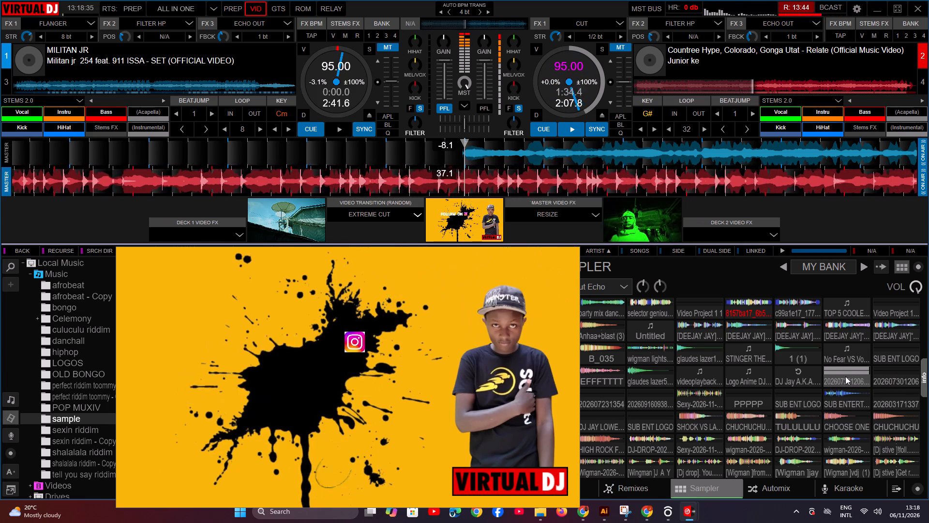
View the video output full screen and return it to its small window.
double_click(497, 419)
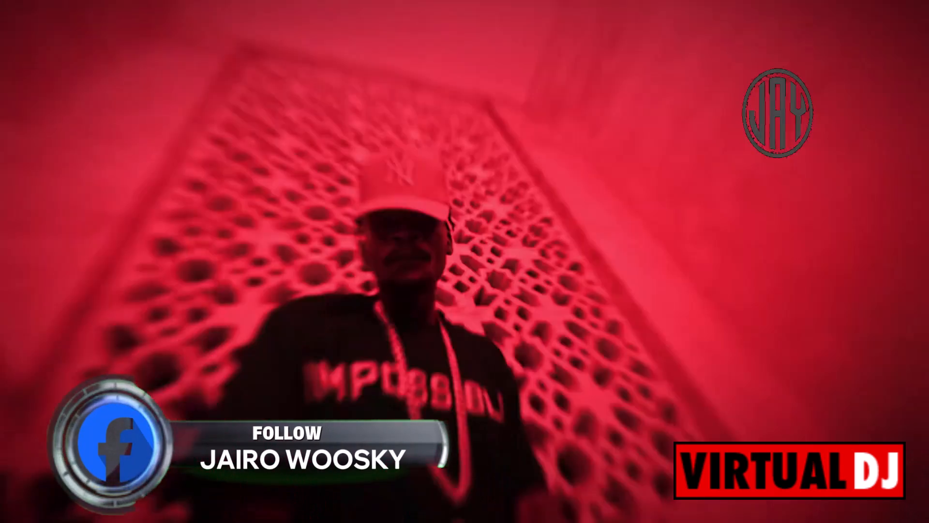
double_click(418, 280)
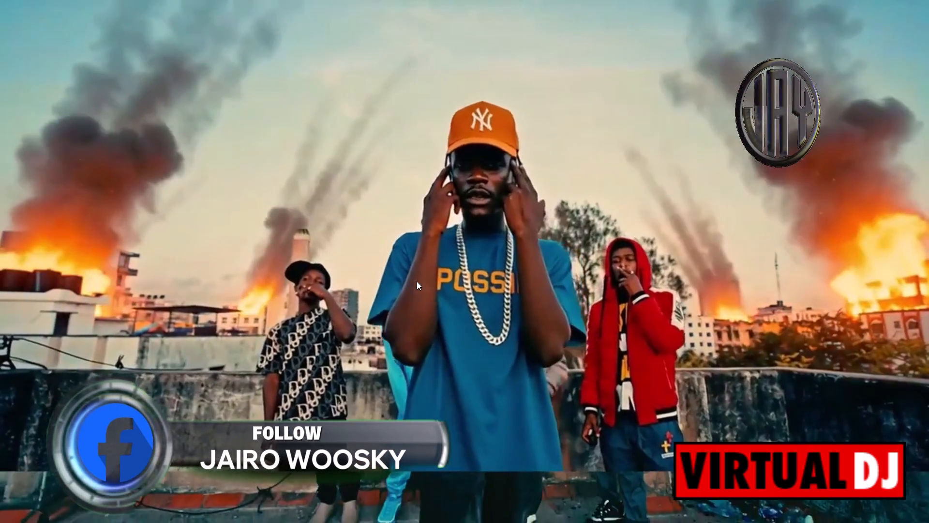
double_click(417, 282)
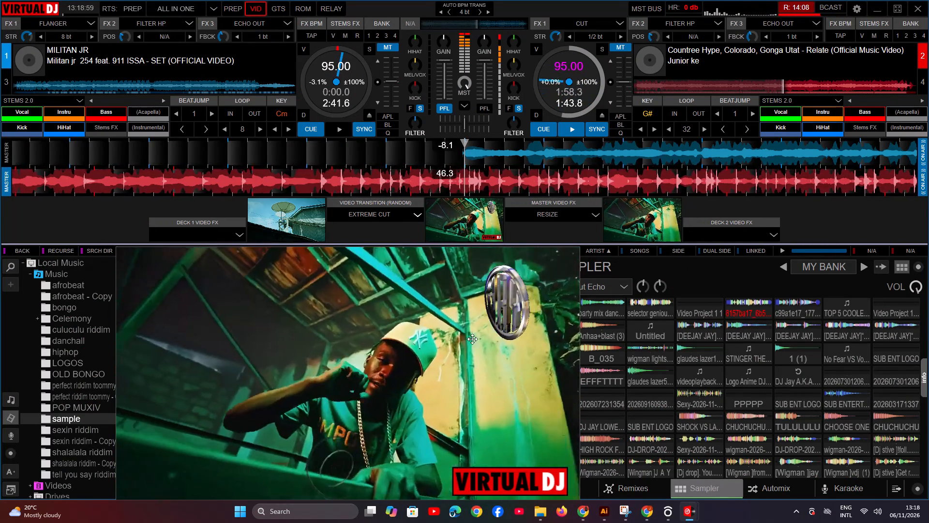
double_click(482, 356)
double_click(482, 356)
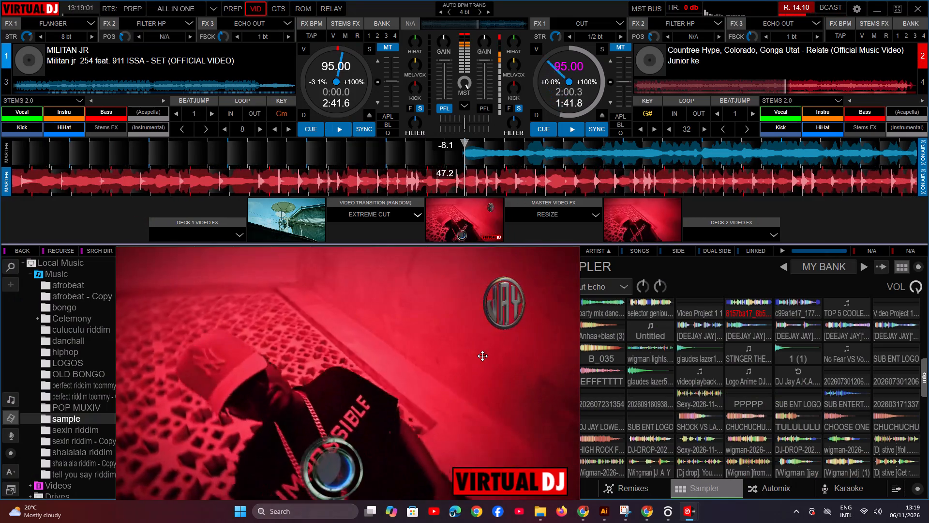
double_click(482, 356)
double_click(482, 356)
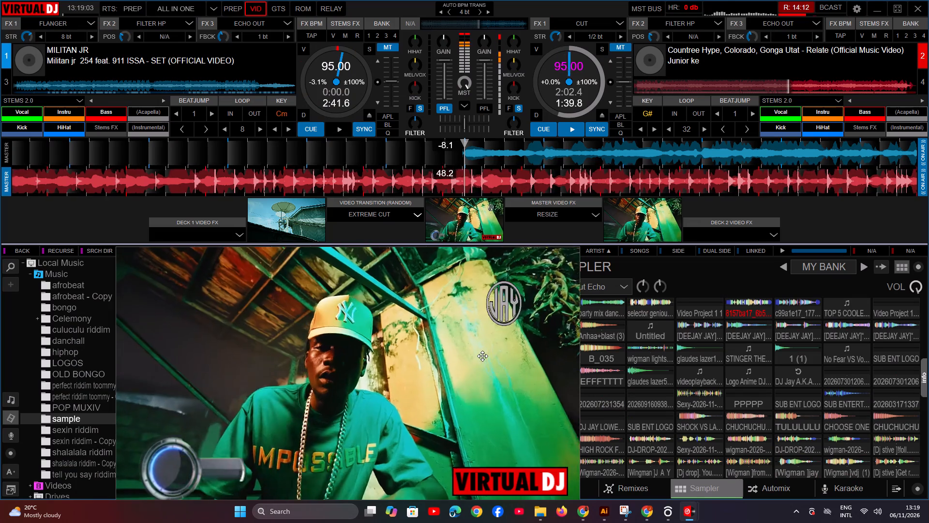
Trigger the CHUCHUCHU sample beside SHOCK VS LA.
click(744, 424)
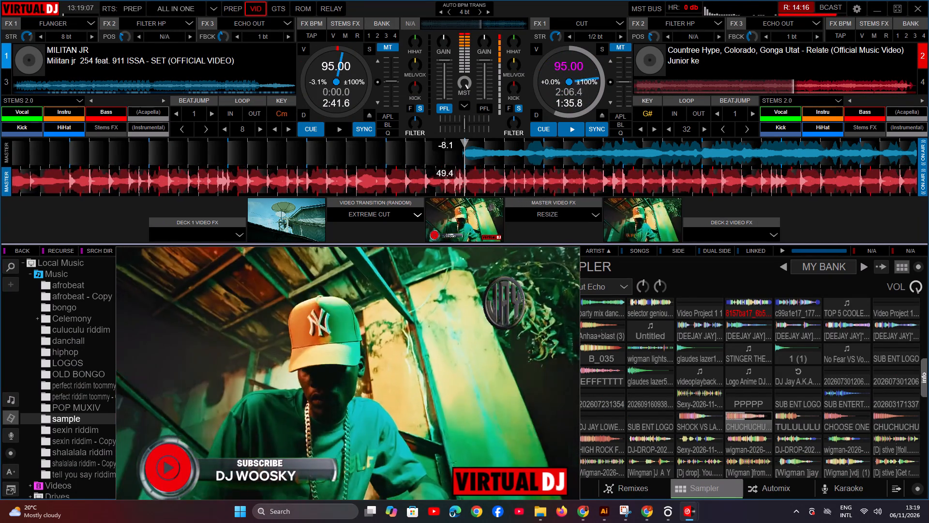
Cue-drop the SET video from deck 1 into the mix while viewing the video output full screen, and return to the decks.
double_click(481, 398)
click(481, 398)
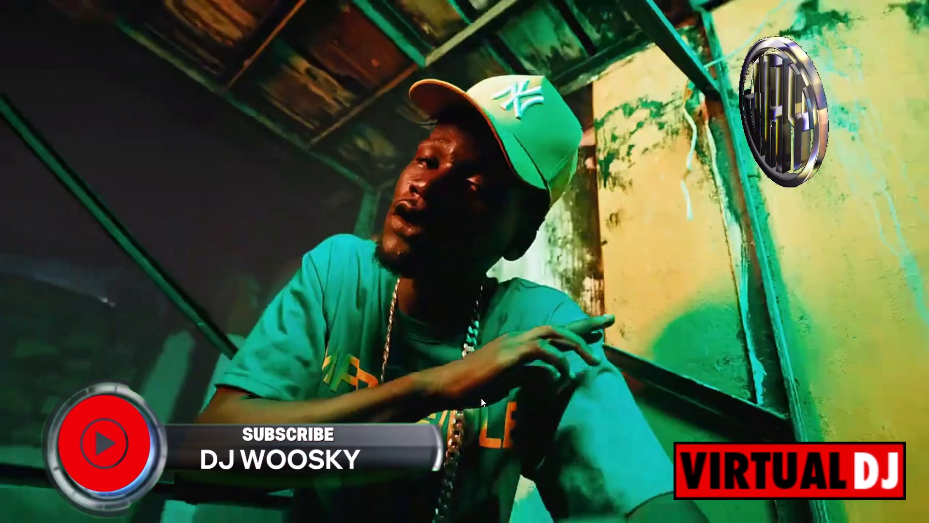
text(gggggggg)
text(nggg221)
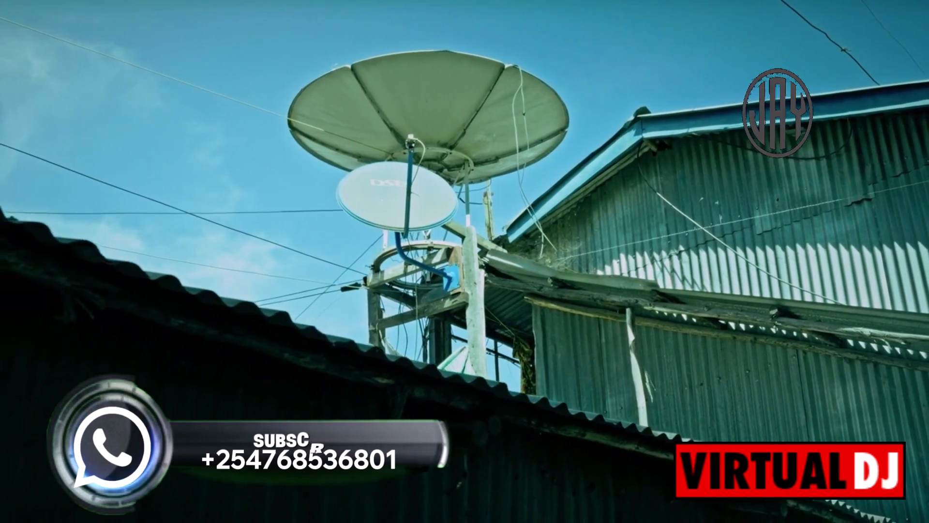
key(2)
key(n)
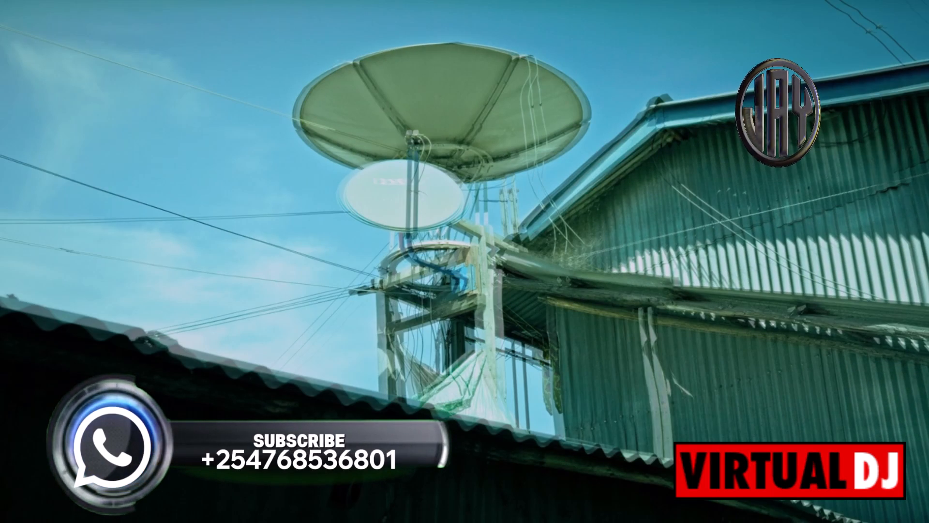
key(m)
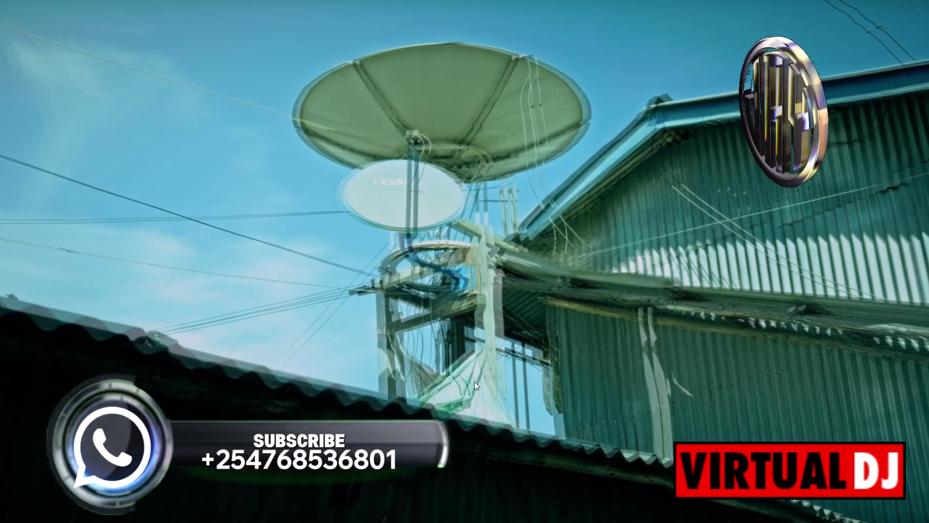
double_click(453, 366)
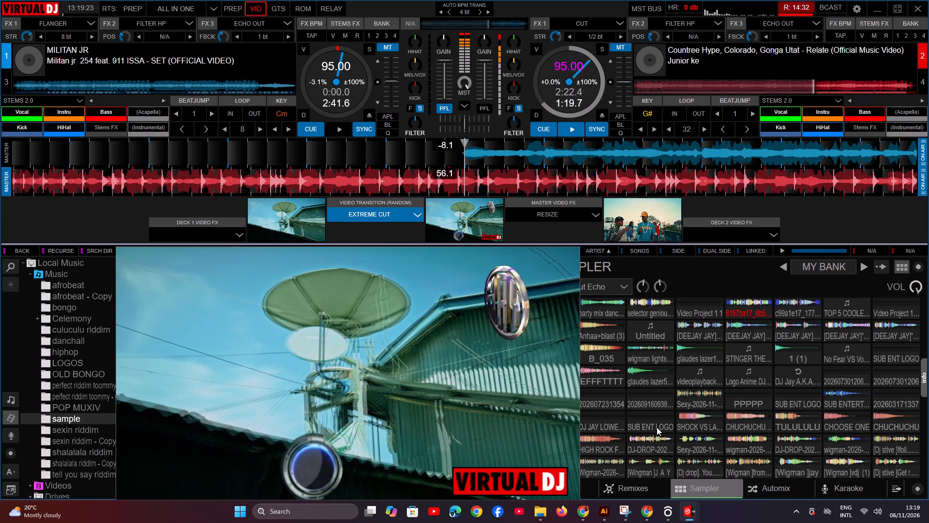
Stutter the SET video from its cue point on deck 1 and bring the video output back to Relate.
key(2)
key(2)
key(2)
key(2)
key(2)
key(2)
key(2)
key(2)
key(2)
key(2)
key(2)
key(2)
key(2)
key(2)
key(2)
key(2)
key(2)
key(2)
key(2)
key(2)
key(2)
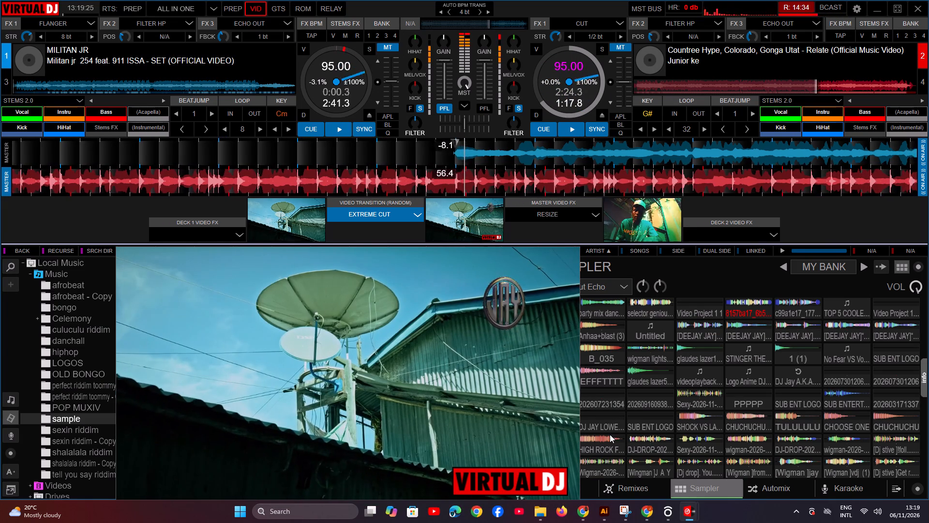
key(m)
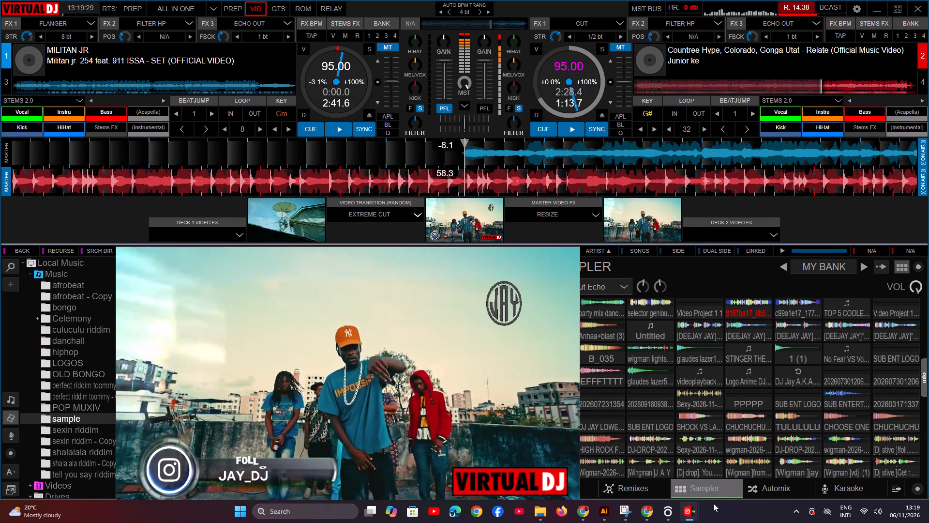
Flick the Cut effect on and off on deck 2 and play the "selector geniou" sample.
key(comma)
key(comma)
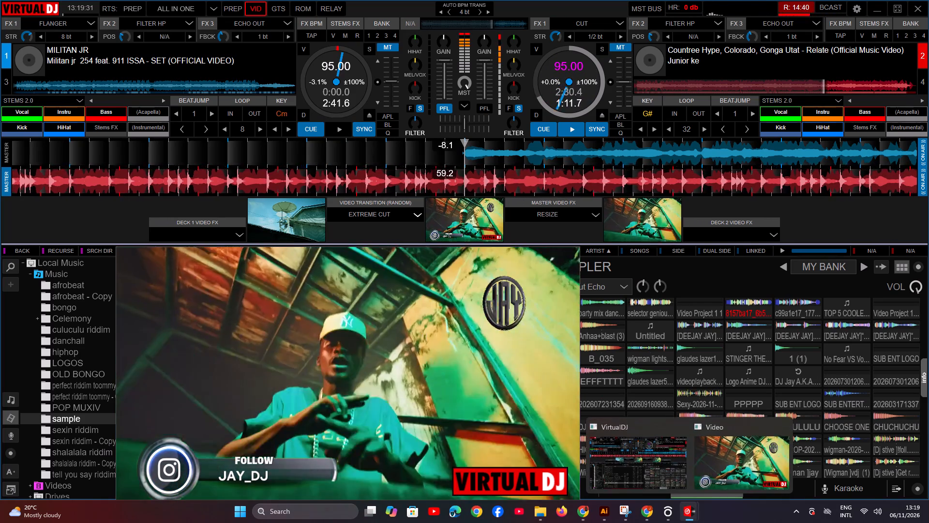
click(658, 313)
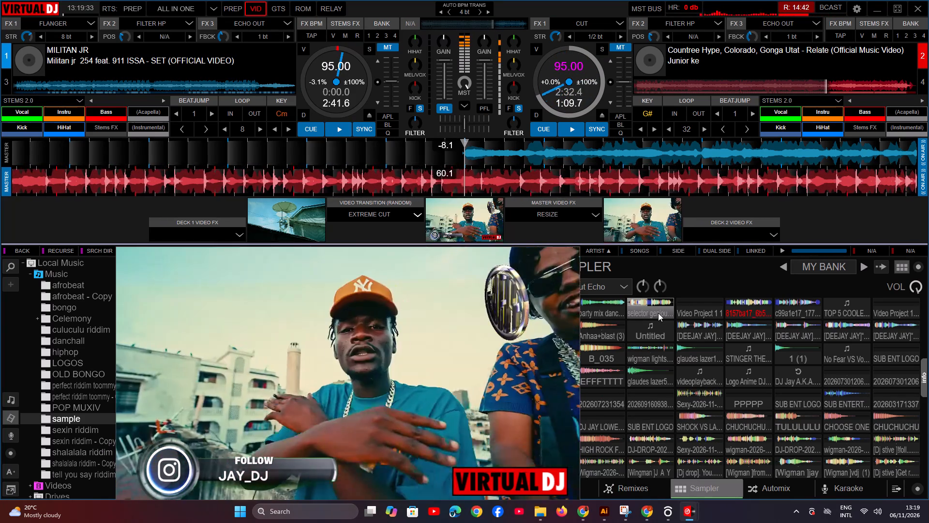
Tease the opening of the SET video on deck 1 with repeated cue drops over Relate.
text(gg21)
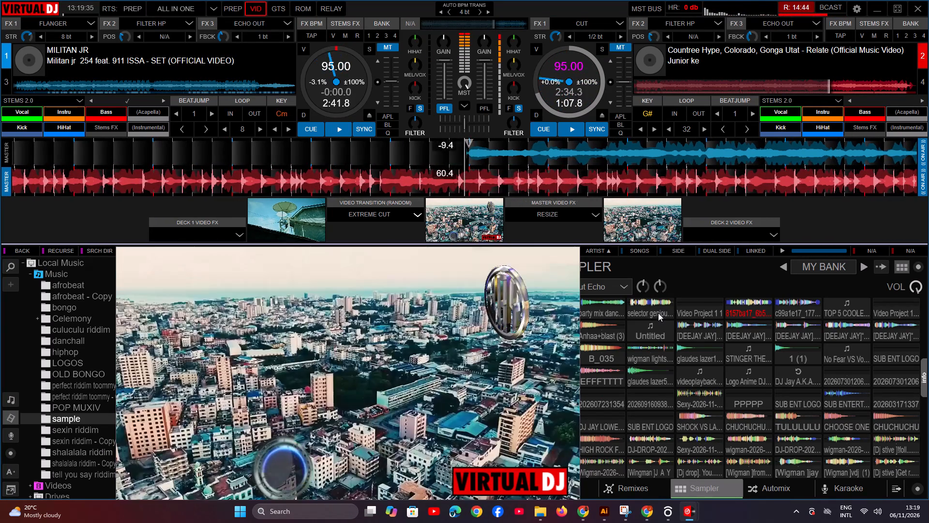
key(2)
text(g2)
text(ggg)
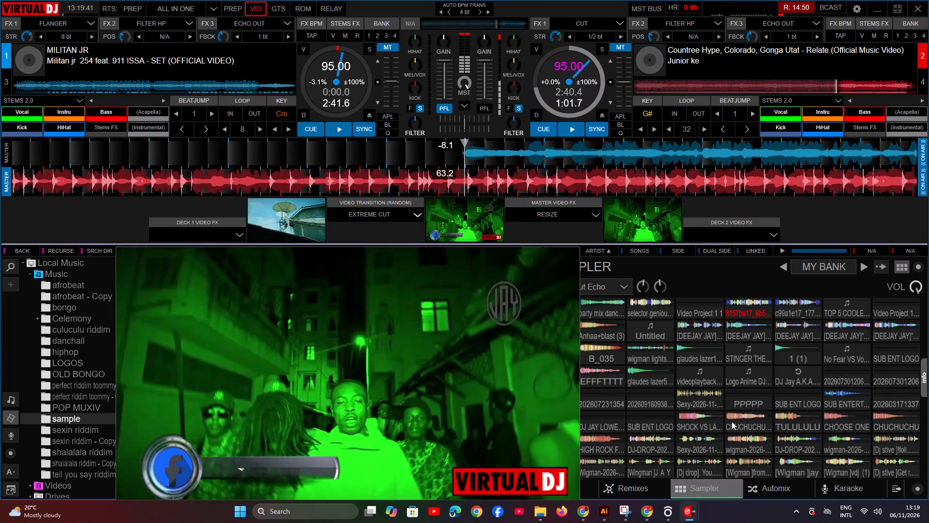
Trigger the TULULULU sample, cue-drop the SET video, and start it playing on deck 1 alongside Relate.
click(796, 425)
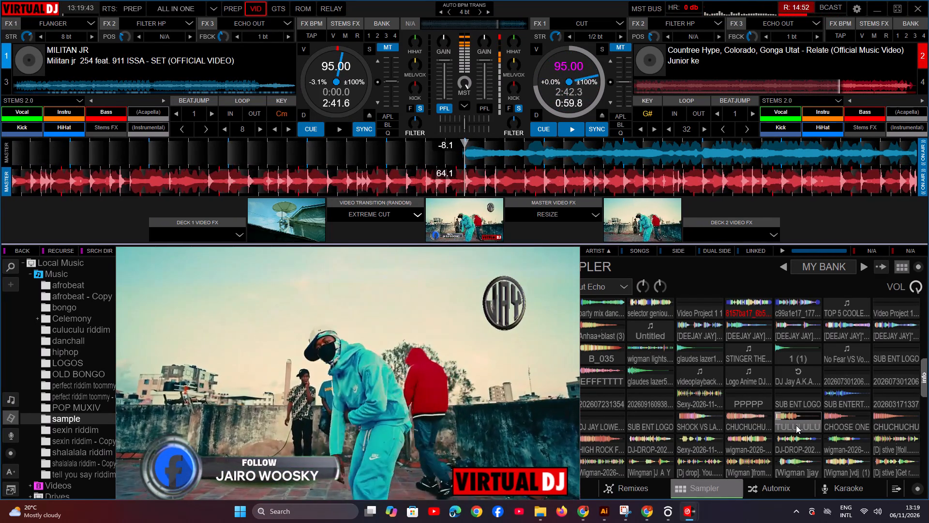
text(gg22221)
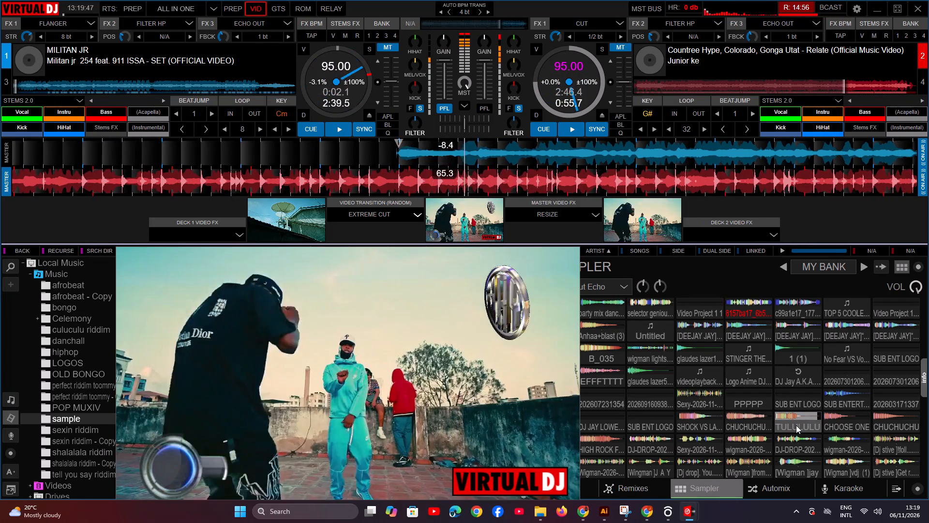
key(m)
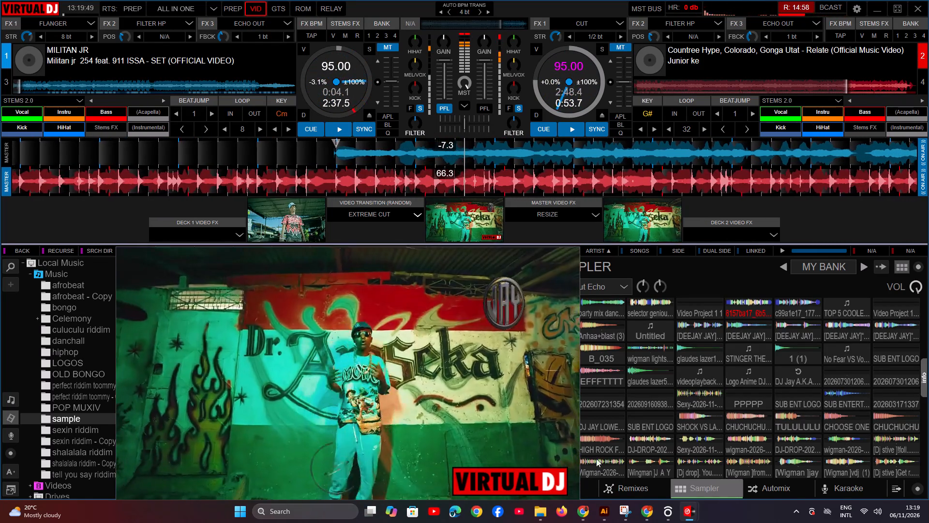
Move the video output window clear of the song list.
drag(470, 379, 904, 360)
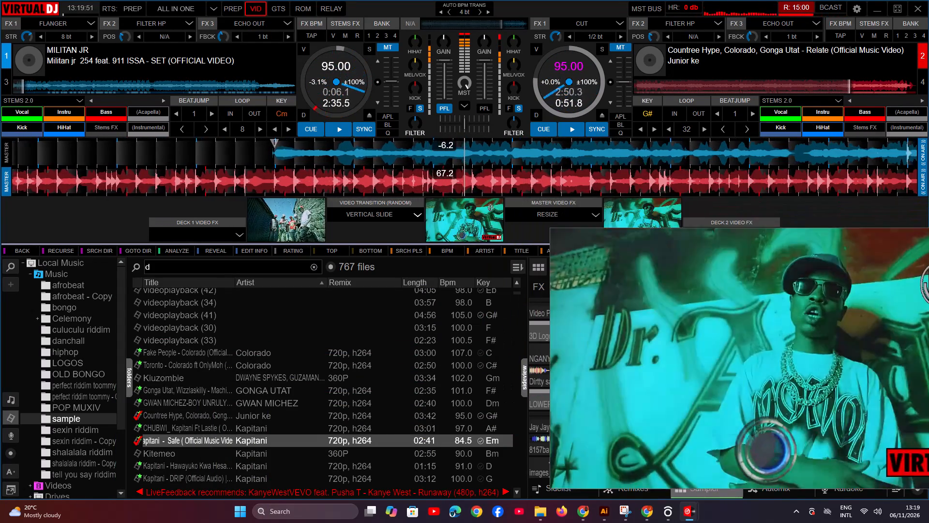
drag(904, 360, 859, 435)
Lower deck 1's key by one semitone to Bm.
click(270, 130)
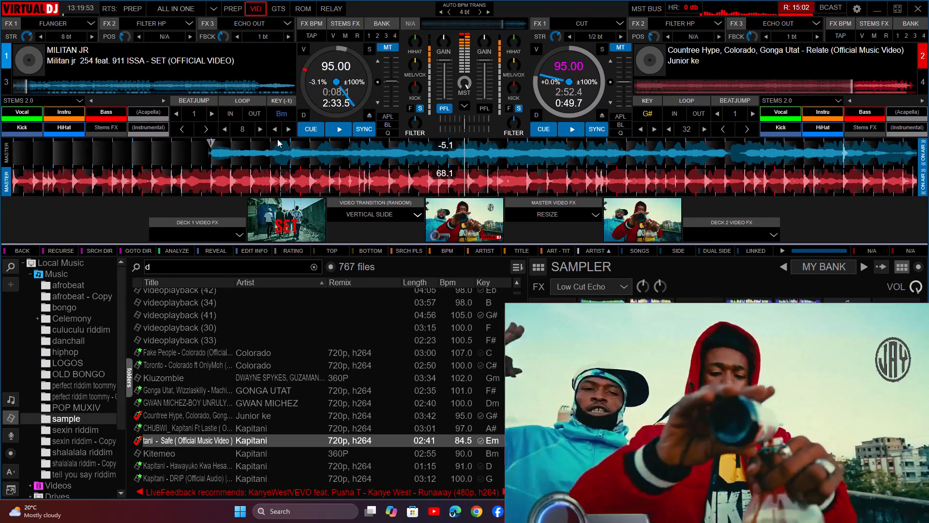
Turn on Filter HP, Cut and Echo Out on deck 2, moving the video output window further off the sampler.
key(period)
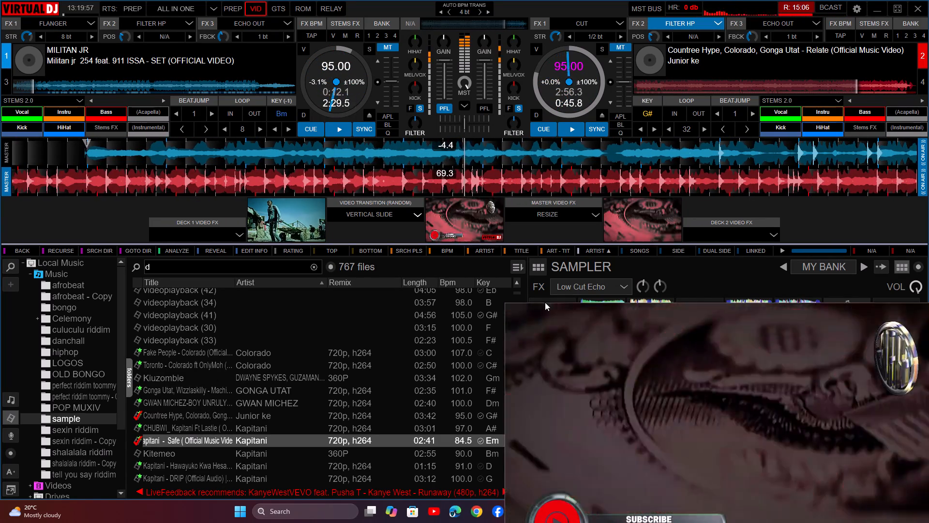
drag(561, 362, 638, 377)
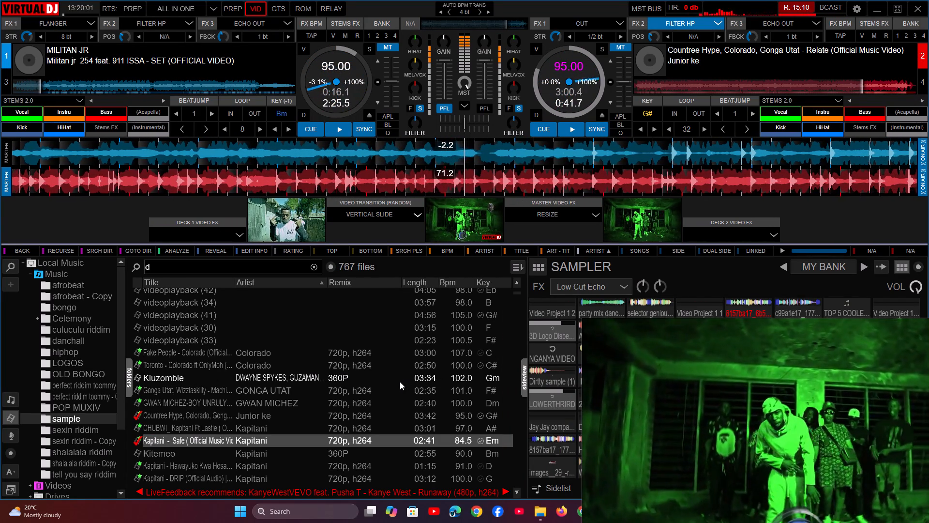
key(comma)
key(slash)
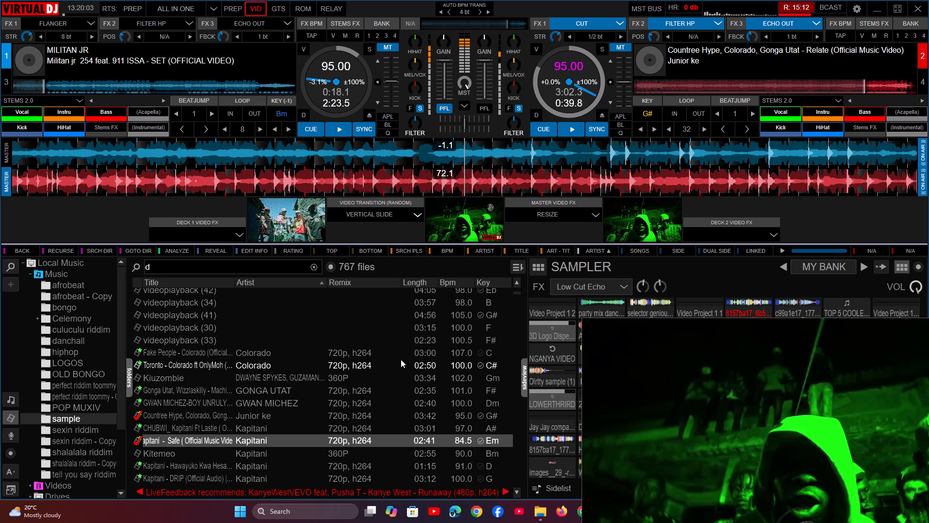
key(m)
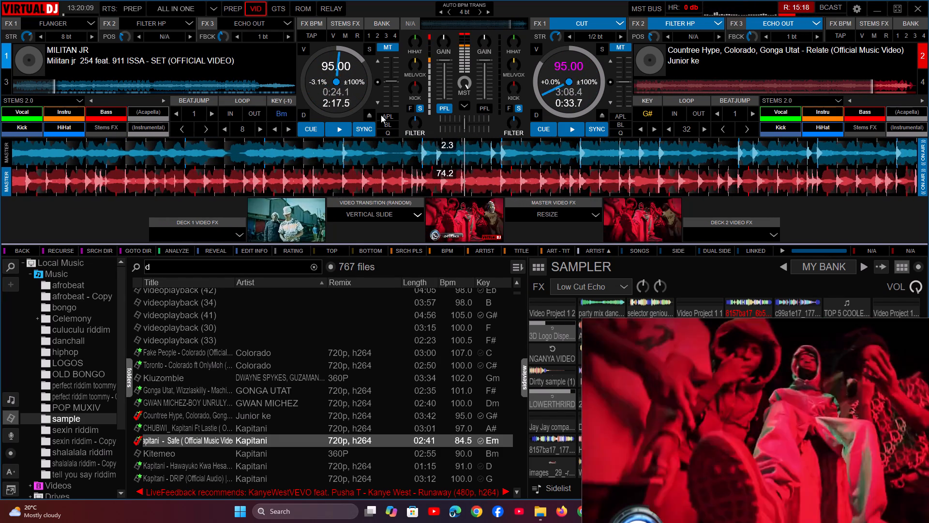
Raise deck 1's tempo in small increments to 97.40 BPM.
triple_click(379, 102)
triple_click(379, 102)
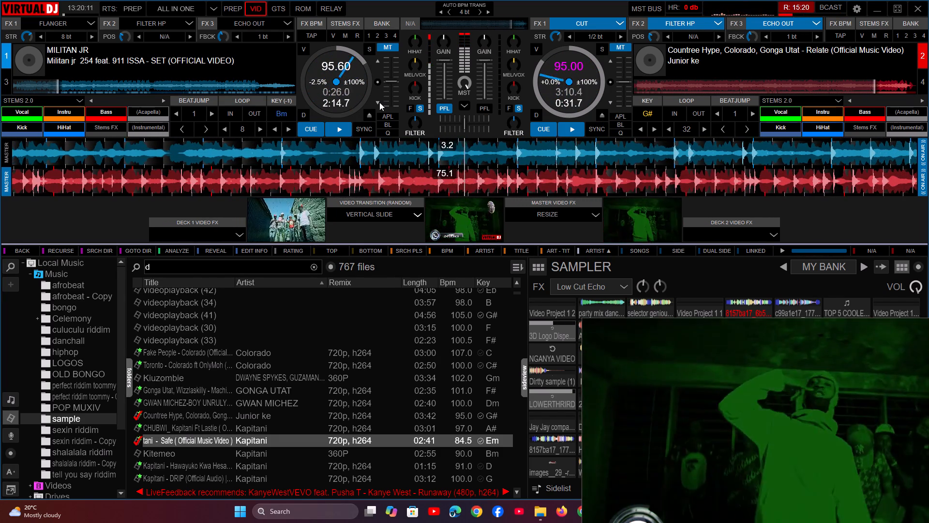
triple_click(379, 102)
triple_click(379, 102)
triple_click(379, 102)
triple_click(379, 102)
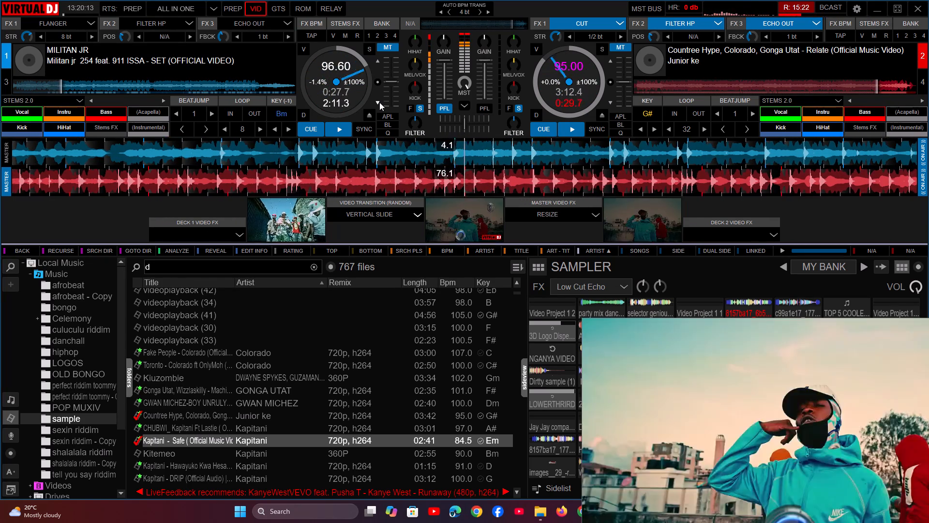
triple_click(379, 102)
triple_click(379, 102)
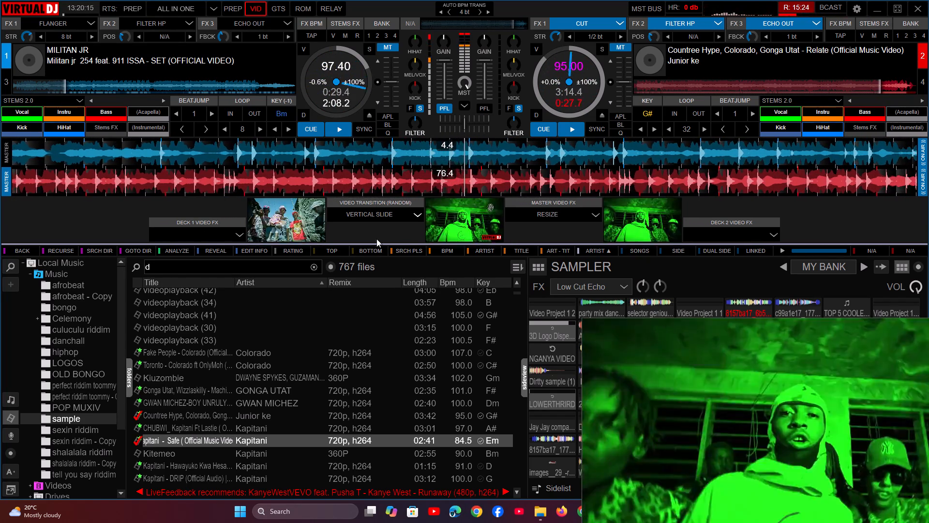
Look through the song list for candidates for the next track, checking titles and BPMs.
scroll(304, 362, up, 4)
scroll(304, 362, down, 1)
scroll(304, 362, up, 8)
scroll(304, 362, down, 1)
scroll(304, 362, up, 3)
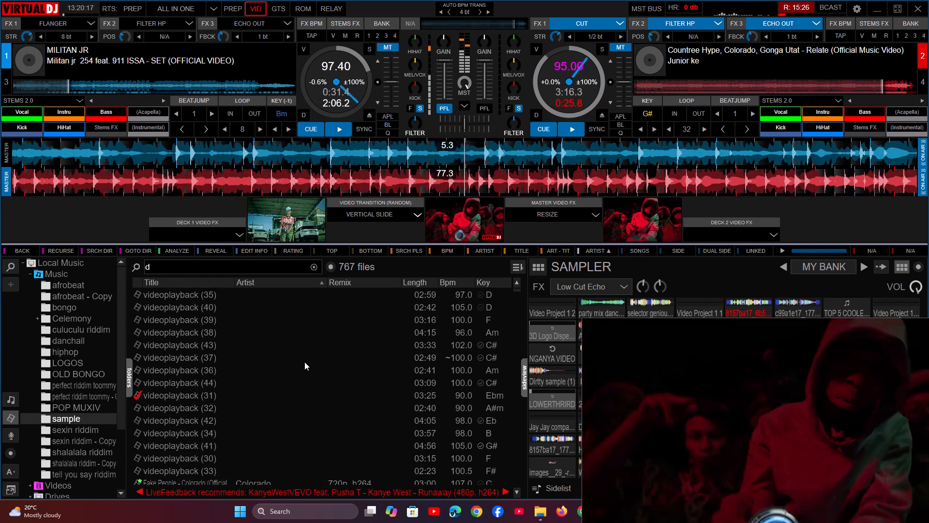
scroll(304, 362, up, 3)
scroll(304, 362, down, 1)
scroll(304, 362, up, 3)
scroll(304, 362, down, 1)
scroll(304, 362, up, 4)
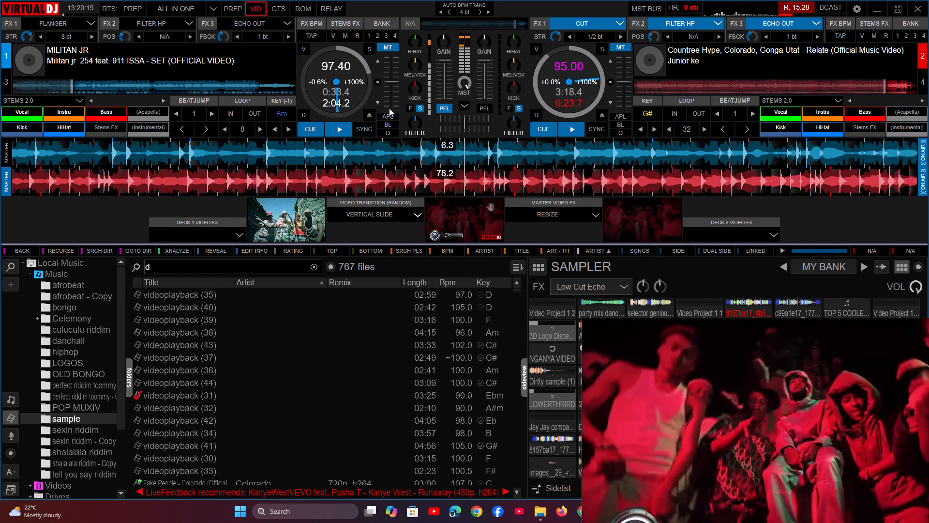
Raise deck 1's tempo to 98.00 BPM.
click(375, 106)
triple_click(378, 104)
triple_click(378, 104)
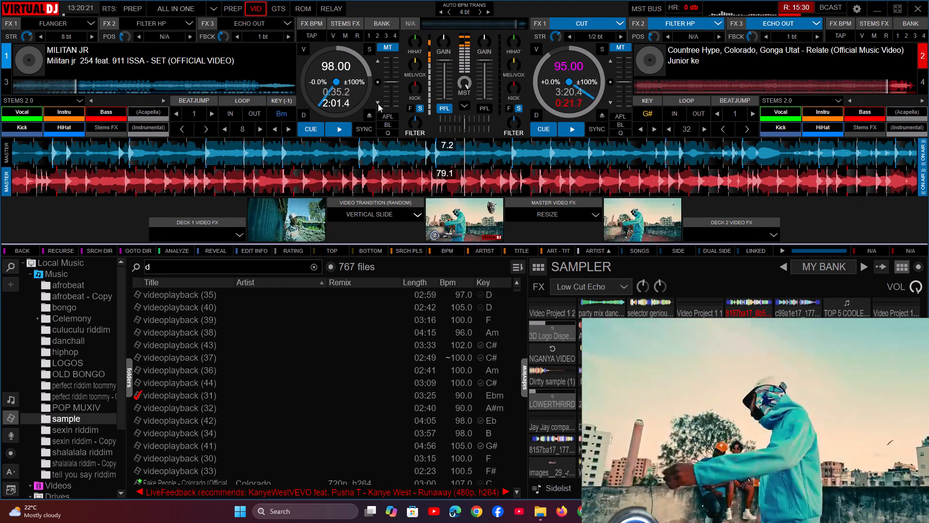
Sort the song list by BPM and look through the tracks for the next song to mix in.
scroll(381, 426, down, 9)
scroll(387, 416, up, 1)
scroll(388, 414, down, 3)
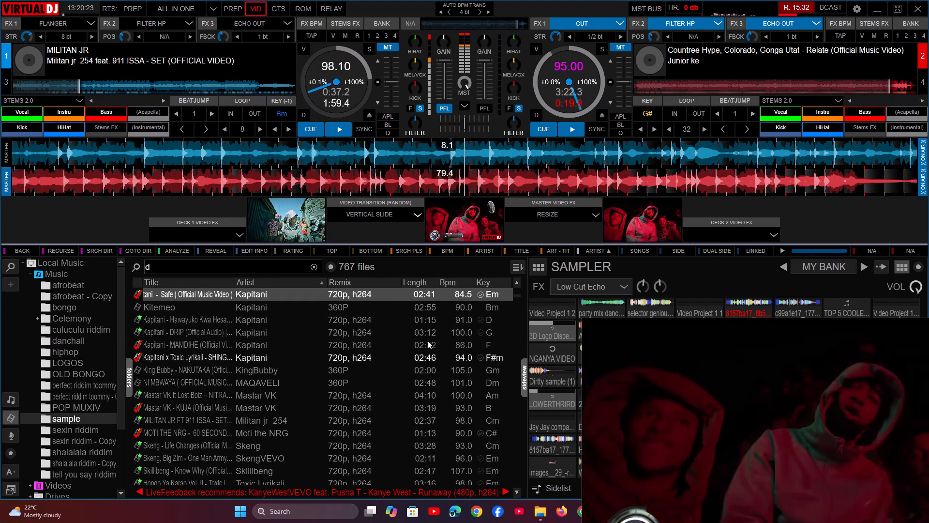
click(456, 279)
scroll(378, 411, up, 7)
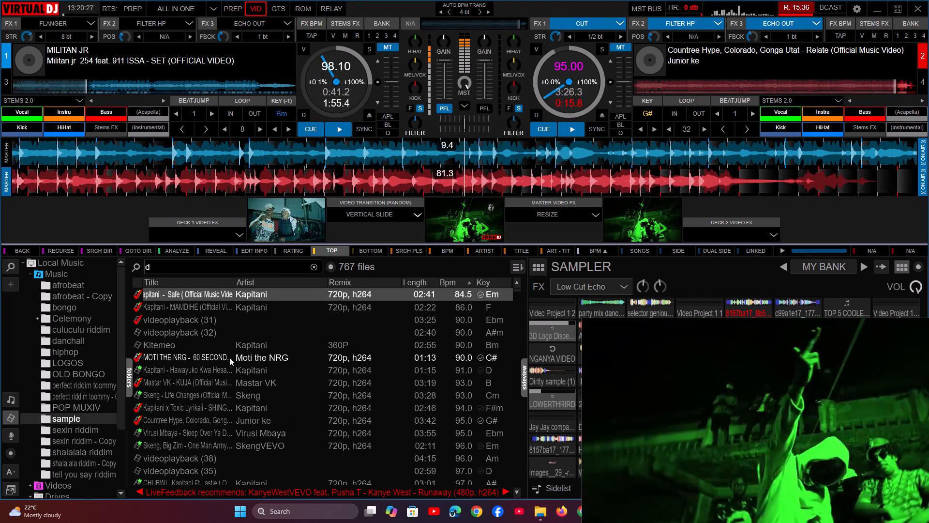
scroll(229, 357, down, 2)
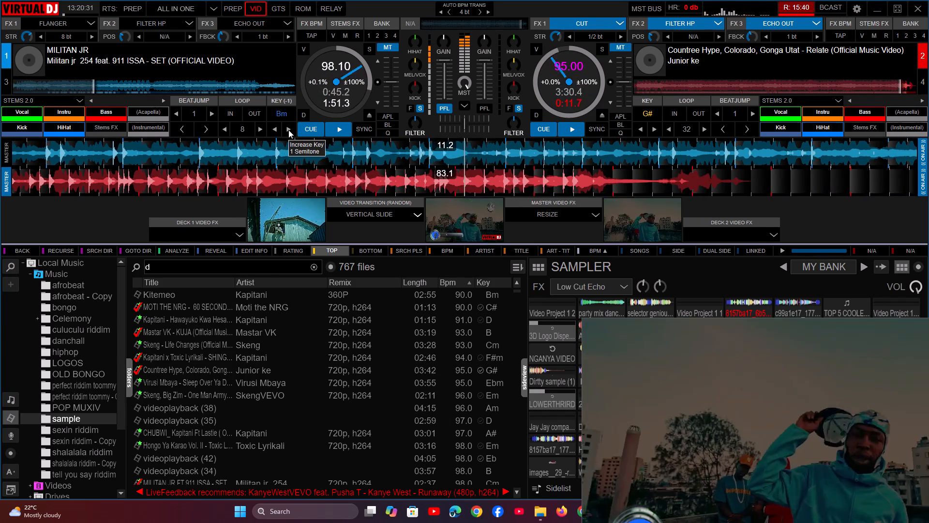
Raise deck 1's key by one semitone to Cm.
click(288, 130)
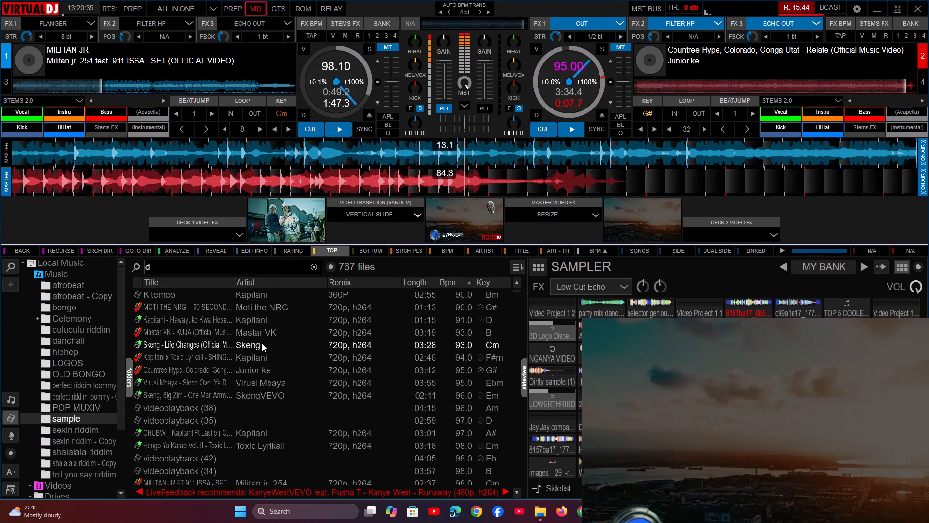
Load Toxic Lyrikali's Hongo Ya Karao Vol. II onto deck 2 and sync it to deck 1, closing the auto match key notice.
click(286, 435)
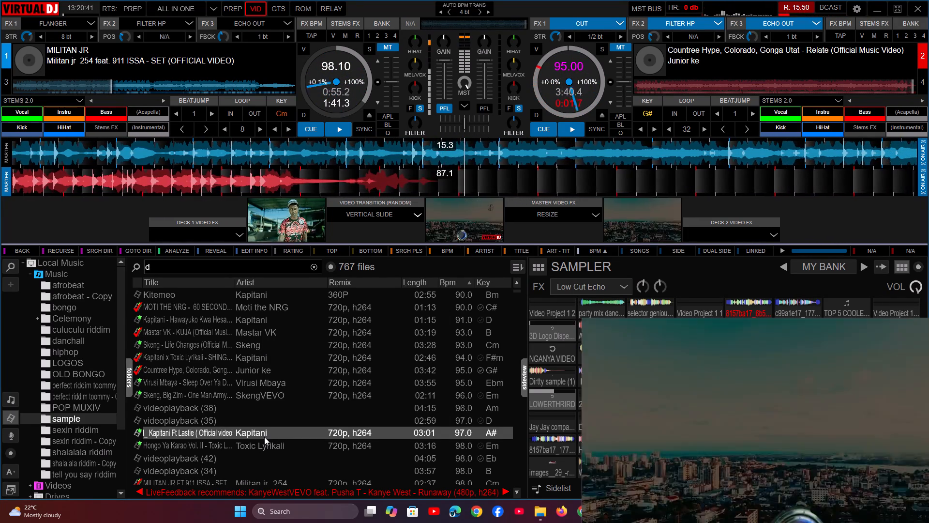
click(264, 478)
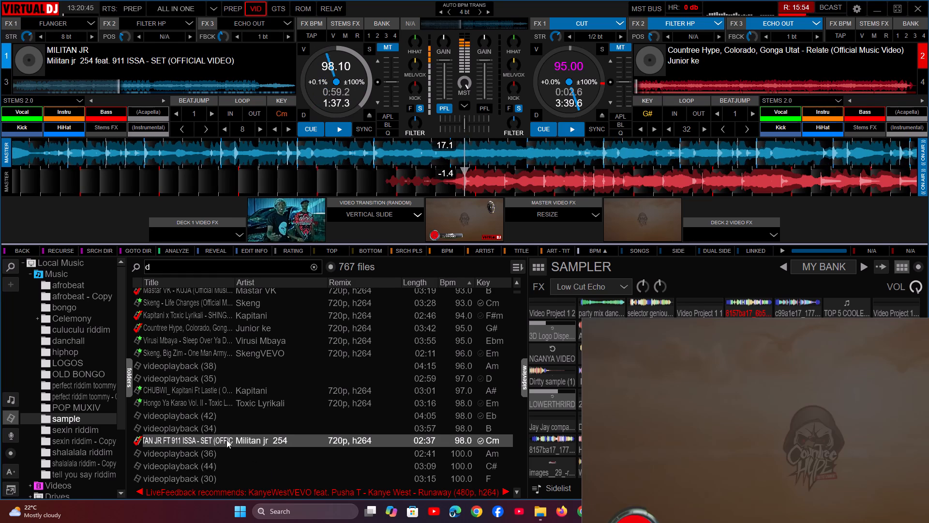
click(196, 395)
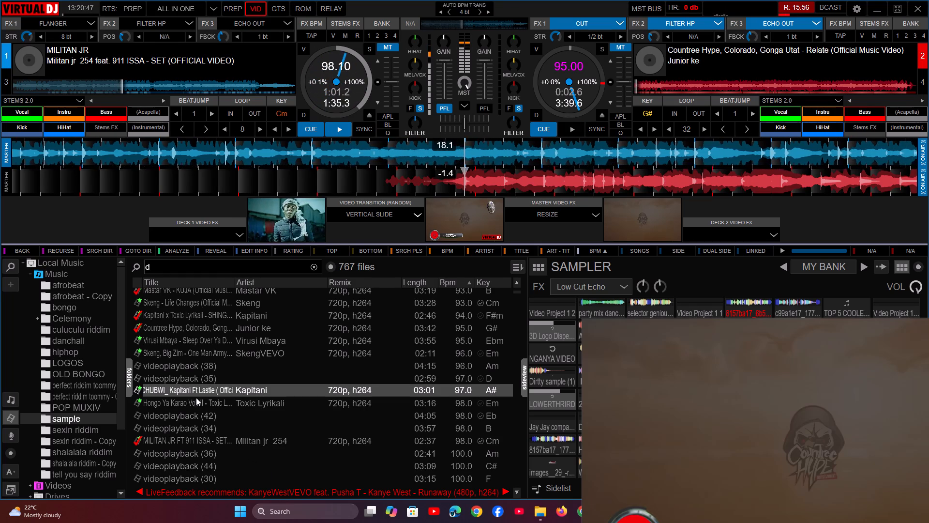
click(203, 400)
drag(178, 400, 530, 154)
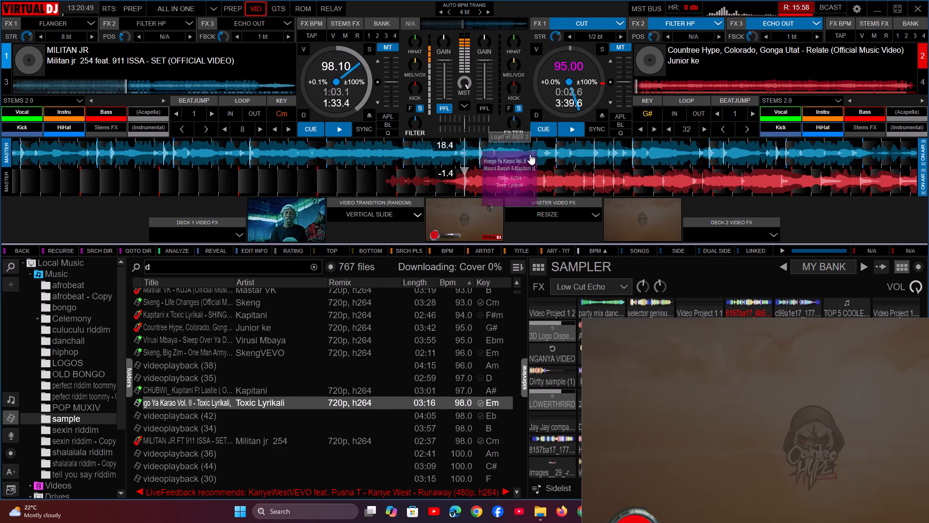
drag(530, 154, 574, 101)
click(597, 129)
click(569, 233)
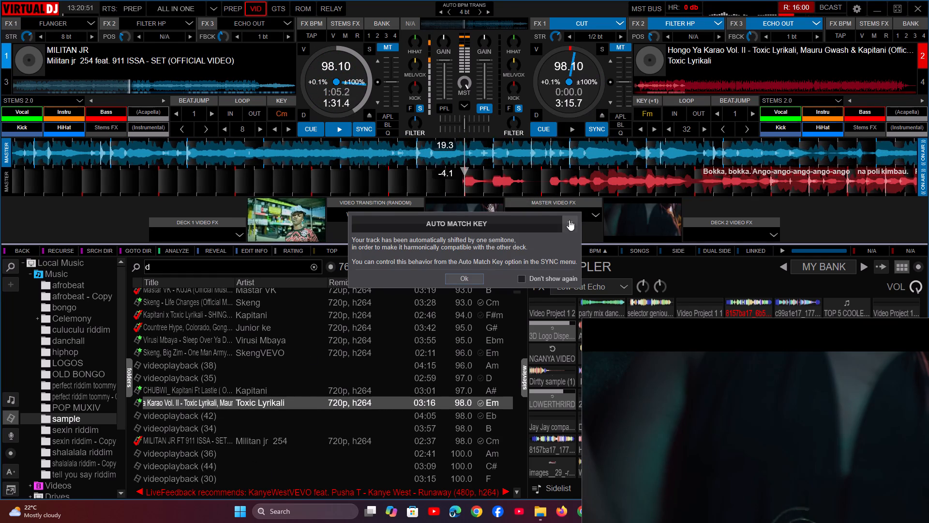
click(569, 219)
click(598, 128)
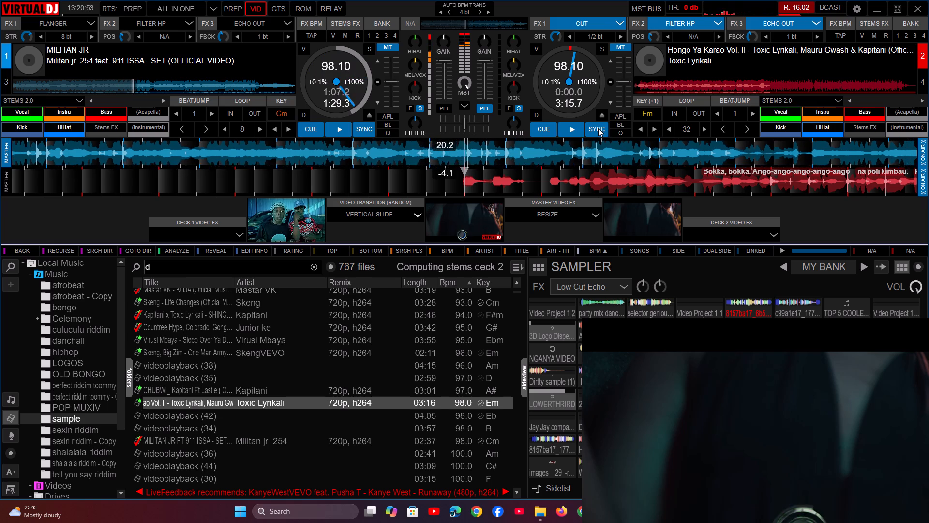
Turn off Cut, Filter HP and Echo Out on deck 2 while retriggering its track, leaving it cued at the start.
text(,.77)
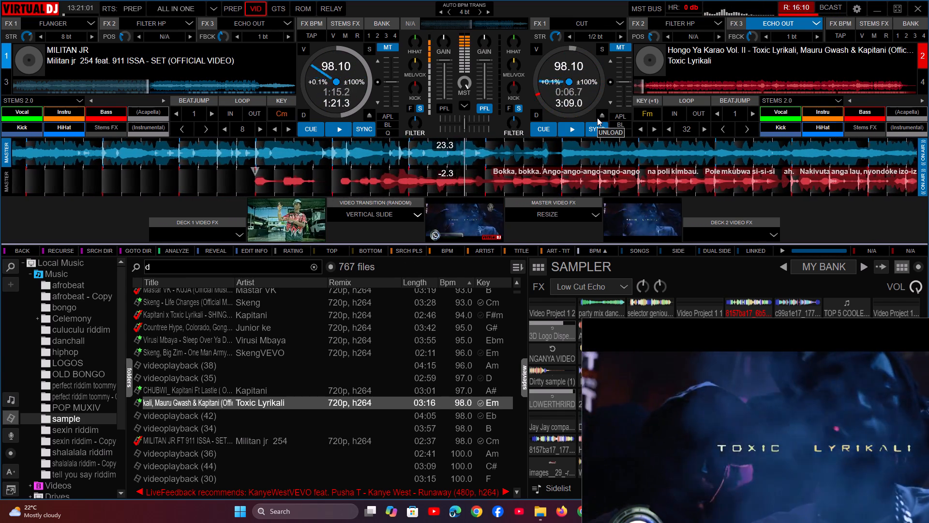
text(777777)
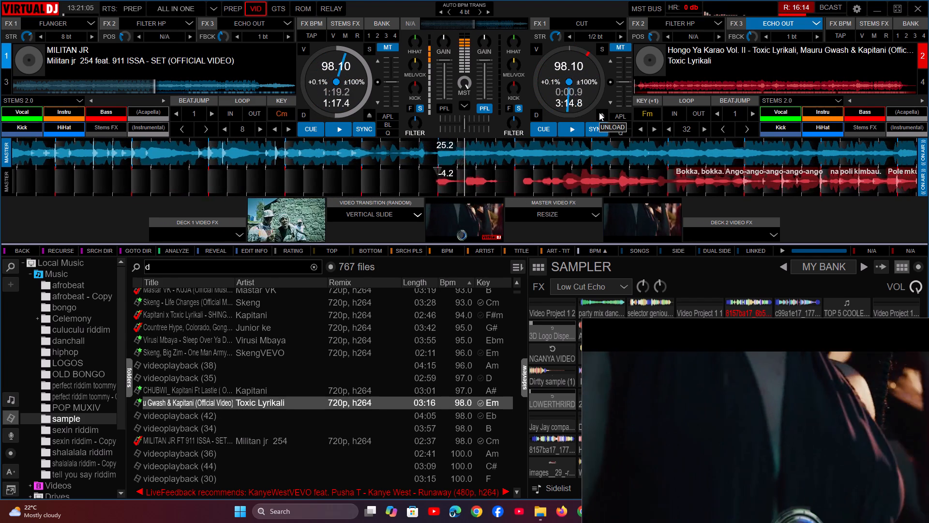
key(7)
key(slash)
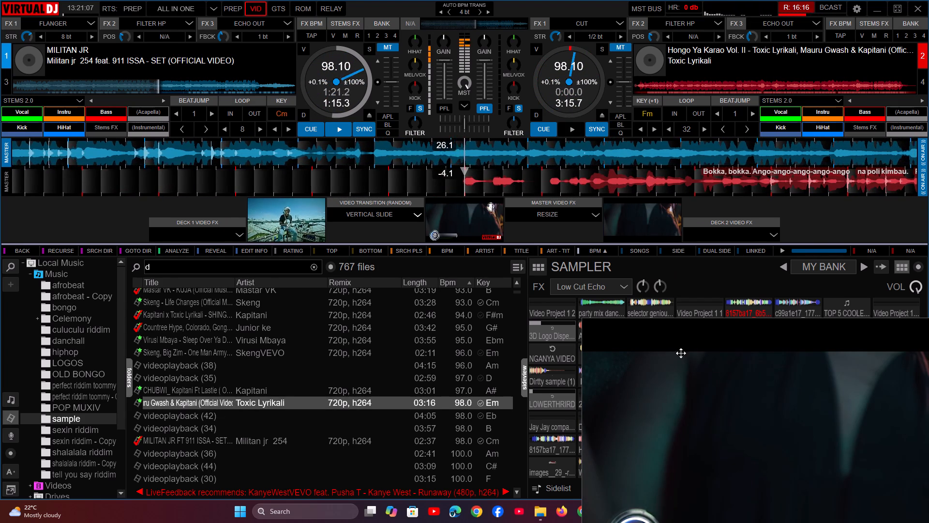
Show the video output full screen and bring the master video back to deck 1 with the Vertical Slide transition.
key(m)
click(706, 413)
click(706, 413)
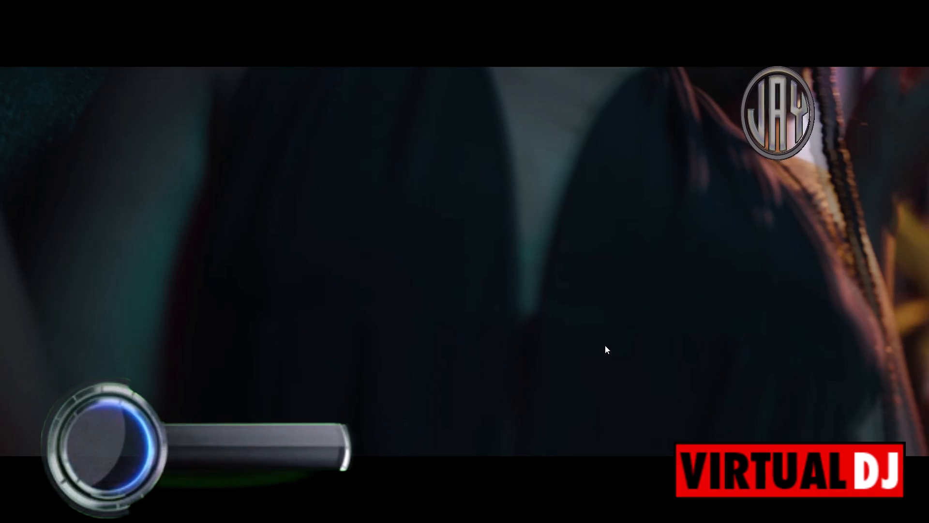
key(m)
key(n)
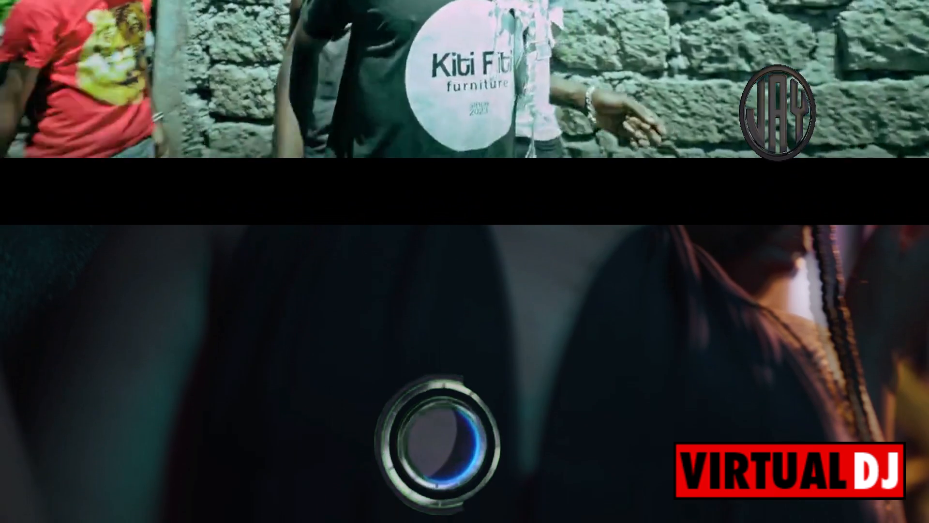
Take the video output out of full screen and move its window over the sampler.
double_click(542, 301)
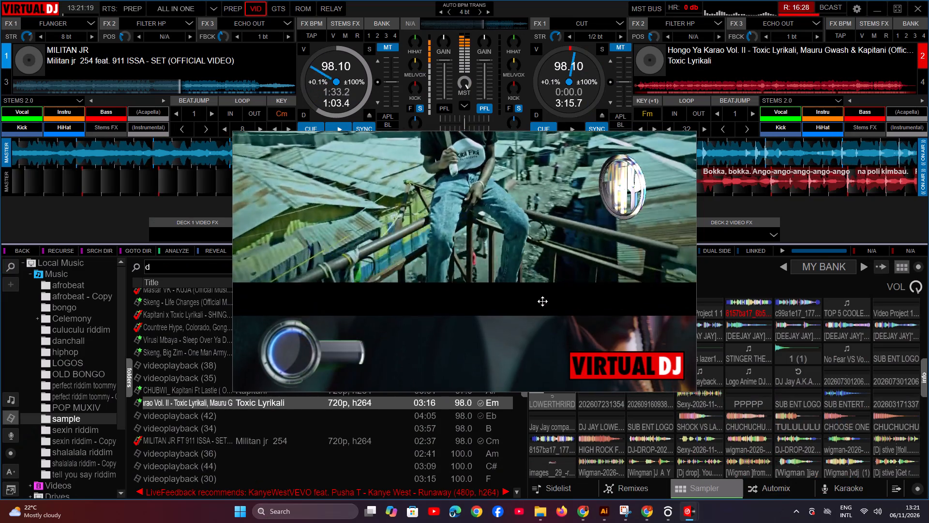
drag(529, 278, 632, 380)
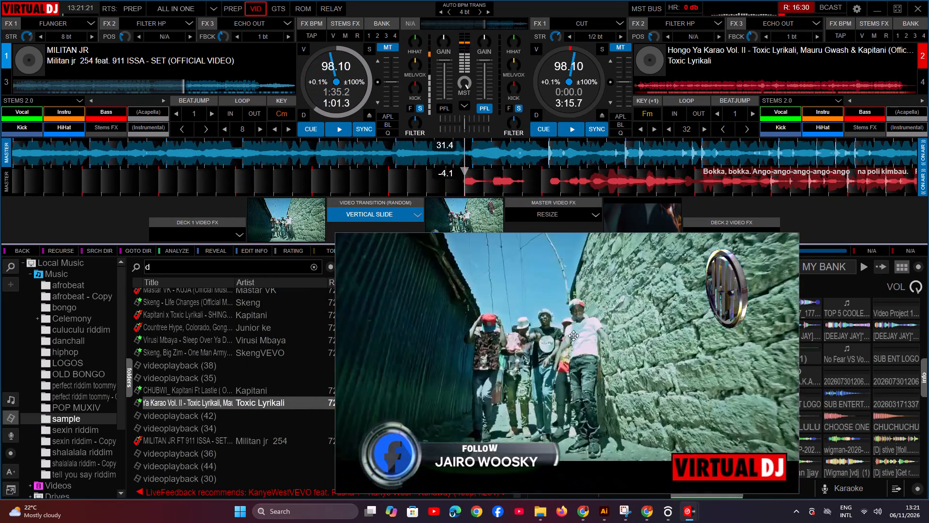
drag(509, 329, 621, 334)
Turn on Echo Out on deck 1 and stop the mix recording.
key(d)
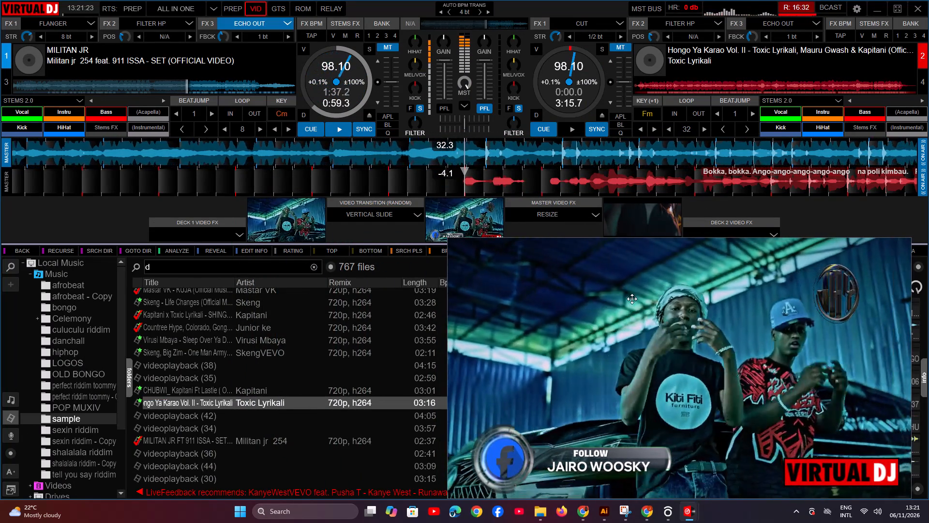
click(801, 5)
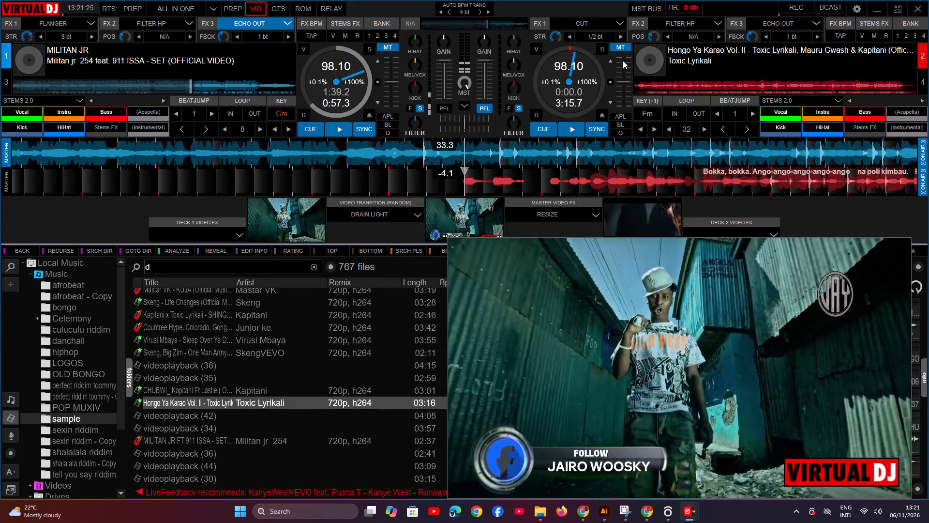
Stop deck 1 back at the start of its track and turn off its Echo Out.
key(2)
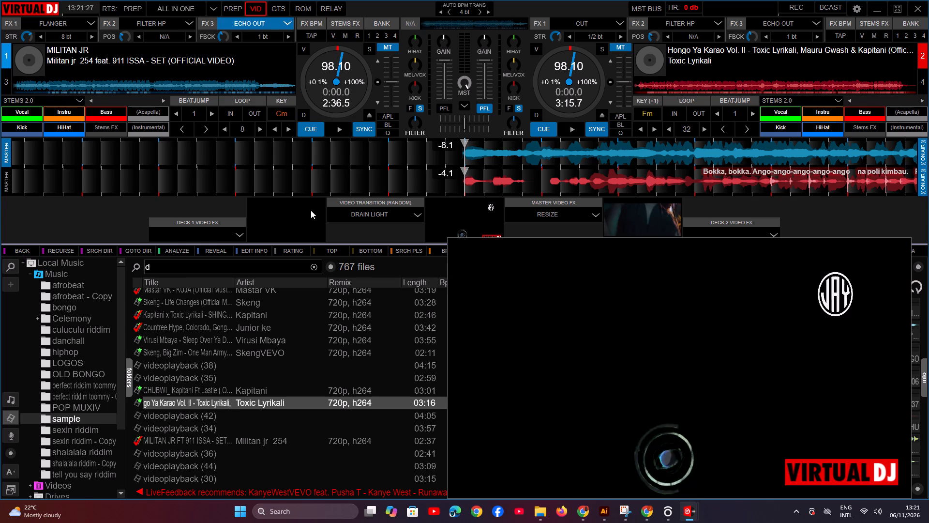
key(d)
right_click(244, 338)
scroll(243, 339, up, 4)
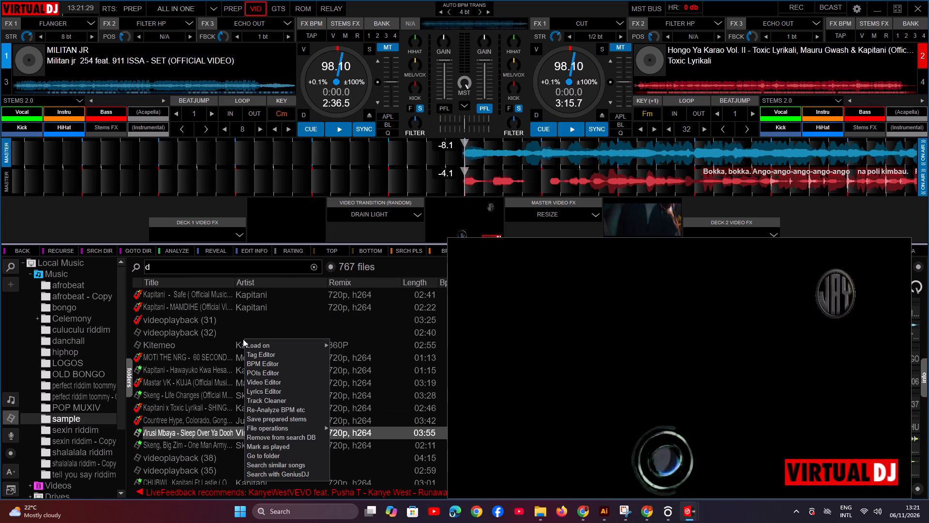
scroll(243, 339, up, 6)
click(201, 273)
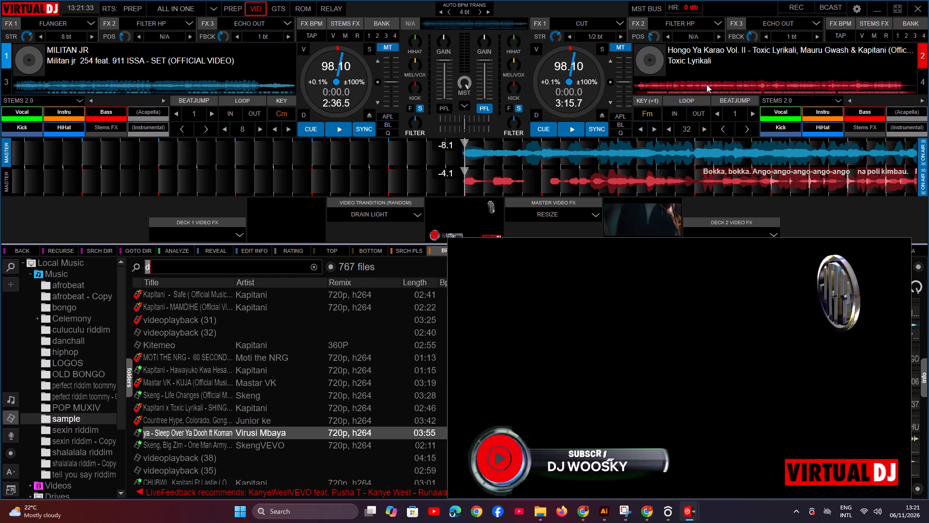
Check the finished recording's details in the record settings and close them.
click(855, 8)
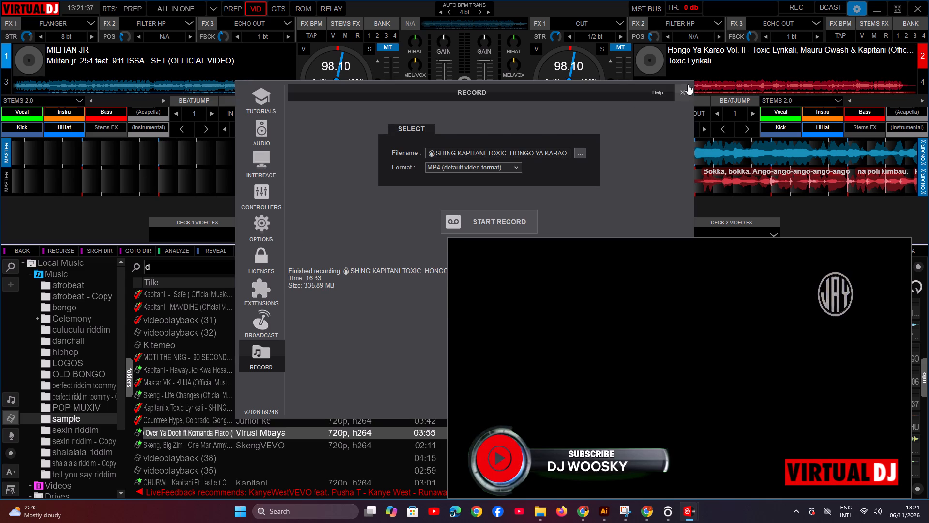
click(686, 90)
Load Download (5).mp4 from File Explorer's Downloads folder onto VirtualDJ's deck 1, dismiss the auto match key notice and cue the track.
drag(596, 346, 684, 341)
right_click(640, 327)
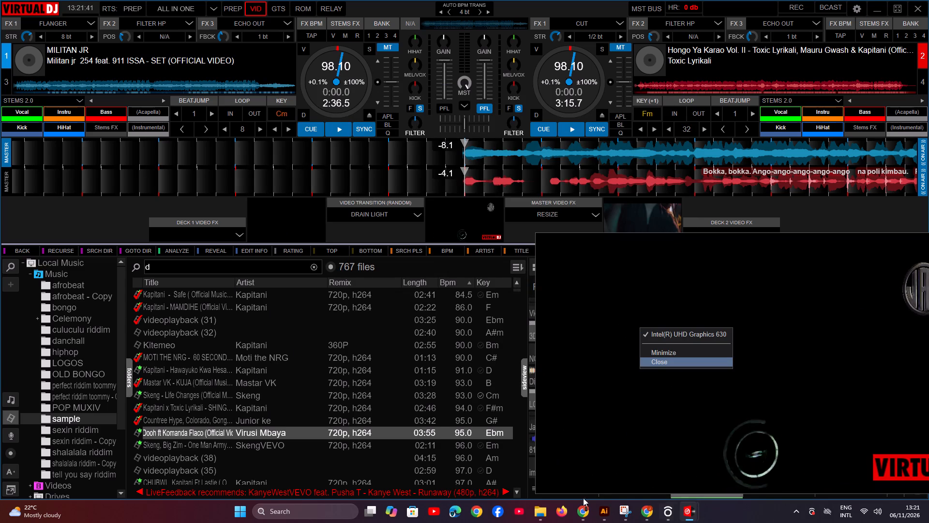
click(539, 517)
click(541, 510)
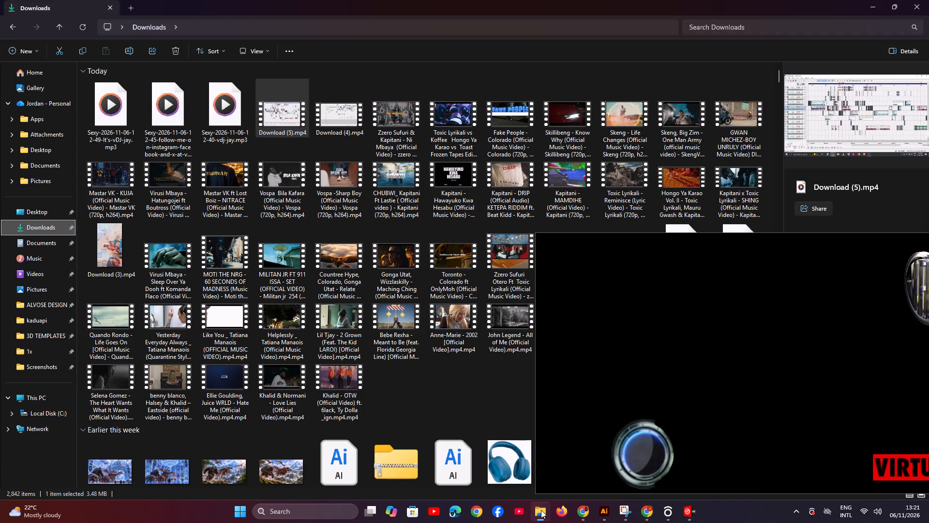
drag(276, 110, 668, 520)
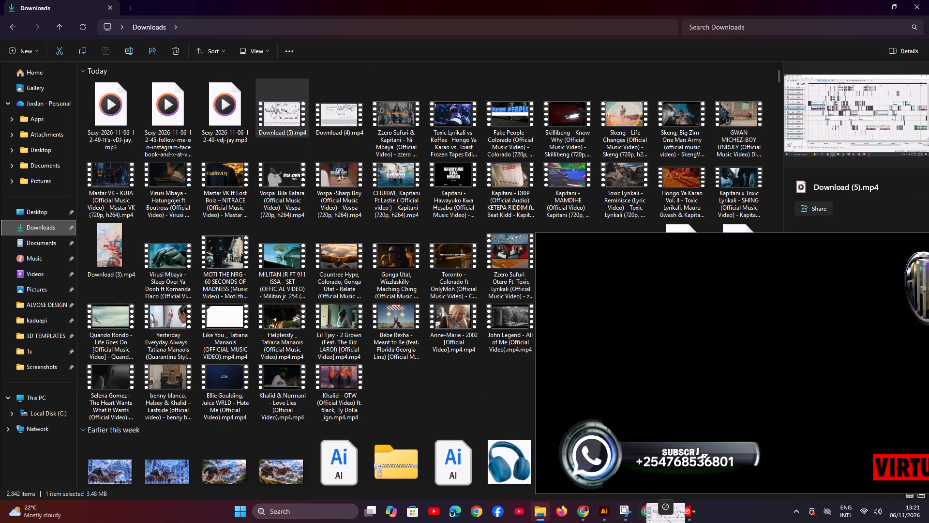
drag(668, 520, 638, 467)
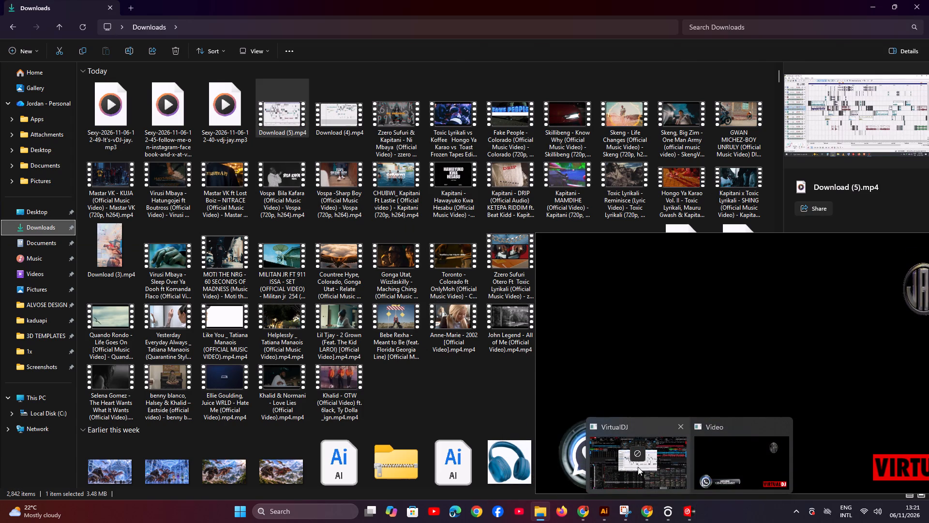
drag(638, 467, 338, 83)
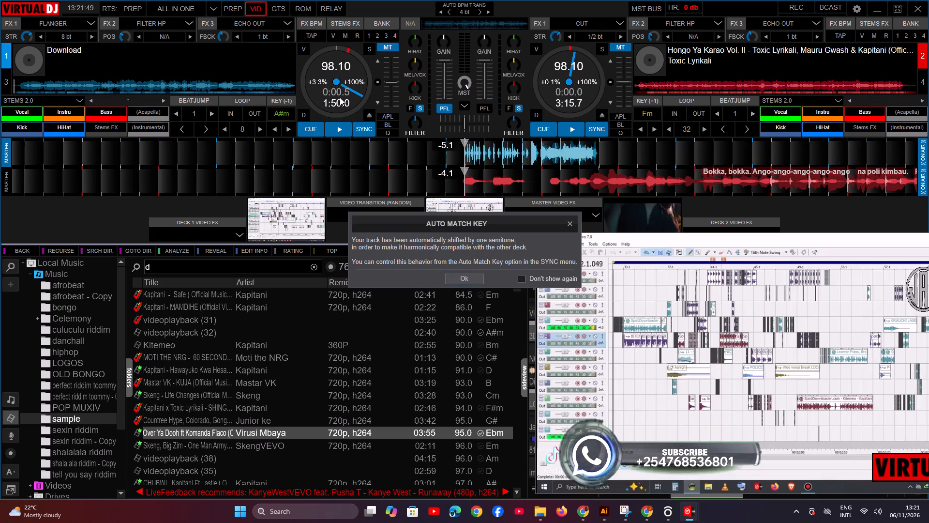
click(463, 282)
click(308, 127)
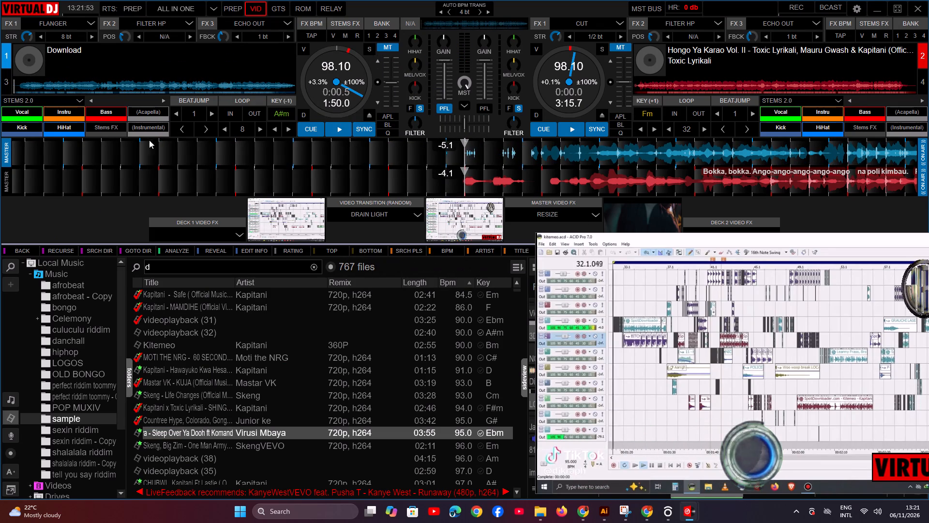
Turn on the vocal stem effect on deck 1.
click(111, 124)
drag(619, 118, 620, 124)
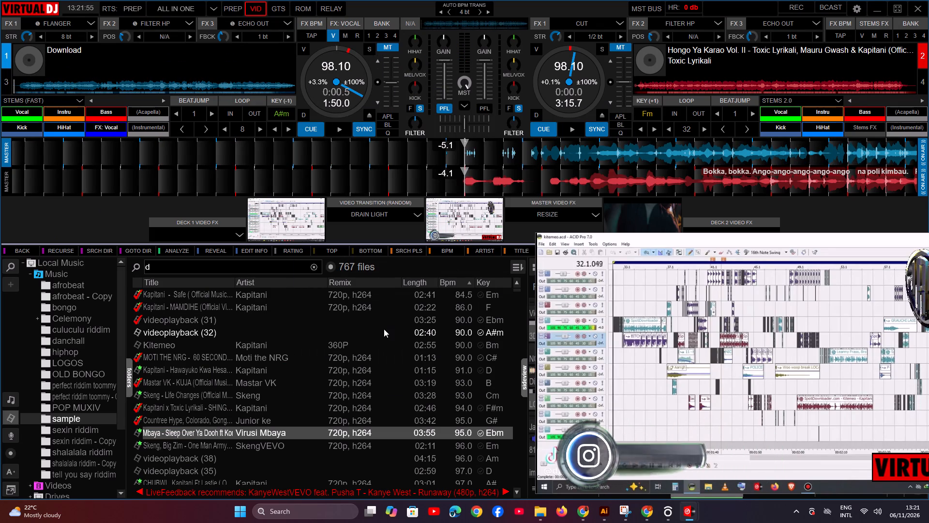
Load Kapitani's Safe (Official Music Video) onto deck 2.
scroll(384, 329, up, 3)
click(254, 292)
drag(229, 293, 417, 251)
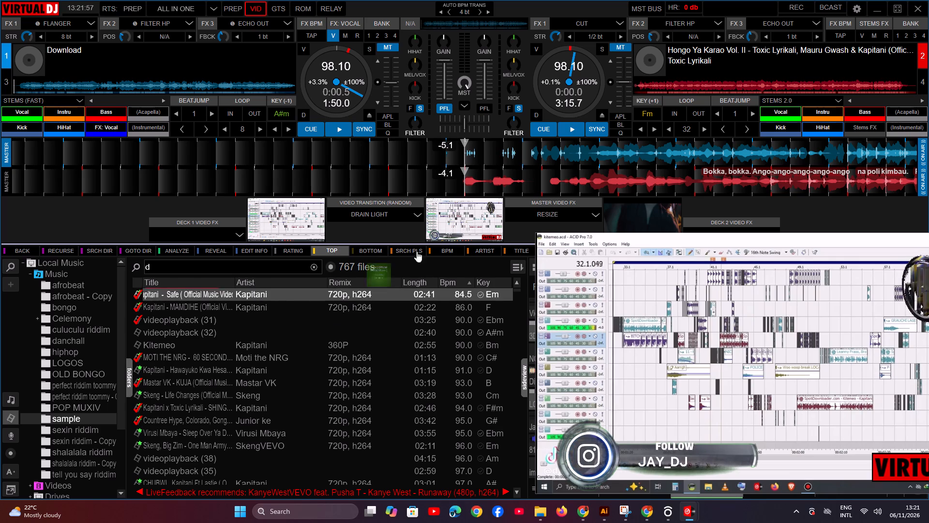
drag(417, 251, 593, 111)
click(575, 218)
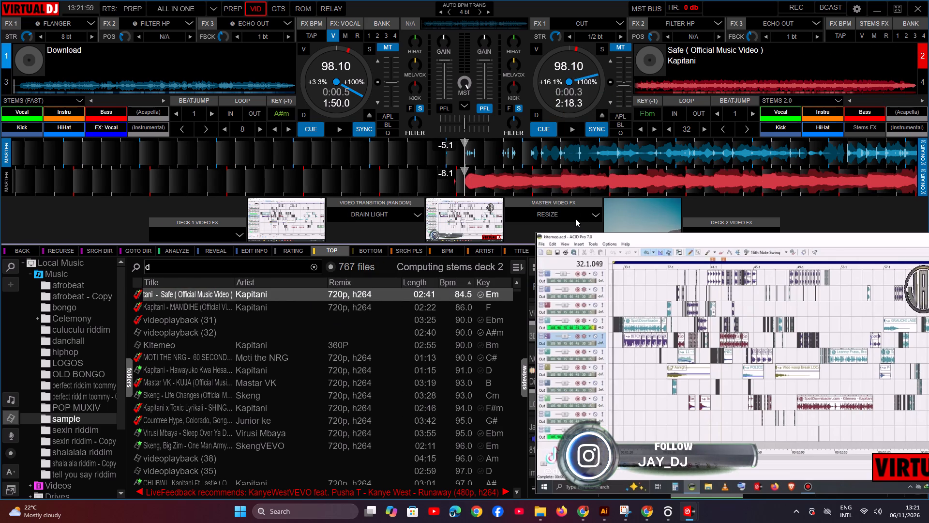
Close VirtualDJ and launch it again from the Windows search.
key(alt+F4)
key(Return)
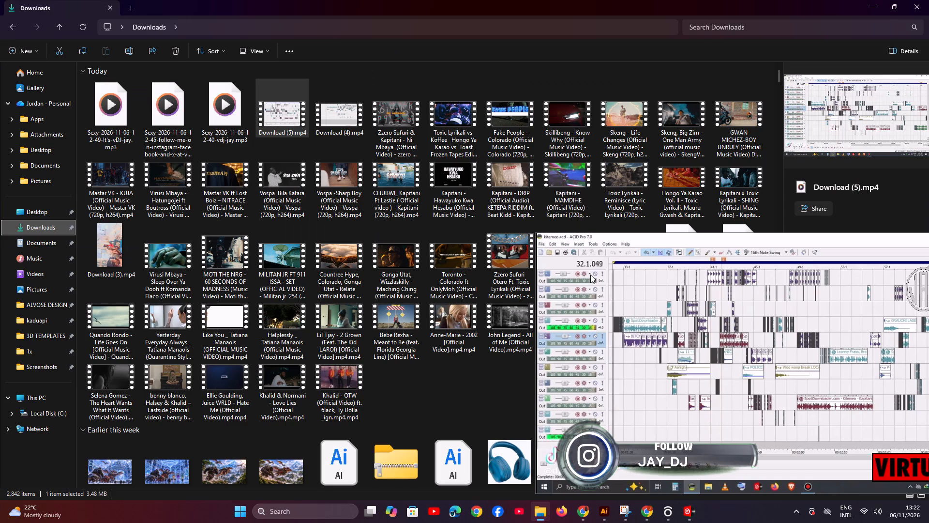
click(293, 508)
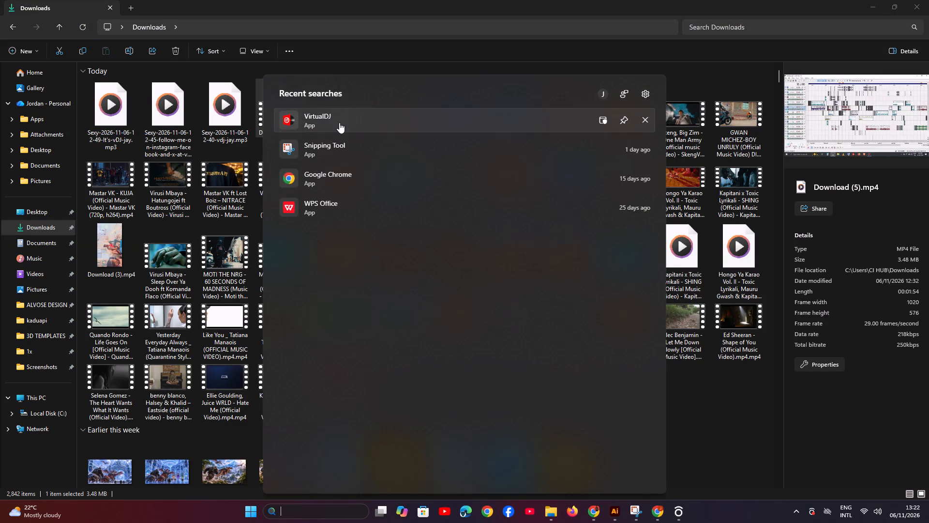
click(339, 120)
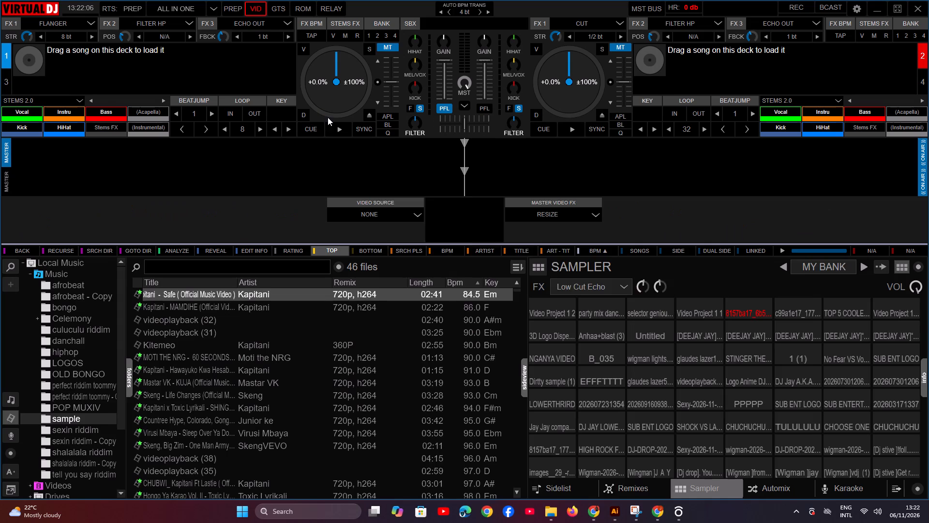
Load Download (5).mp4 from File Explorer's Downloads folder onto VirtualDJ's deck 1.
click(543, 193)
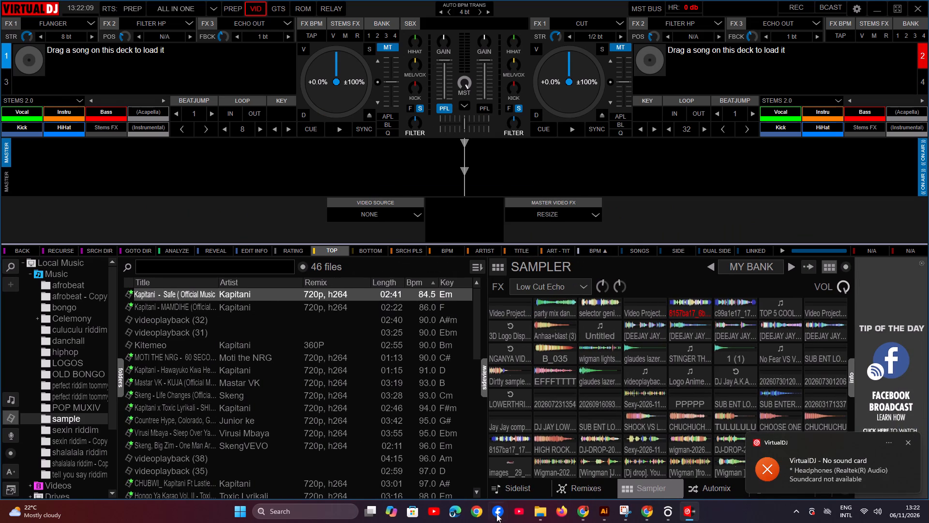
click(539, 514)
drag(269, 118, 428, 341)
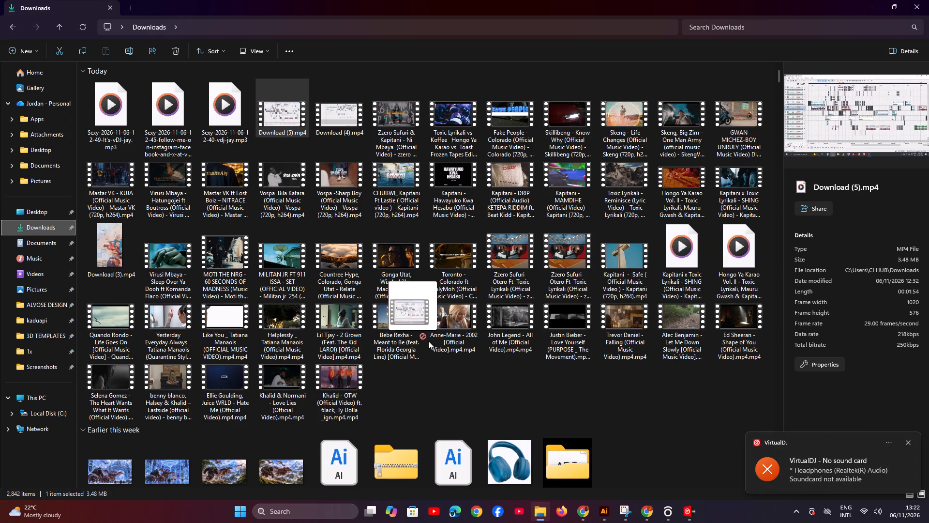
drag(428, 341, 320, 68)
Load Kapitani's Safe (Official Music Video) onto deck 2 and sync it to deck 1.
drag(212, 294, 520, 185)
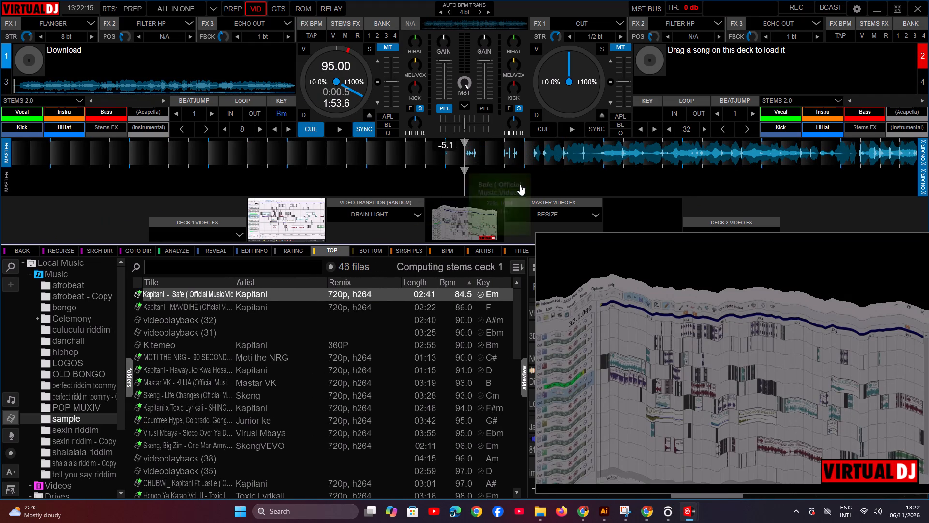
drag(520, 185, 560, 100)
click(605, 121)
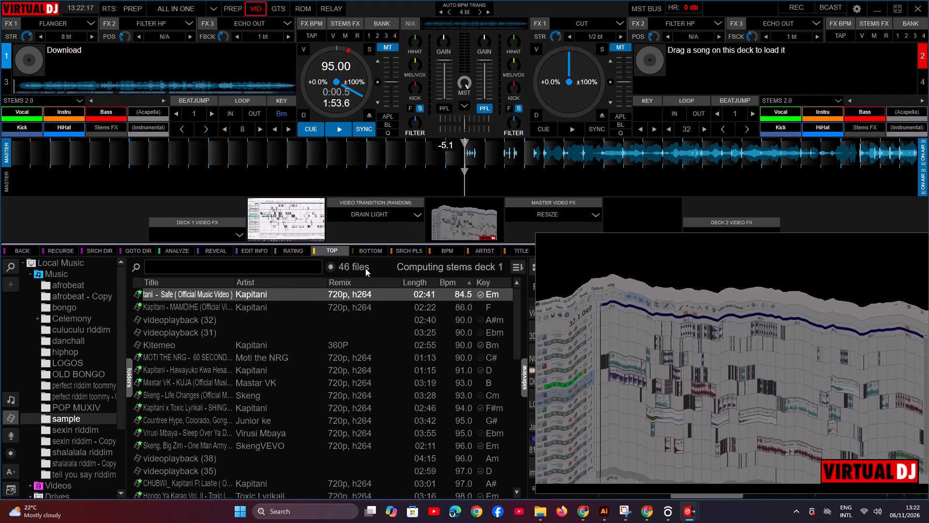
drag(374, 292, 560, 97)
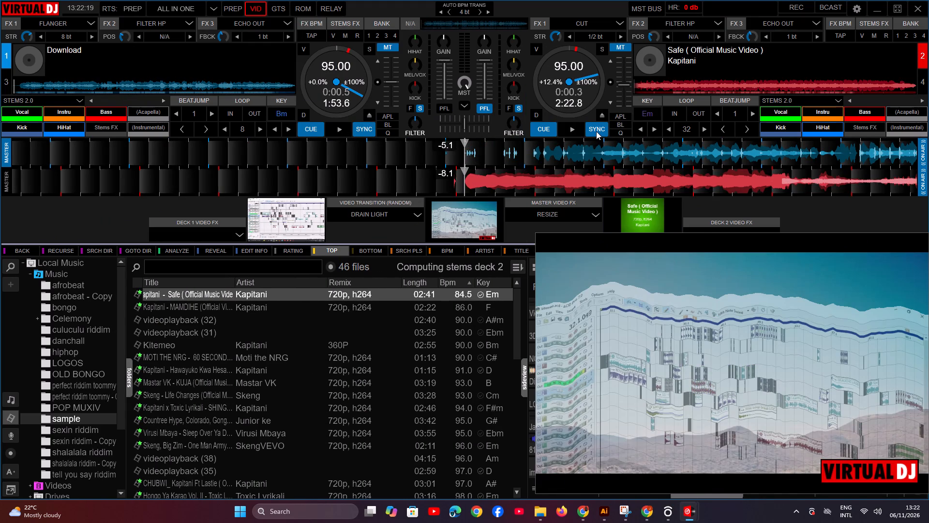
click(596, 131)
Audition the start of deck 1's track repeatedly from its cue point.
key(2)
key(2)
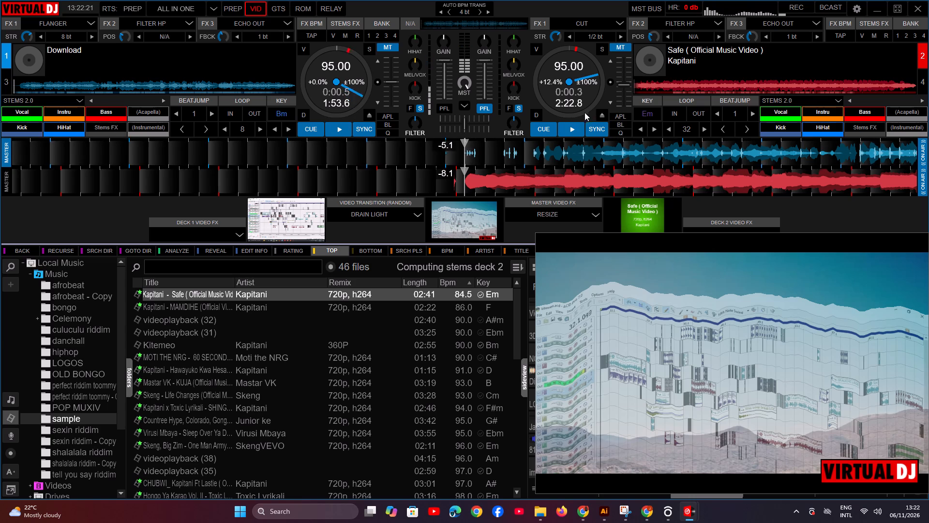
key(2)
key(2)
key(2)
key(2)
Run the video transition so the master output switches to deck 2's video.
key(b)
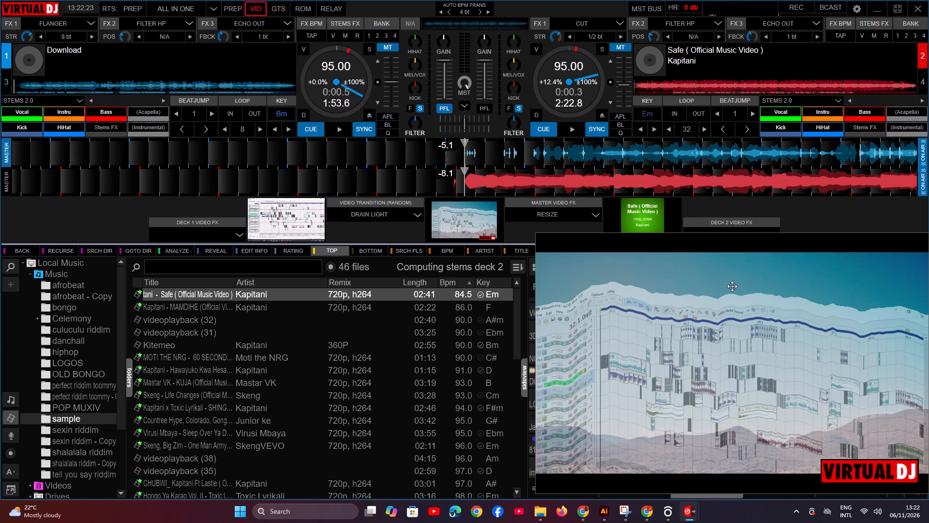
key(b)
text(bb)
text(nn)
text(nnn)
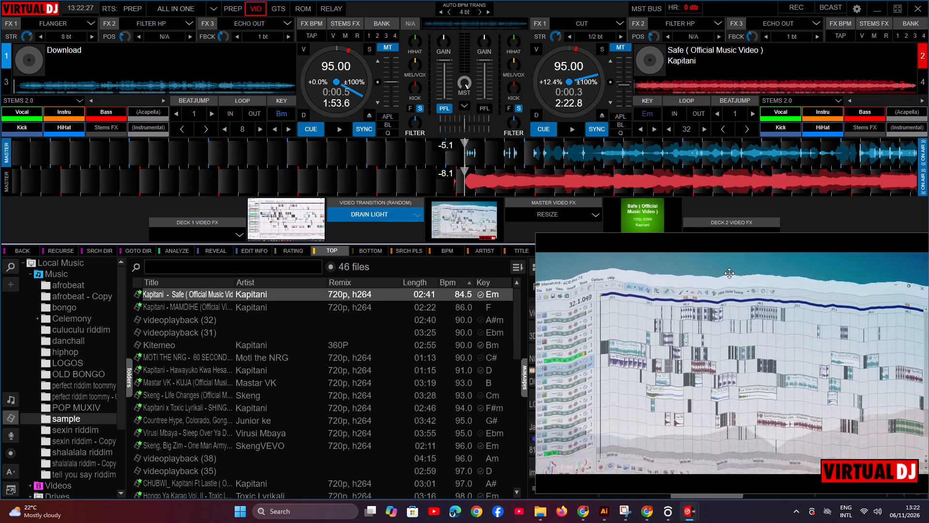
key(m)
Move the video output window over the track list so the sampler pads are uncovered.
drag(735, 353, 255, 368)
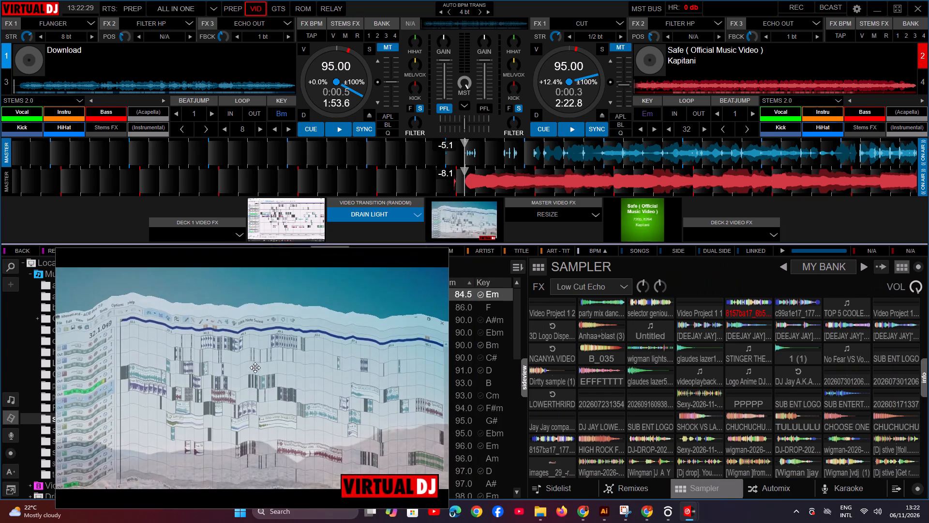
drag(255, 368, 314, 362)
Preview and stop the NGANYA VIDEO sample, and start the LOWERTHRIRD and 3D Logo overlay samples.
click(551, 359)
right_click(551, 359)
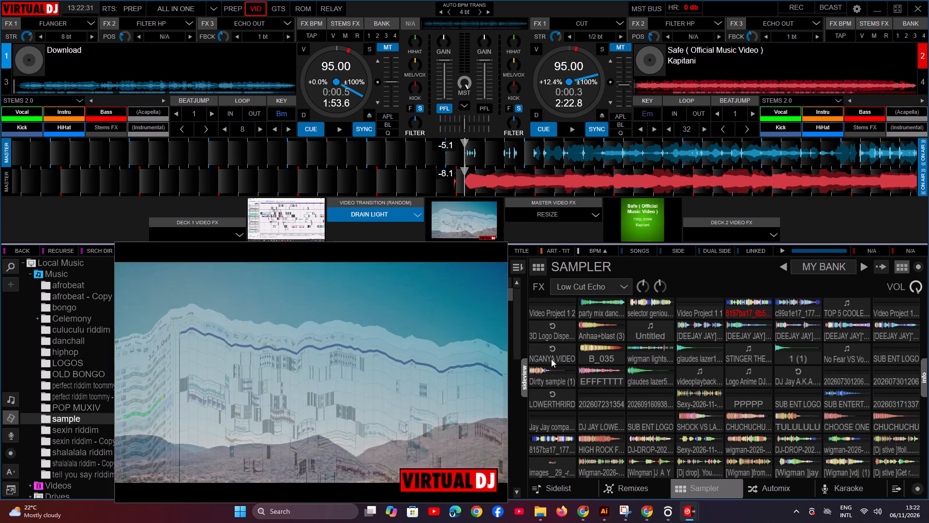
click(555, 404)
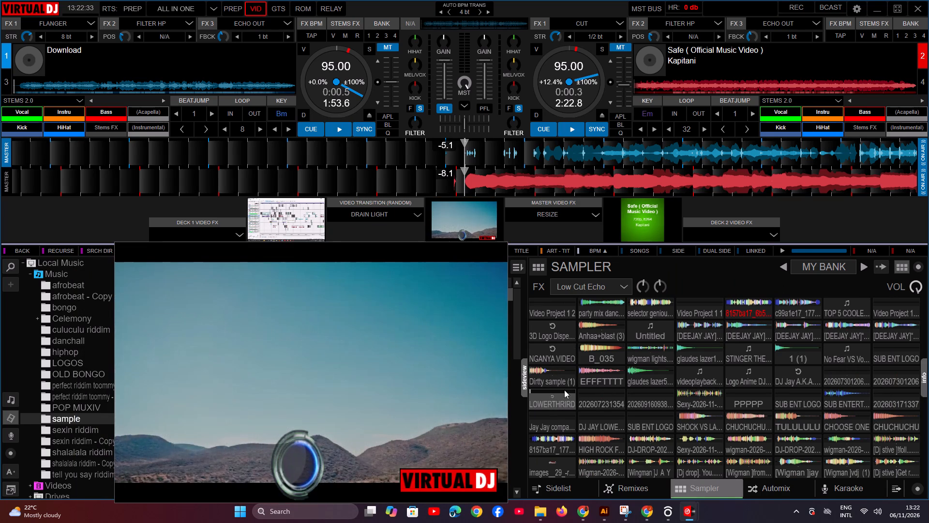
right_drag(563, 385, 556, 362)
click(561, 332)
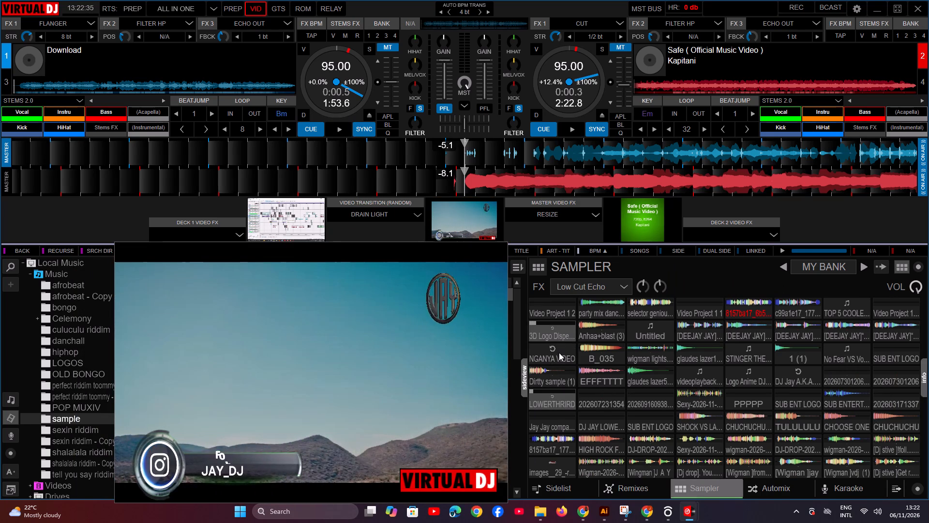
Audition and stop the NGANYA VIDEO, wigman lights, B_035, EFFFTTTT, glaudes lazer5 and videoplayback samples one after another.
click(559, 353)
right_click(559, 353)
click(639, 353)
right_click(639, 353)
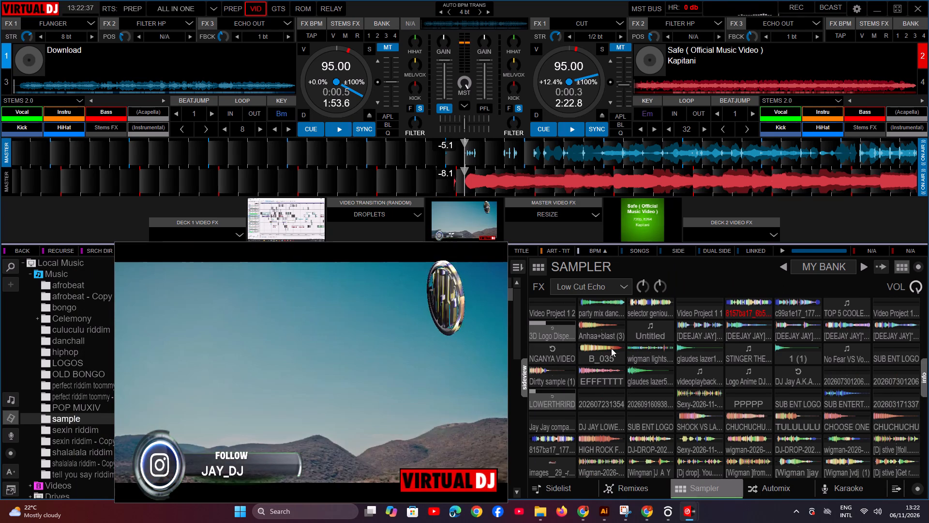
click(610, 348)
right_click(610, 348)
click(610, 373)
right_click(610, 373)
click(649, 378)
right_click(649, 378)
click(694, 381)
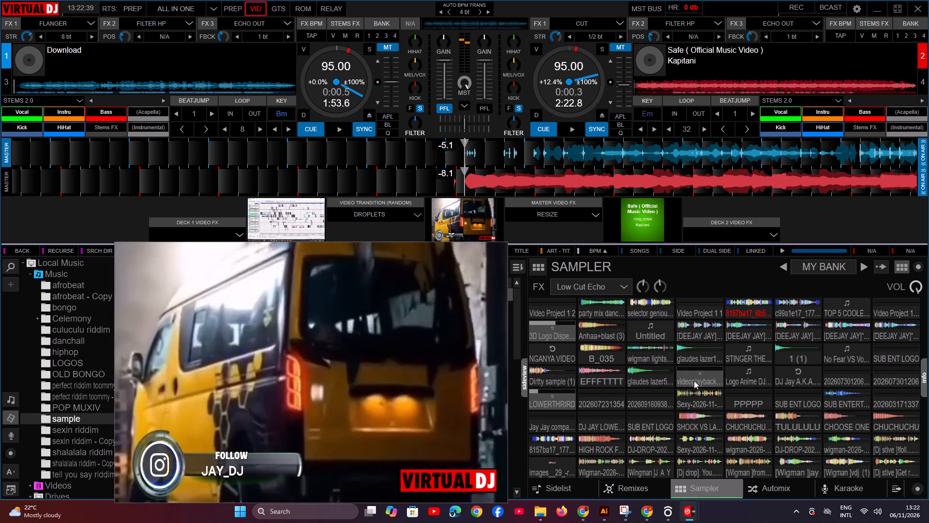
right_click(694, 381)
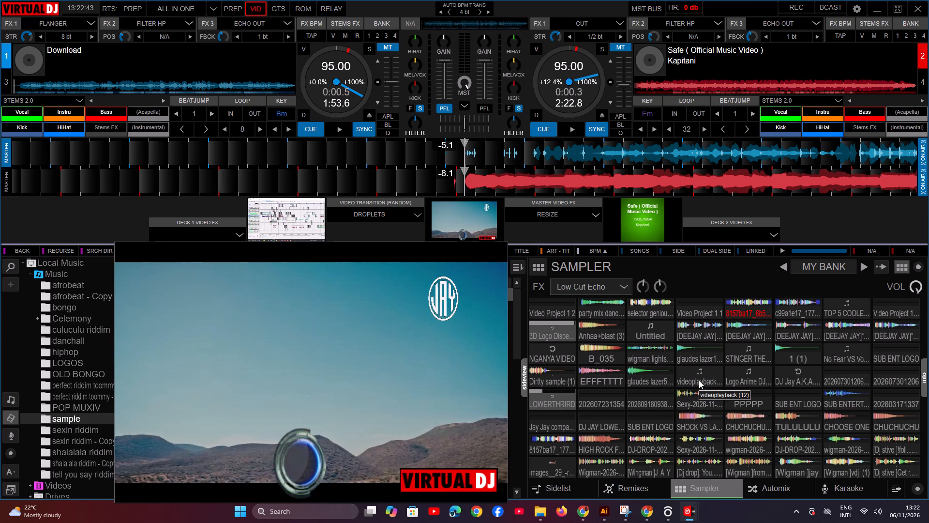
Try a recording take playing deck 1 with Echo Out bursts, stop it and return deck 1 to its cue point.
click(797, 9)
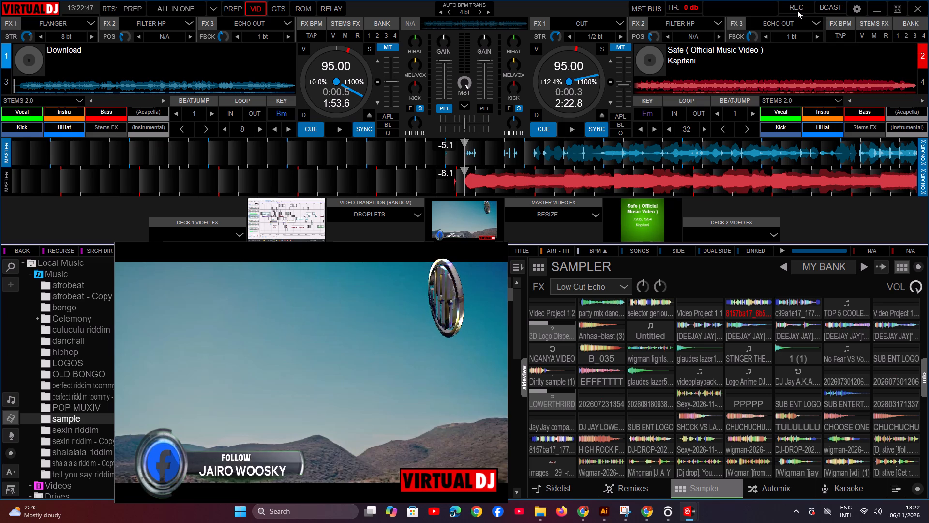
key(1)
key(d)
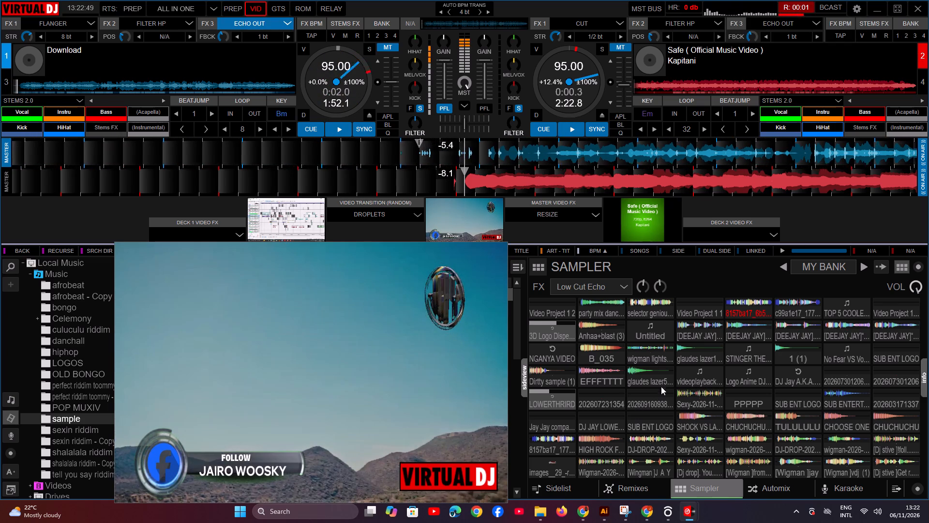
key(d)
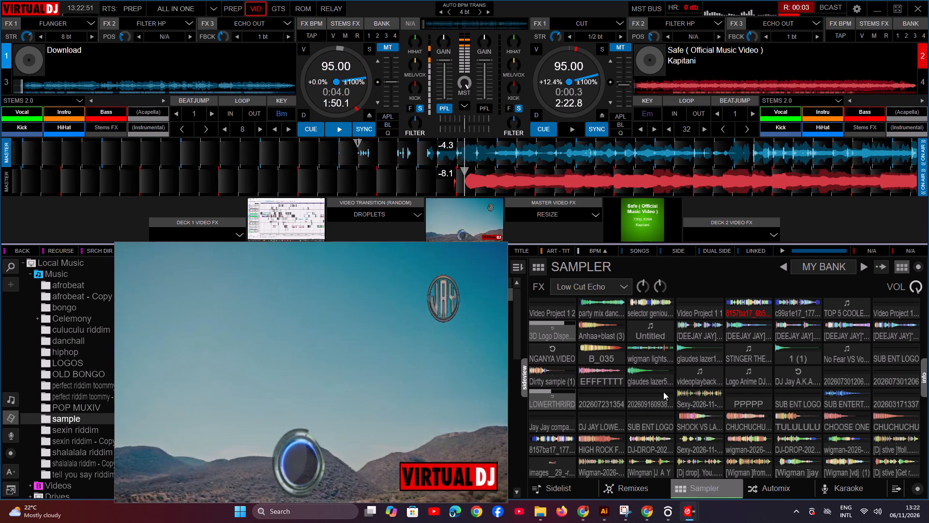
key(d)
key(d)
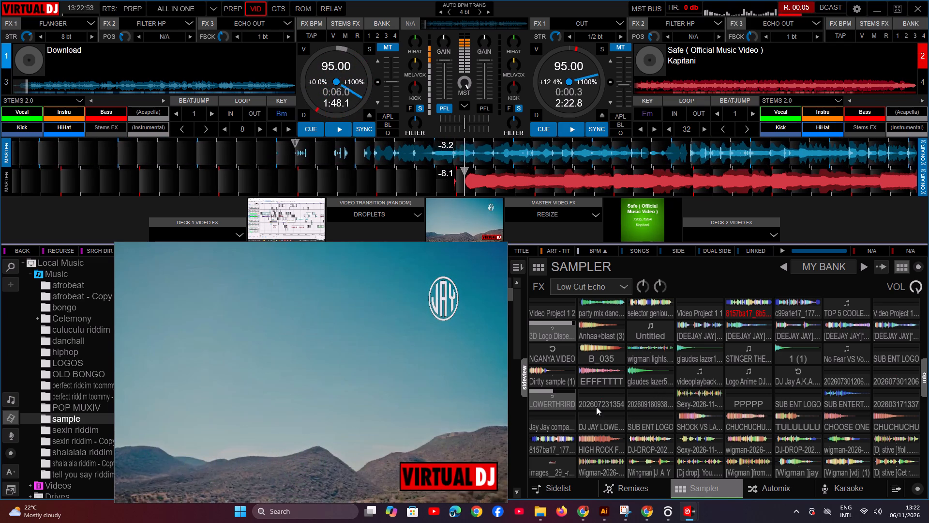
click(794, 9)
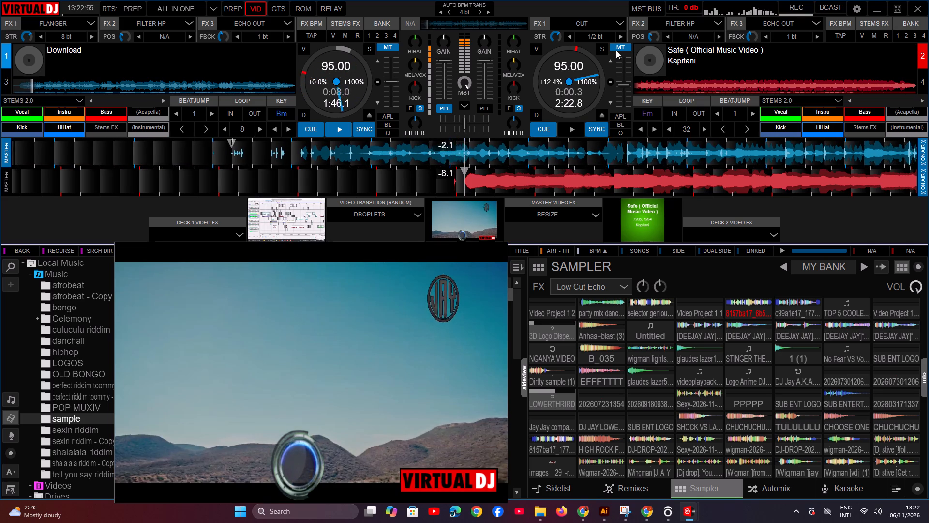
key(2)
Turn on the vocal stem effect on deck 1 and dismiss the stems notice.
click(112, 132)
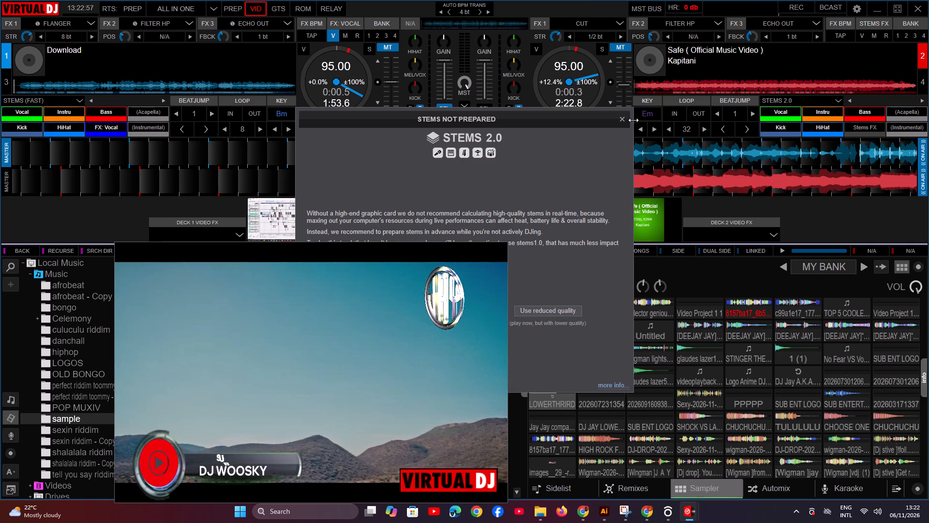
click(633, 119)
click(625, 120)
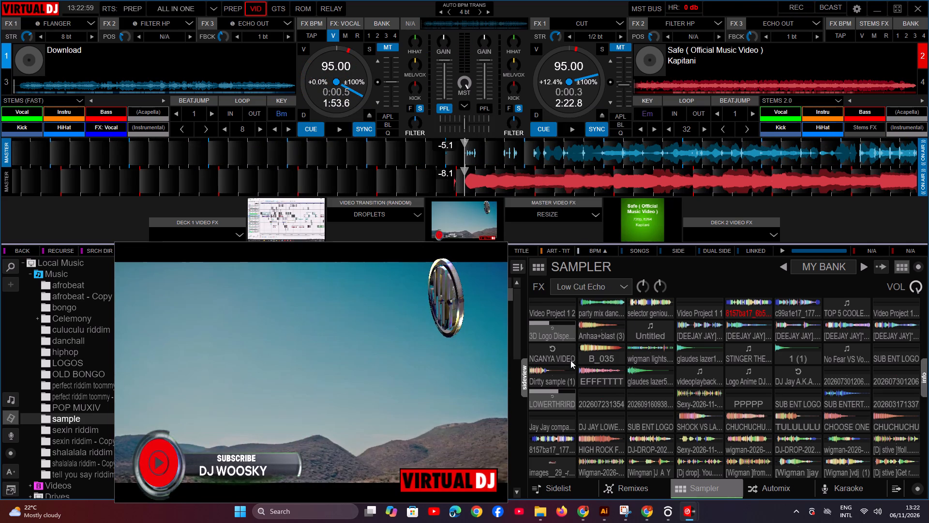
Audition deck 1's opening from its cue point with the vocal stem effect on.
key(2)
key(2)
key(2)
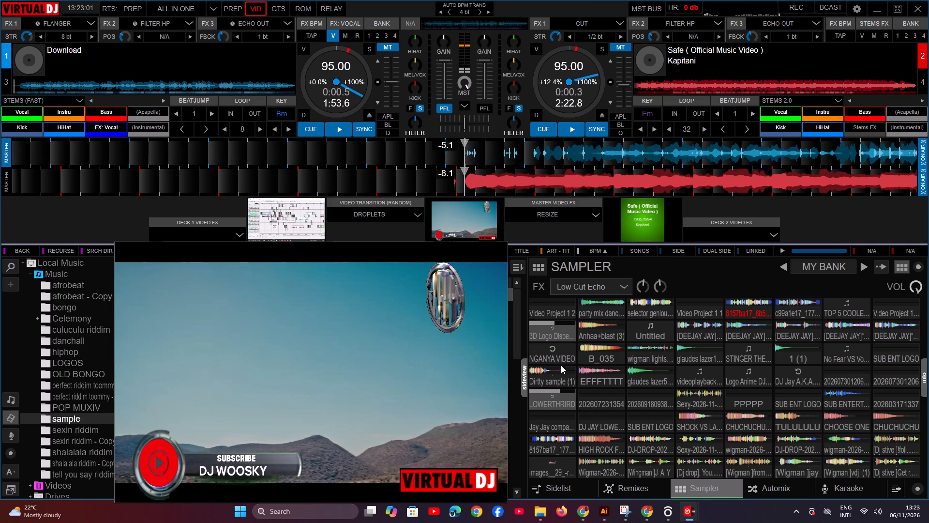
key(2)
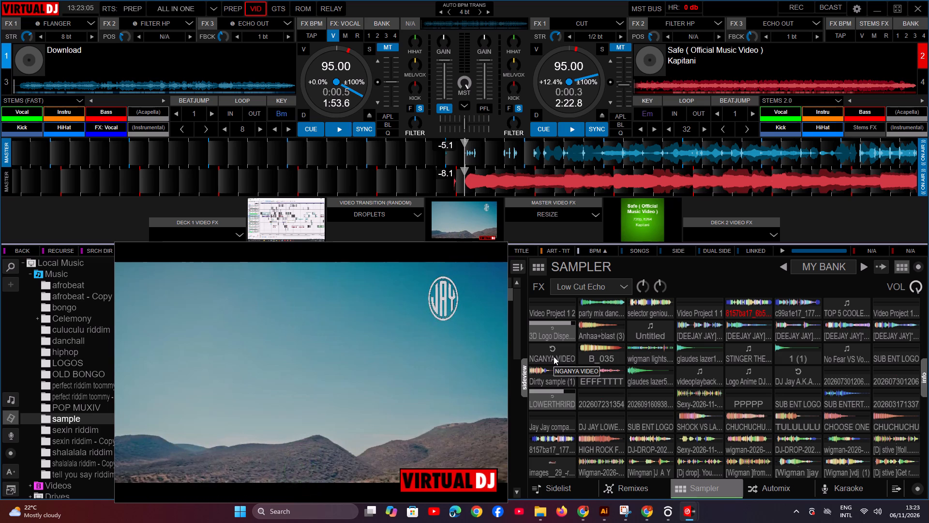
Preview and stop the NGANYA VIDEO and glaudes lazer samples, and start the STINGER THE VAN video sample.
click(554, 356)
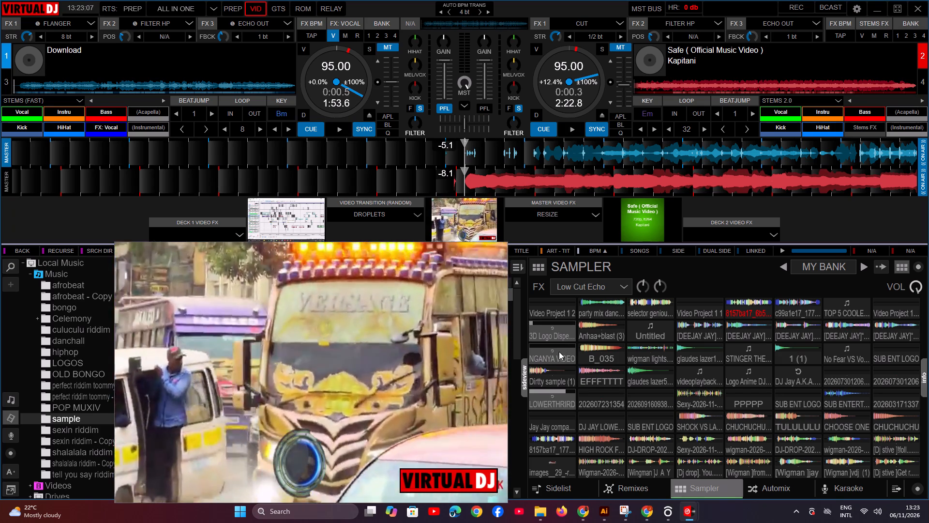
right_click(559, 352)
click(713, 359)
right_click(711, 359)
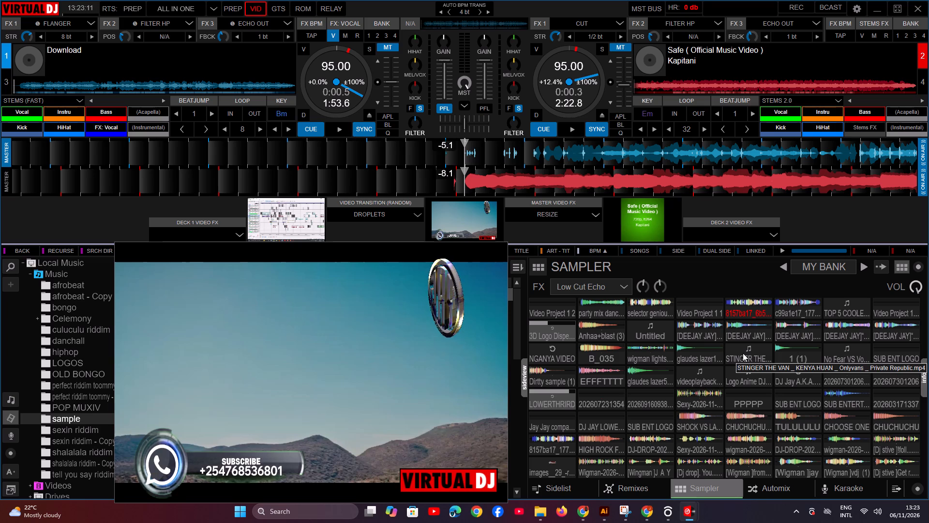
click(743, 353)
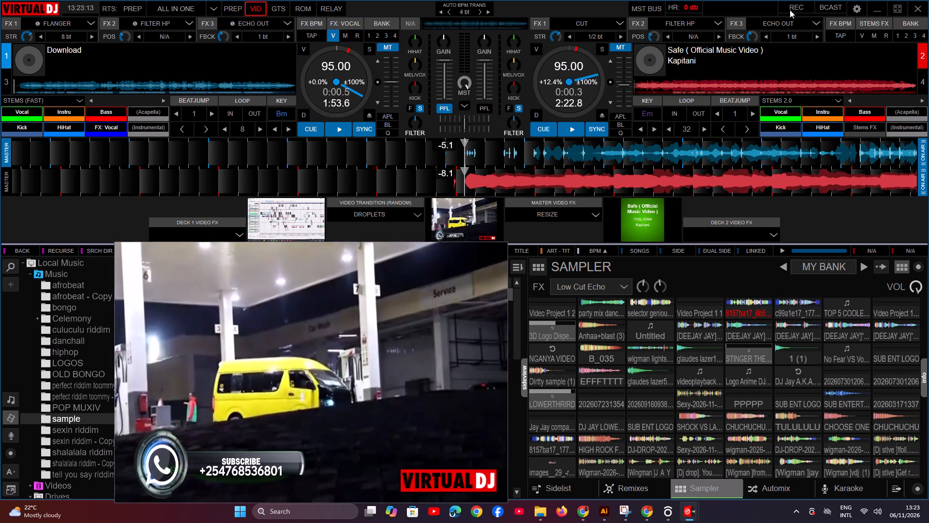
Start recording, play deck 1 and turn on its Echo Out effect.
click(800, 5)
key(1)
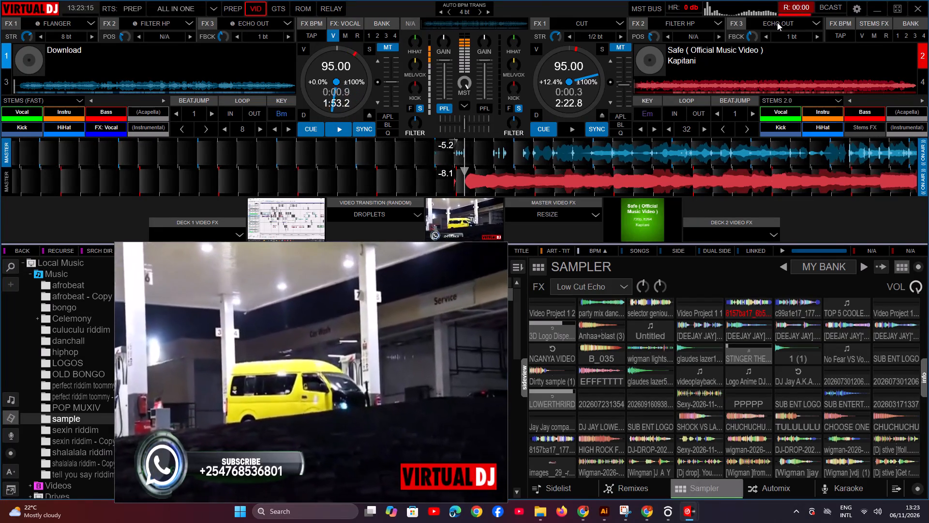
key(d)
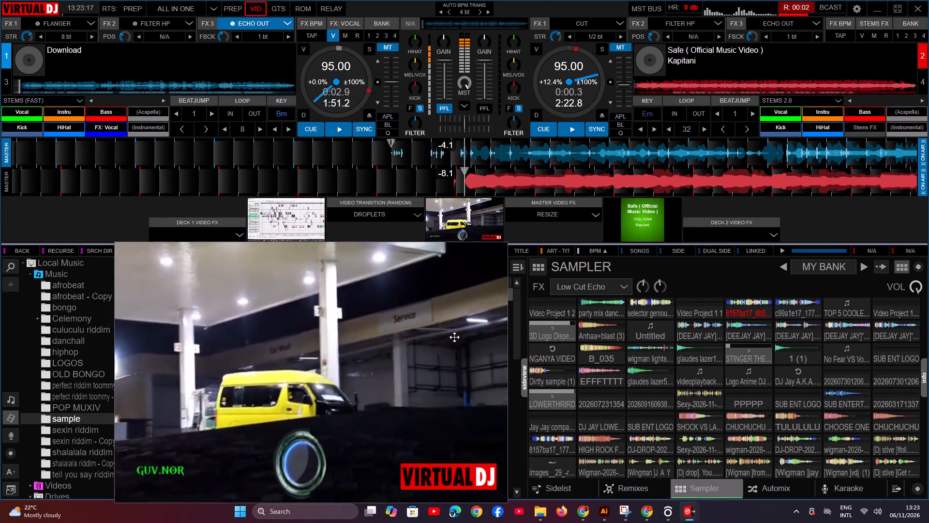
Trigger the EFFFTTTT sample repeatedly over deck 1's echo and turn Echo Out off.
click(610, 369)
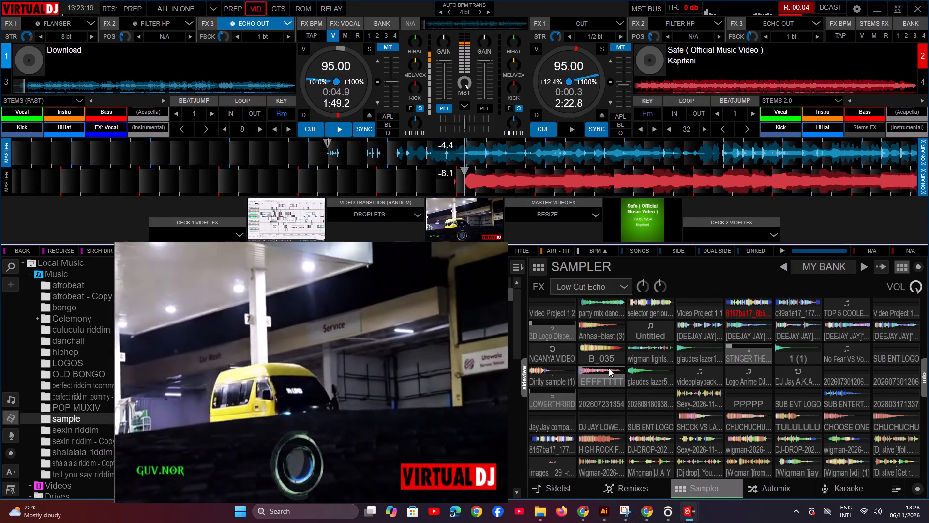
click(609, 369)
click(609, 369)
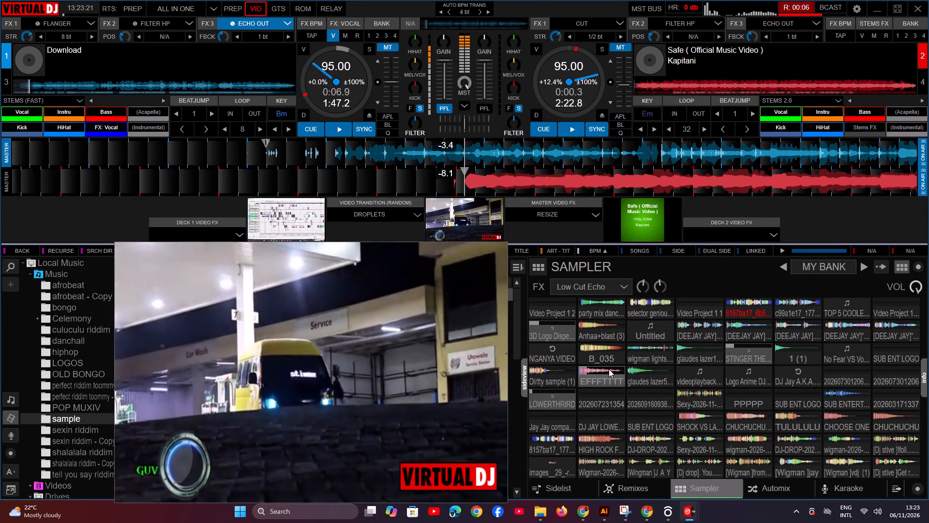
key(d)
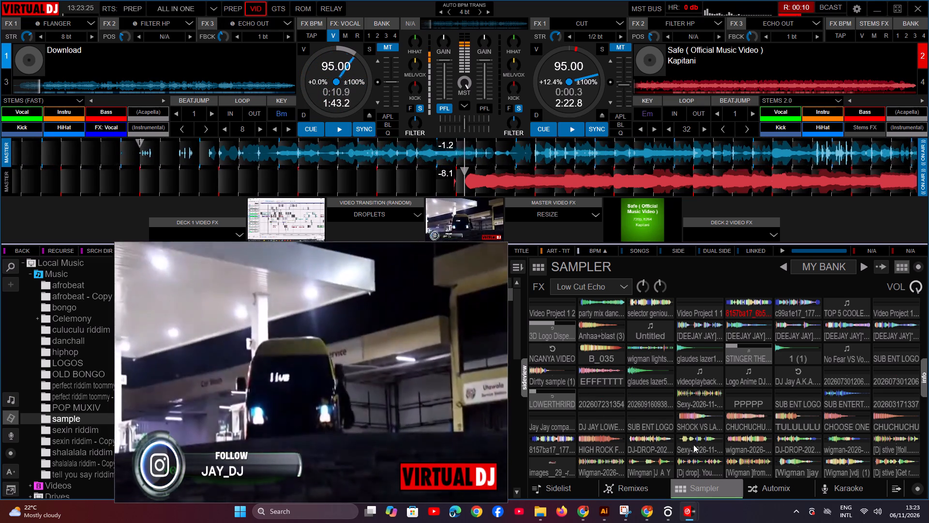
Trigger two of the Sexy-2026-11 voice drop samples over deck 1 and stop the last one.
click(693, 445)
key(space)
key(space)
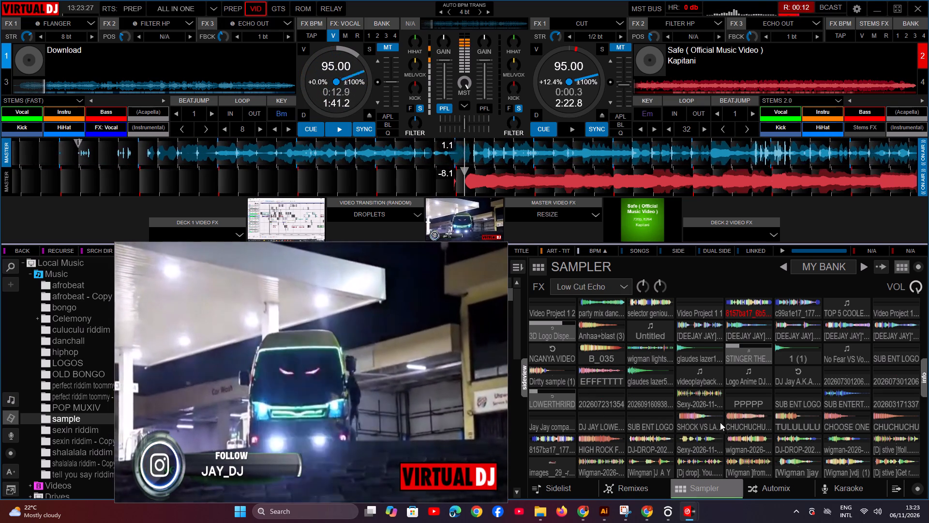
click(708, 400)
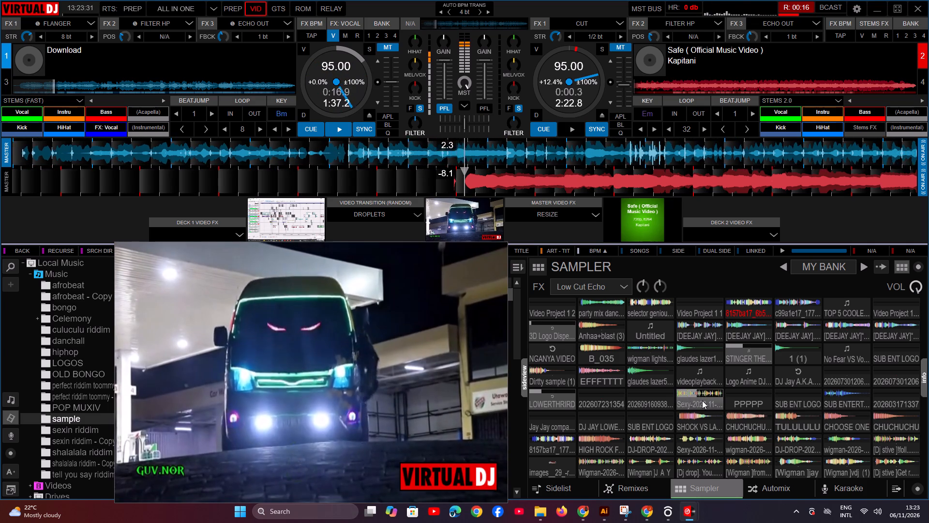
key(space)
right_click(705, 401)
key(space)
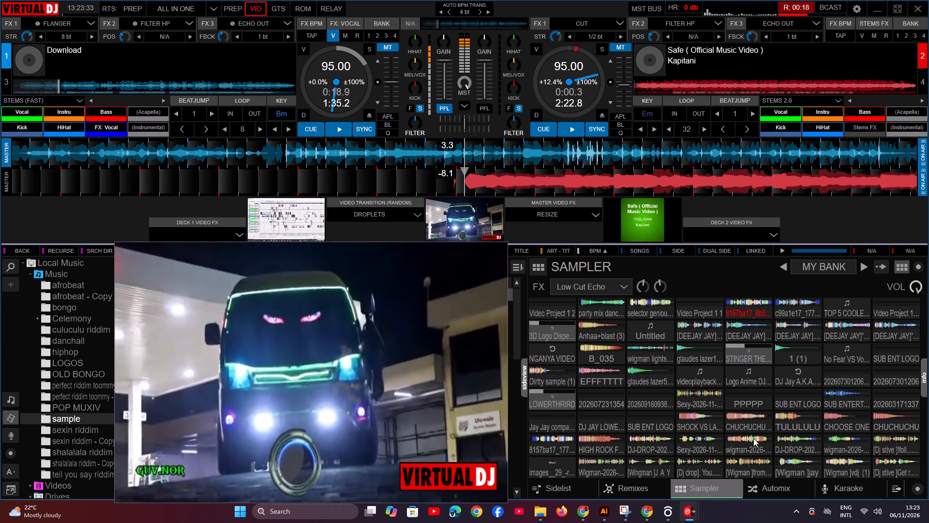
Trigger the SHOCK VS LA, EFFFTTTT, TULULULU and Dirtty sample (1) samples over deck 1, finishing with EFFFTTTT again.
click(709, 423)
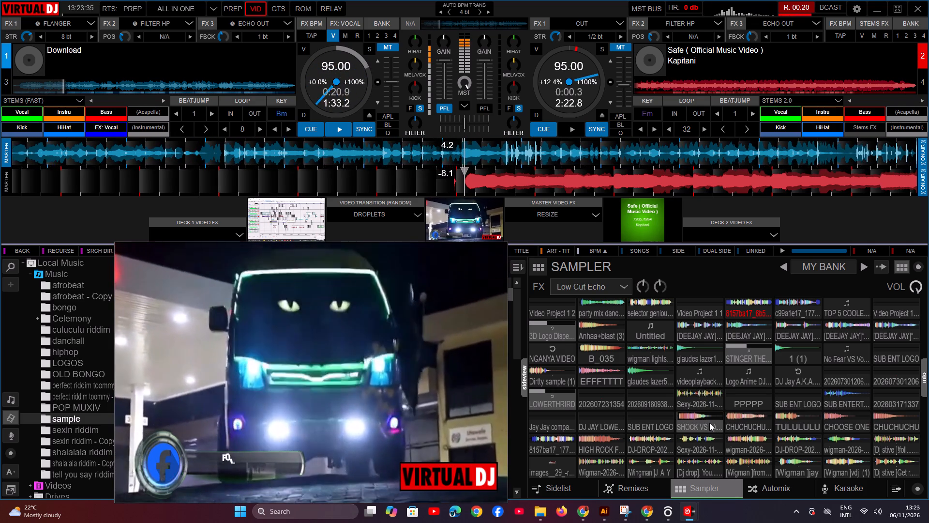
key(space)
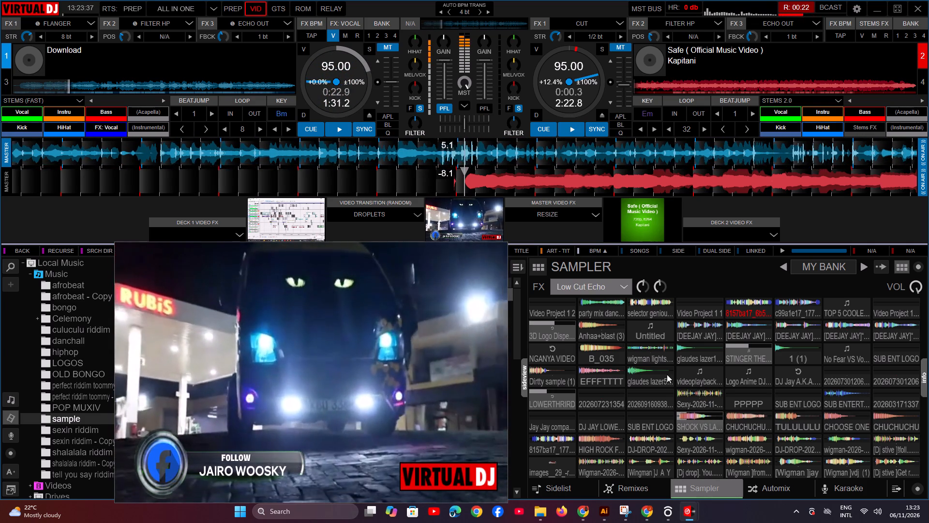
click(606, 367)
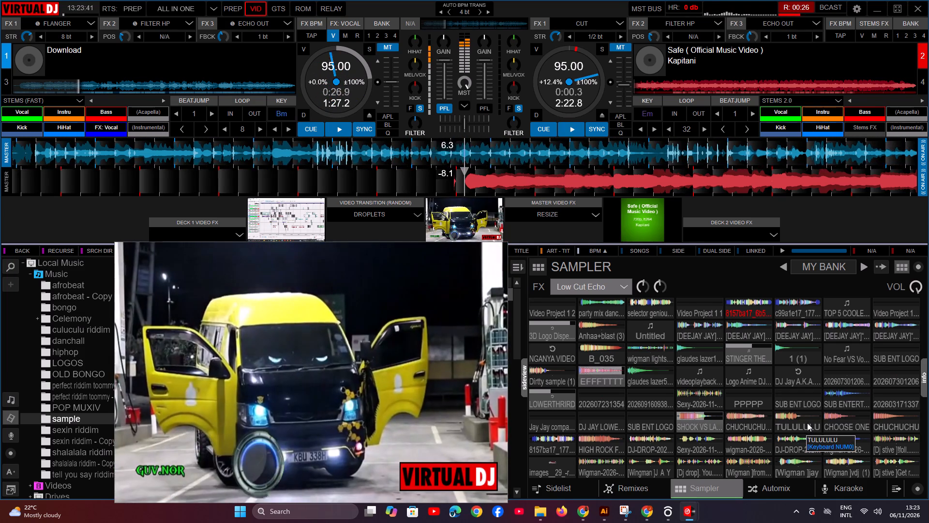
key(space)
click(805, 420)
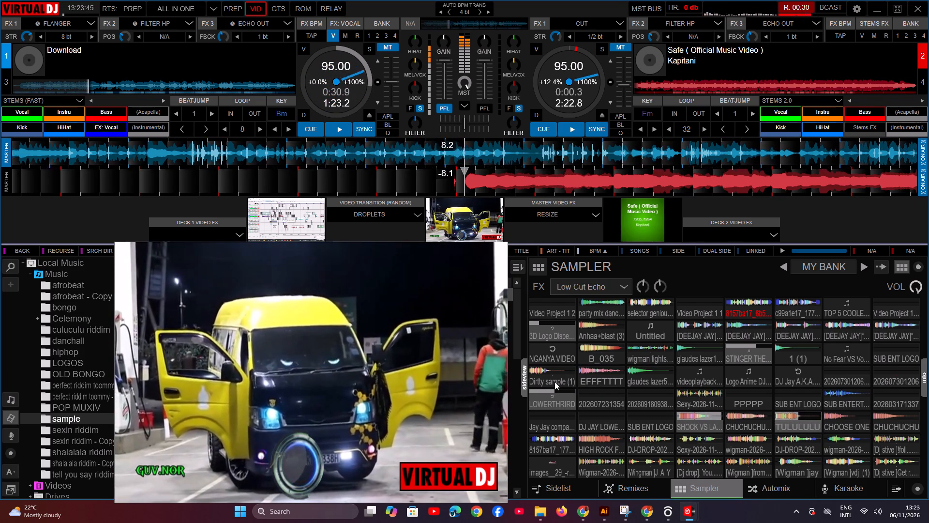
click(554, 382)
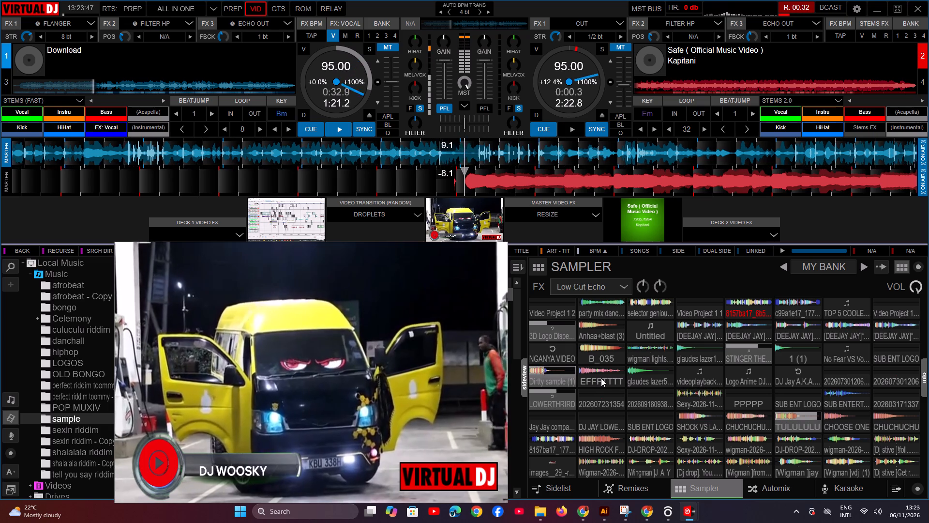
click(601, 378)
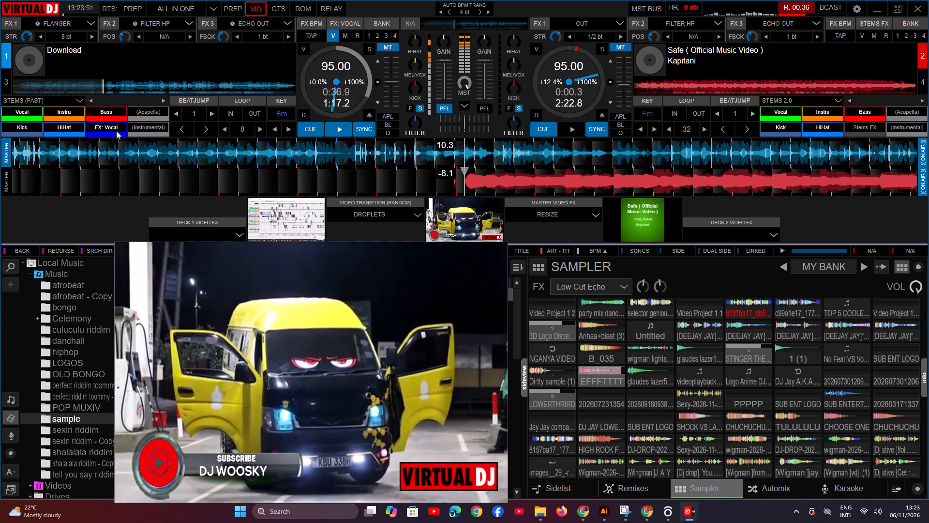
Turn off the vocal-only stems FX on deck 1 and trigger the EFFFTTTT sample.
triple_click(114, 128)
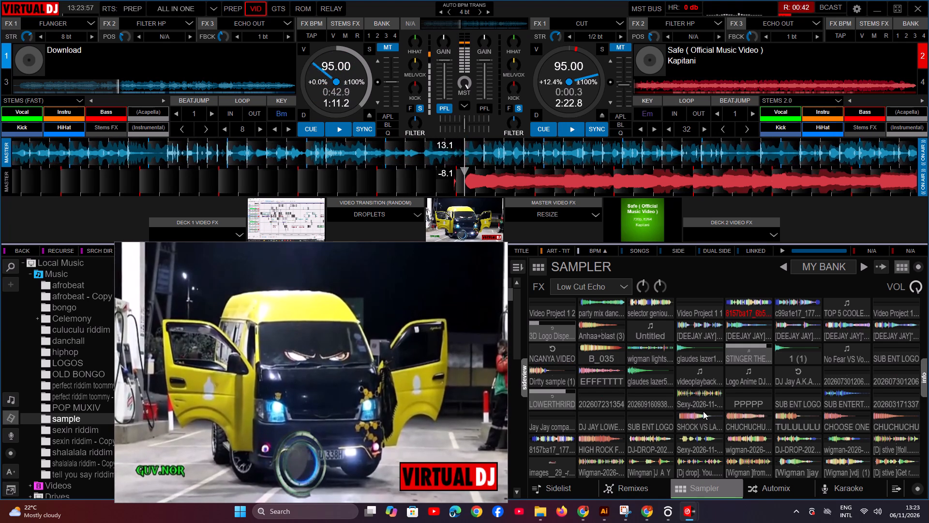
click(603, 375)
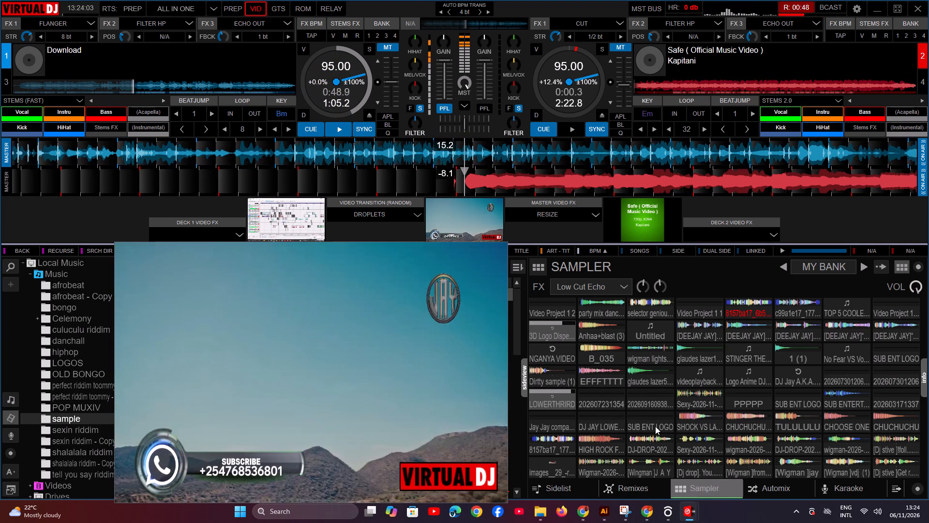
Restart the 3D Logo overlay, start the NGANYA VIDEO and STINGER THE VAN video samples, and stop the LOWERTHRIRD overlay.
click(553, 328)
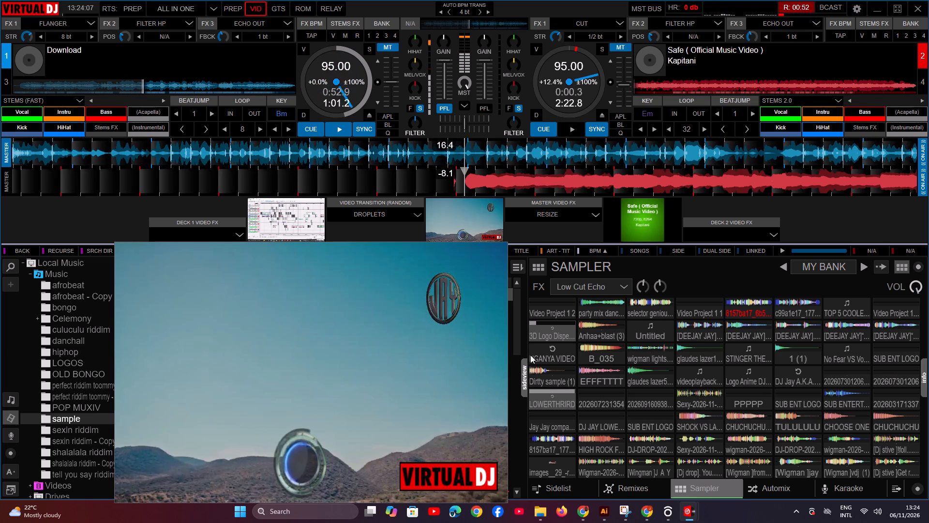
click(554, 353)
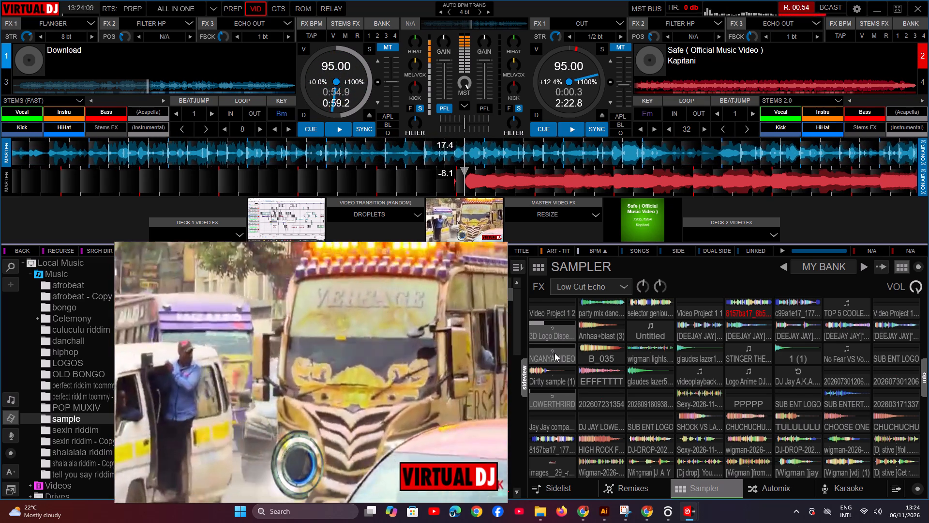
click(740, 357)
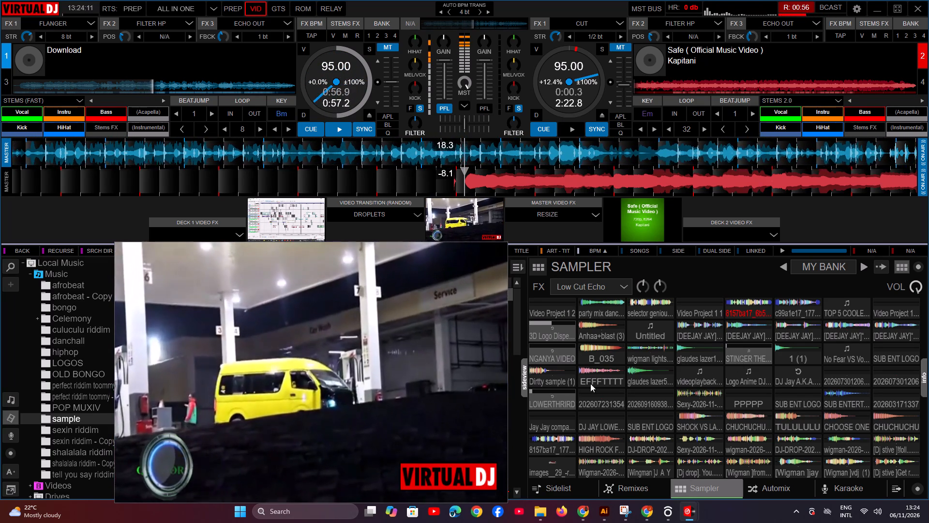
right_click(560, 391)
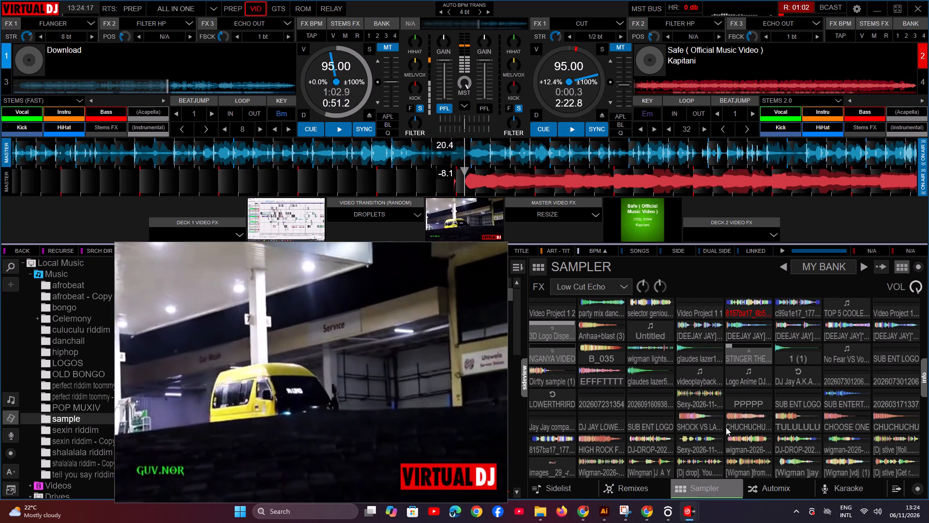
Bring in deck 2's Safe with deck 1's Echo Out on, triggering TULULULU and restarting the STINGER THE VAN video.
click(792, 427)
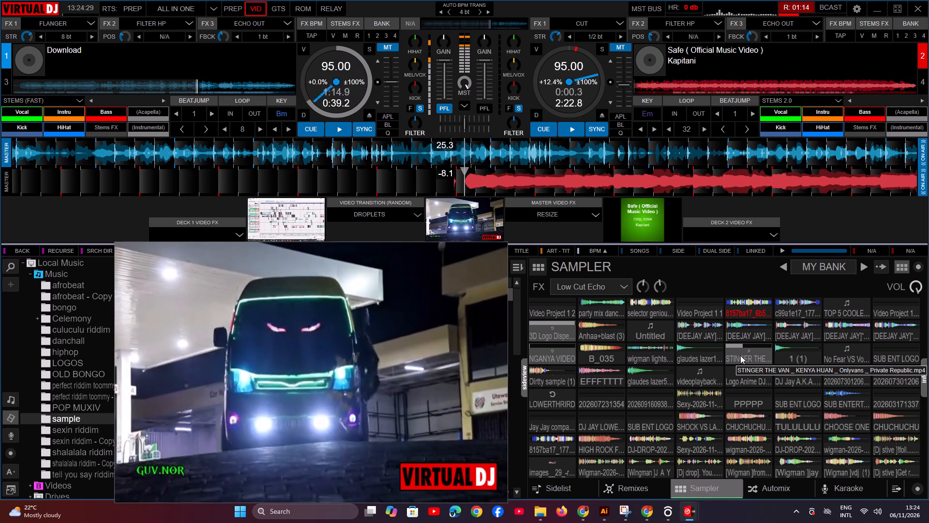
key(d)
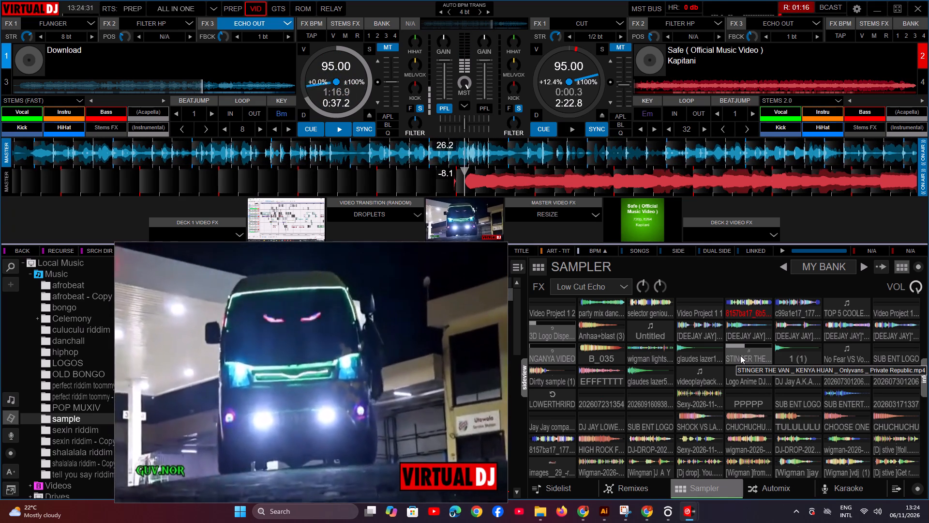
click(740, 355)
key(7)
text(76)
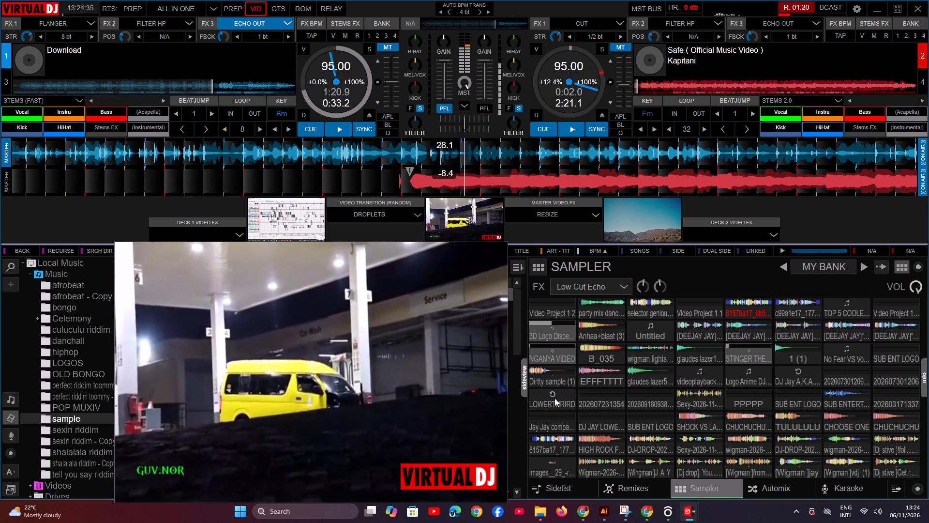
Stop the STINGER THE VAN and NGANYA VIDEO samples so deck 2's video shows.
right_click(732, 356)
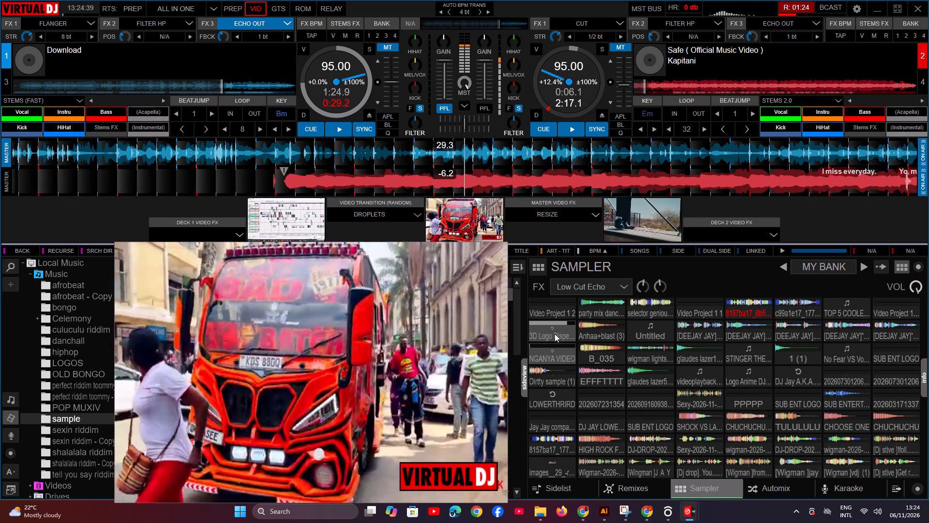
right_click(556, 351)
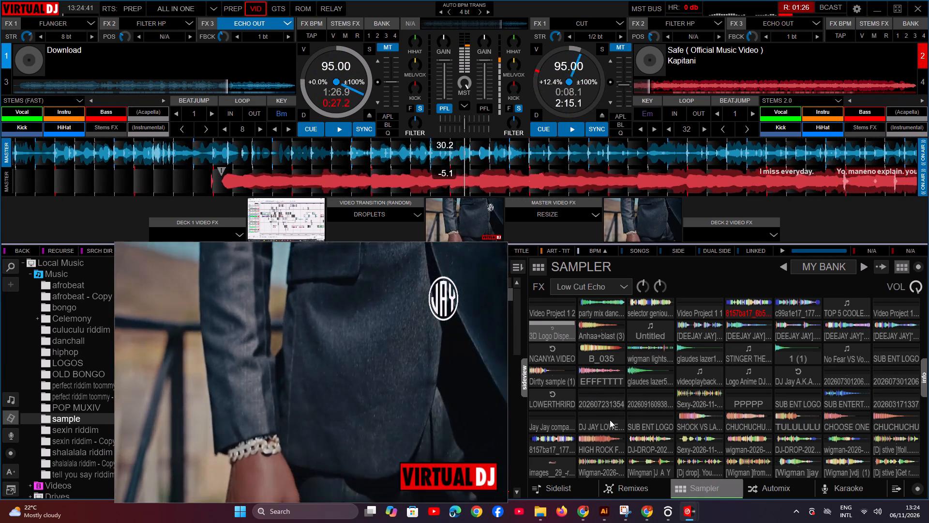
Trigger the Sexy-2026-11, DJ-DROP-202 and HIGH ROCK FALL samples over the playing decks.
click(700, 448)
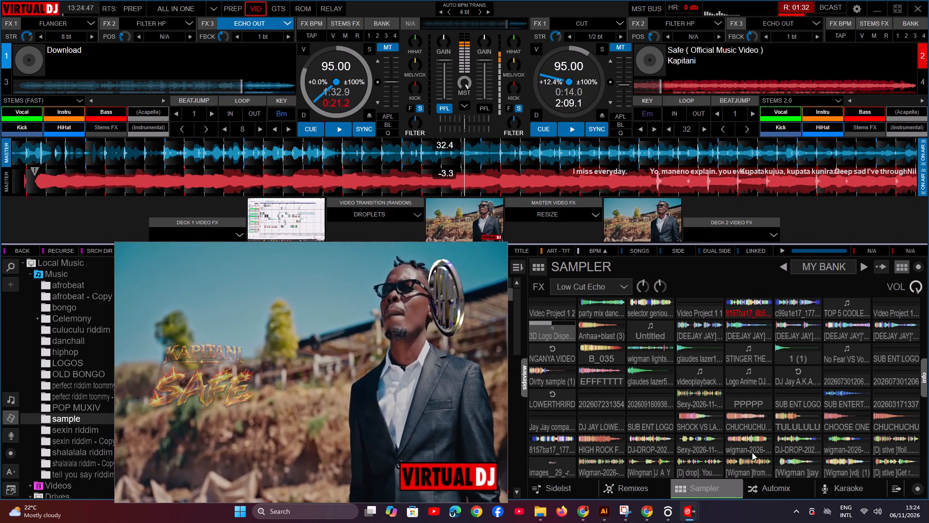
click(658, 441)
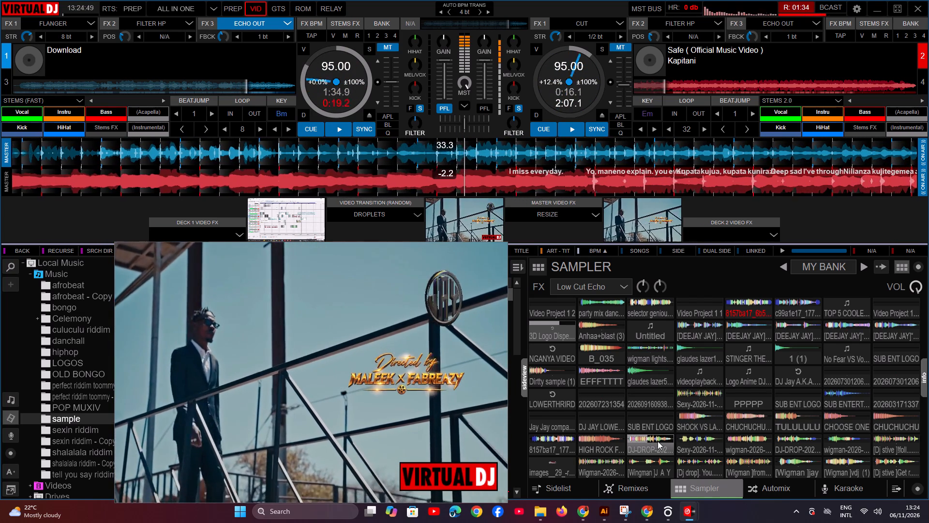
key(space)
key(space)
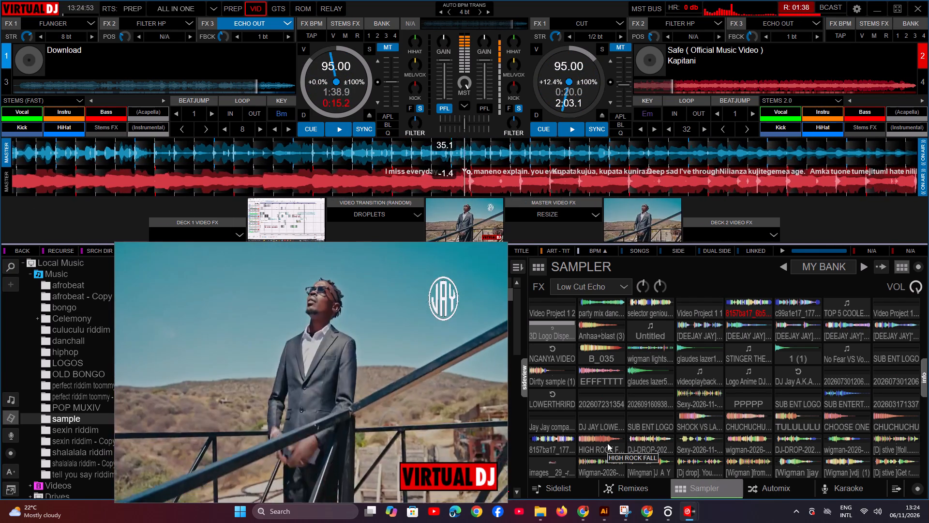
click(607, 443)
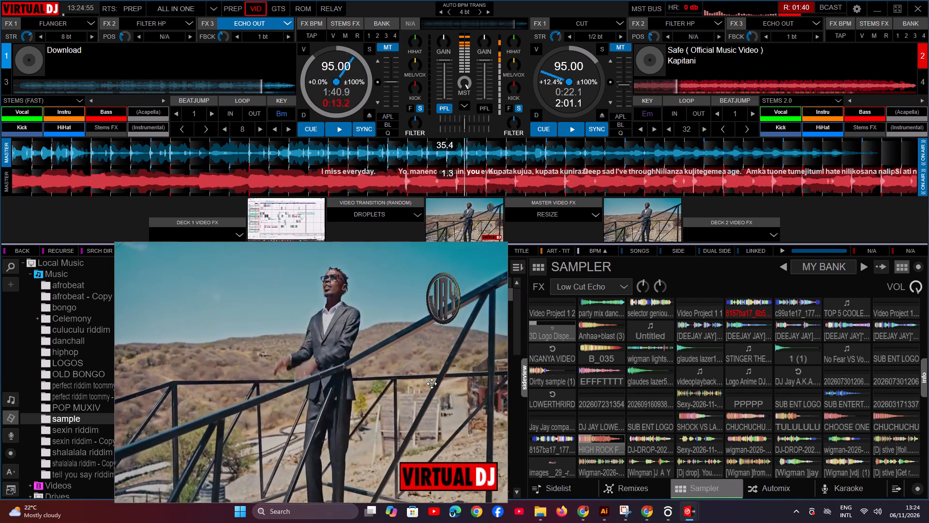
Stop deck 1 and return it to its cue point.
click(313, 127)
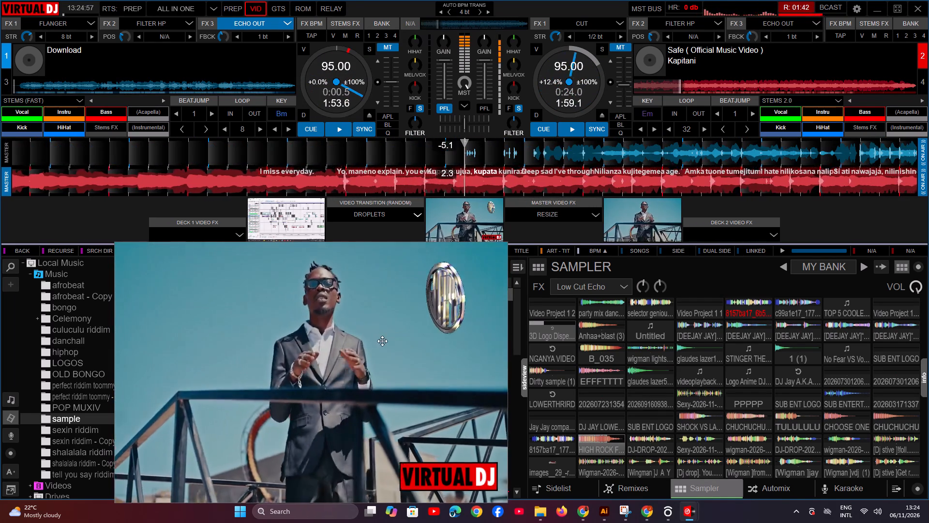
Move the video preview window off the track list so the songs can be reached.
drag(382, 341, 729, 446)
click(497, 311)
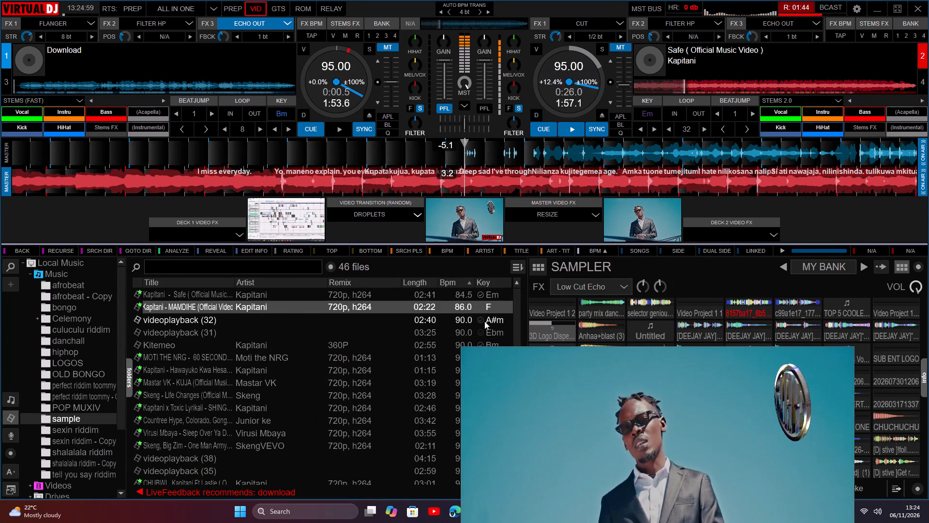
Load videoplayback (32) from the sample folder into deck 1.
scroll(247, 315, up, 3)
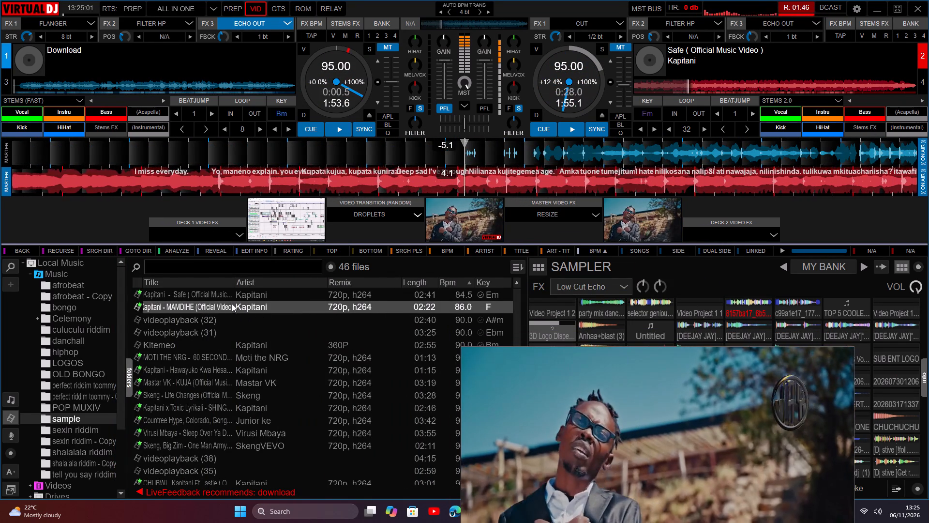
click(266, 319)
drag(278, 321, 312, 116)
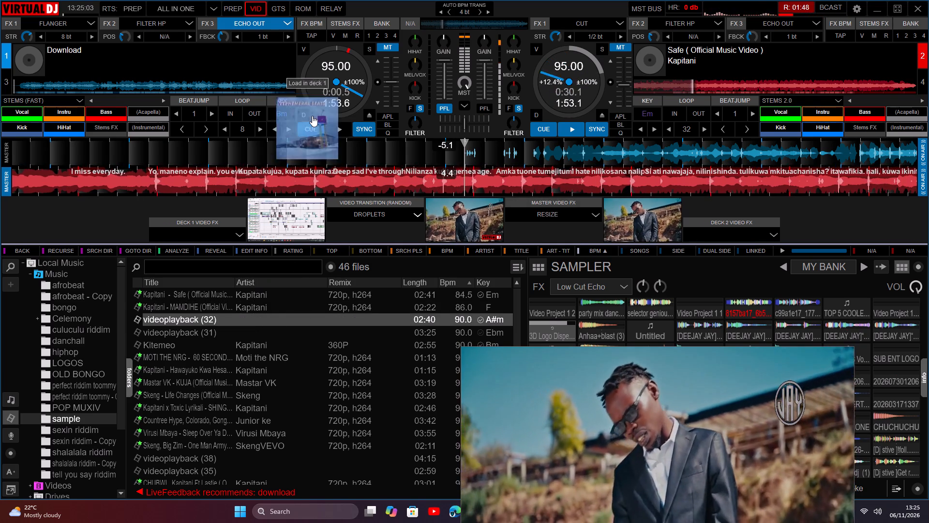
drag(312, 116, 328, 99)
Load videoplayback (31) into deck 1, dismiss the key match notice and sync the deck with deck 2.
drag(314, 335, 311, 267)
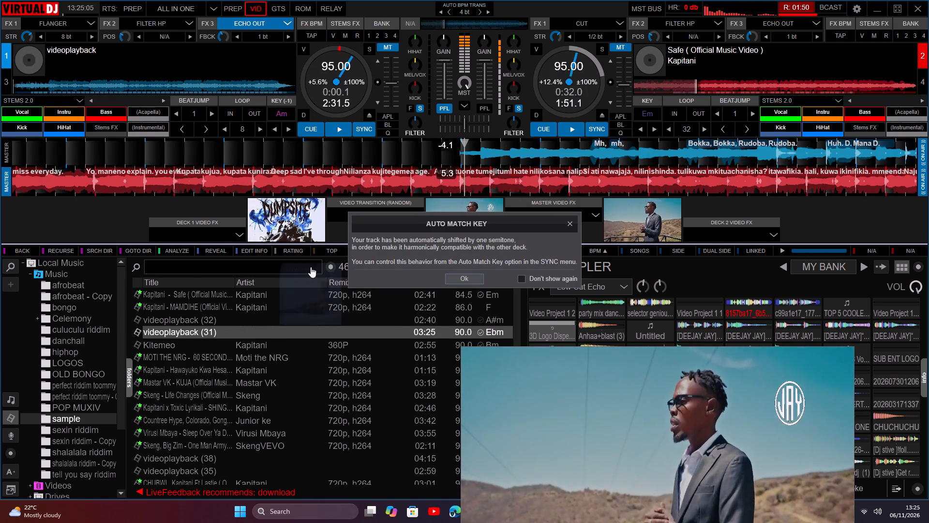
drag(311, 267, 330, 103)
click(363, 123)
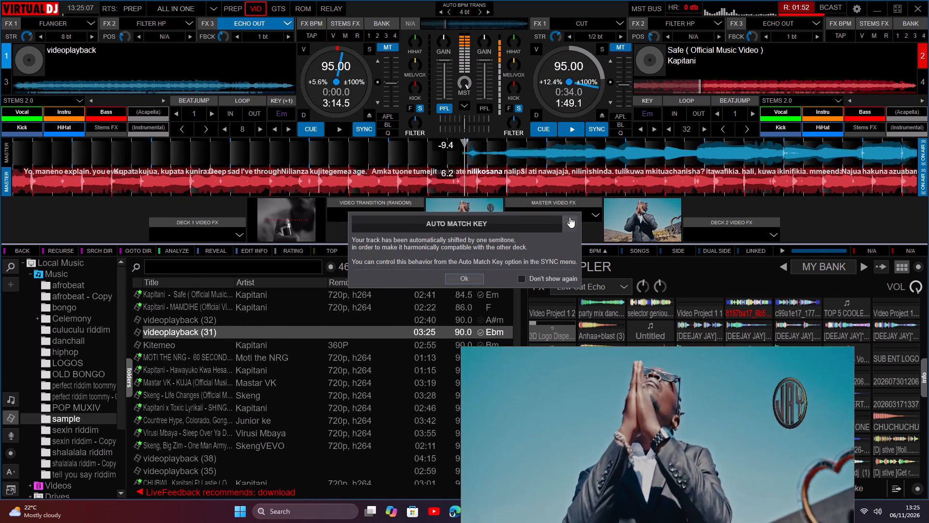
click(569, 217)
click(569, 225)
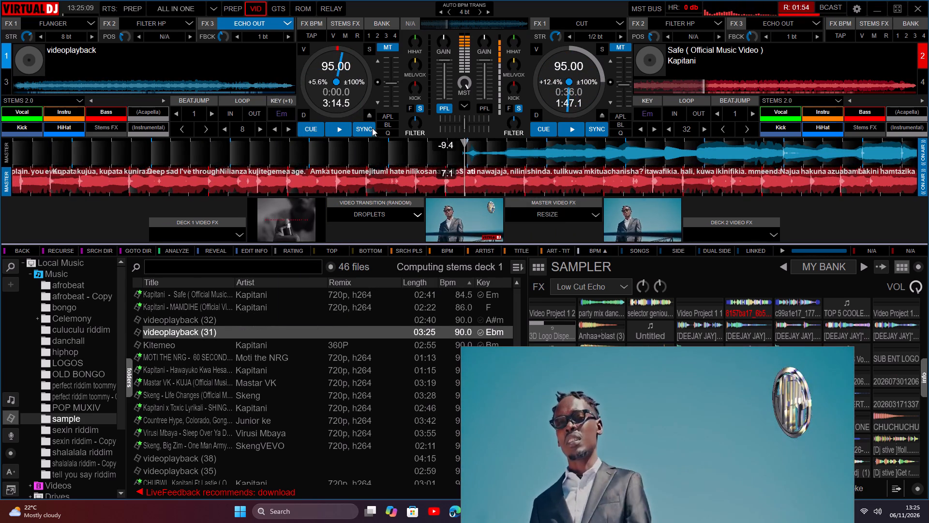
click(368, 128)
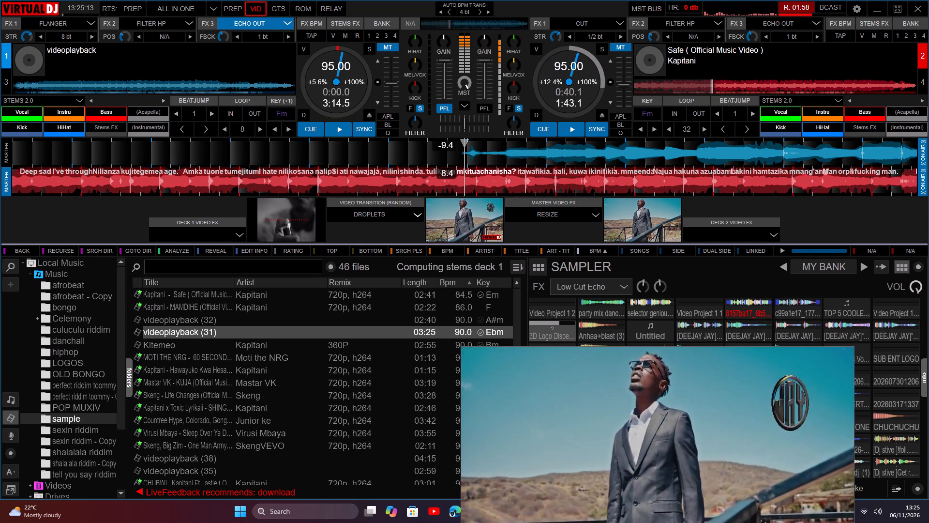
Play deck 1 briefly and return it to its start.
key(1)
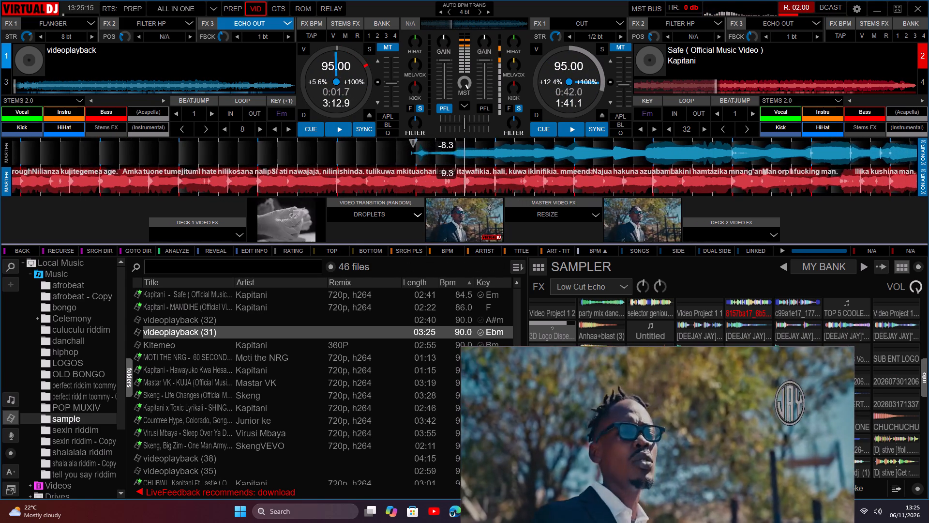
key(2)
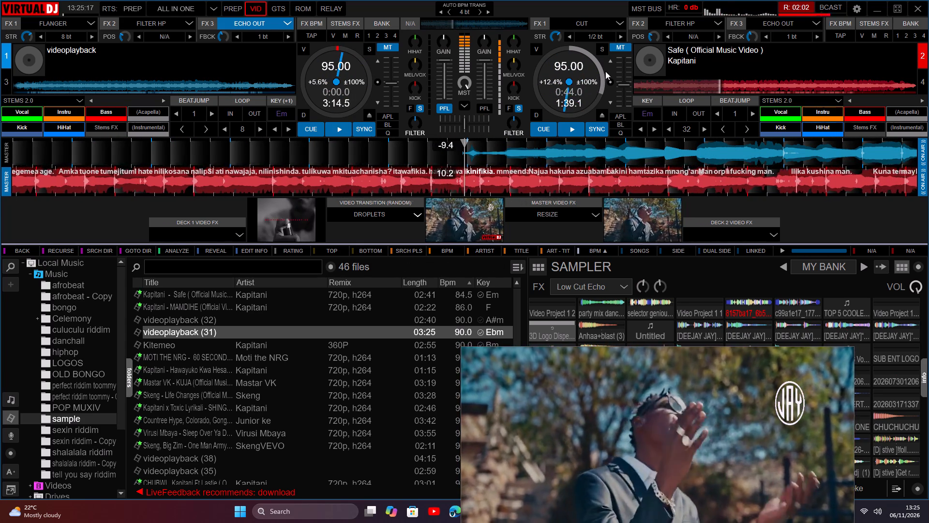
Lower deck 2's tempo gradually to 90.90 BPM while Safe plays.
triple_click(611, 63)
triple_click(611, 63)
triple_click(611, 63)
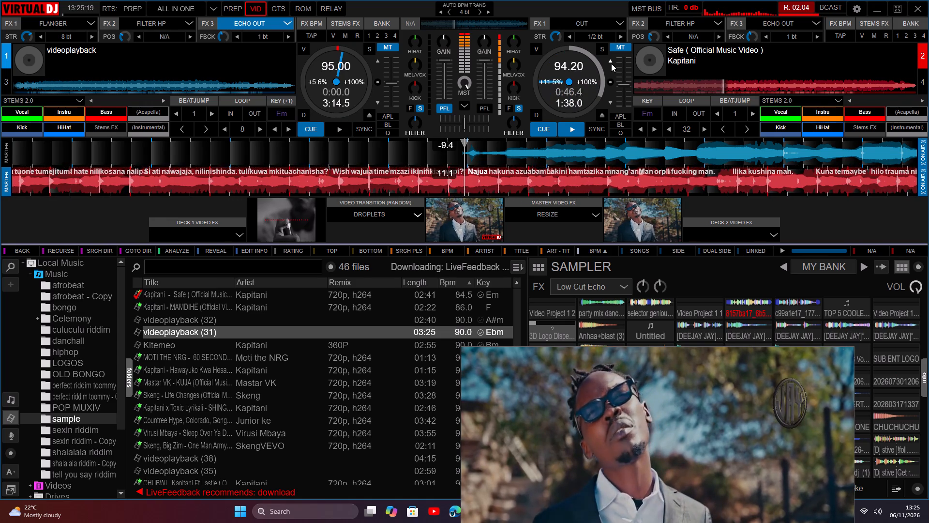
triple_click(611, 63)
triple_click(611, 63)
triple_click(611, 63)
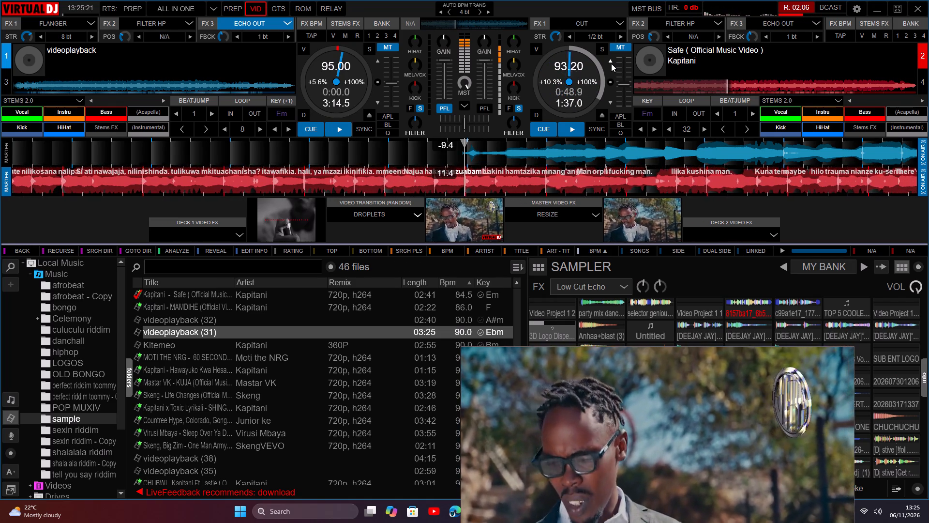
triple_click(611, 63)
triple_click(611, 63)
triple_click(611, 63)
triple_click(610, 63)
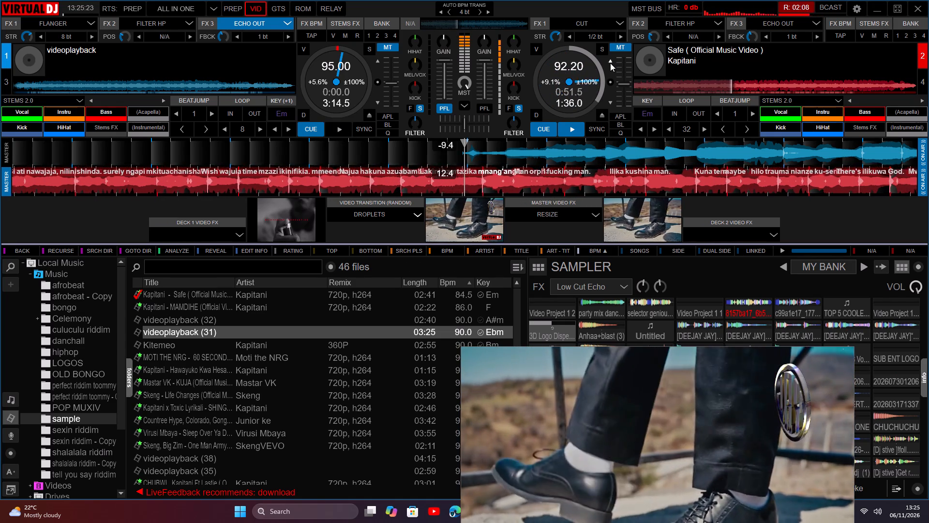
triple_click(609, 63)
triple_click(609, 63)
triple_click(609, 63)
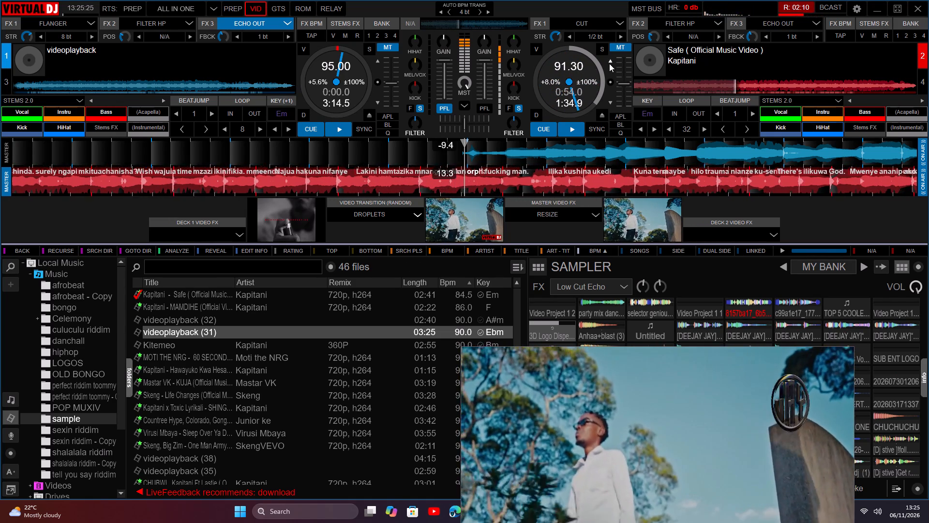
triple_click(609, 64)
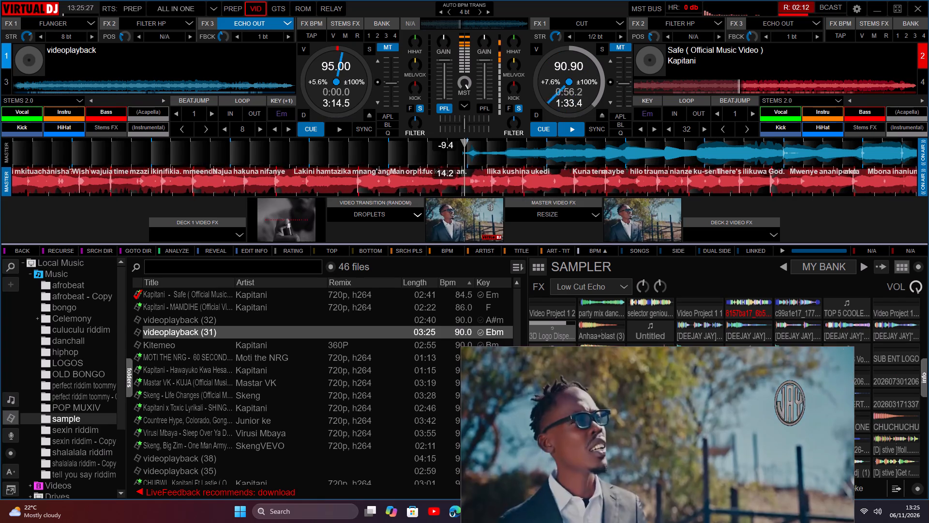
Sync deck 1 with deck 2 at 90.90 BPM.
click(358, 131)
click(358, 131)
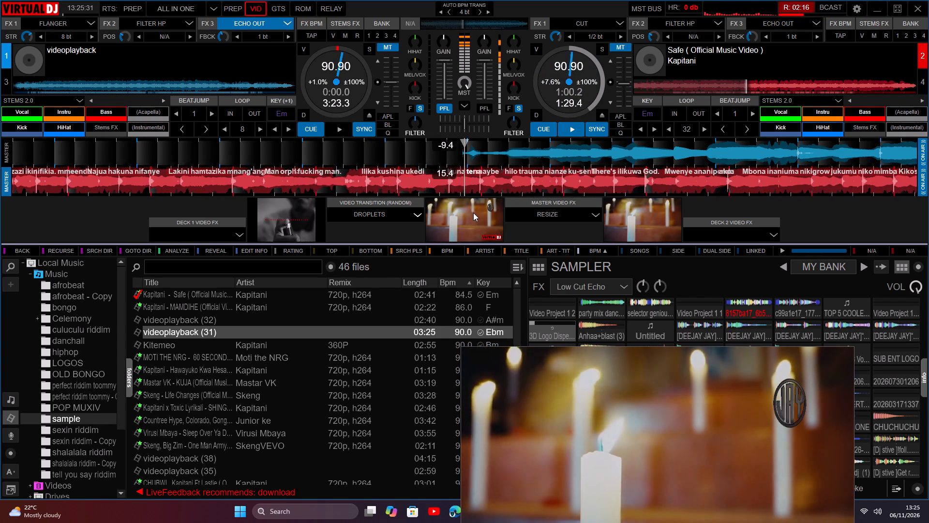
Turn off the Echo Out effect on deck 1.
key(d)
Move the video preview window clear of the sampler and start the LOWERTHRIRD sample over the video.
drag(572, 432, 293, 301)
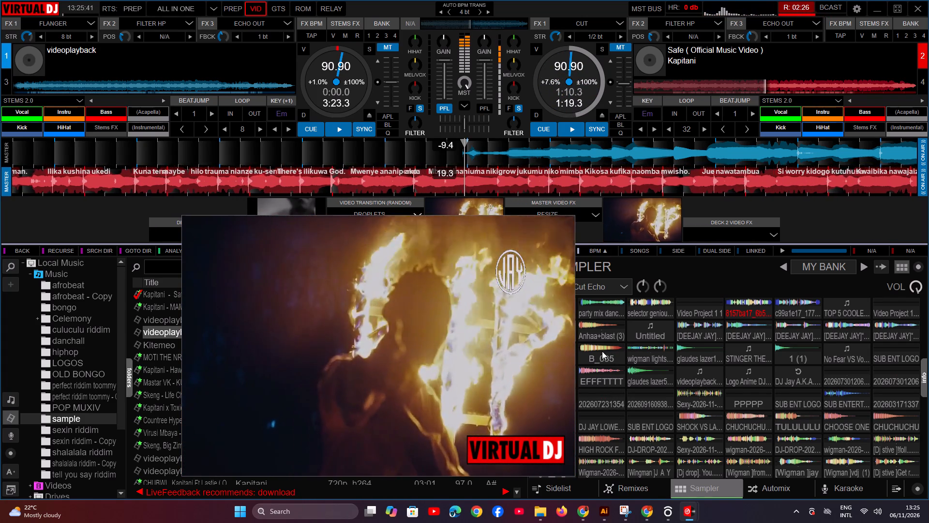
drag(517, 372, 469, 391)
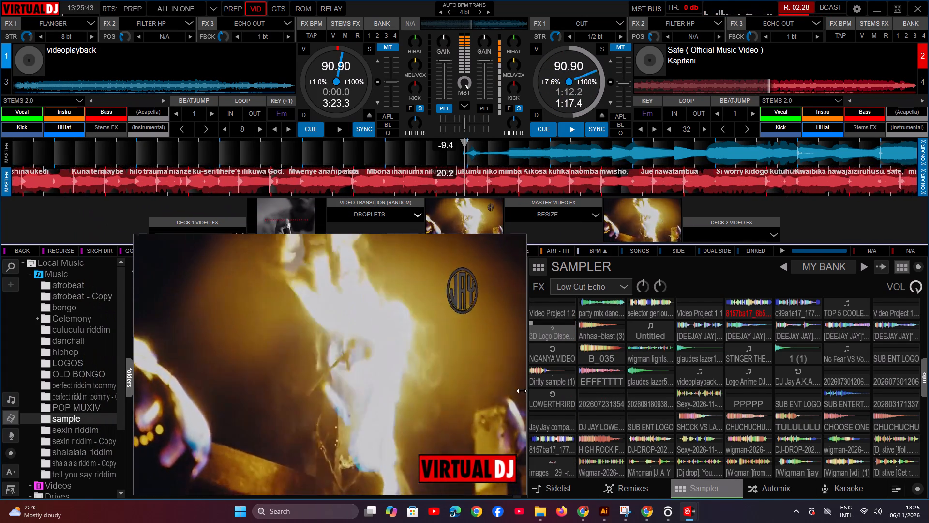
click(548, 398)
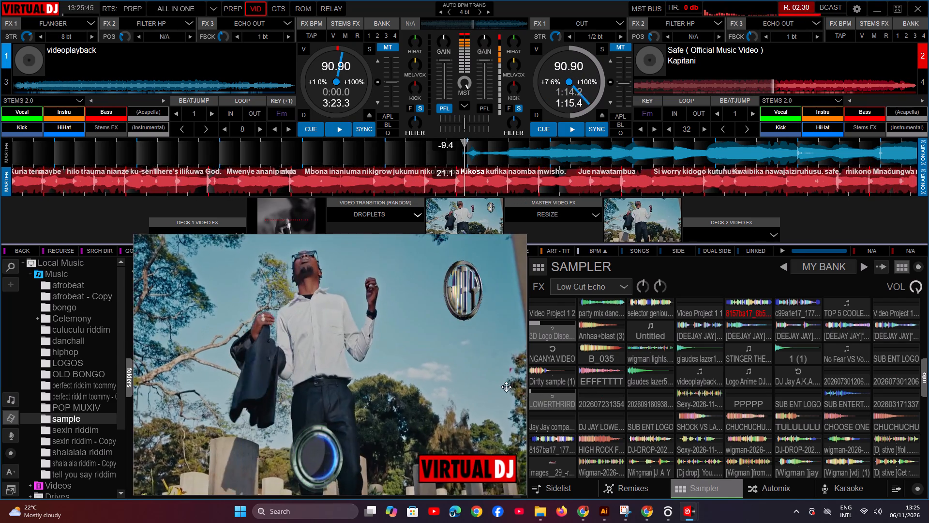
Check the lower third in the full-screen video output and return to the floating preview window.
drag(506, 387, 724, 386)
double_click(644, 390)
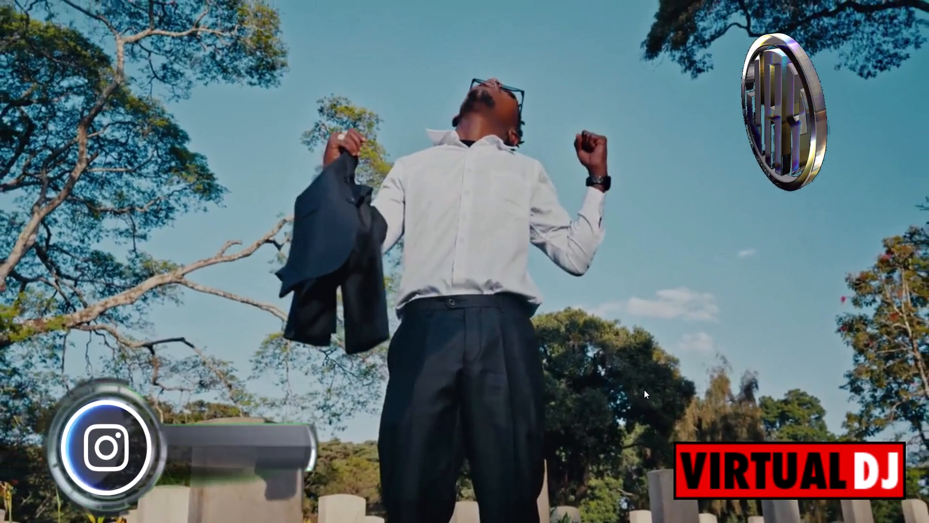
double_click(644, 390)
double_click(655, 400)
double_click(671, 400)
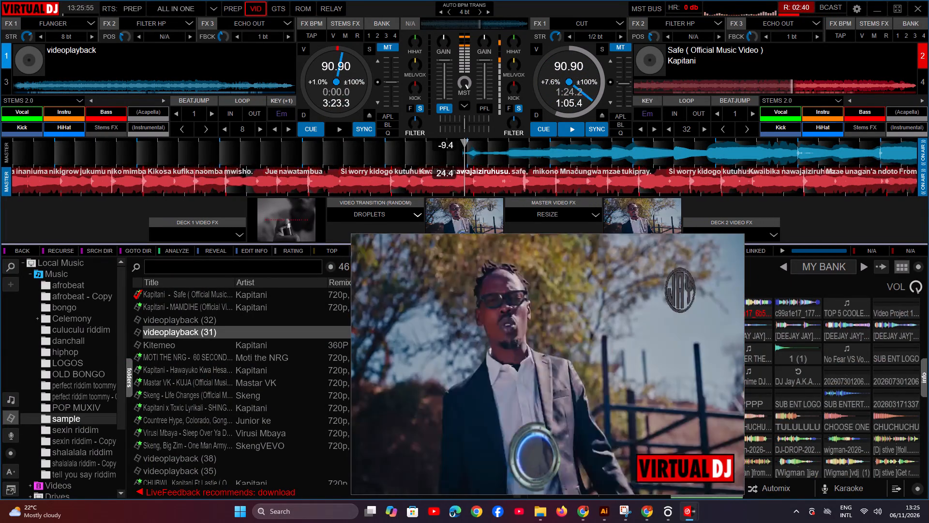
double_click(609, 347)
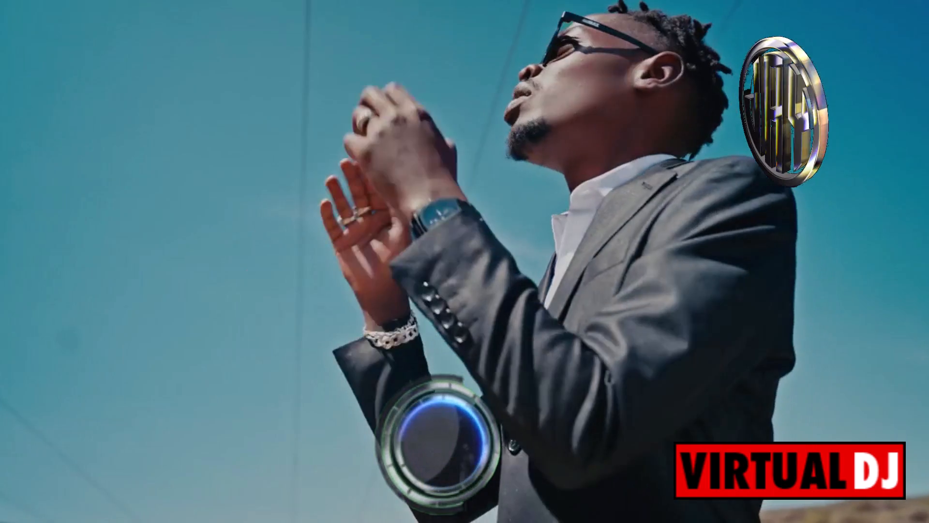
double_click(609, 347)
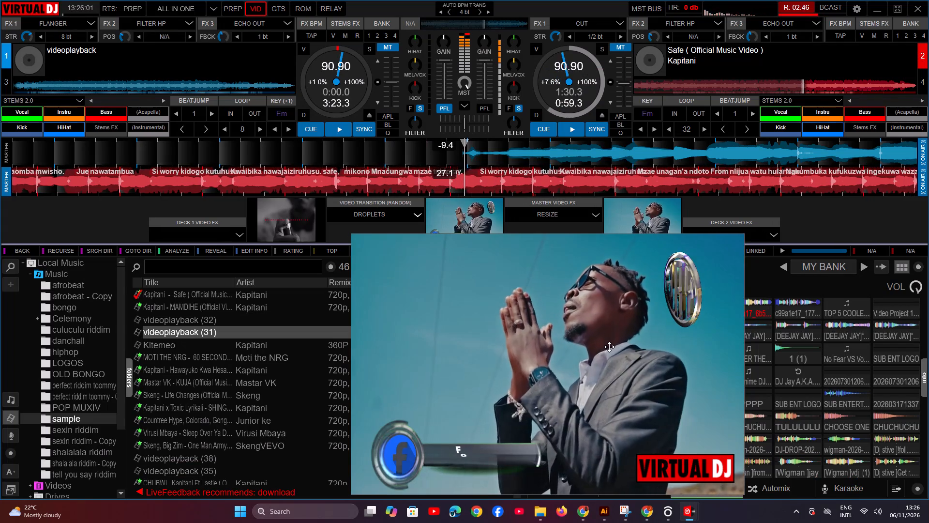
Move the video preview off the sampler's far pads and trigger the CHOOSE ONE sample.
drag(609, 347, 562, 367)
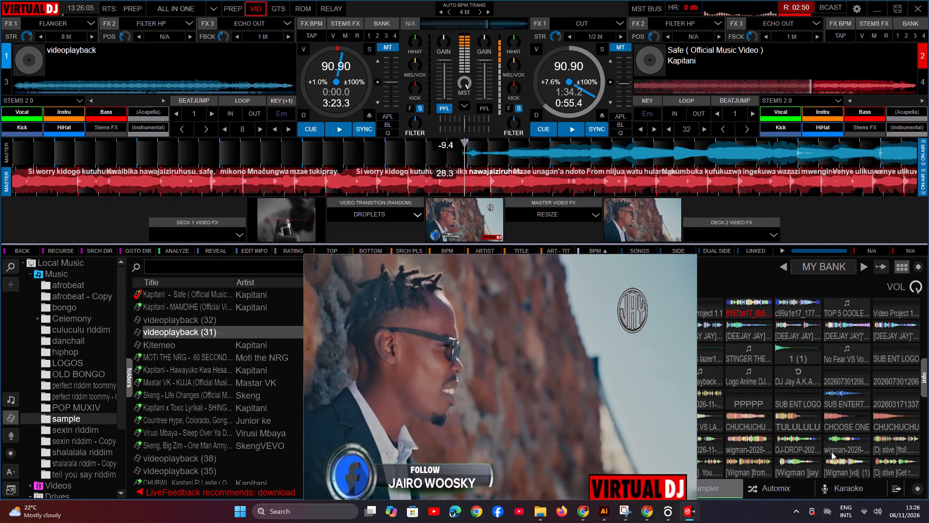
click(844, 426)
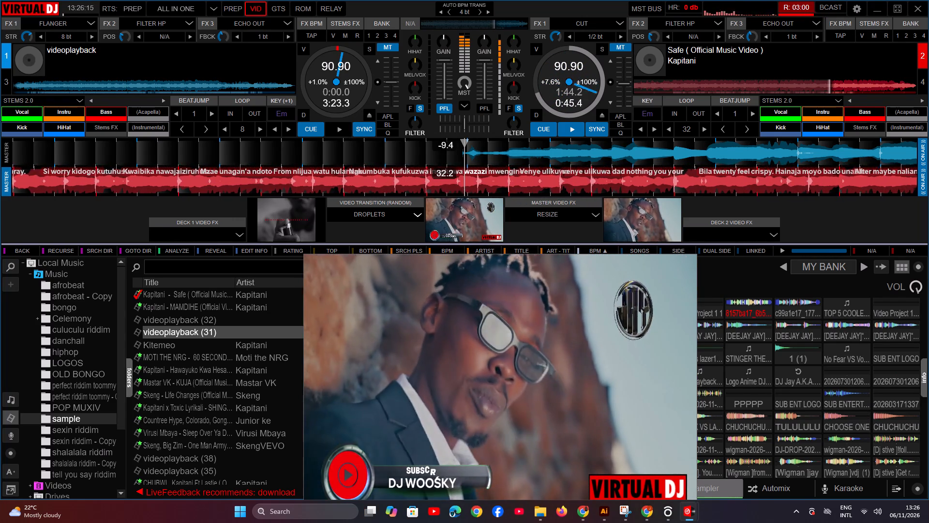
Start videoplayback (31) on deck 1 and transition the master video to it.
key(1)
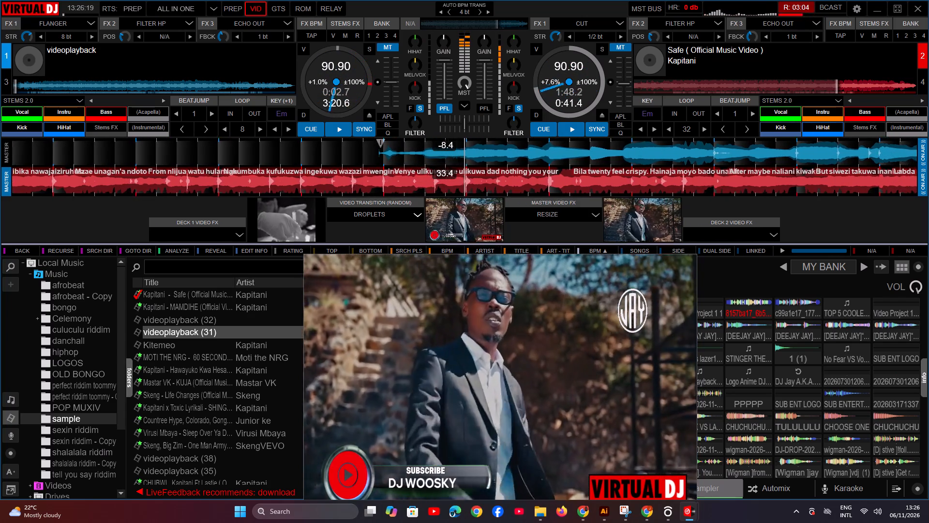
key(n)
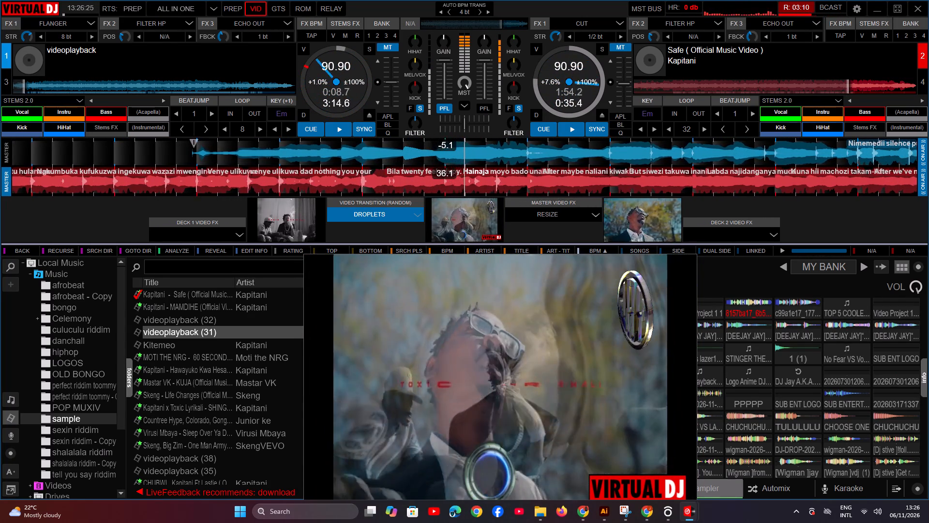
Turn on Filter HP on deck 2 and raise the deck's high-pass filter to about 1.3 kHz.
key(period)
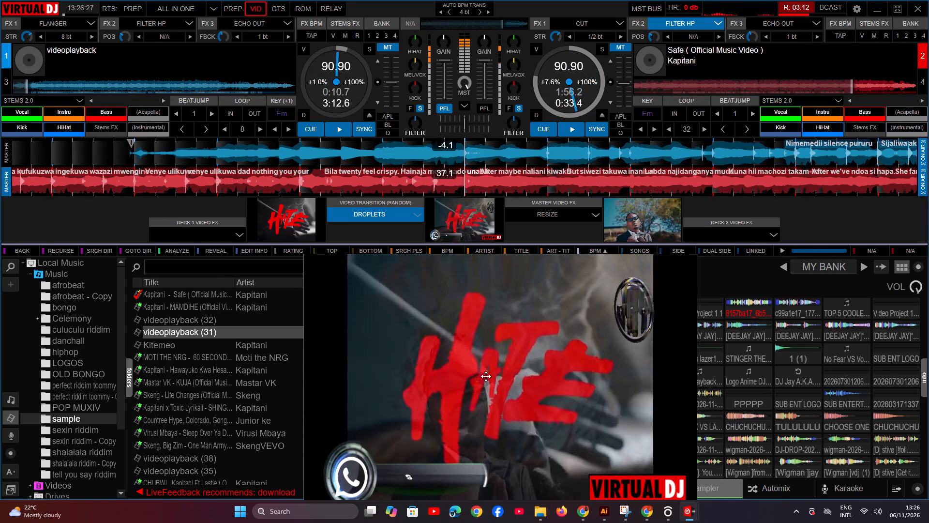
drag(510, 121, 514, 121)
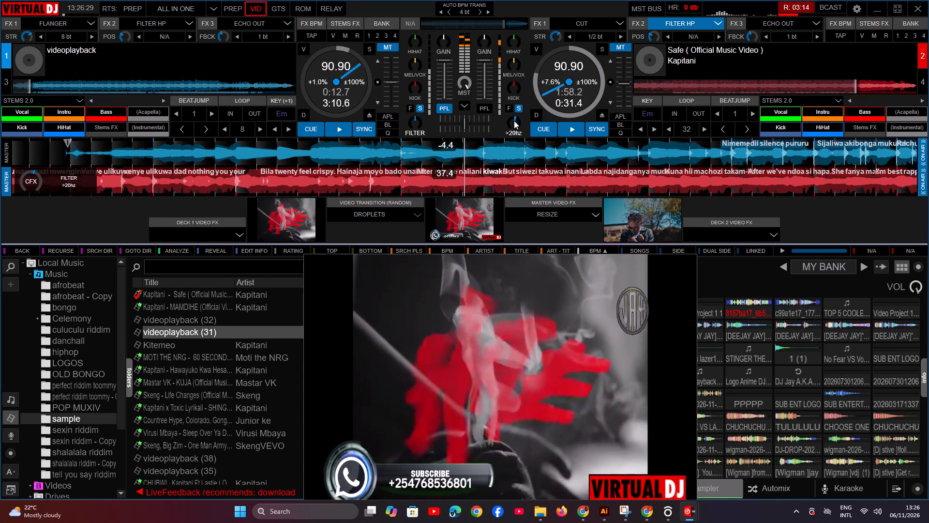
drag(514, 121, 522, 121)
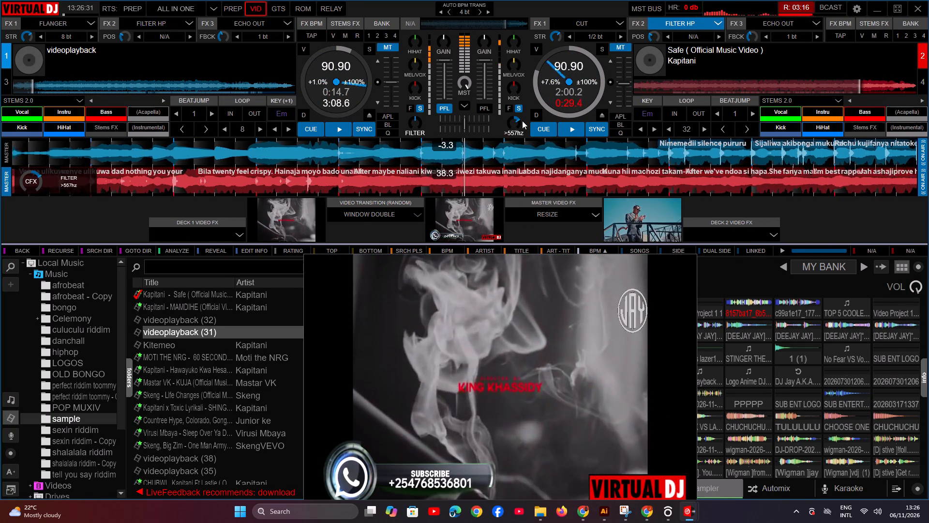
drag(522, 121, 524, 121)
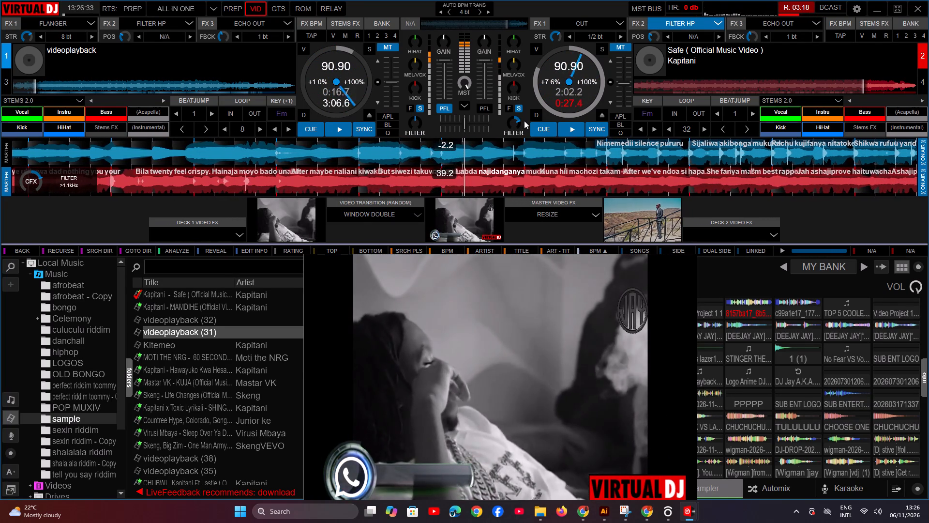
drag(524, 121, 525, 121)
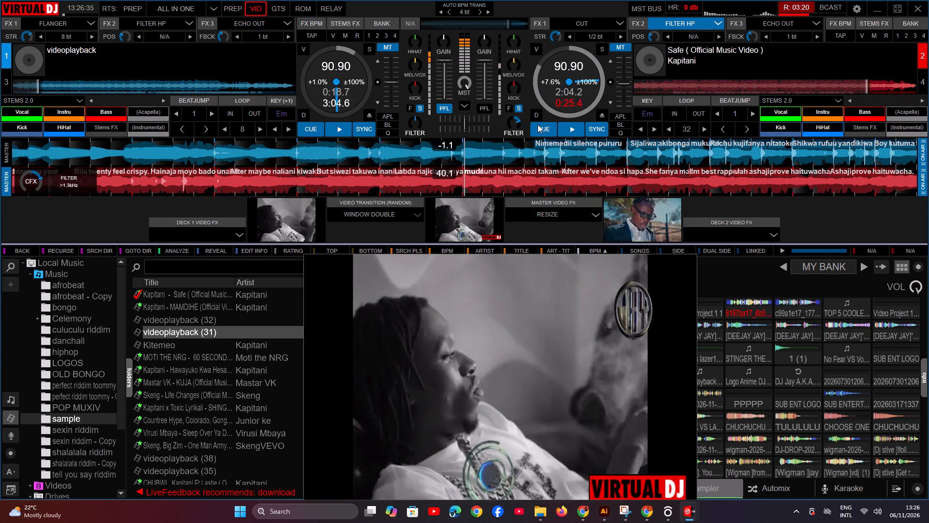
Turn on Cut and Echo Out on deck 2, and stop Safe back at its start.
text(,/)
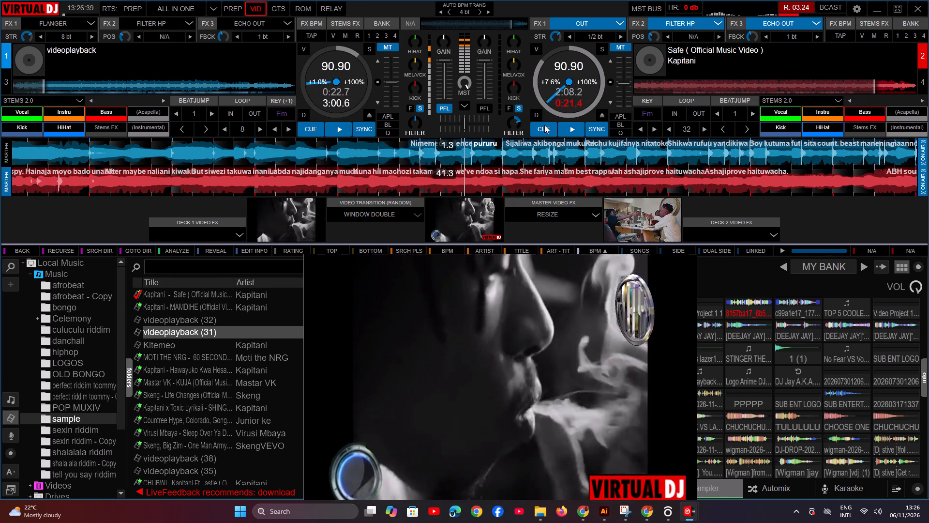
key(7)
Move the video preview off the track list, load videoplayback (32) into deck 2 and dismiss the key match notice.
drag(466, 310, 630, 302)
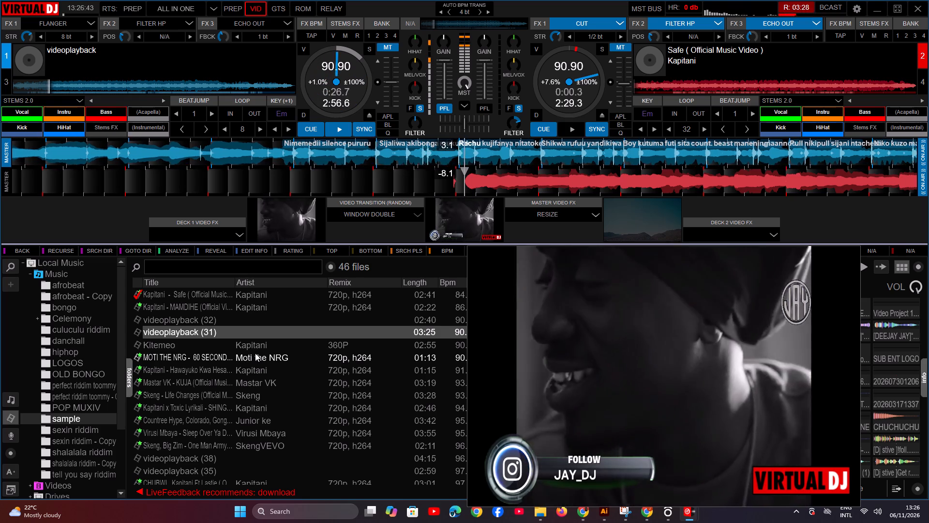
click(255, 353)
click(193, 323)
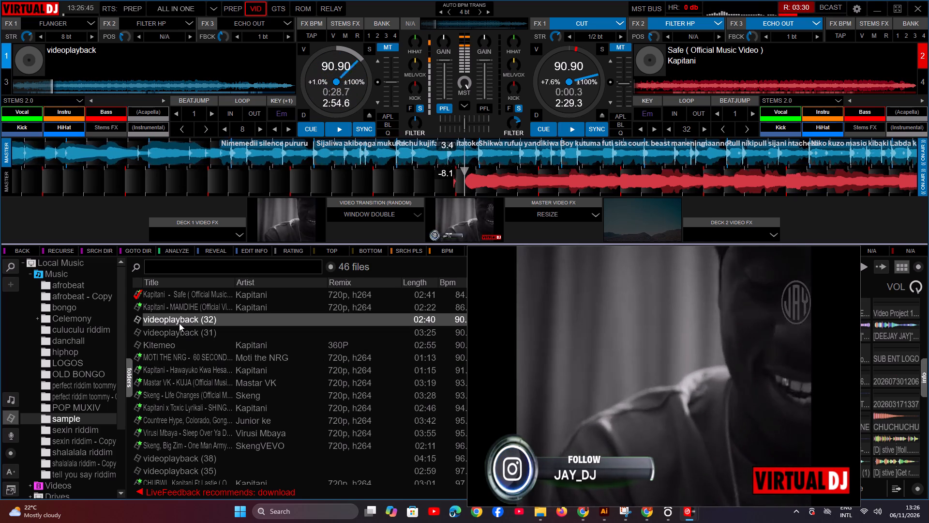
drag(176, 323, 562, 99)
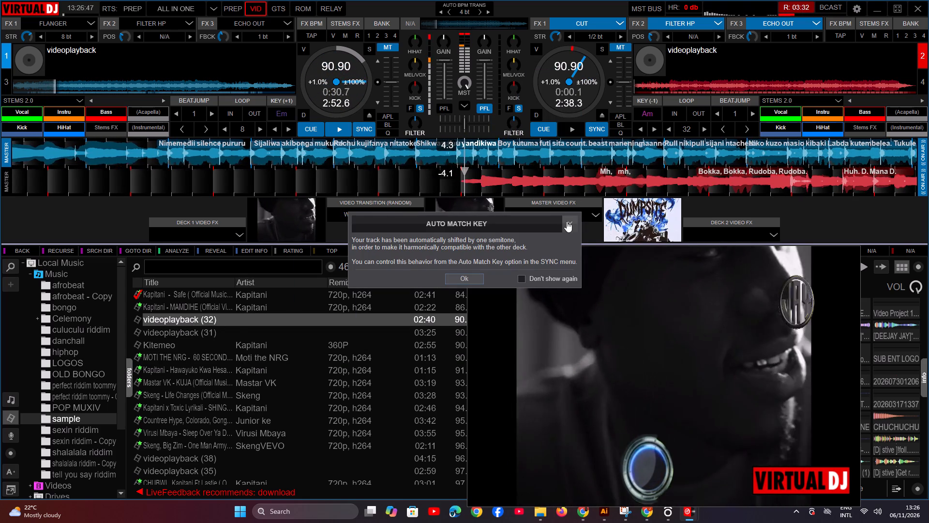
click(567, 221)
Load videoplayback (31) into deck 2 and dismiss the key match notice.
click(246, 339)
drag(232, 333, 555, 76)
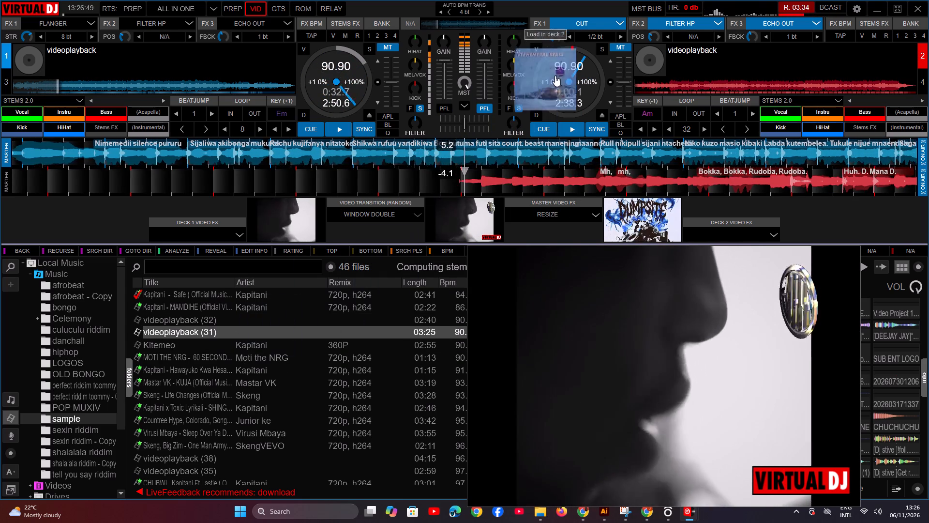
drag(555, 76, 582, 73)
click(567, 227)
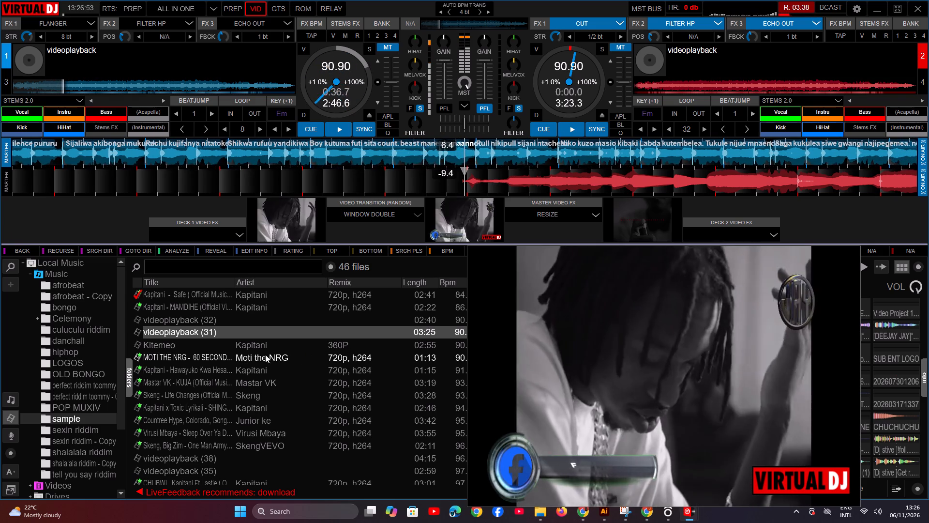
Move the video preview clear of the track list and lower deck 1's key by one semitone to Ebm.
drag(523, 336, 602, 326)
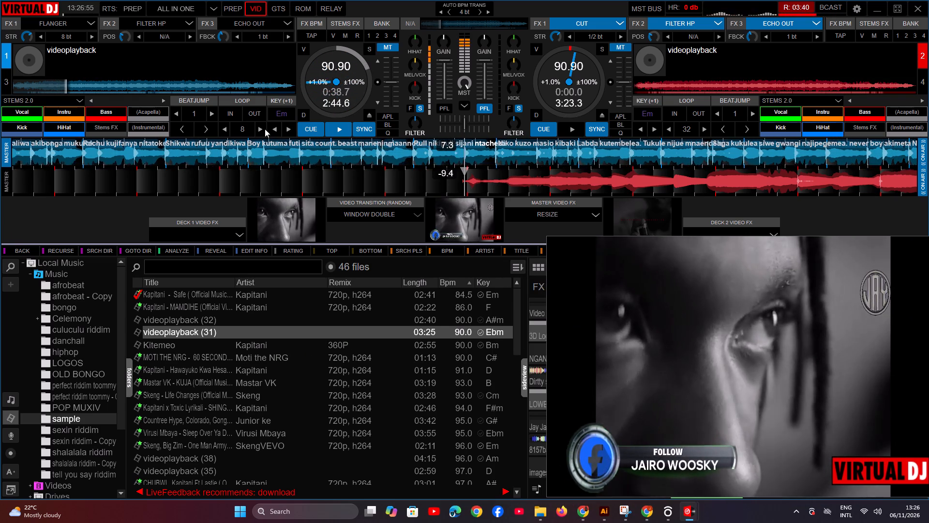
click(278, 128)
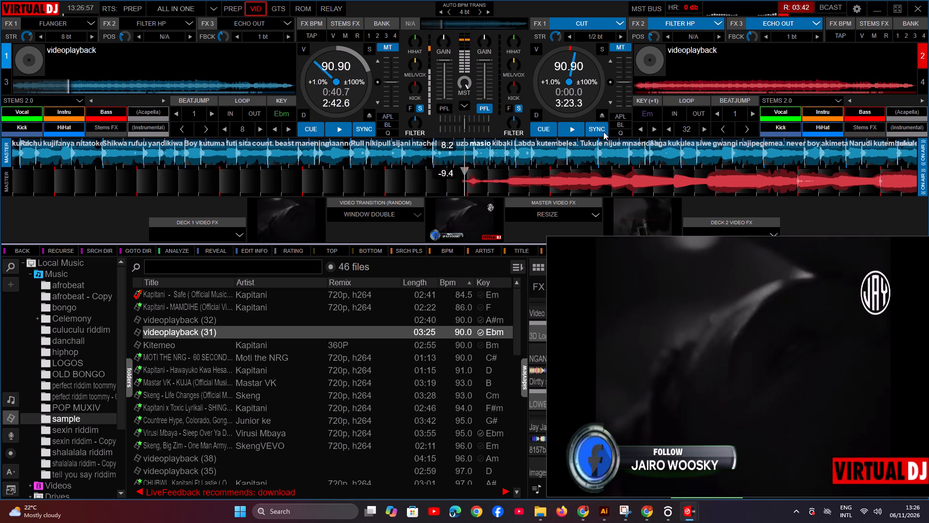
Load Moti the NRG's 60 SECONDS OF MADNESS into deck 2 and sync the deck with deck 1.
click(232, 349)
click(216, 357)
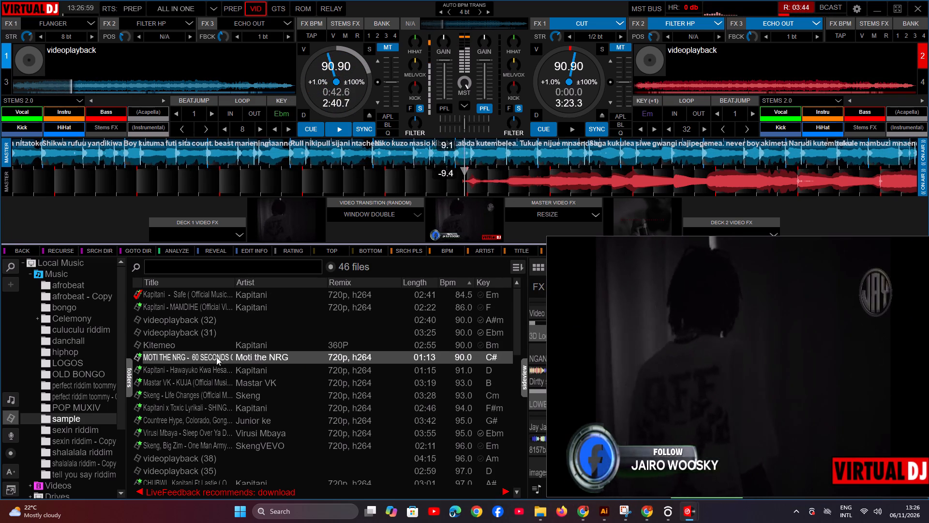
click(181, 370)
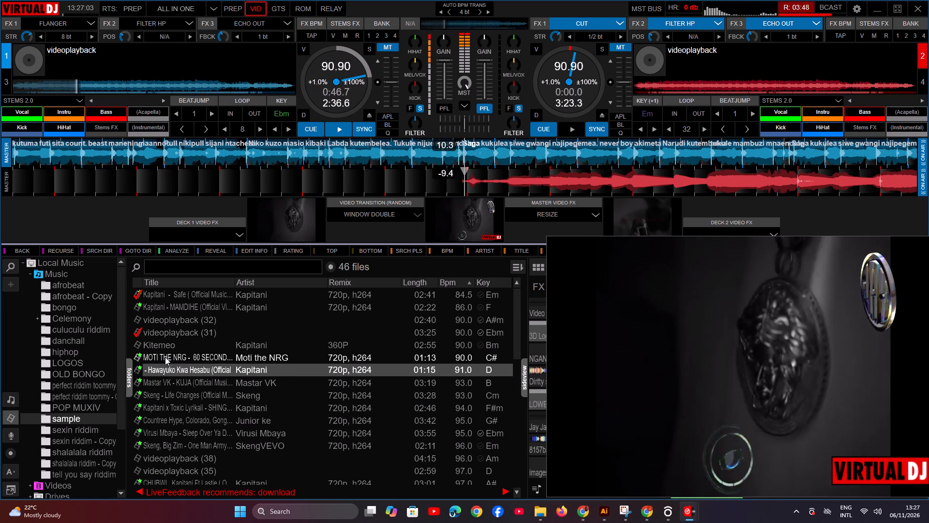
click(165, 357)
drag(172, 357, 243, 339)
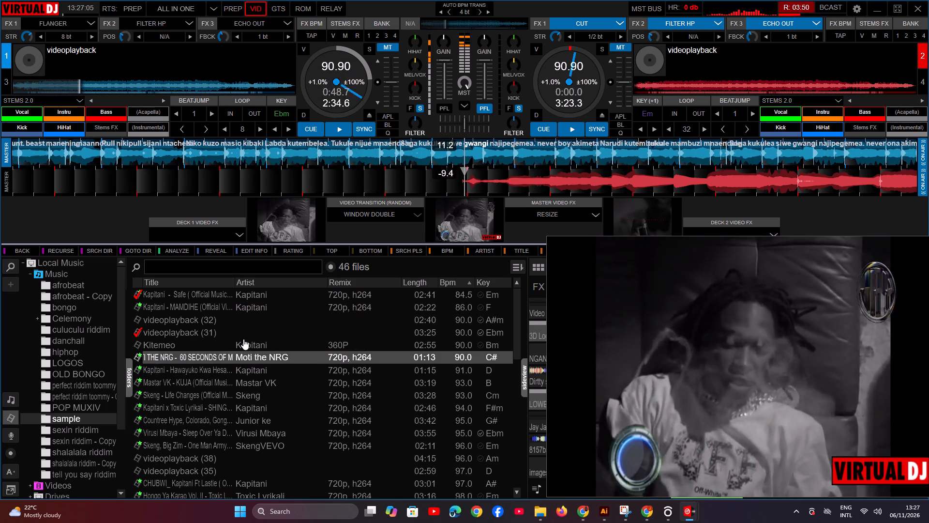
drag(243, 339, 563, 110)
click(589, 126)
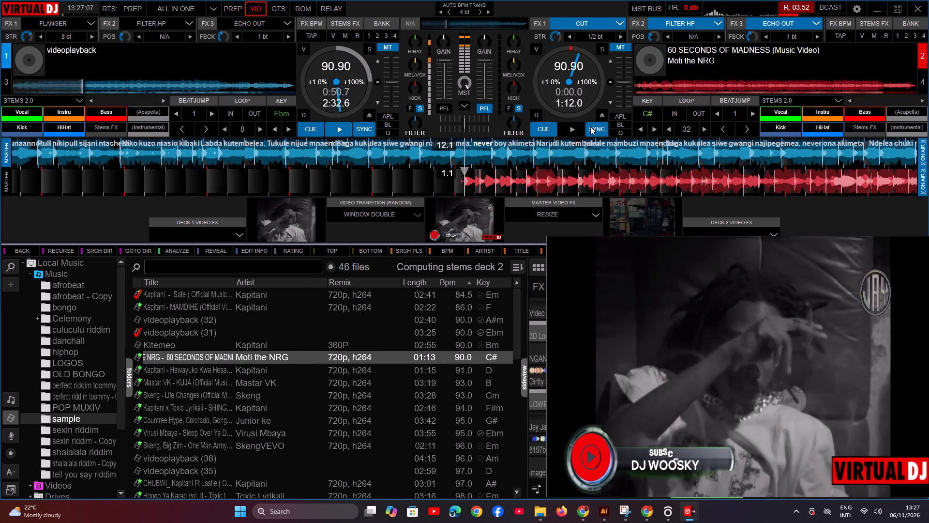
double_click(590, 126)
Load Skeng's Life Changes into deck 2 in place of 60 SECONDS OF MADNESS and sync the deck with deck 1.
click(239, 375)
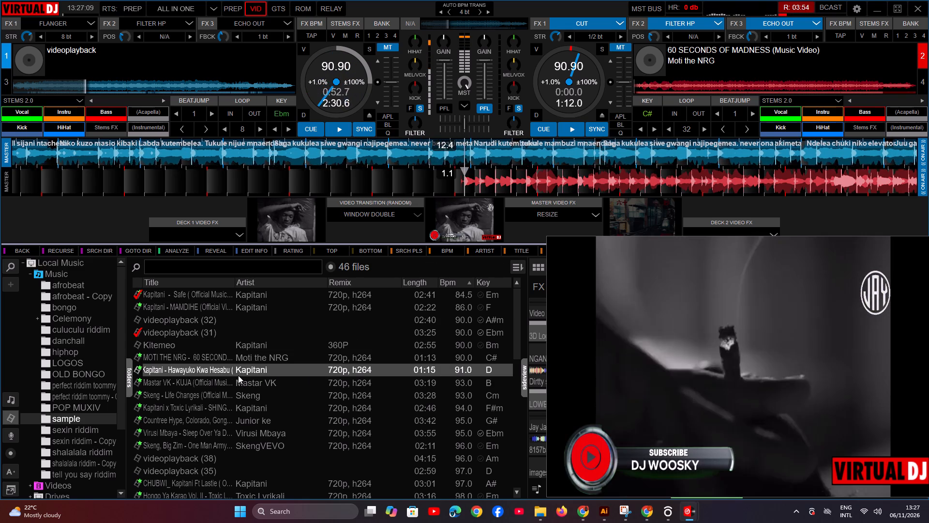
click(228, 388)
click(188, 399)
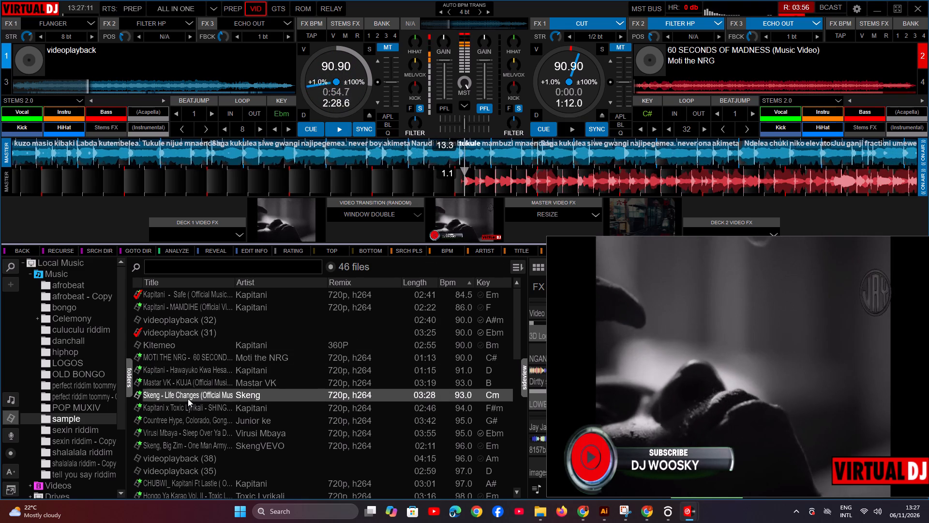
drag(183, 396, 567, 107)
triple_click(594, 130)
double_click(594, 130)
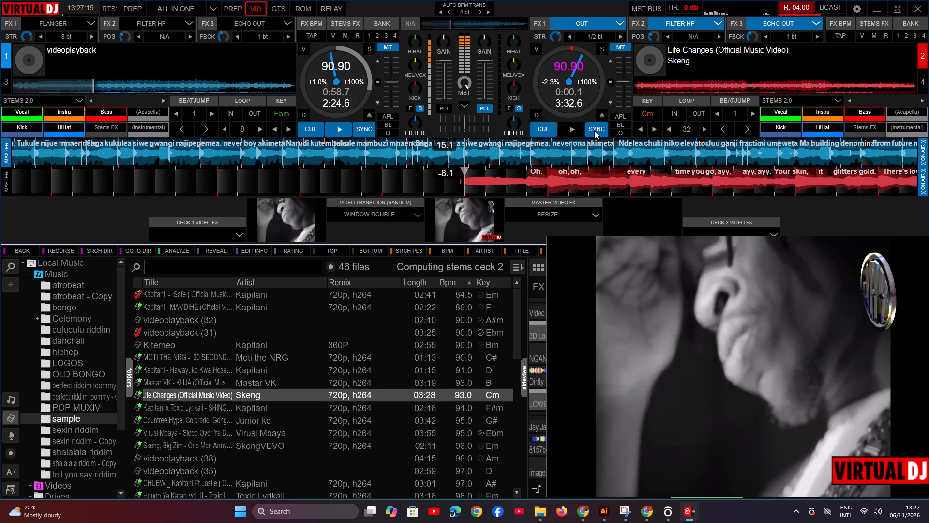
Turn off the Cut and Filter HP effects on deck 2.
text(,.)
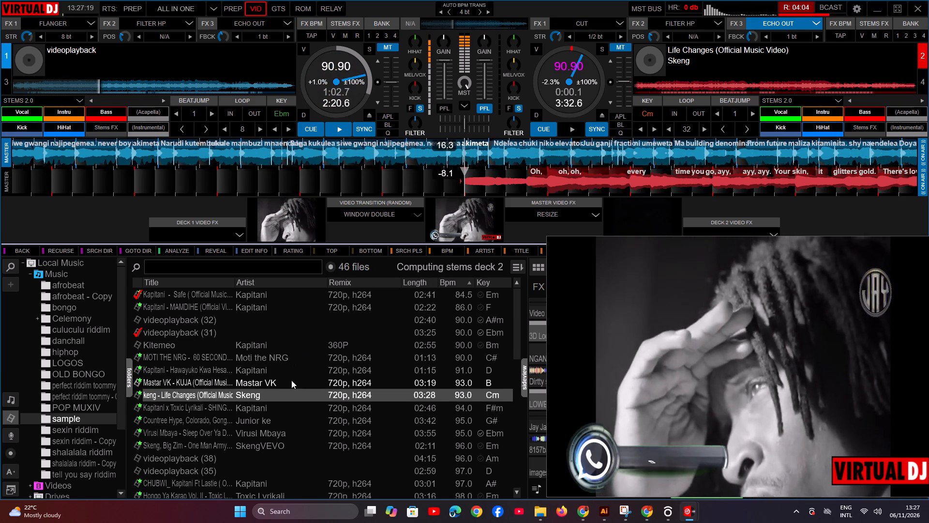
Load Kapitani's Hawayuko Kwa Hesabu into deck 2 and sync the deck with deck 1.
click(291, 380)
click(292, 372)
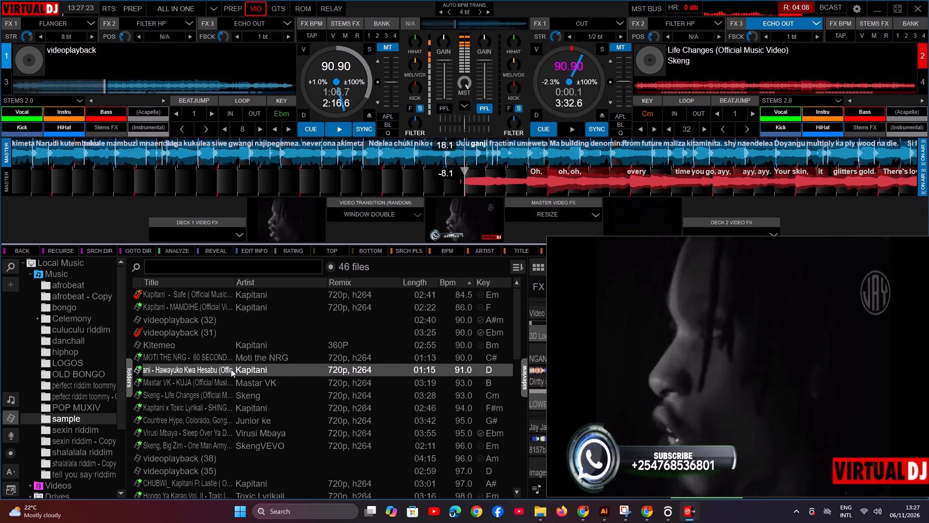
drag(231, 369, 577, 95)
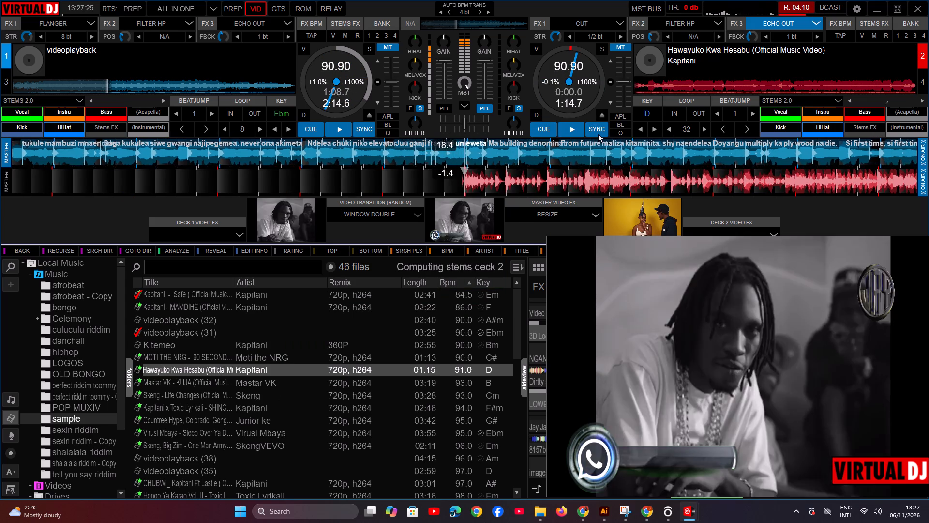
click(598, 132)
Load Skeng's Life Changes into deck 2 again and sync the deck with deck 1.
click(231, 391)
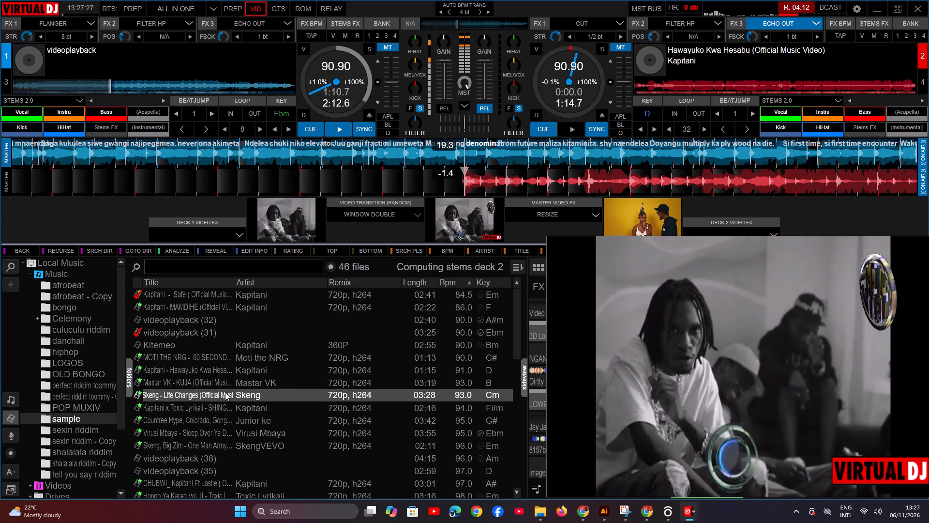
drag(218, 394, 568, 100)
double_click(594, 125)
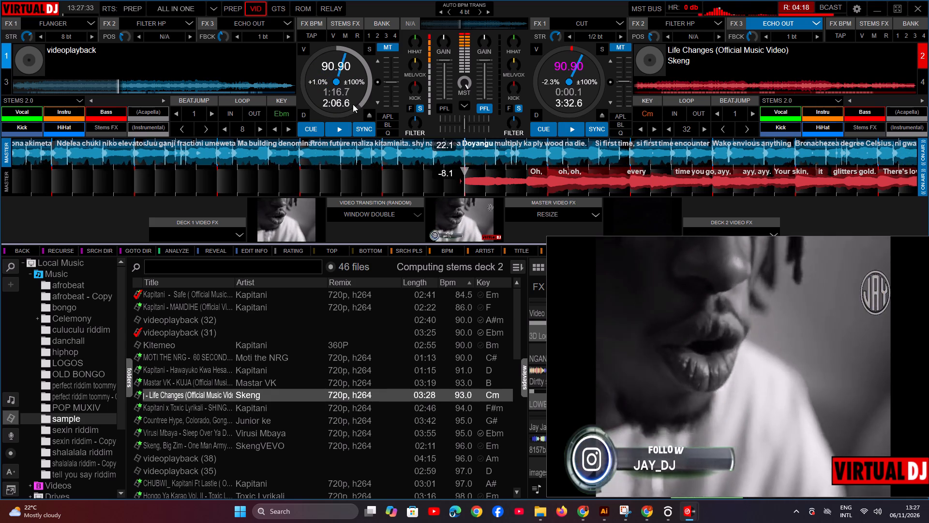
Raise deck 1's tempo gradually to 92.70 BPM while its track keeps playing.
triple_click(375, 102)
double_click(377, 100)
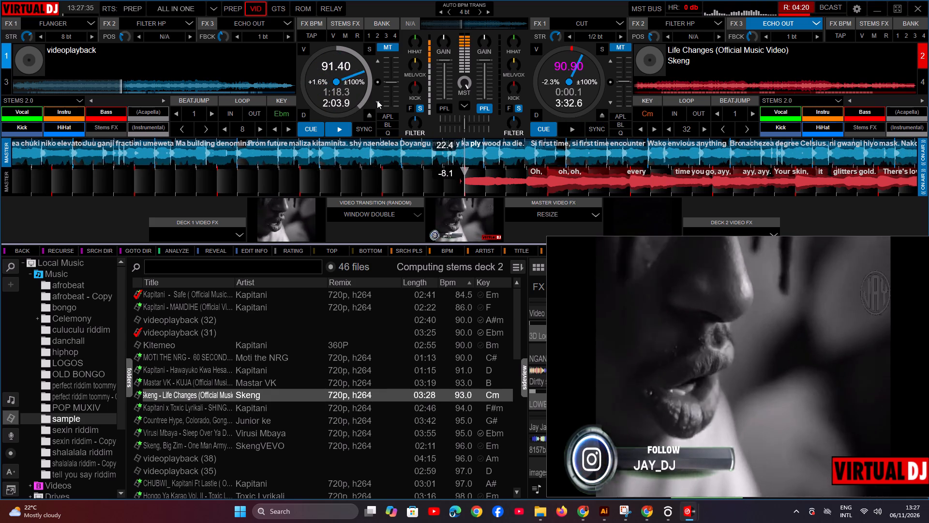
double_click(377, 100)
click(377, 100)
double_click(377, 100)
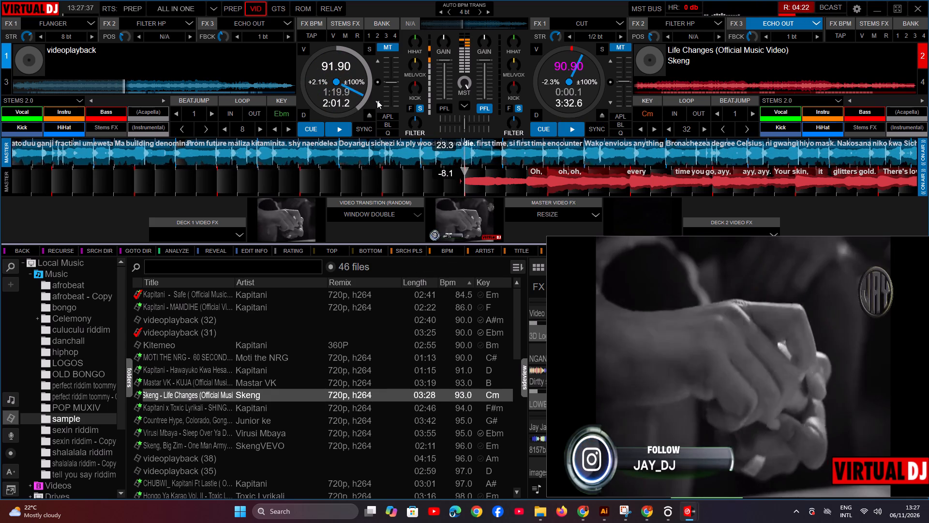
click(377, 100)
click(377, 100)
click(377, 100)
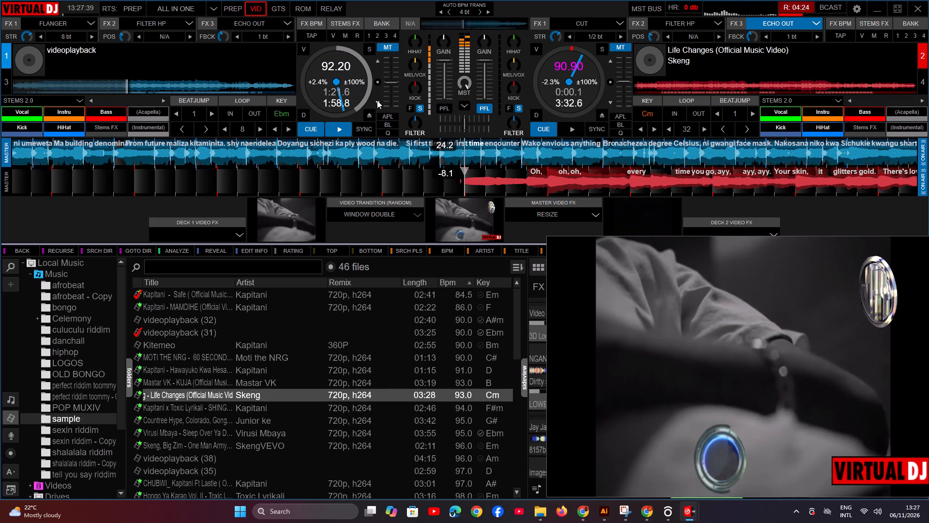
click(377, 100)
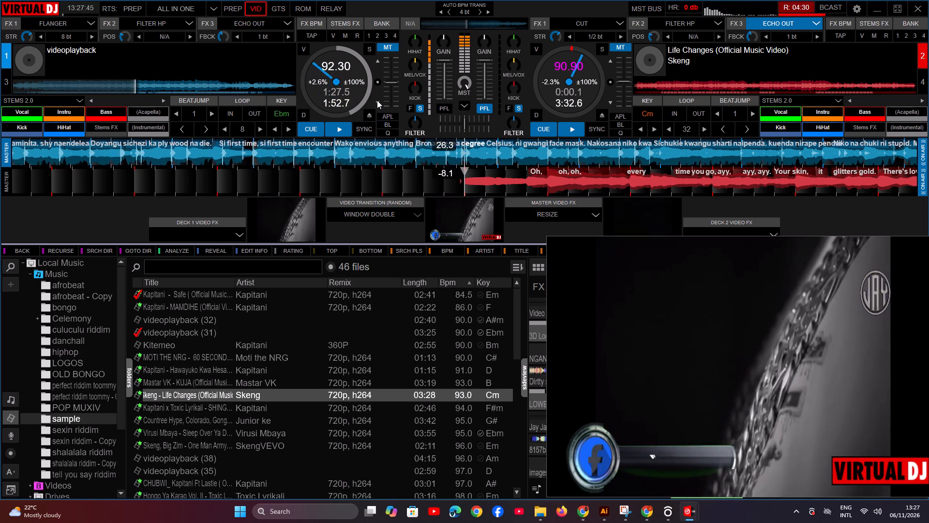
click(378, 101)
click(378, 101)
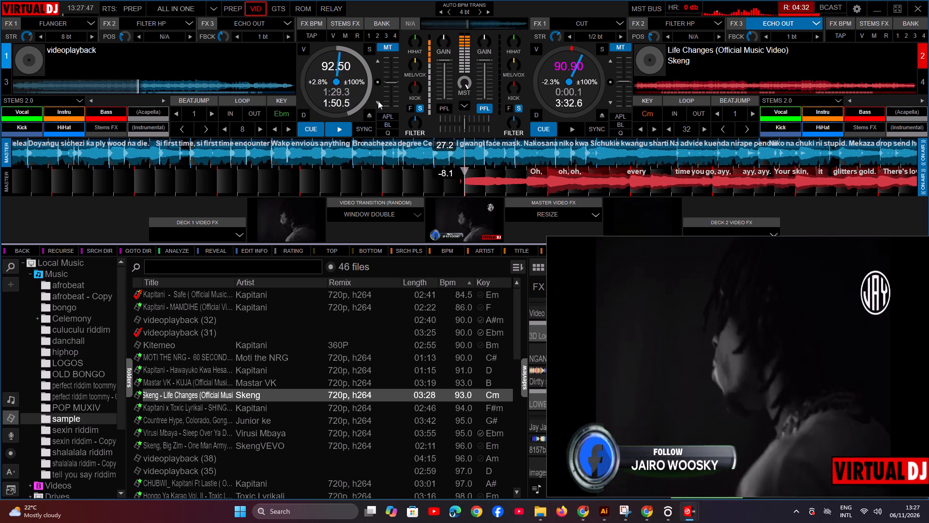
click(378, 101)
click(378, 101)
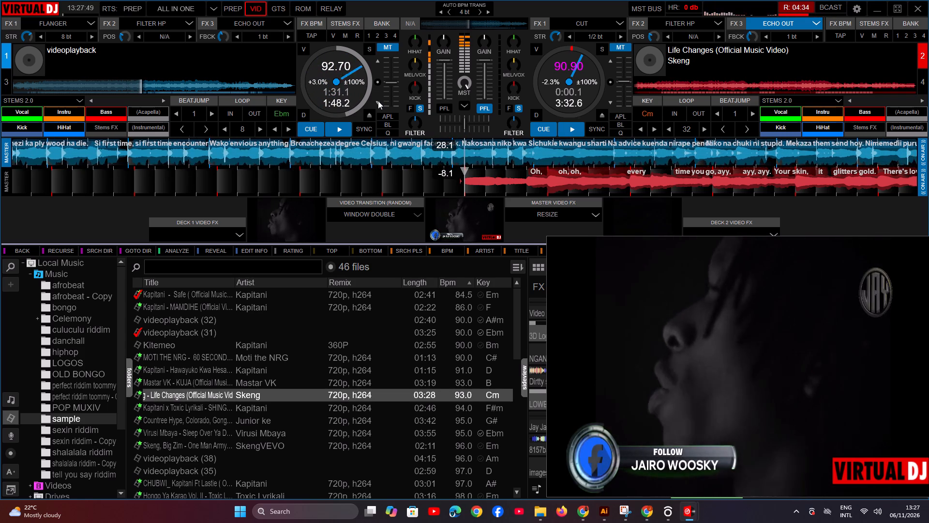
Turn off the Echo Out effect on deck 2.
key(slash)
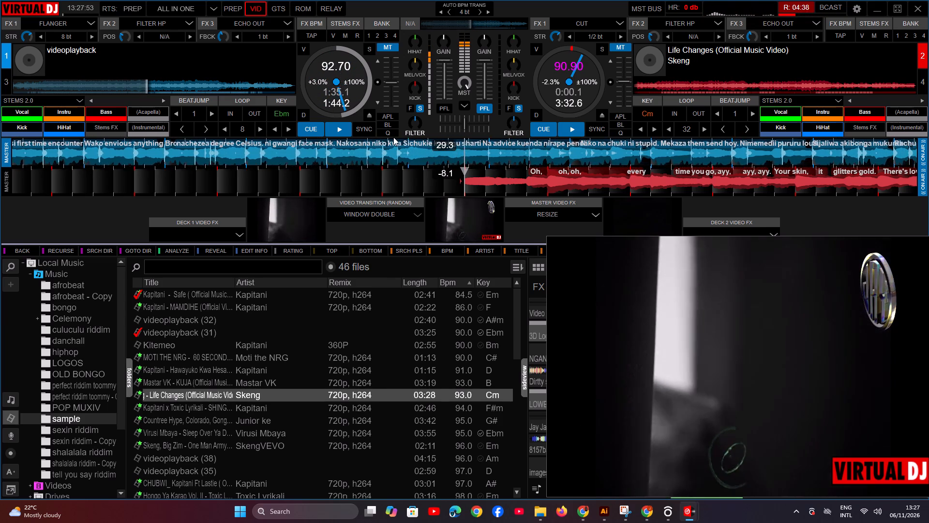
Move the video preview over the track list to uncover the sampler pads.
drag(733, 320, 311, 316)
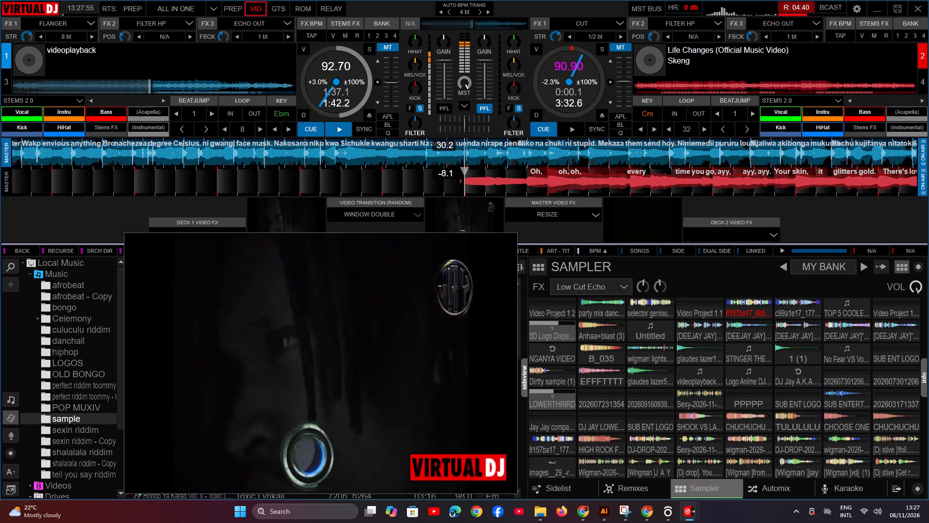
Start Life Changes on deck 2, take the video output across to it and sync it at 92.70 BPM.
drag(311, 316, 294, 331)
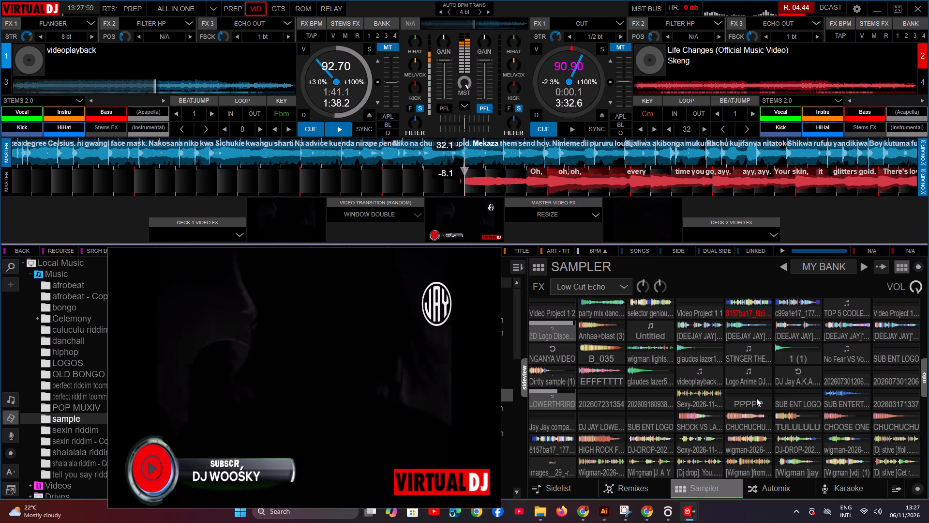
key(n)
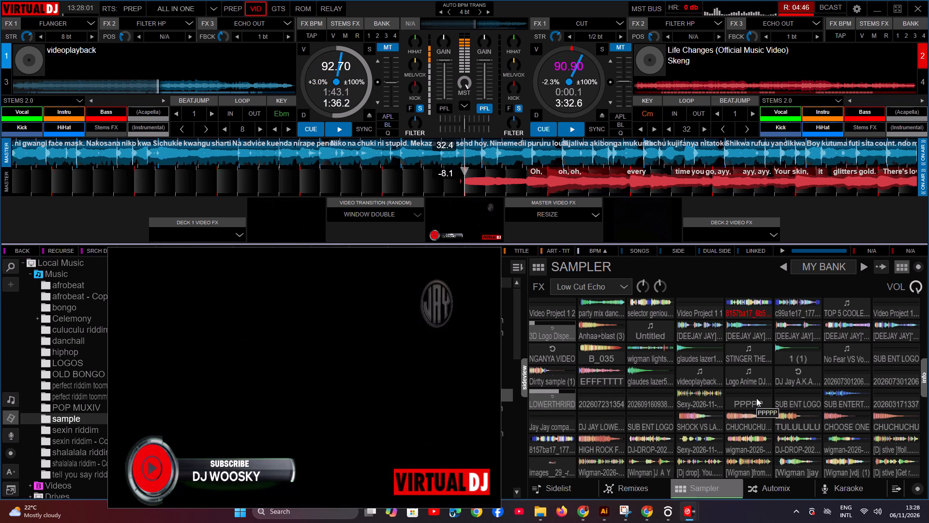
text(h76)
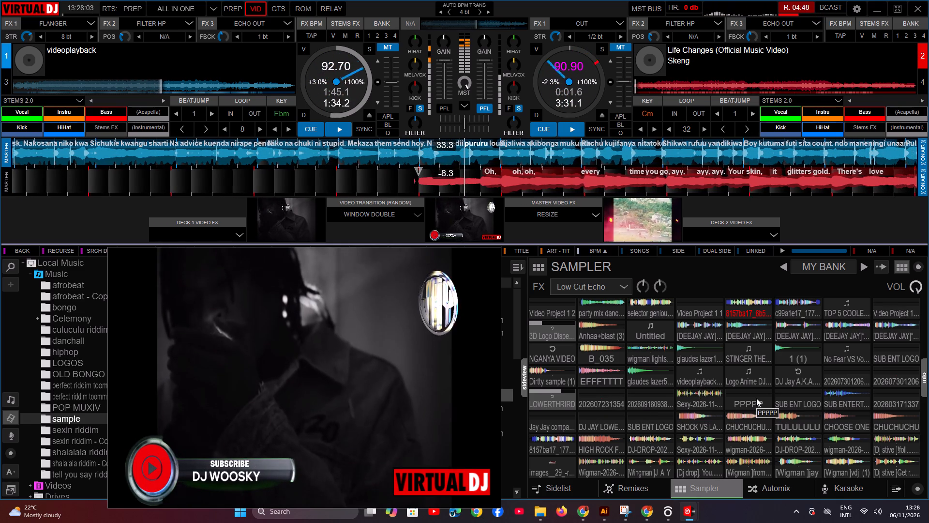
key(m)
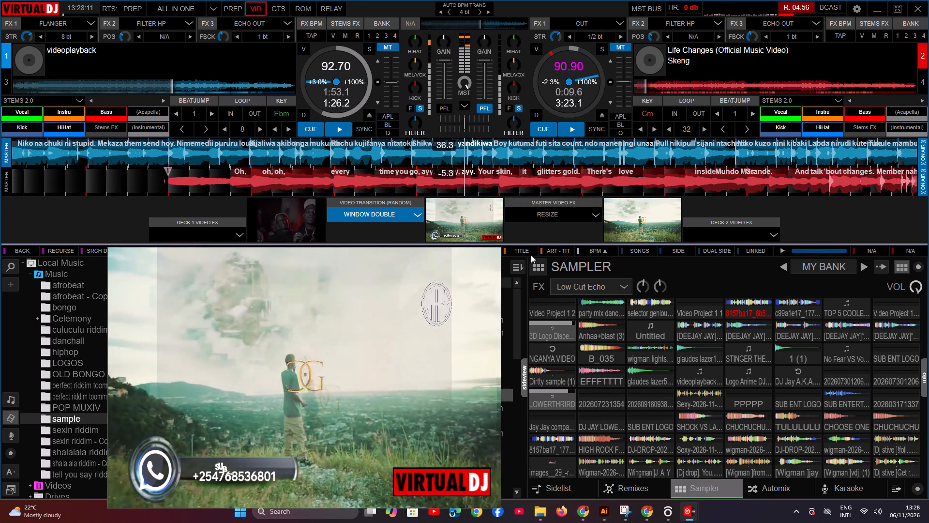
key(8)
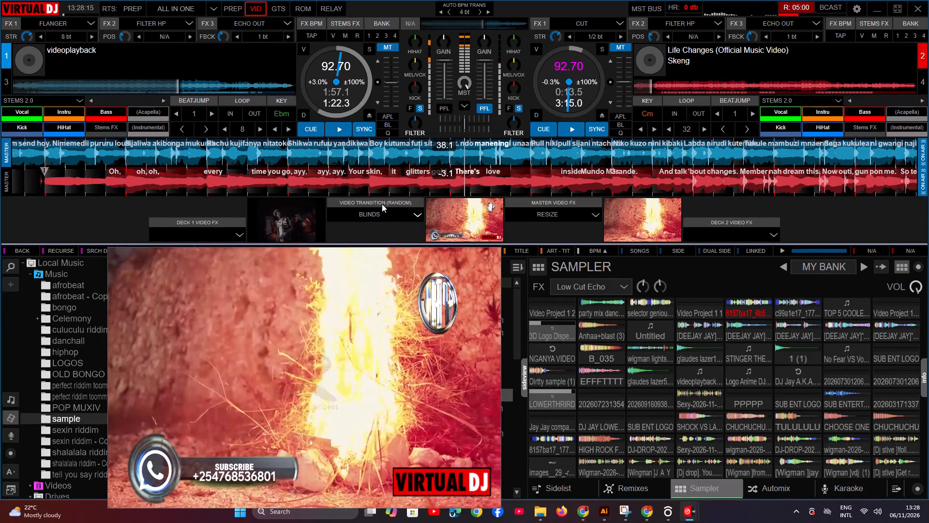
Apply Filter HP, Flanger and Echo Out to deck 1, sweep its filter to >1.8kHz and stop the deck.
key(s)
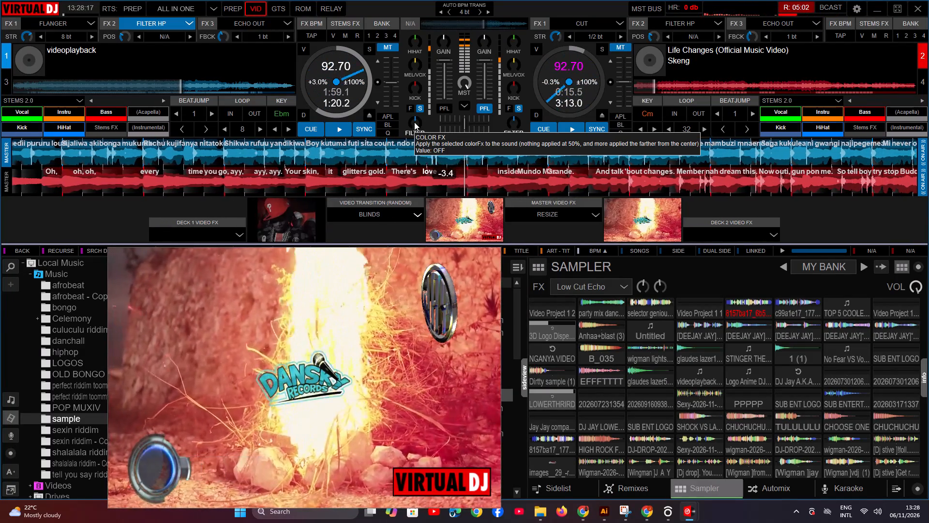
drag(414, 122, 425, 120)
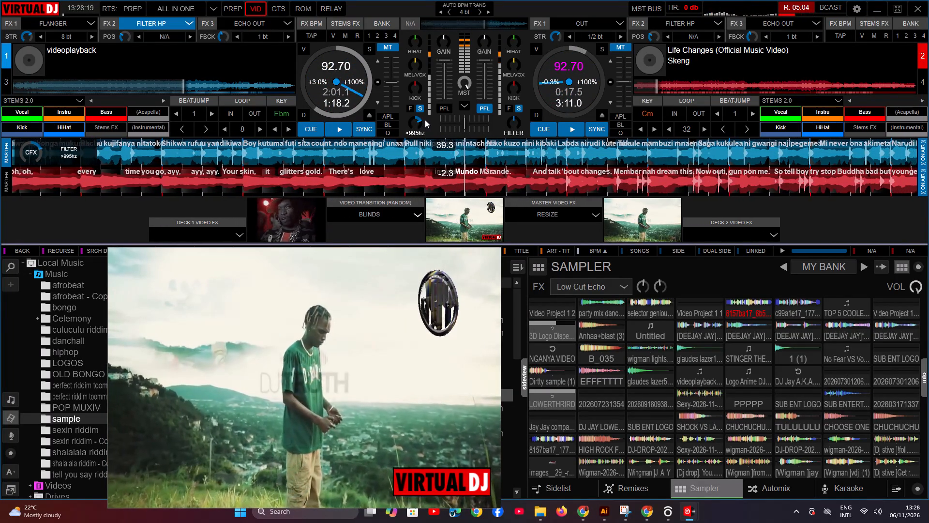
drag(425, 120, 427, 120)
key(a)
key(d)
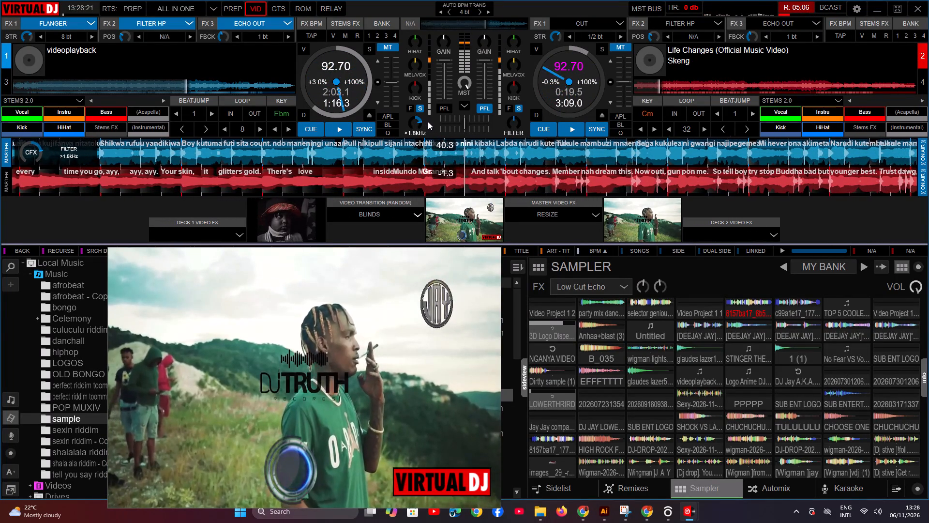
key(2)
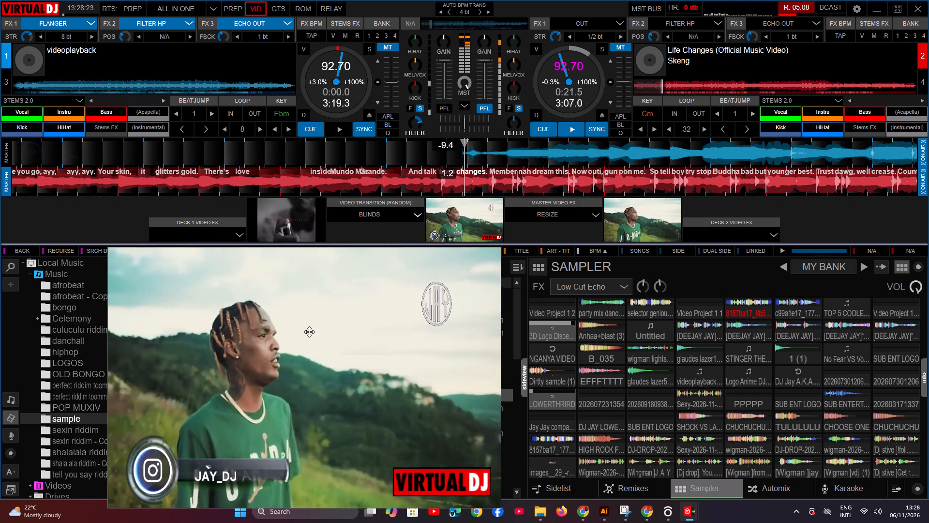
Uncover the track list from the video preview and select Kapitani x Toxic Lyrikali - SHING.
drag(275, 344, 544, 339)
click(226, 409)
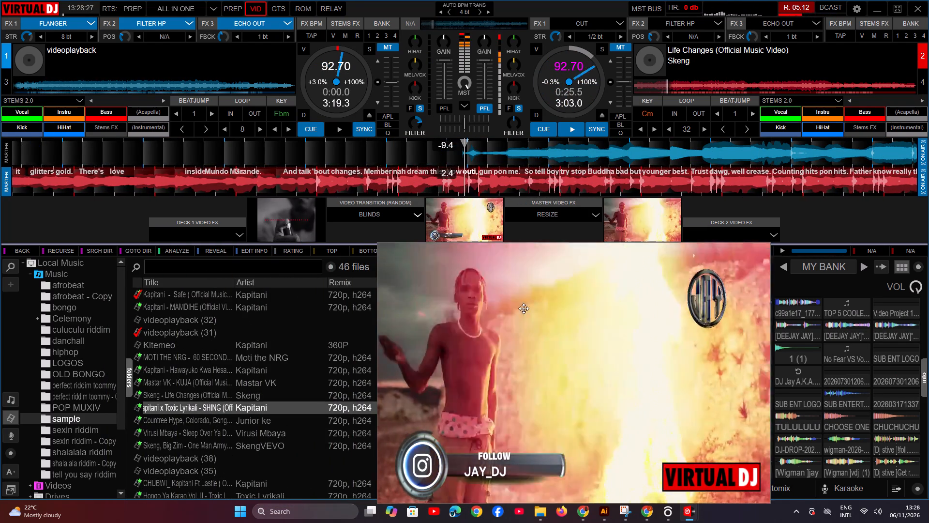
Raise deck 2's tempo in small increments to 93.50 BPM while Life Changes plays.
triple_click(612, 101)
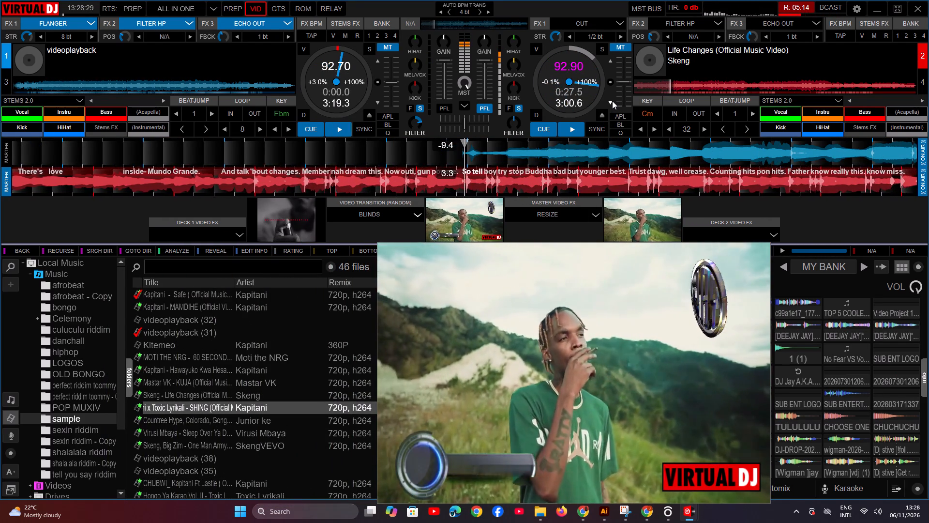
double_click(612, 101)
click(612, 101)
double_click(612, 101)
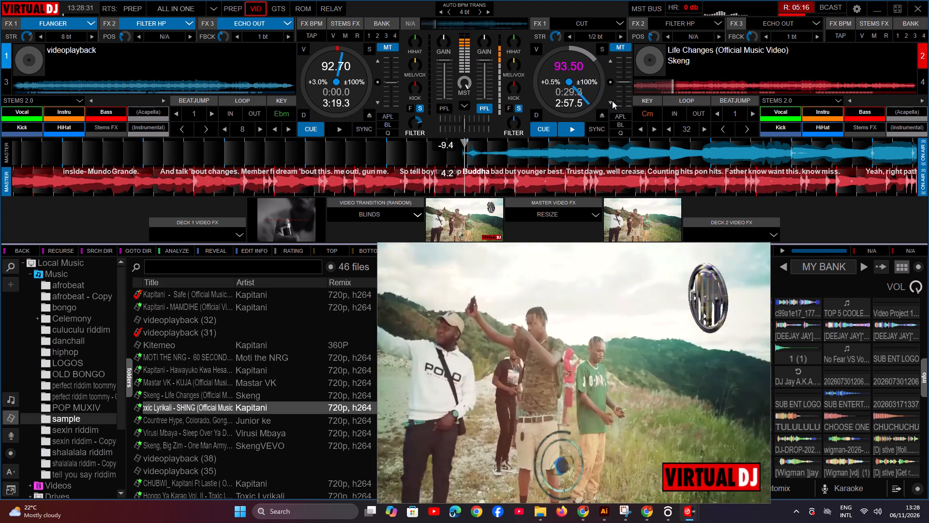
Load Kapitani x Toxic Lyrikali - SHING into deck 1, sync it with deck 2 and dismiss the key-match notice.
drag(490, 376, 655, 363)
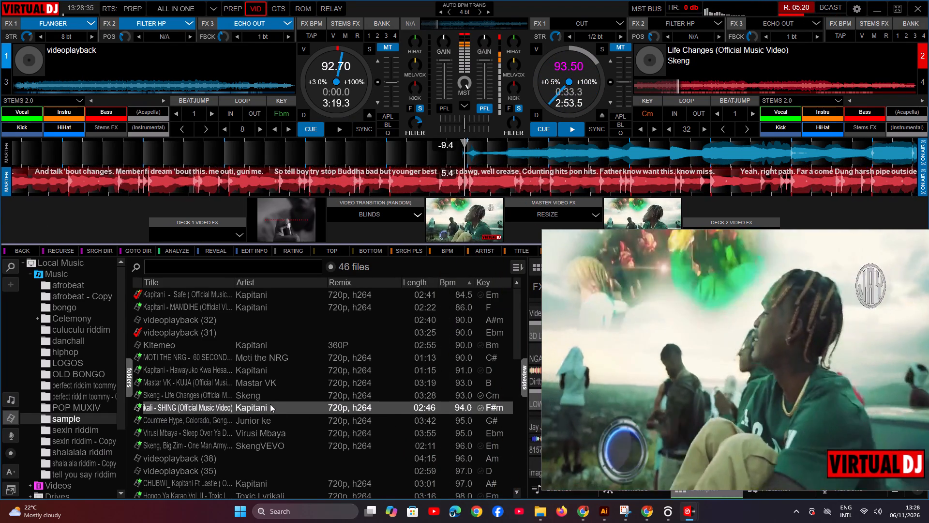
drag(274, 404, 330, 113)
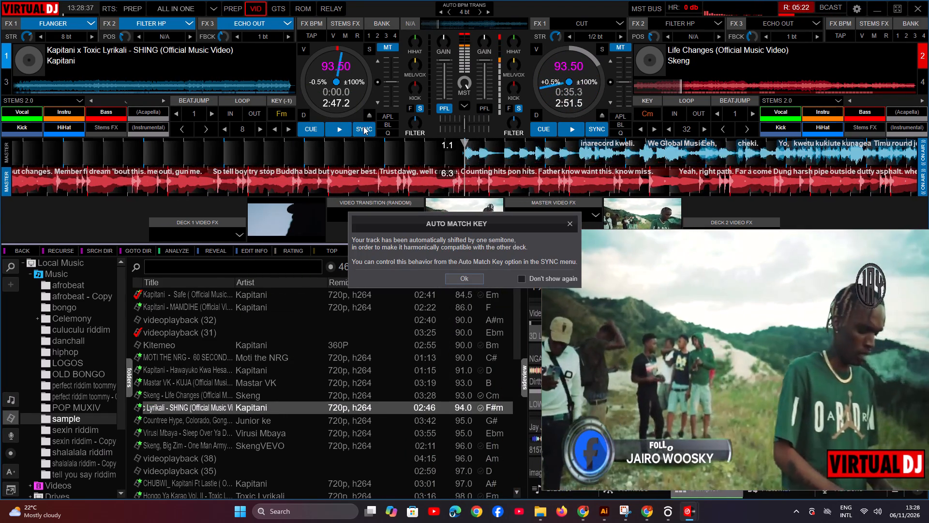
double_click(363, 126)
click(573, 223)
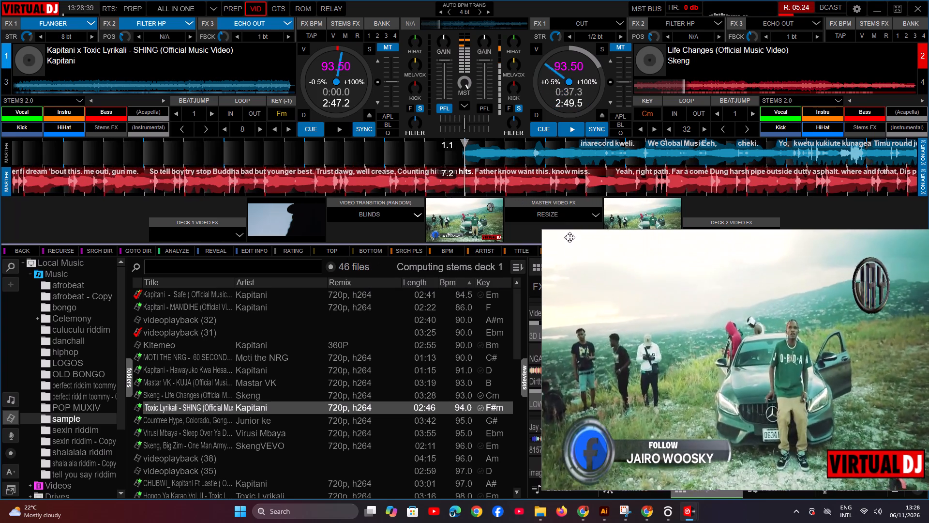
Browse the sample folder's track list, sorted by BPM, for tracks that could follow in the mix.
scroll(393, 383, down, 4)
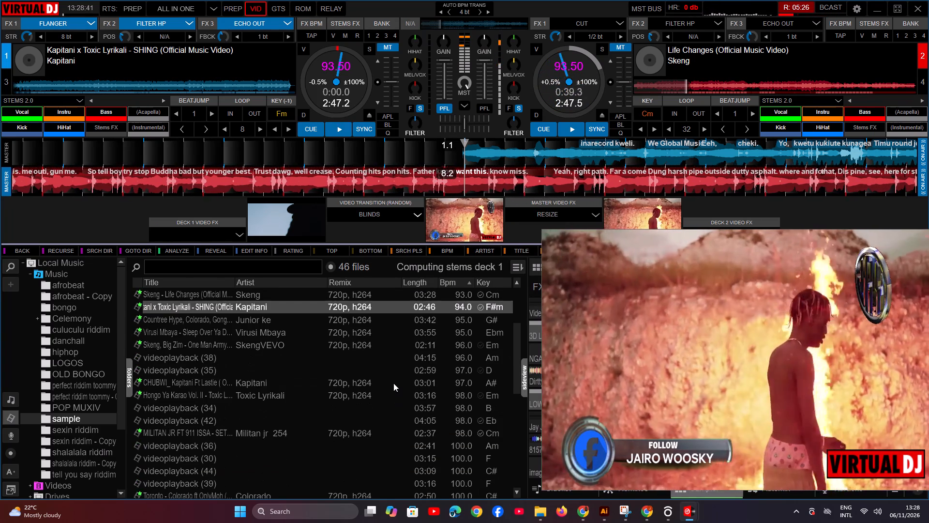
scroll(393, 383, down, 2)
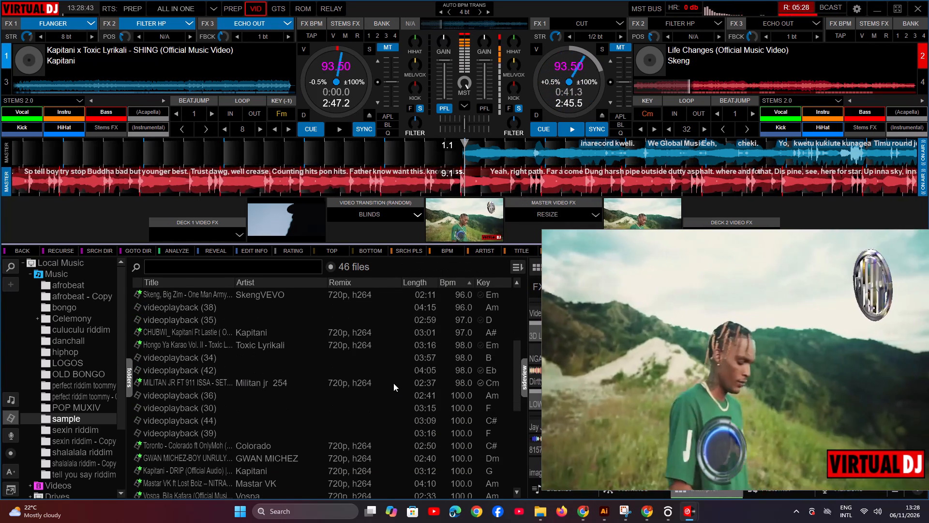
scroll(393, 383, down, 3)
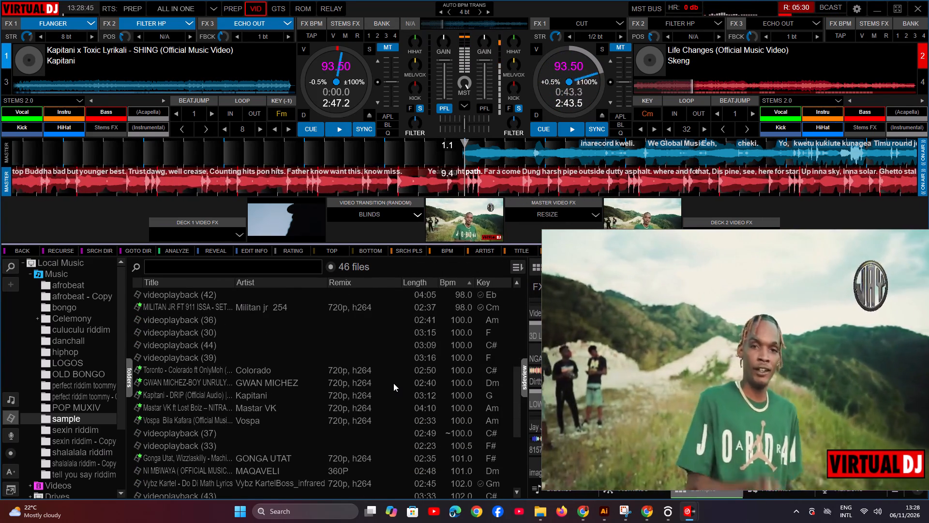
scroll(393, 383, up, 13)
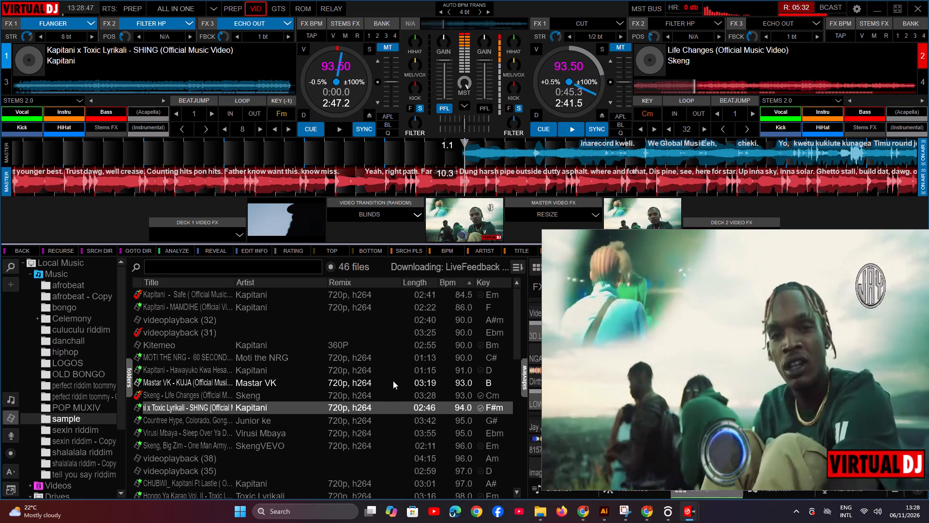
scroll(393, 381, up, 7)
Sync deck 1 again and turn off its Flanger, Filter HP and Echo Out effects.
click(361, 124)
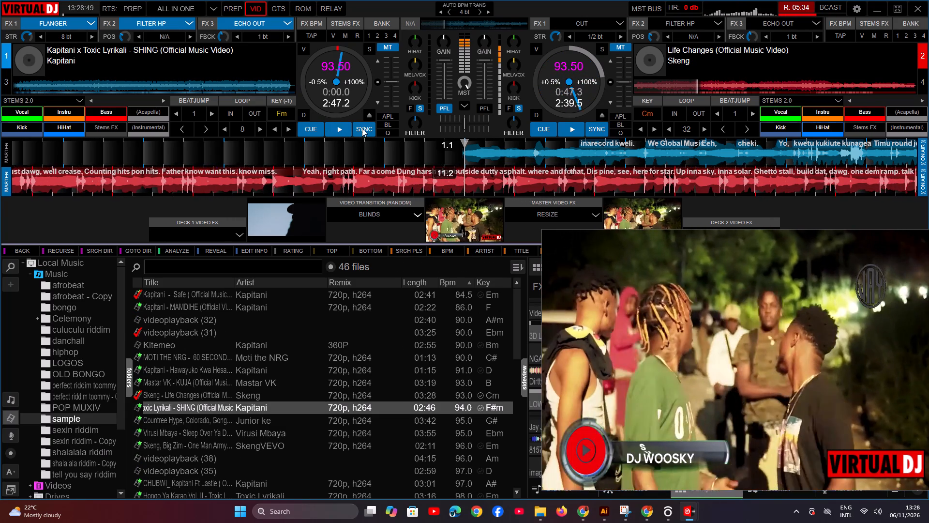
key(a)
text(sd)
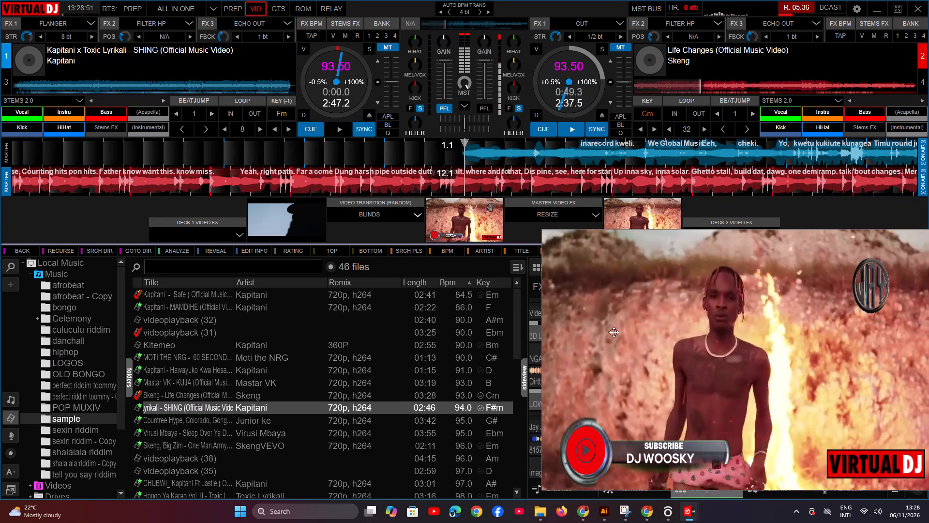
Move the video preview over the track list to uncover the sampler pads.
drag(619, 331, 314, 321)
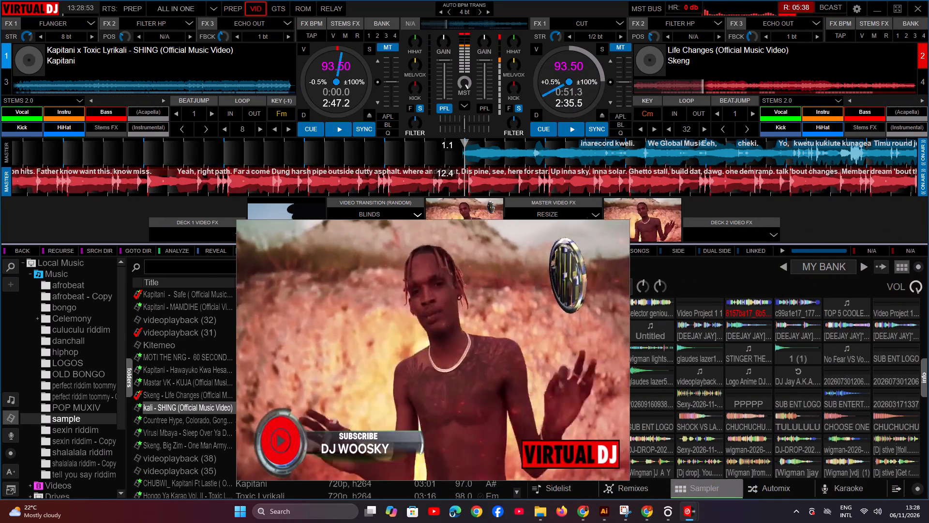
drag(314, 321, 239, 315)
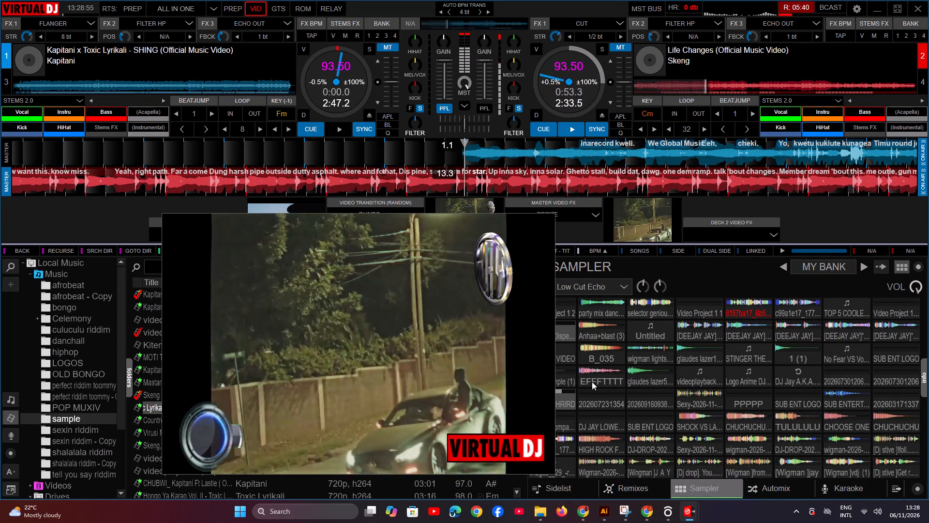
drag(505, 379, 461, 399)
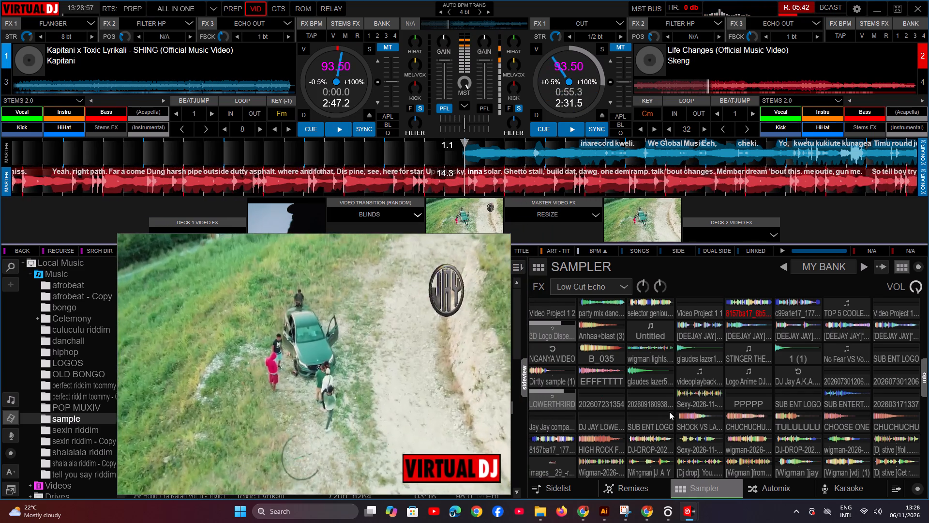
Search the track list for "skil", highlight Skillibeng - Know Why and clear the search.
drag(375, 284, 490, 299)
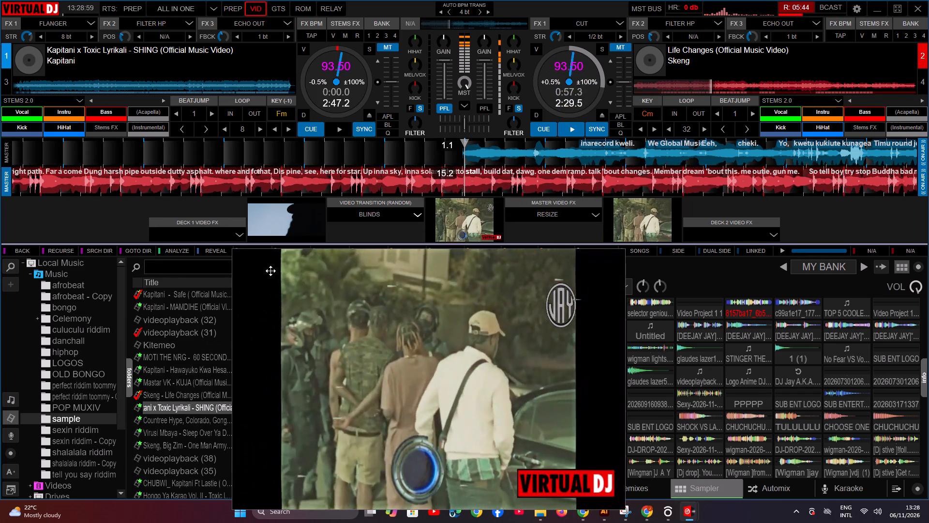
click(204, 271)
click(204, 271)
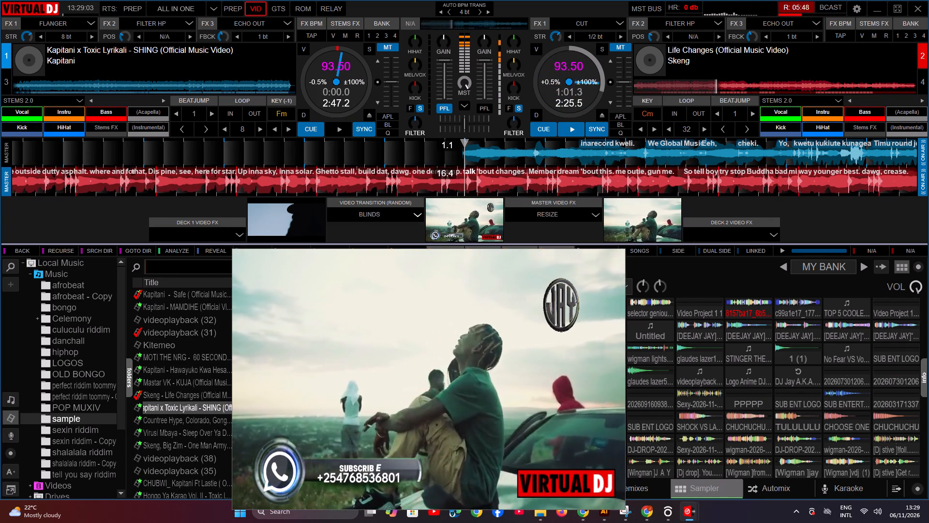
text(skil)
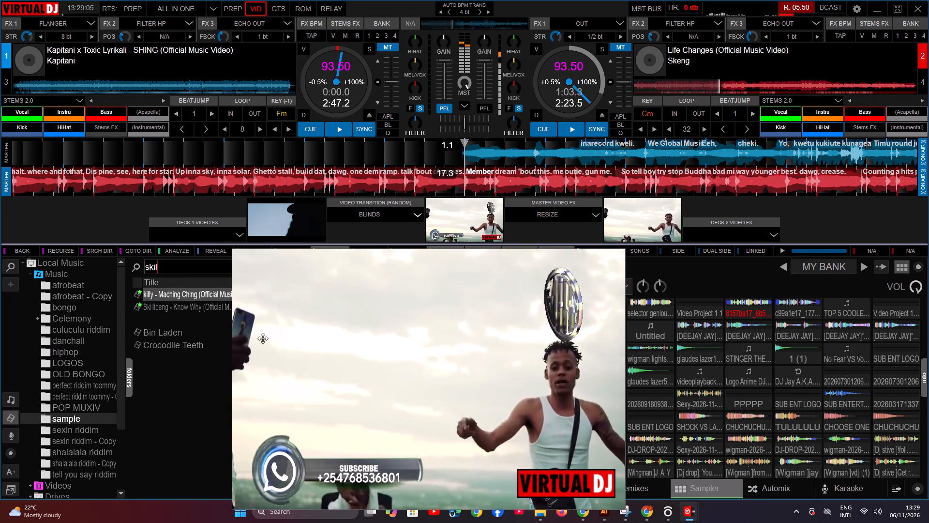
drag(282, 367, 318, 368)
click(202, 304)
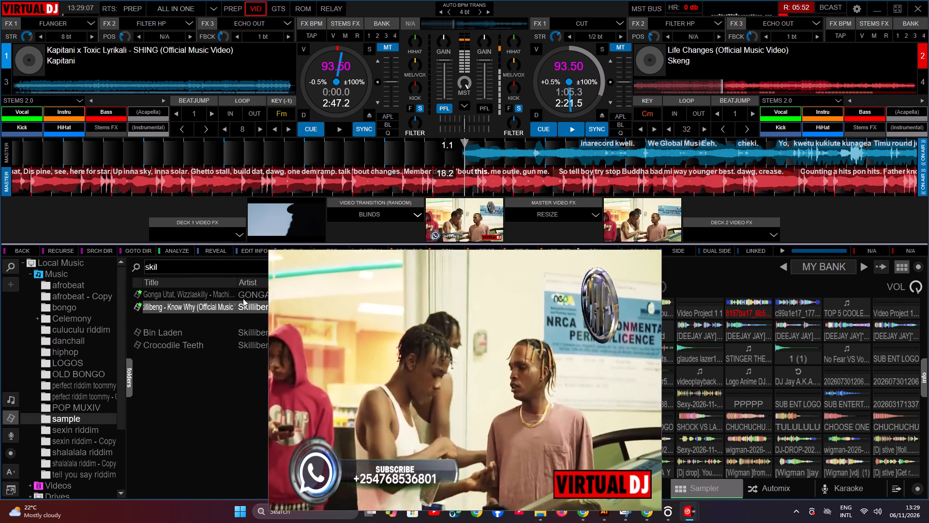
click(360, 131)
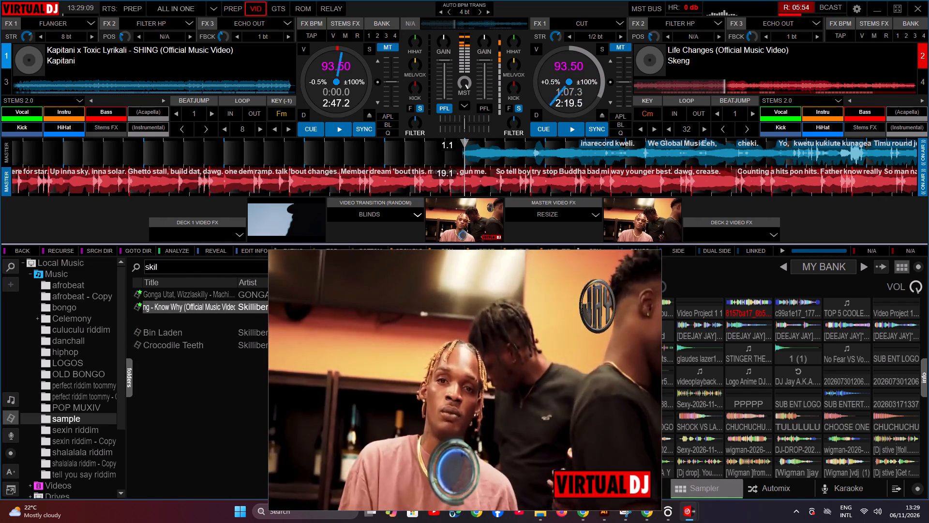
click(193, 268)
key(BackSpace)
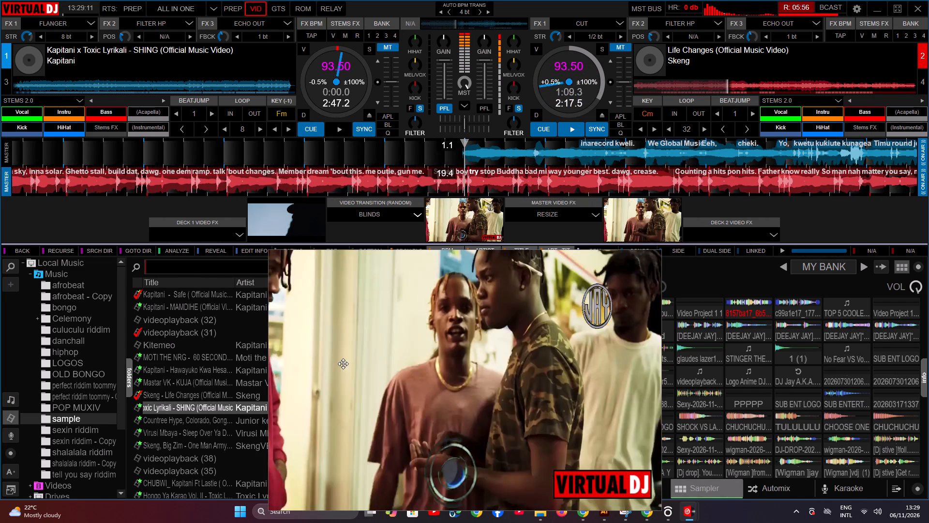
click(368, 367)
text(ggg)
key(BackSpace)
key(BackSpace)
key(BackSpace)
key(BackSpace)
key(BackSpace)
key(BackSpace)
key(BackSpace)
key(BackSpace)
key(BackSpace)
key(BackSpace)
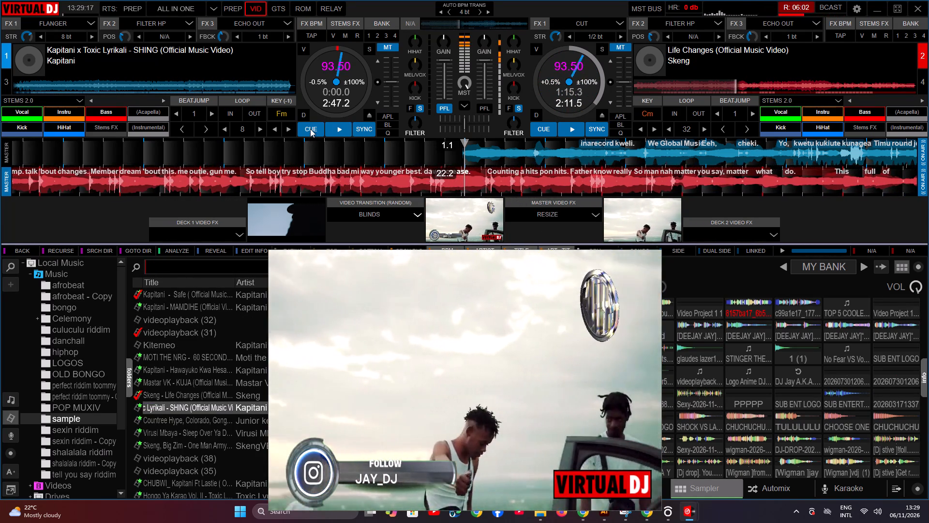
Try triggering SHING's cue point at the start of the track on deck 1.
click(287, 146)
text(dd)
click(305, 130)
double_click(305, 130)
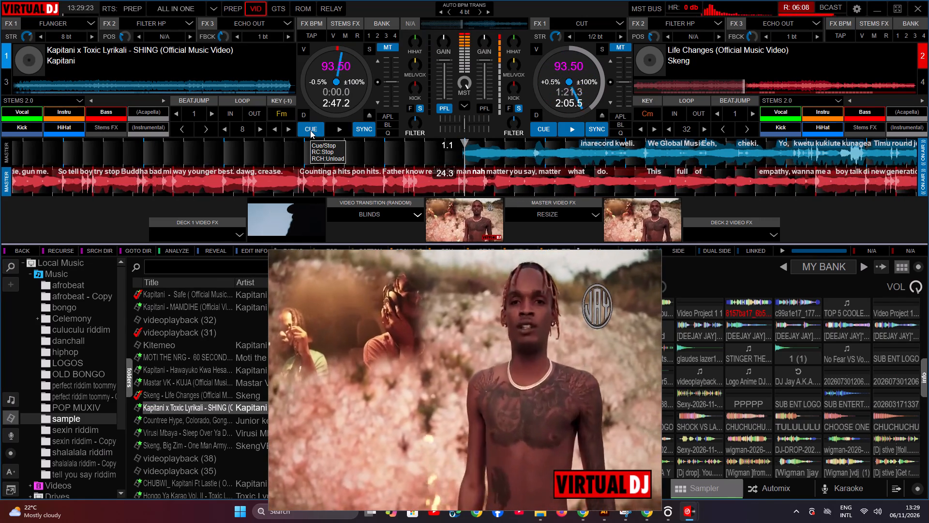
text(g2)
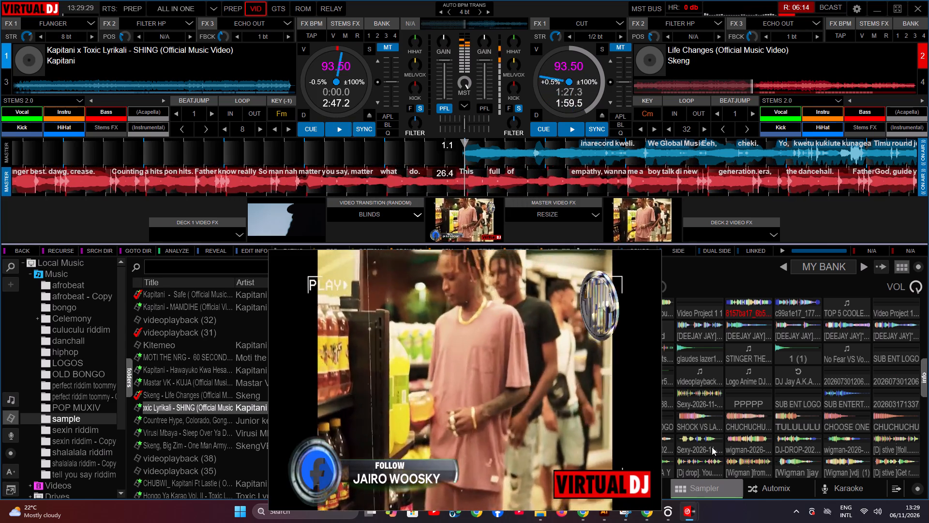
Trigger the Sexy-2026-11 and far CHUCHUCHU sampler pads over the playing Life Changes track.
click(711, 447)
key(space)
key(space)
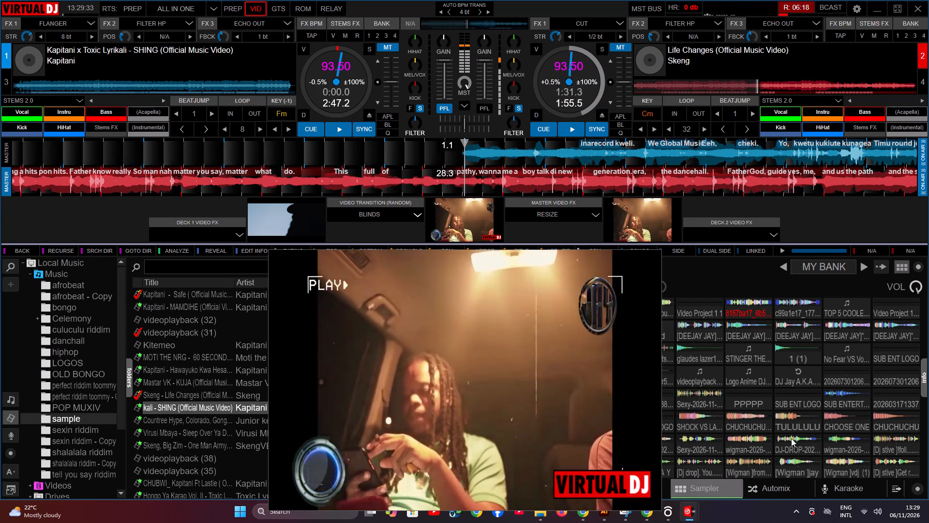
click(896, 424)
Move the video preview over the sampler pads to uncover the track list.
drag(601, 407, 812, 415)
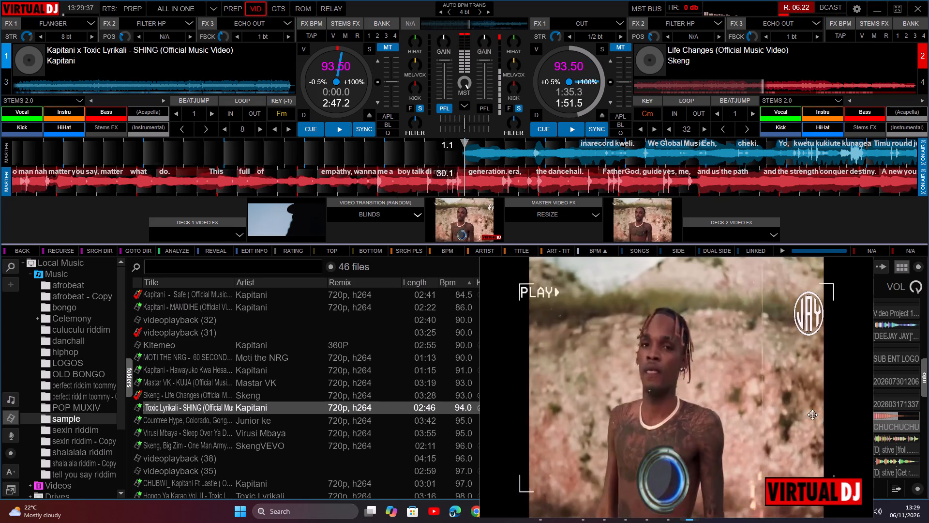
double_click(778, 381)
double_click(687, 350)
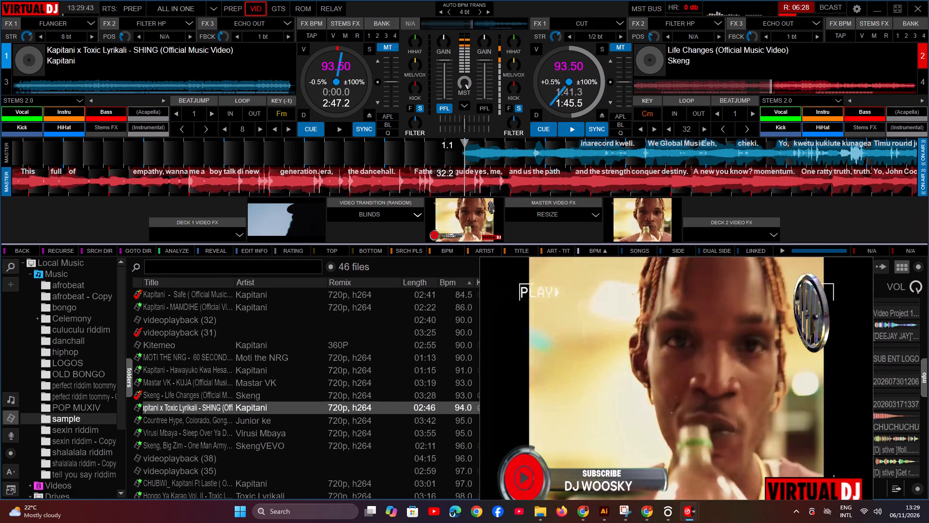
Start Kapitani's SHING on deck 1 over Life Changes and begin the Blinds video transition to it.
text(gg221)
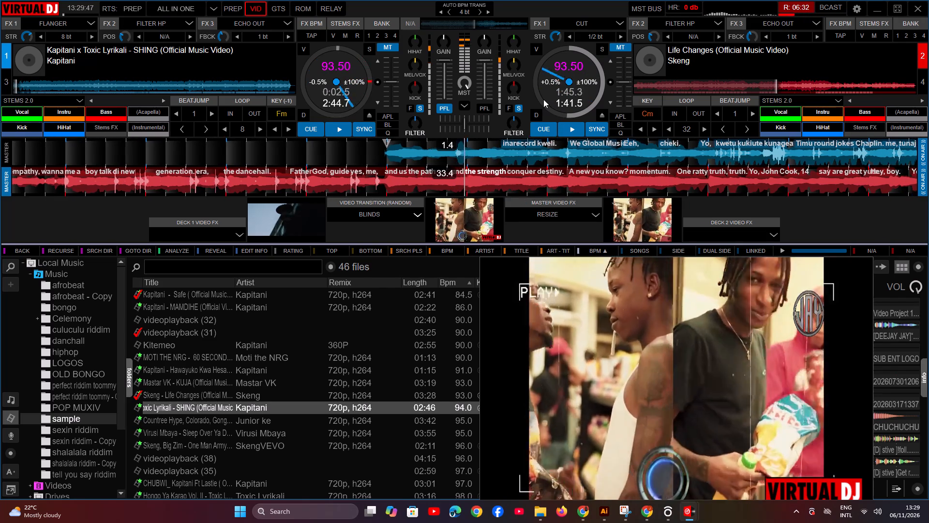
key(n)
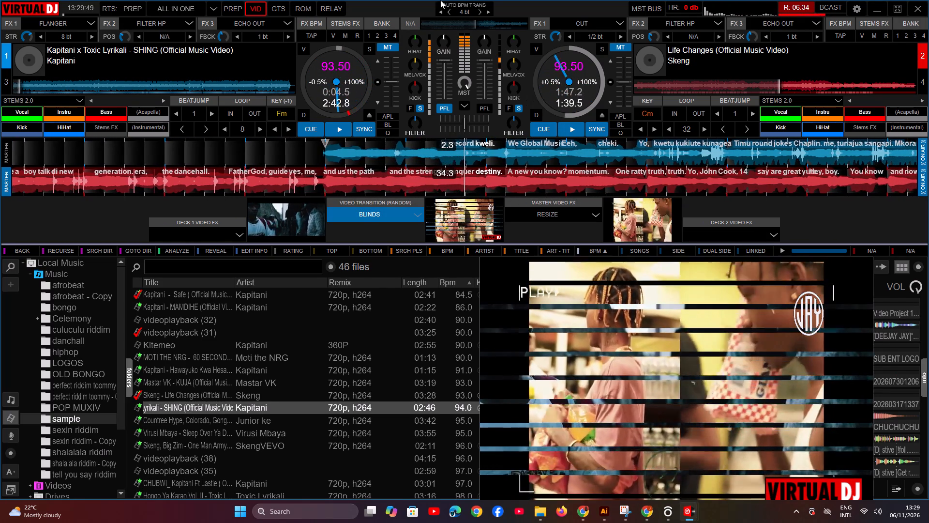
Take Life Changes out of the mix on deck 2 with Filter HP swept to about 869 Hz and Echo Out, returning it to its start.
key(period)
drag(515, 124, 523, 123)
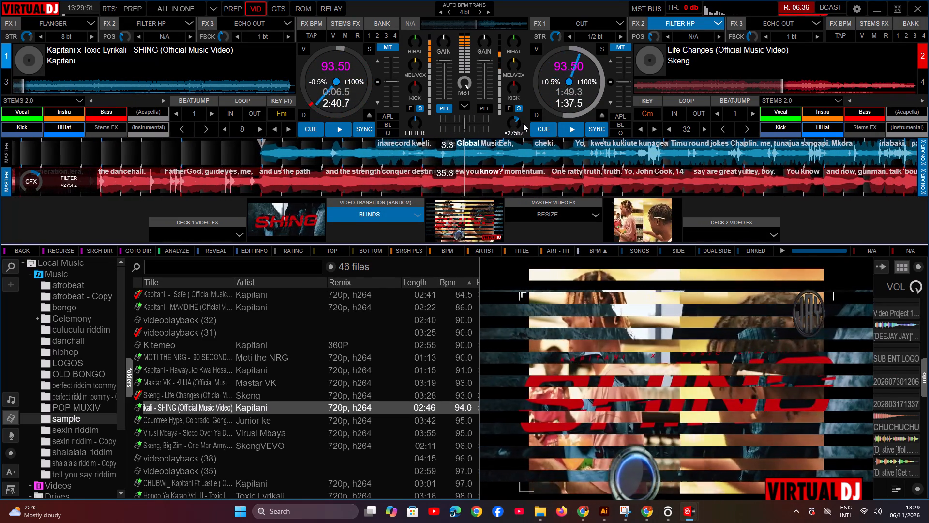
drag(523, 123, 526, 123)
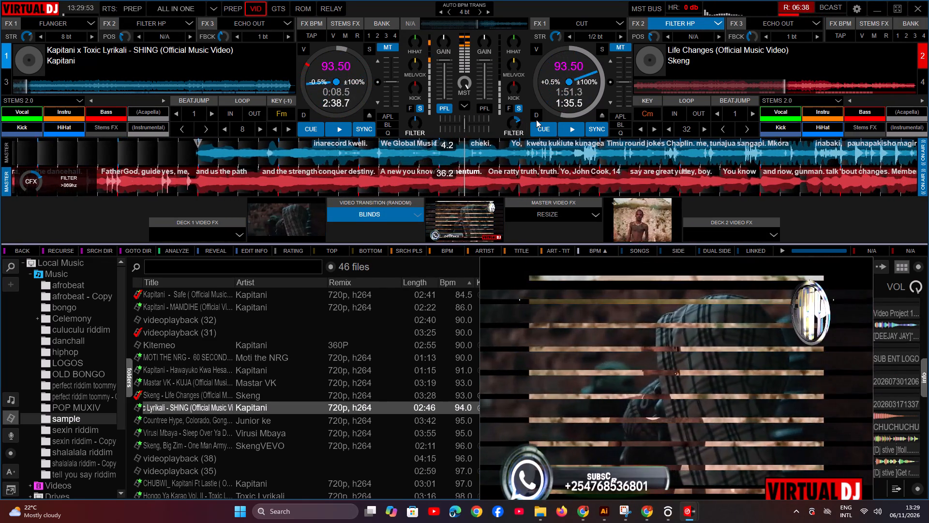
key(slash)
key(7)
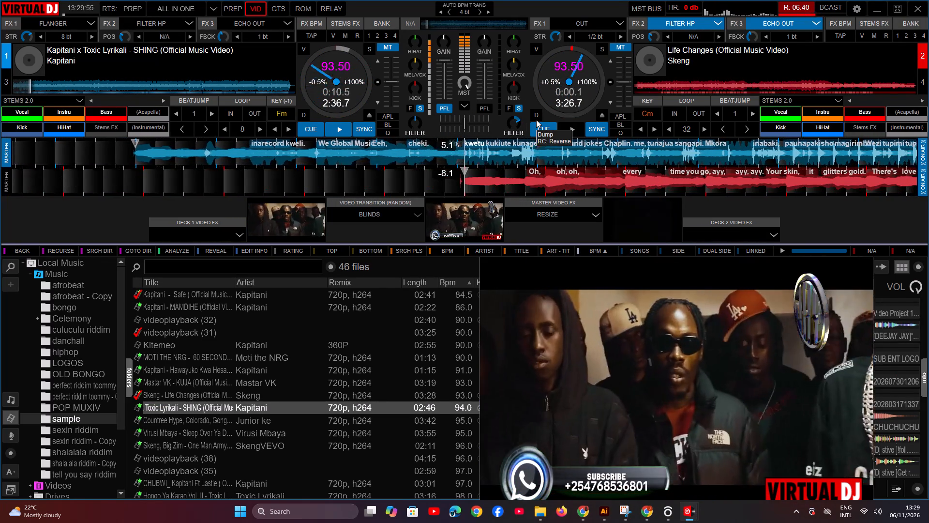
Move the video preview aside to uncover the track list's Key column.
drag(517, 342, 576, 344)
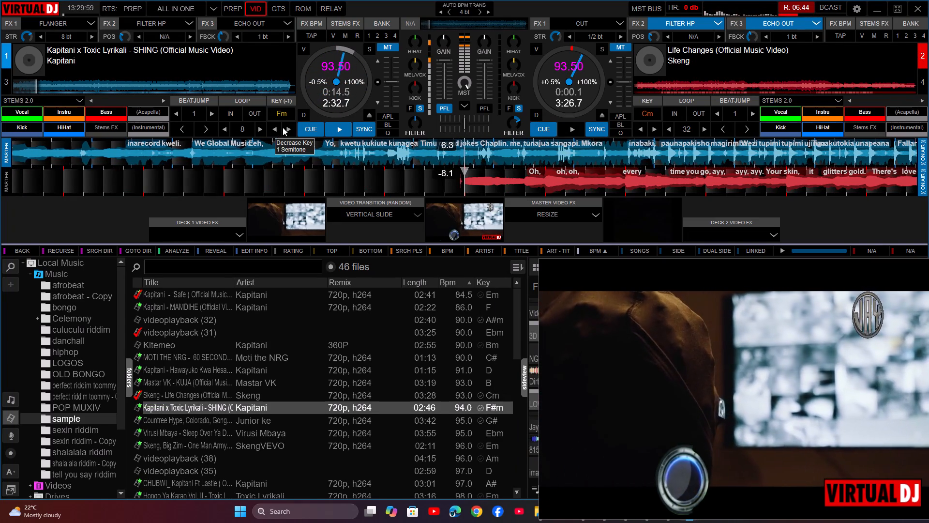
Raise SHING's key on deck 1 by one semitone to F#m.
click(290, 129)
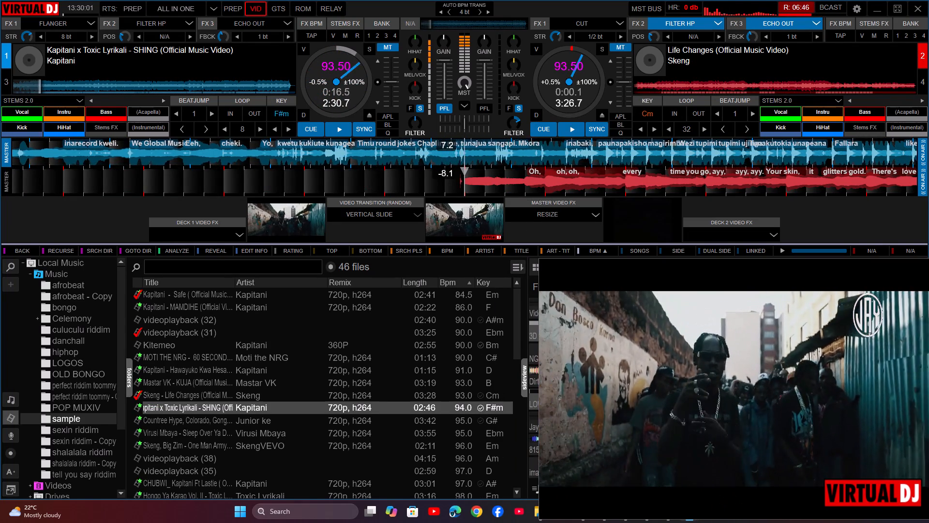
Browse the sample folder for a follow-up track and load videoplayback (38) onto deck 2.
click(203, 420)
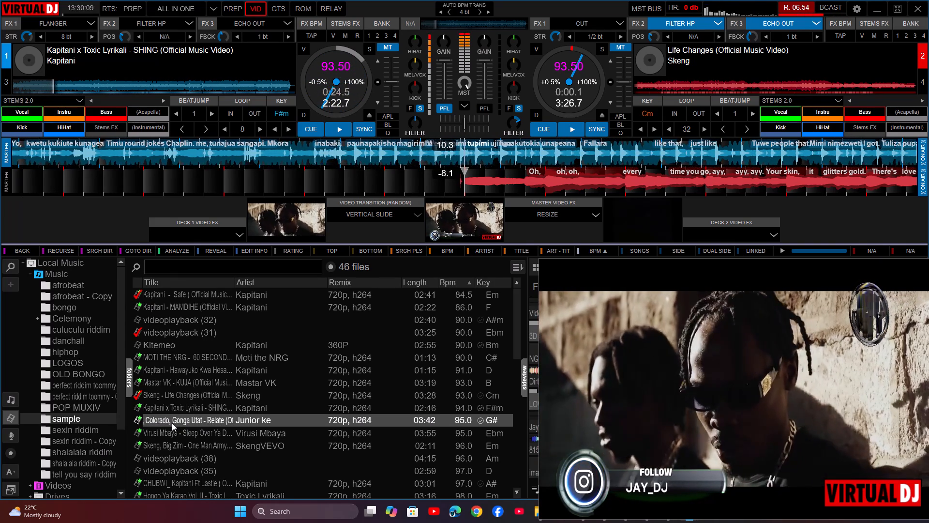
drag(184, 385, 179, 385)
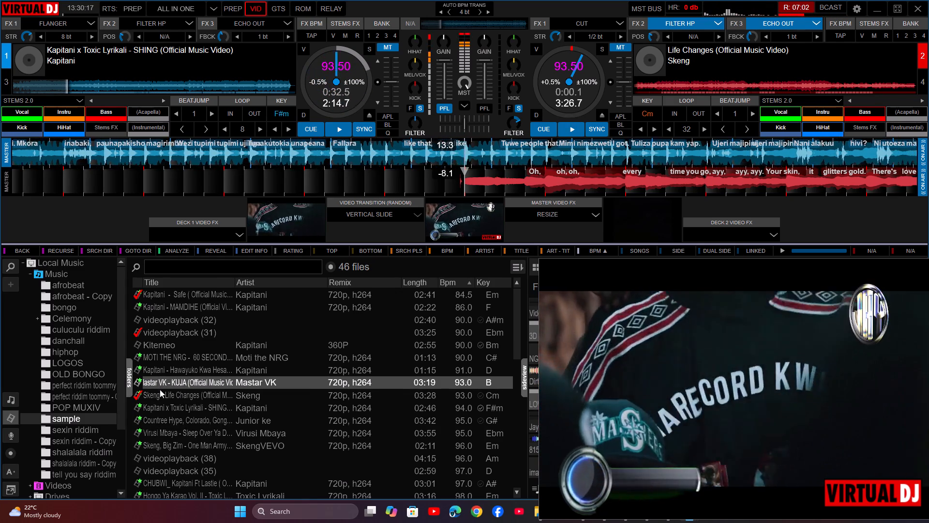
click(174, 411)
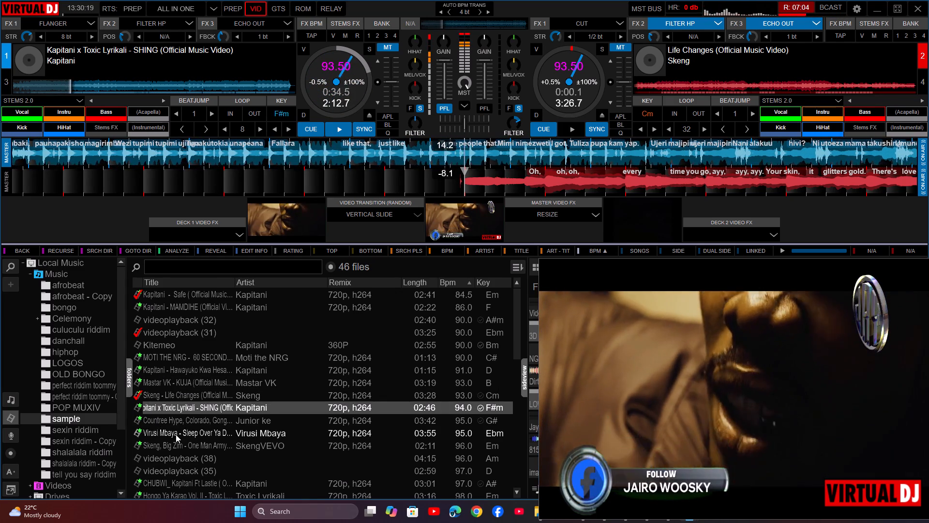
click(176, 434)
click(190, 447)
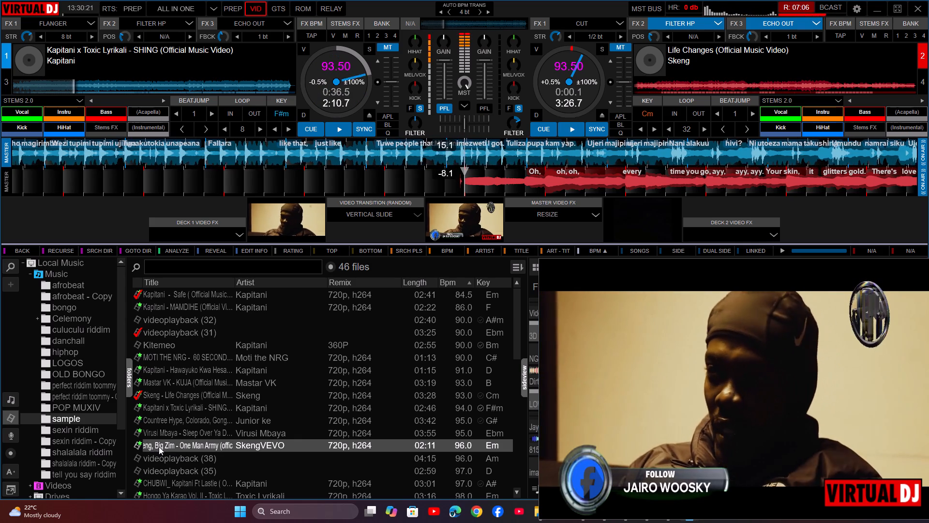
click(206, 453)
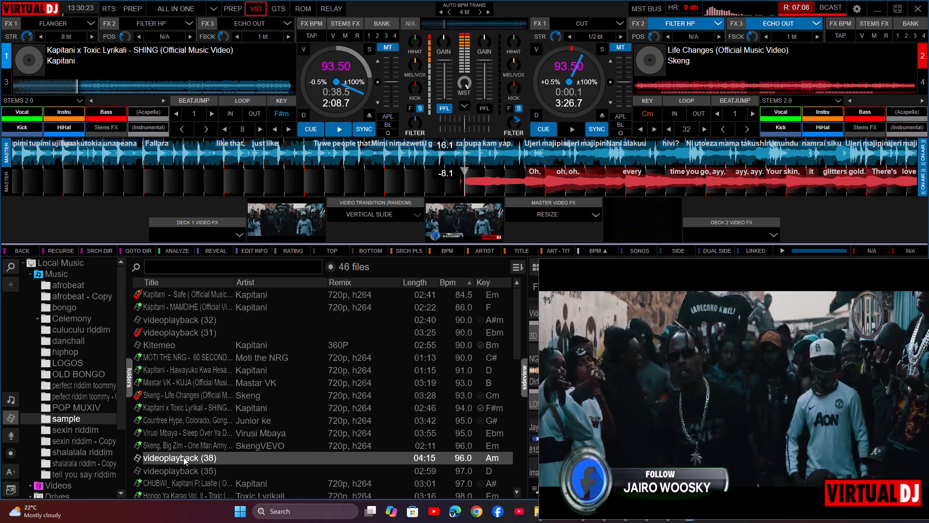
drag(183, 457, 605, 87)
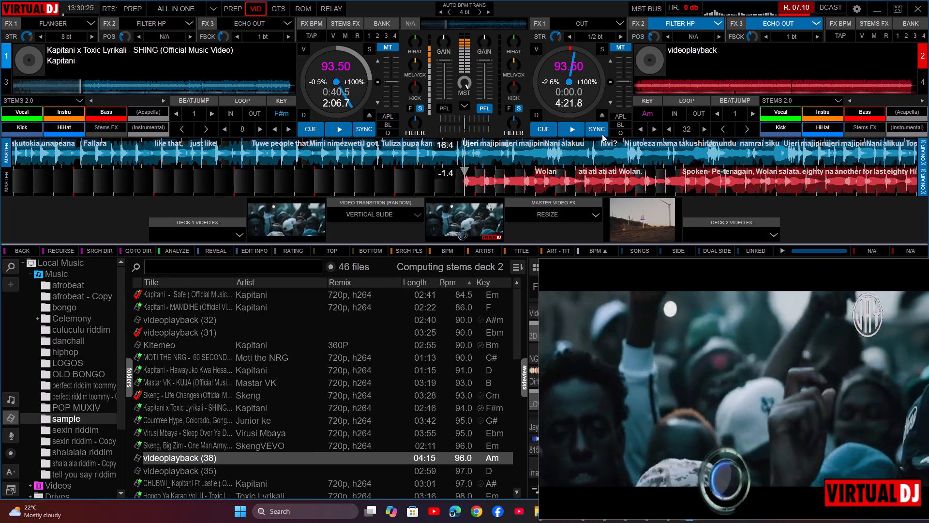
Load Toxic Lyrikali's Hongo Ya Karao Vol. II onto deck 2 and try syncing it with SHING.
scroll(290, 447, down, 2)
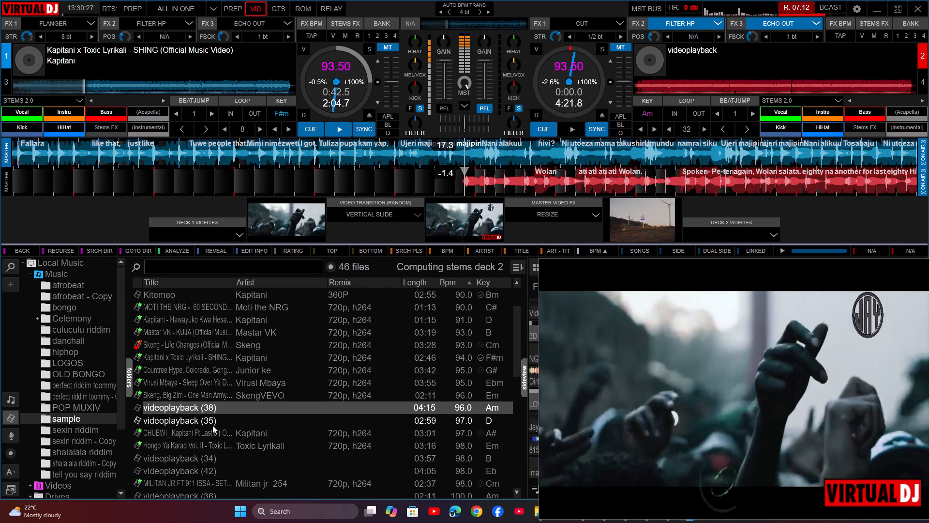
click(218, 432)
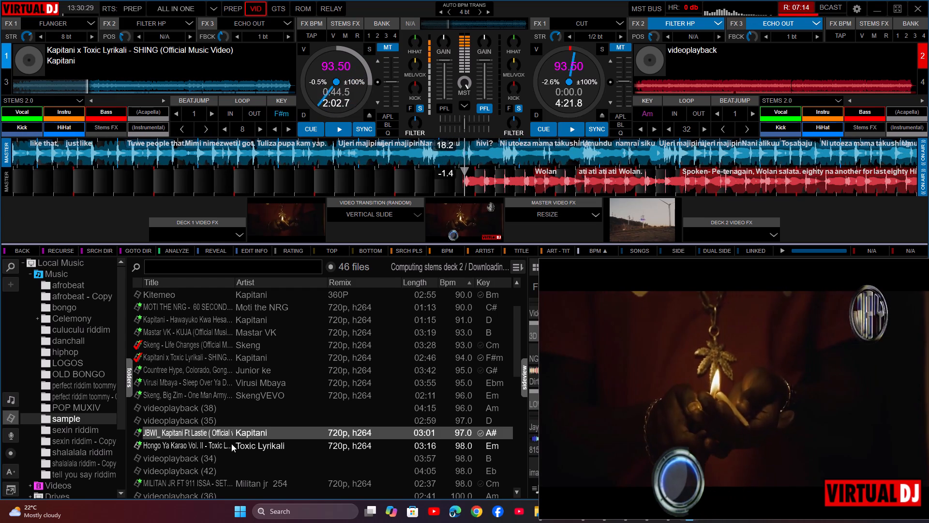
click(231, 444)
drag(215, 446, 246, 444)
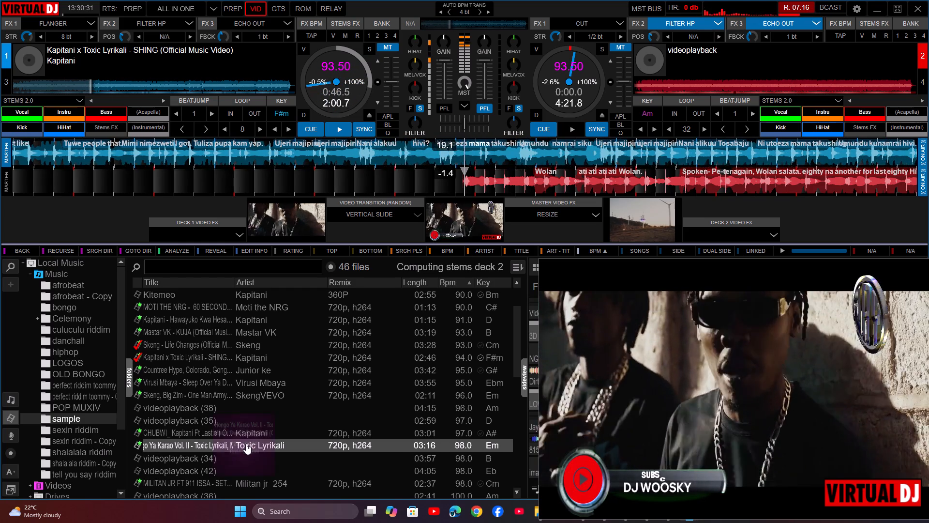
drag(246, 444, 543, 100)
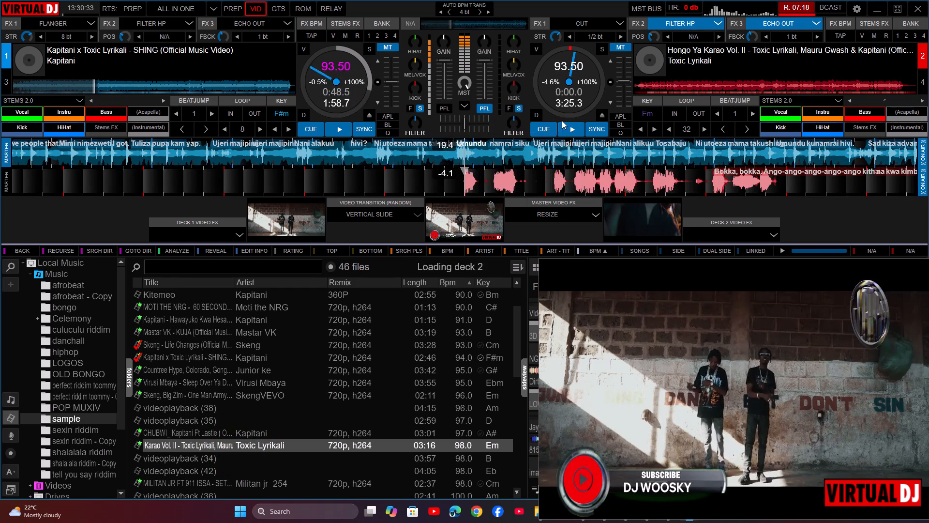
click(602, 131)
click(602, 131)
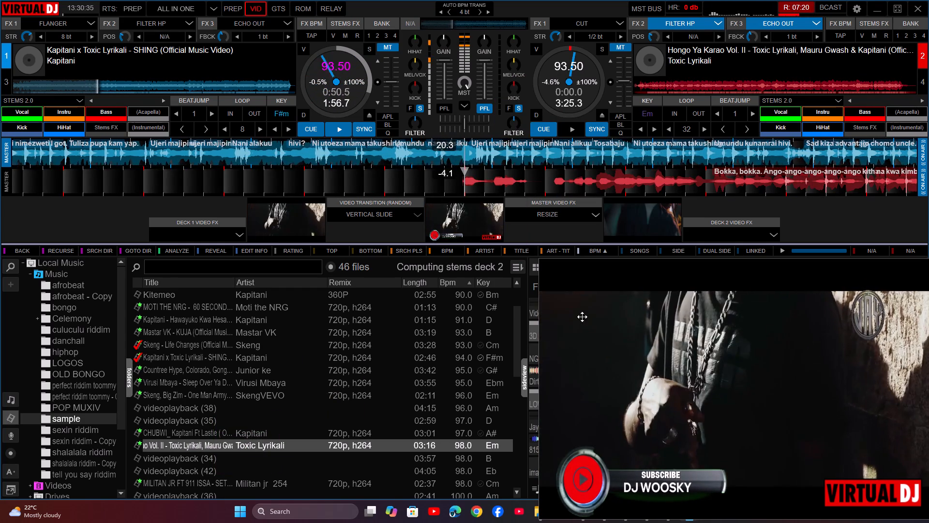
Load Mastar VK's KUJA onto deck 2 and sync it to SHING at 93.50 BPM.
drag(582, 317, 591, 314)
scroll(200, 398, up, 2)
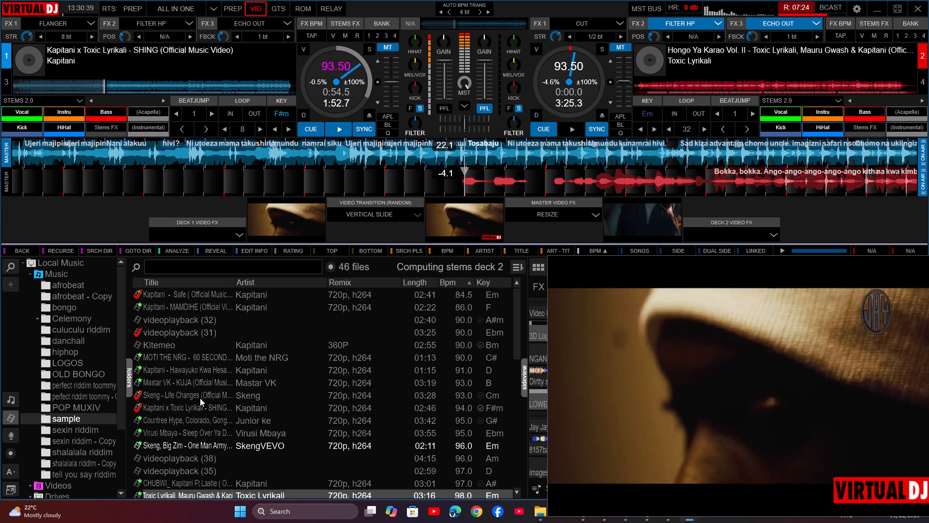
click(194, 396)
click(184, 381)
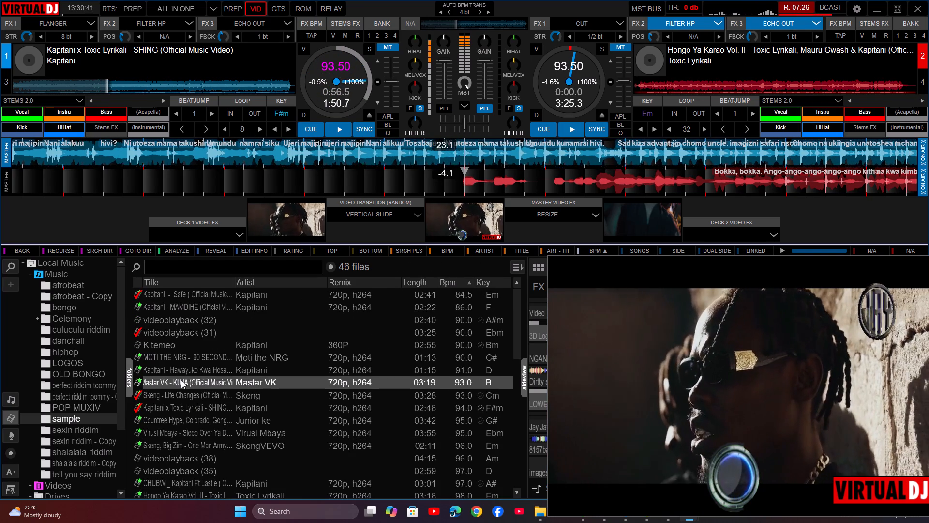
drag(171, 381, 563, 108)
triple_click(593, 131)
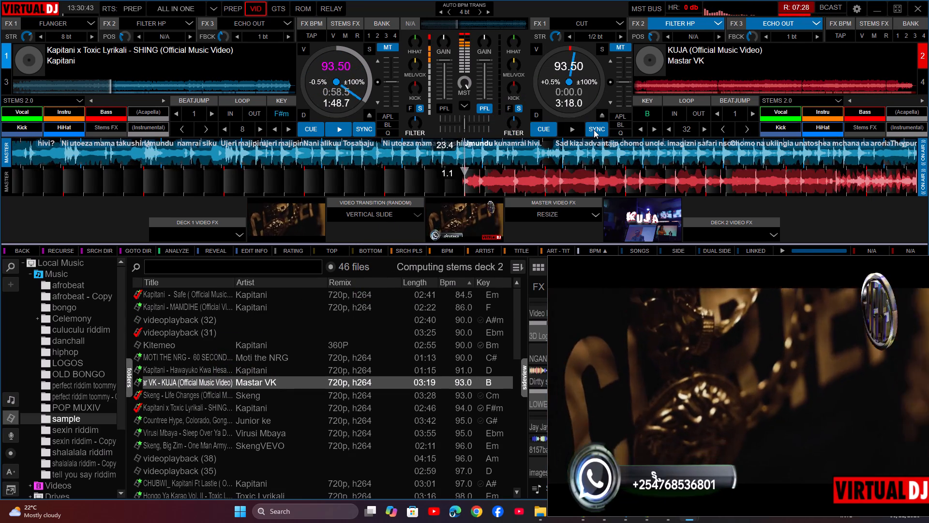
click(595, 130)
Switch off the Cut, Filter HP and Echo Out effects on deck 2.
key(comma)
key(period)
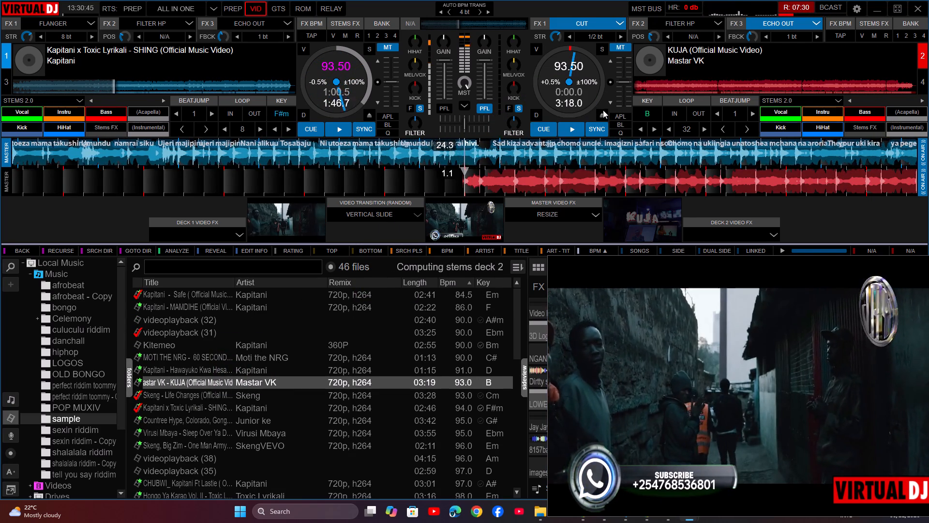
key(comma)
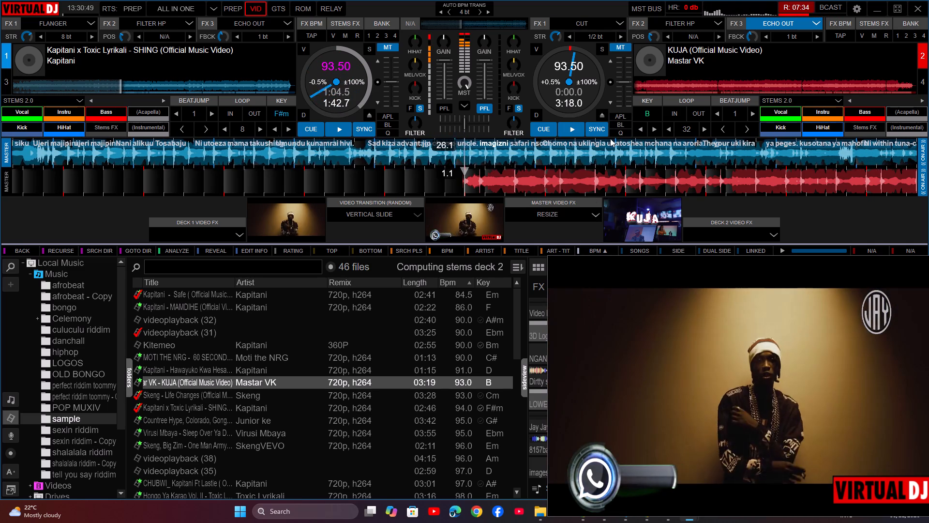
click(756, 22)
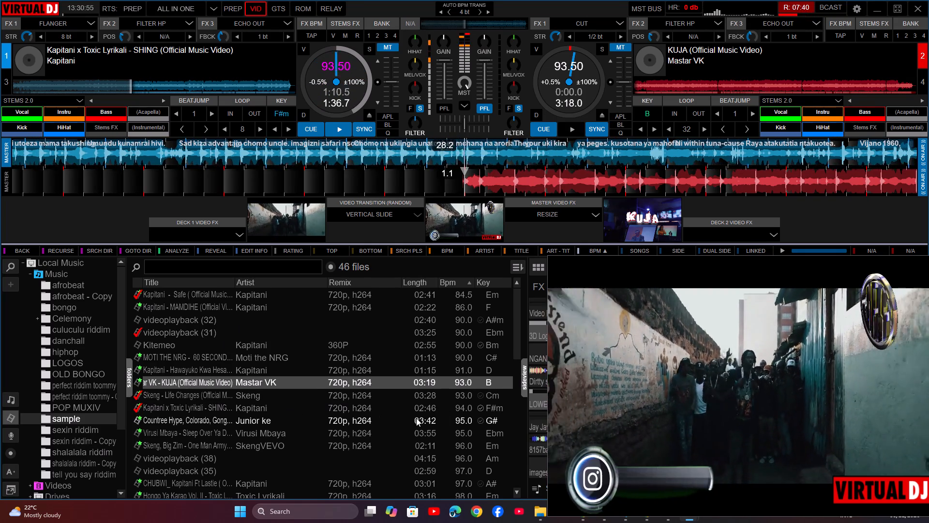
Raise SHING's tempo on deck 1 in small increments to 95.00 BPM.
triple_click(377, 100)
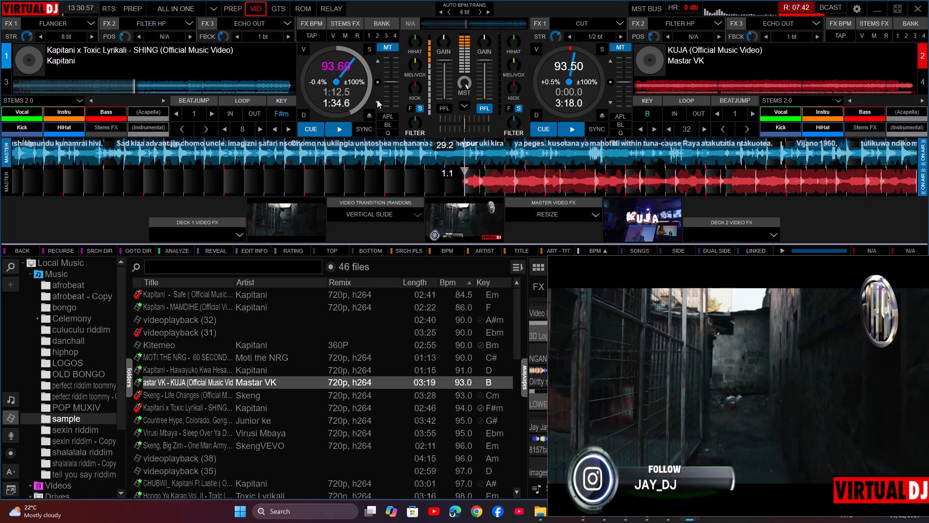
double_click(377, 100)
triple_click(377, 100)
double_click(377, 100)
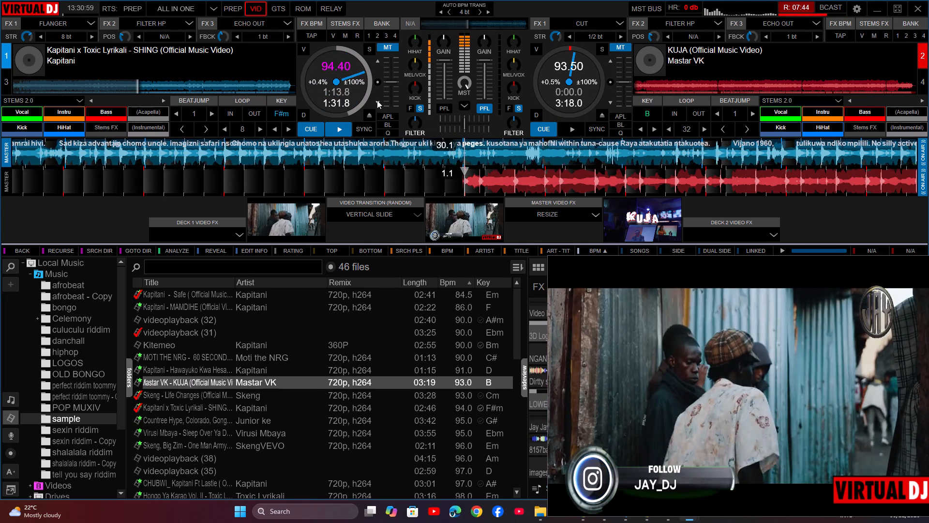
click(377, 101)
double_click(378, 101)
click(378, 102)
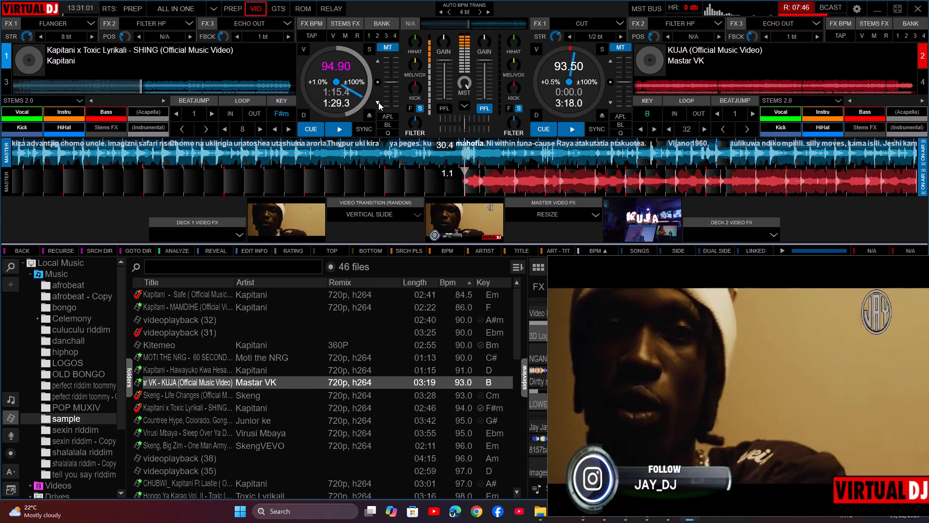
click(378, 102)
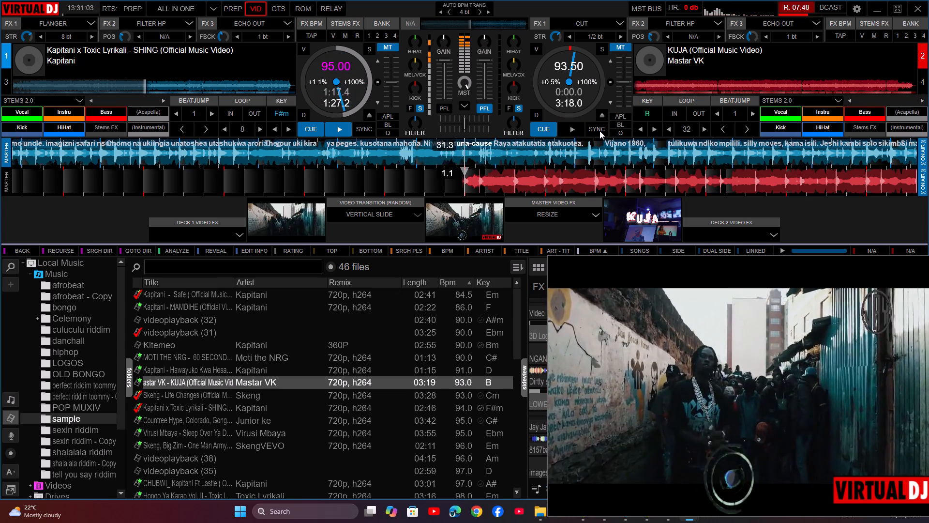
Sync KUJA on deck 2 to deck 1's 95.00 BPM tempo.
click(599, 131)
double_click(599, 131)
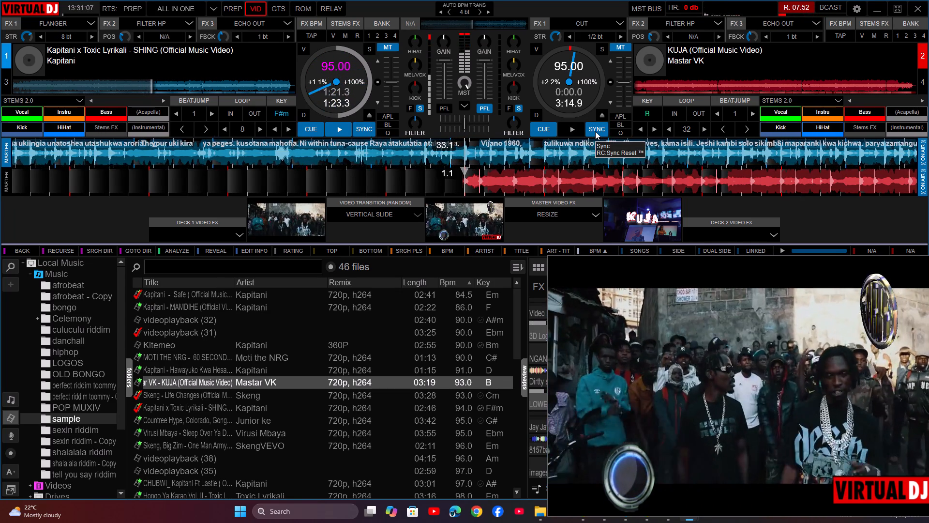
text(hh)
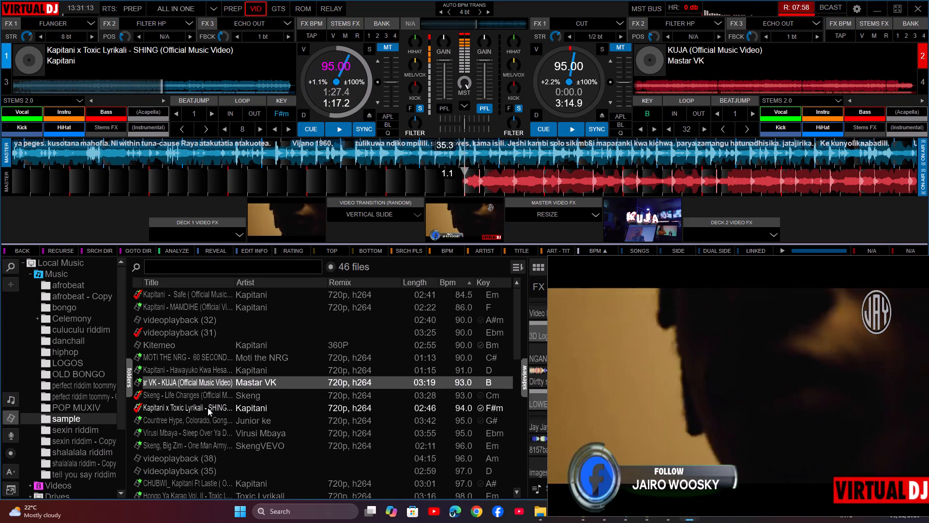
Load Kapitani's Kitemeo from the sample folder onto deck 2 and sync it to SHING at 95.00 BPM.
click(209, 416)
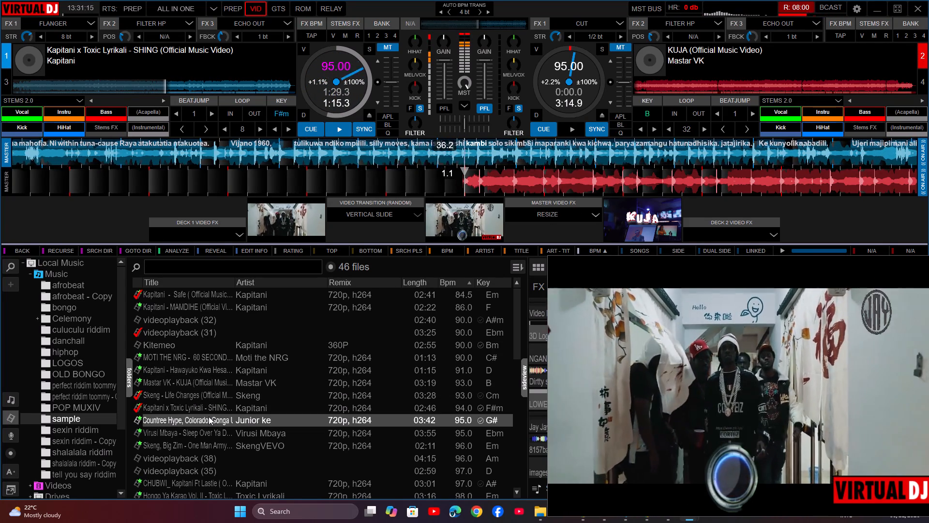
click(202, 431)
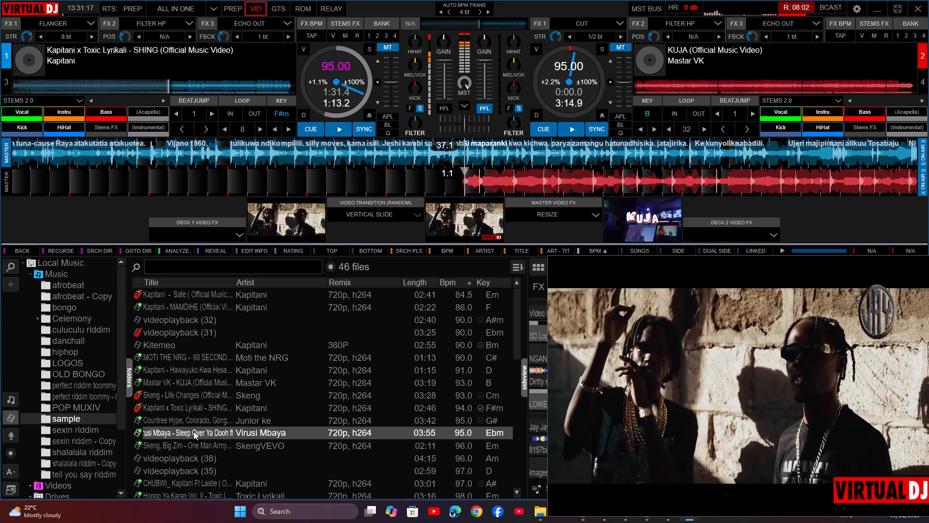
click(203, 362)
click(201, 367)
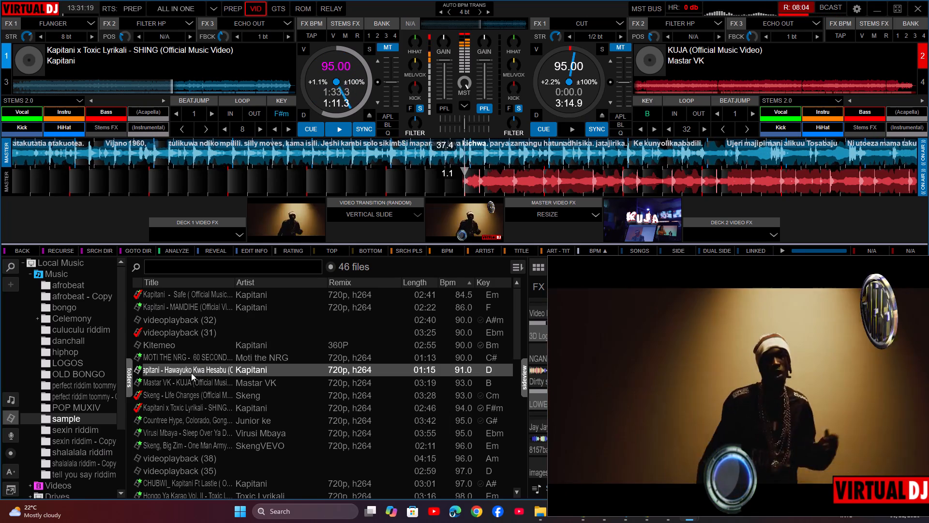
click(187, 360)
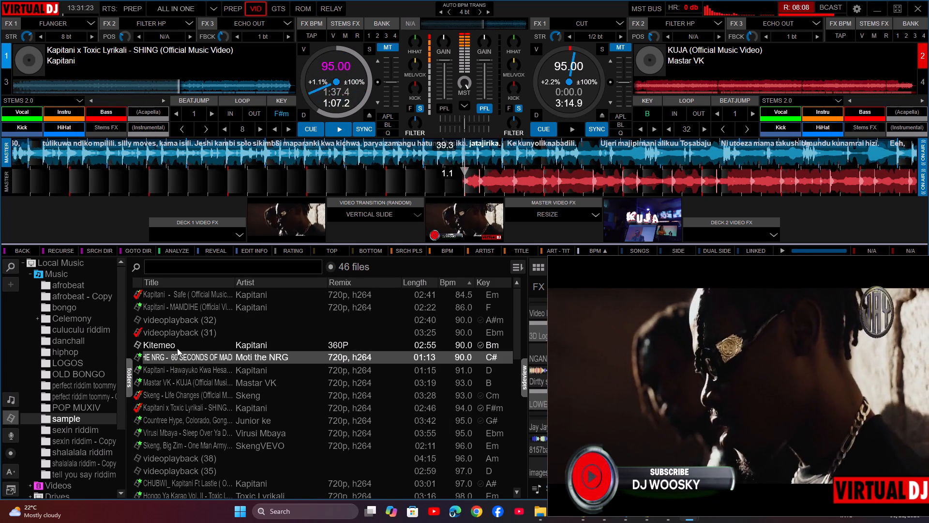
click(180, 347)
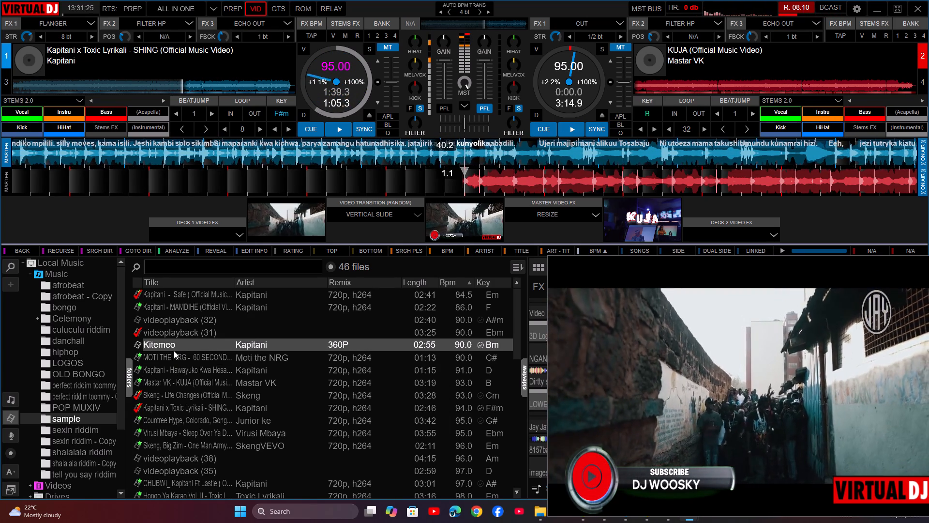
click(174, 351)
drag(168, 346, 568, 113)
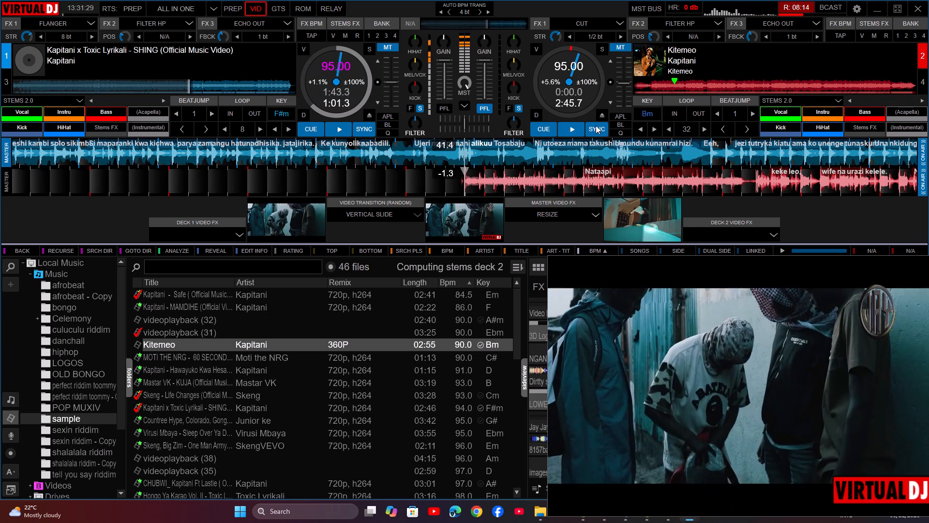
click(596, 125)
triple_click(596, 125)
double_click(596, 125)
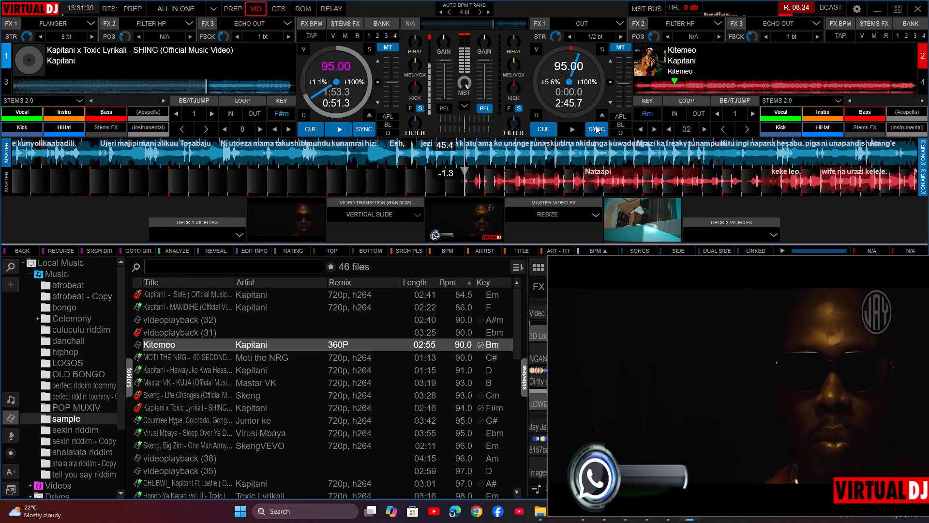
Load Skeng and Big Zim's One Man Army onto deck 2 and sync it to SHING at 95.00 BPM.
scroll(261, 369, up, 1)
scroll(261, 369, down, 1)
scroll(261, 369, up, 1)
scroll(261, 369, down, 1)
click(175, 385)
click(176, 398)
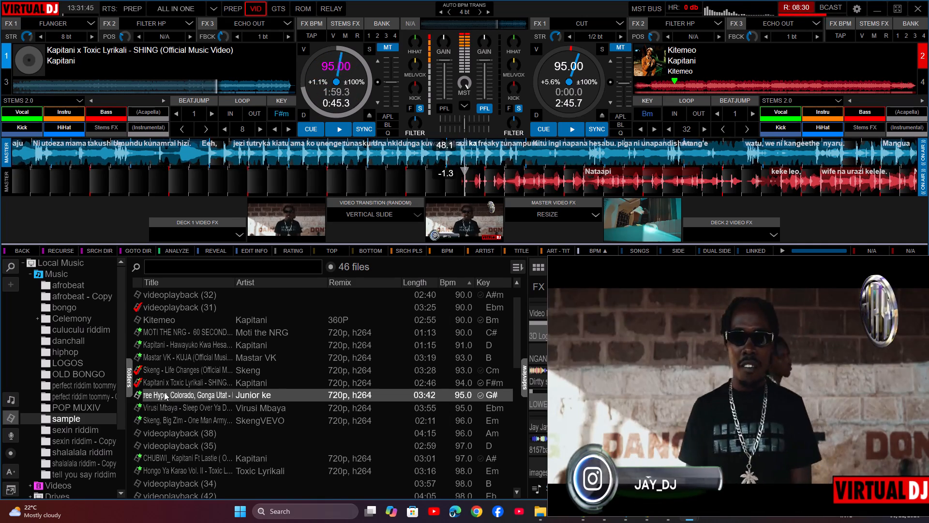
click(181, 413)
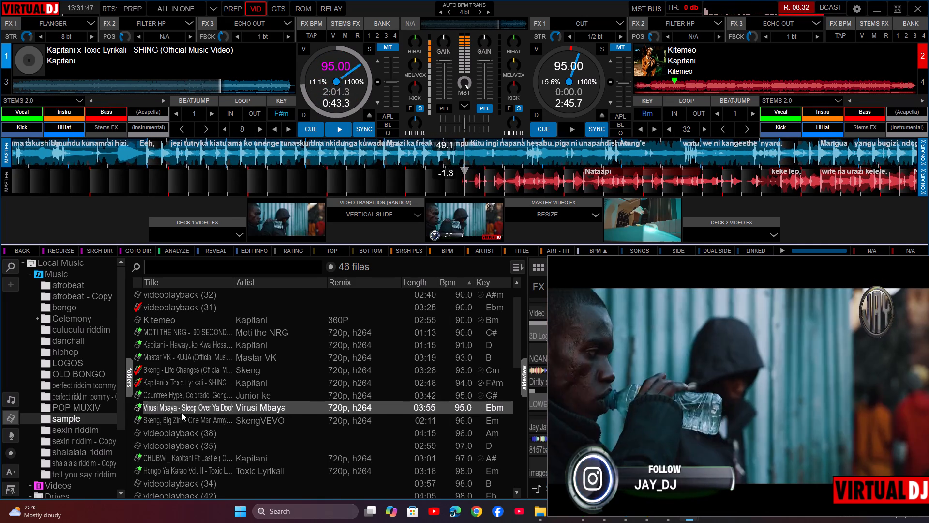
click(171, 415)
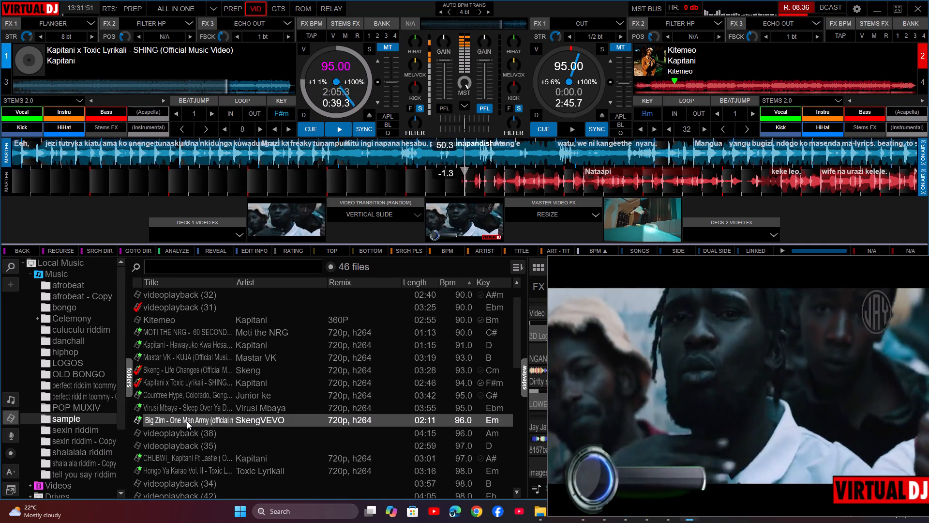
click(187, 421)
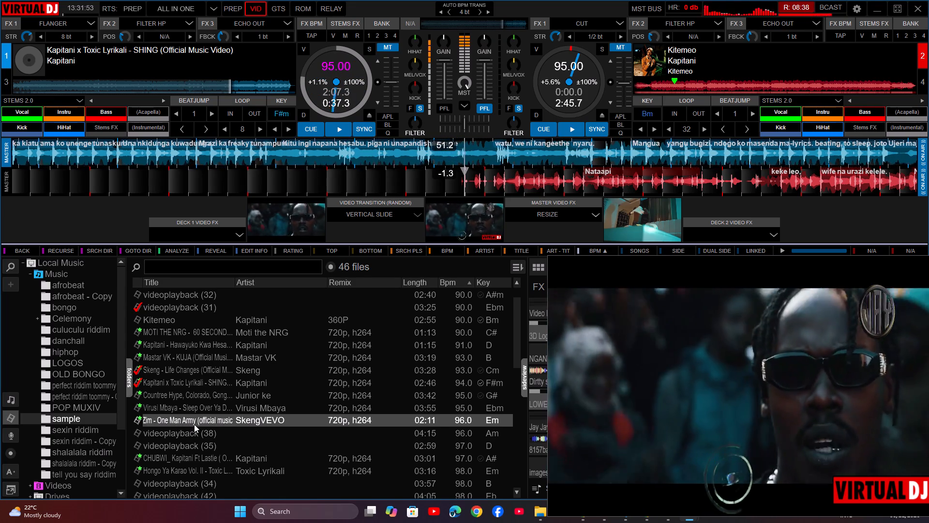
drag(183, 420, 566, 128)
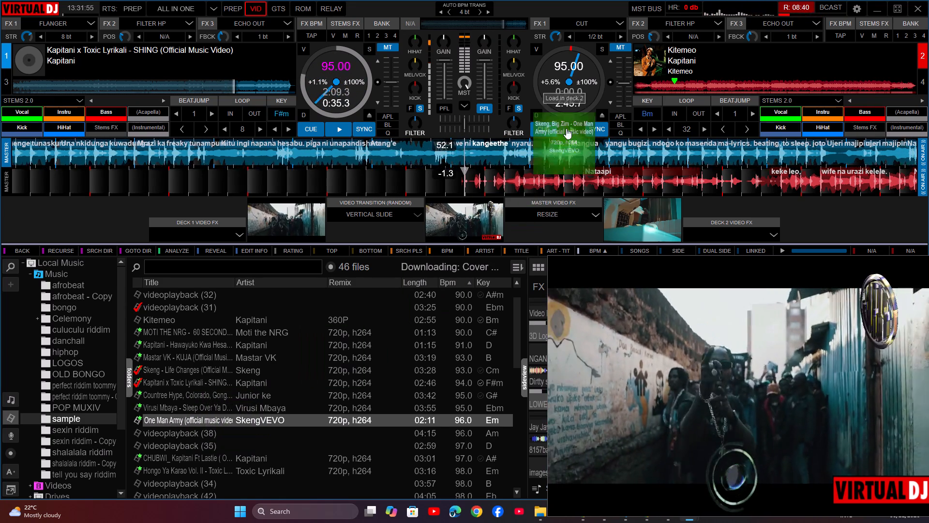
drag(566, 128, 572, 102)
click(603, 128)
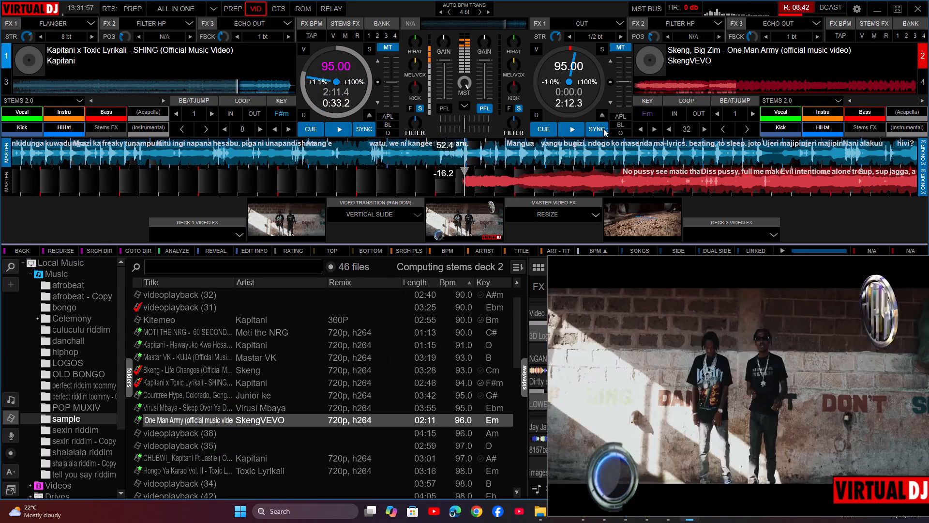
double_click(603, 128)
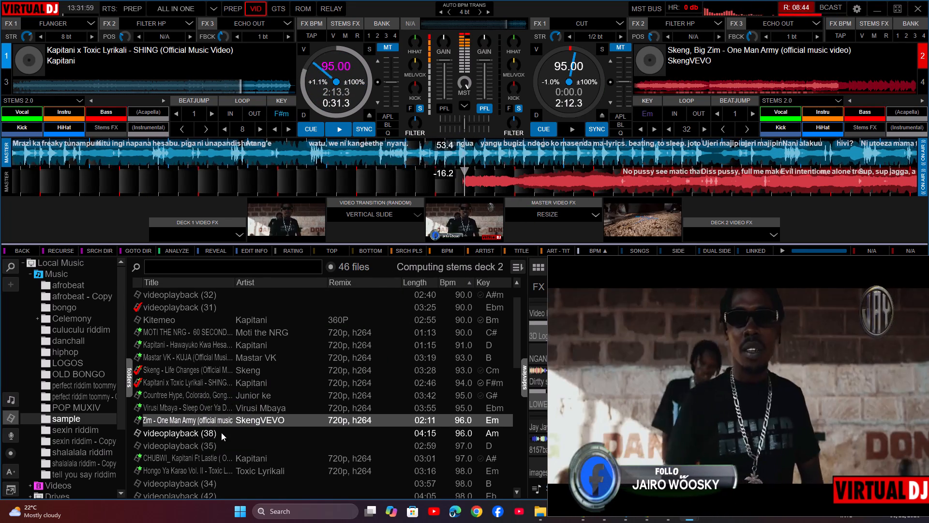
Load videoplayback (38) onto deck 2 and sync it to SHING at 95.00 BPM.
click(222, 432)
drag(192, 433, 578, 103)
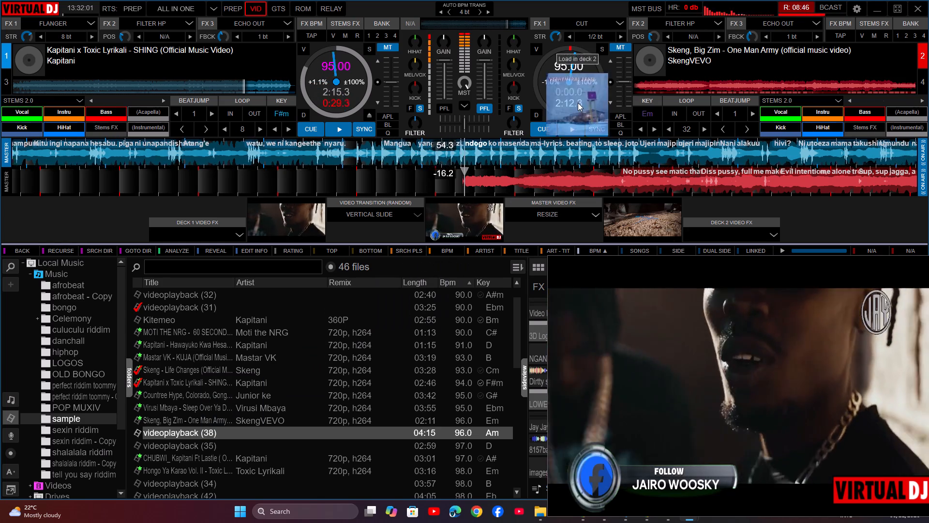
click(597, 132)
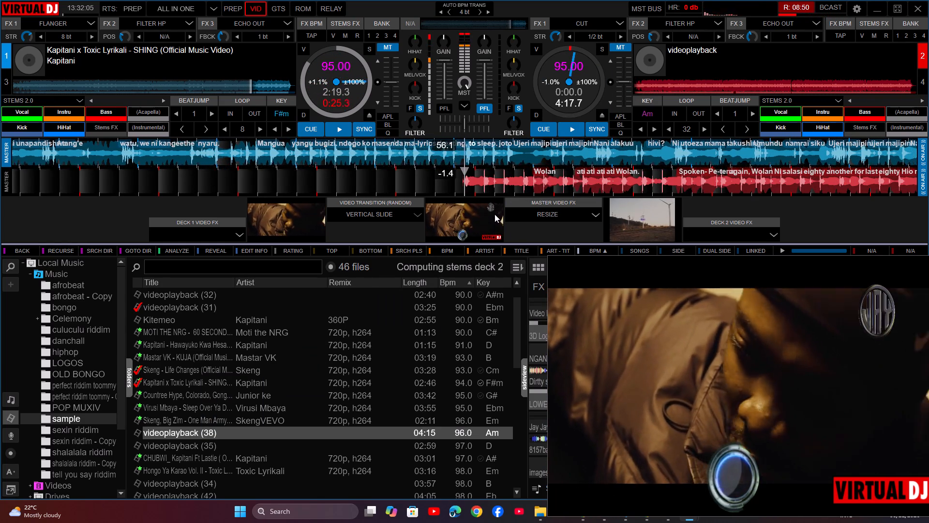
Cue and start videoplayback (38) on deck 2 over SHING, and transition the master video to deck 2.
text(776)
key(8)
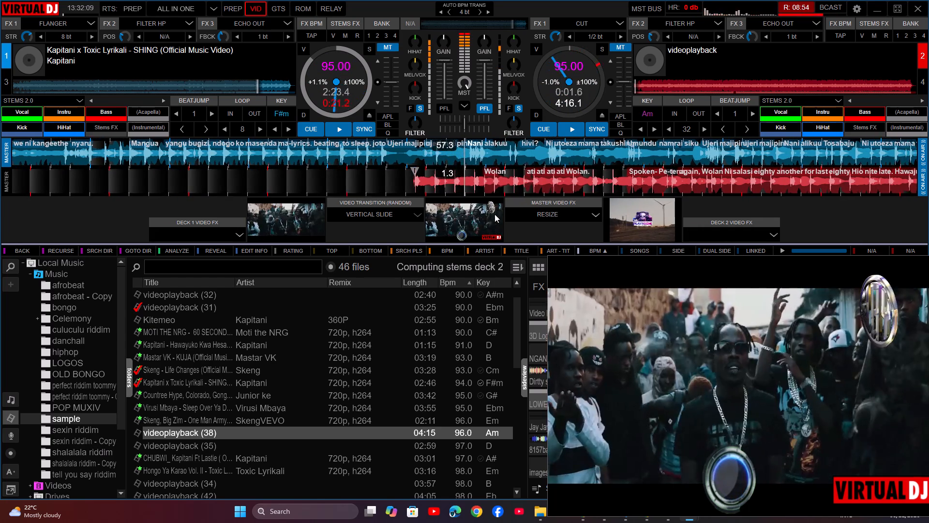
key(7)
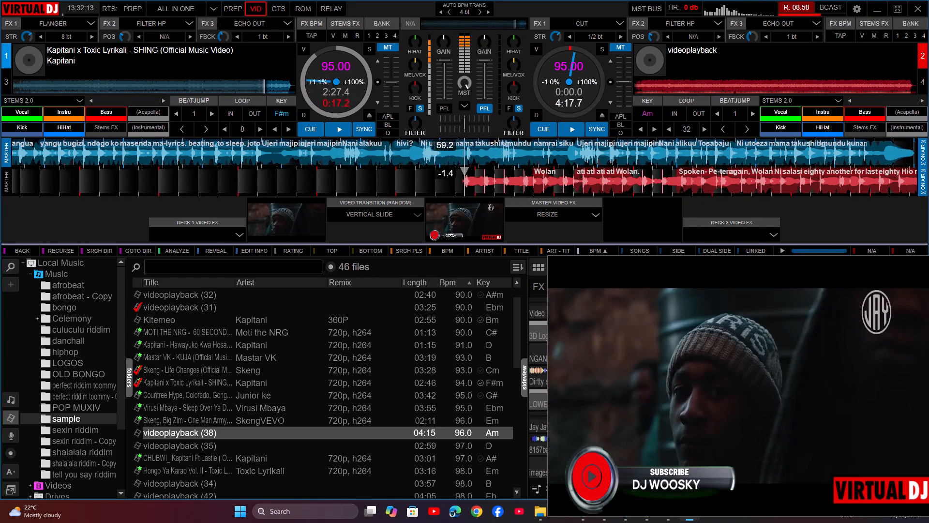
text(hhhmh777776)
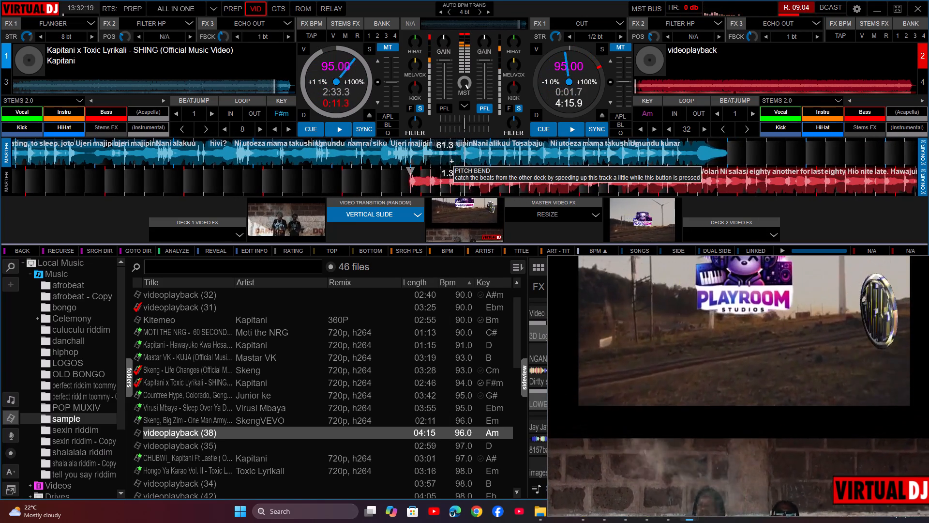
Take SHING out of the mix on deck 1 using Filter HP, the filter knob, Flanger and Echo Out, and stop the deck.
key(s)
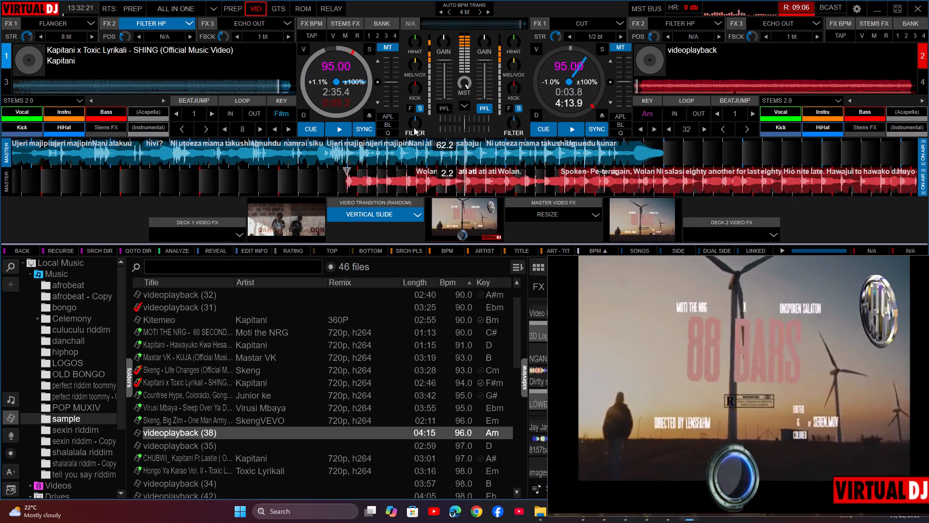
drag(414, 126, 424, 121)
key(a)
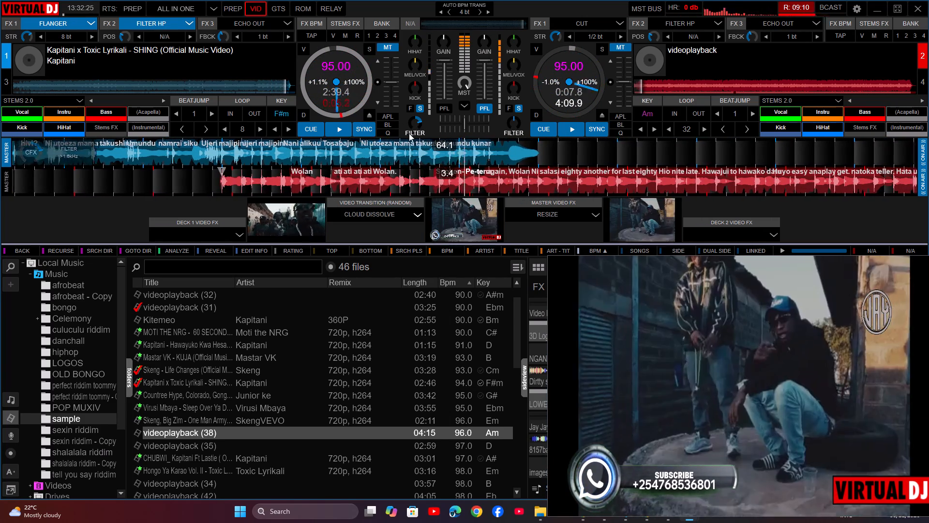
key(d)
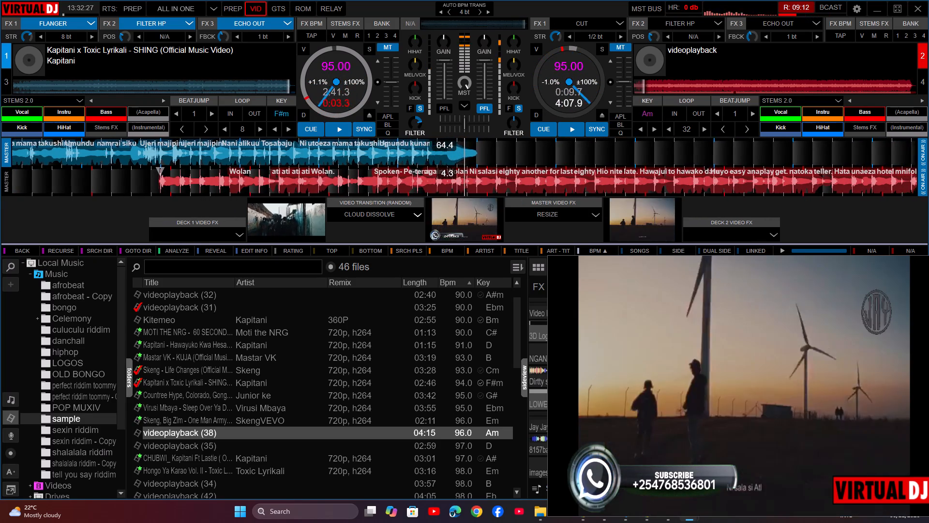
key(2)
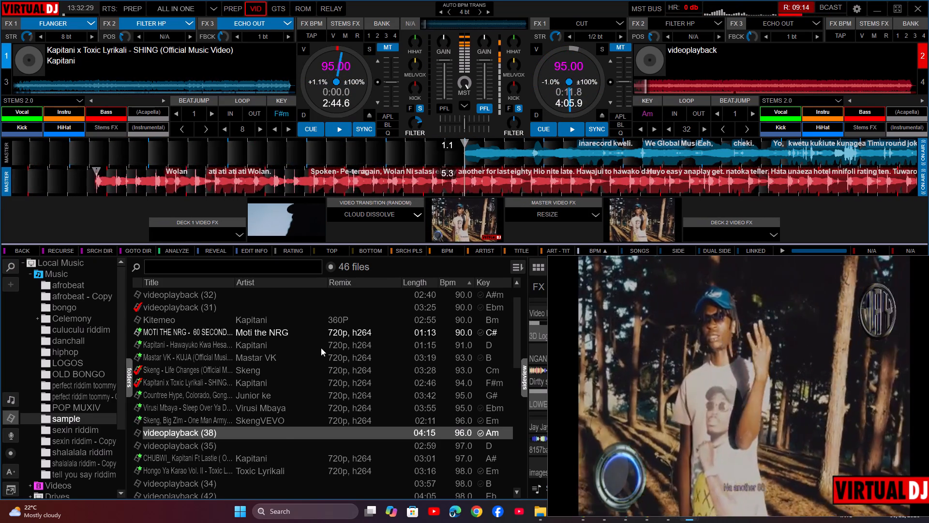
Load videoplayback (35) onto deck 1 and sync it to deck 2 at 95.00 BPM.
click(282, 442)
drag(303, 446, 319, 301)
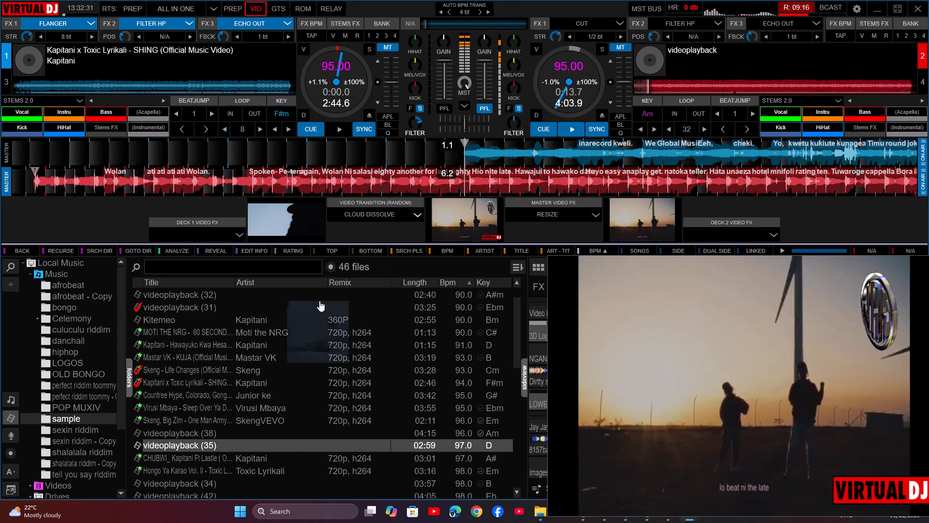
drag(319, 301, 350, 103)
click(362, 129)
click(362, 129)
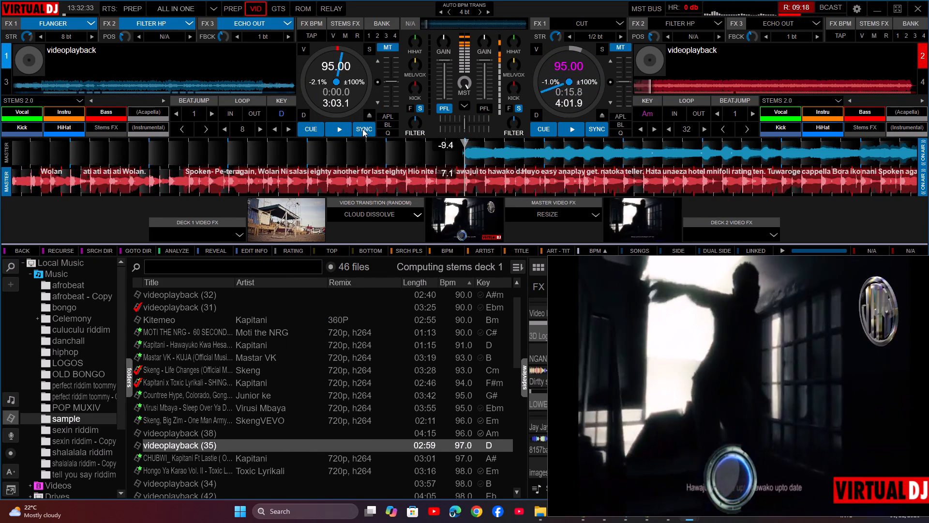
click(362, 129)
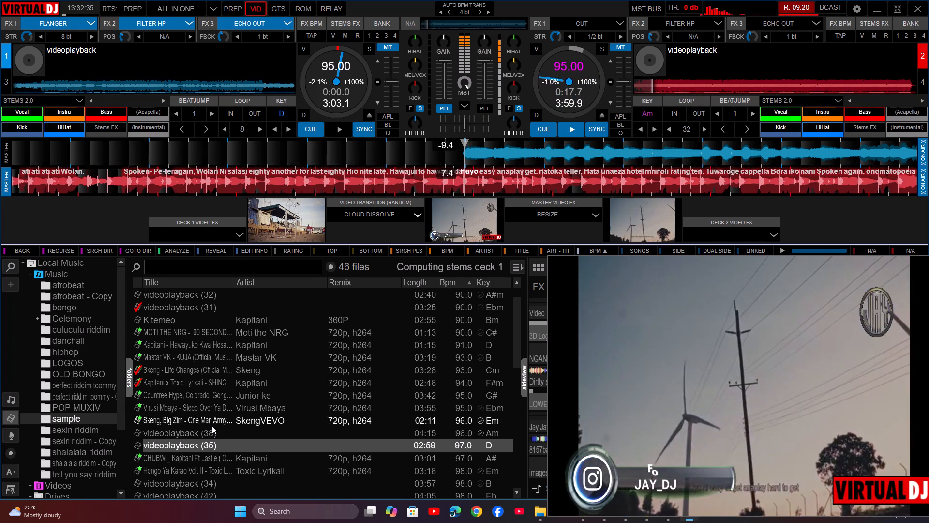
Load Countree Hype, Colorado and Gonga Utat's Relate onto deck 1 and sync it to deck 2 at 95.00 BPM.
click(212, 426)
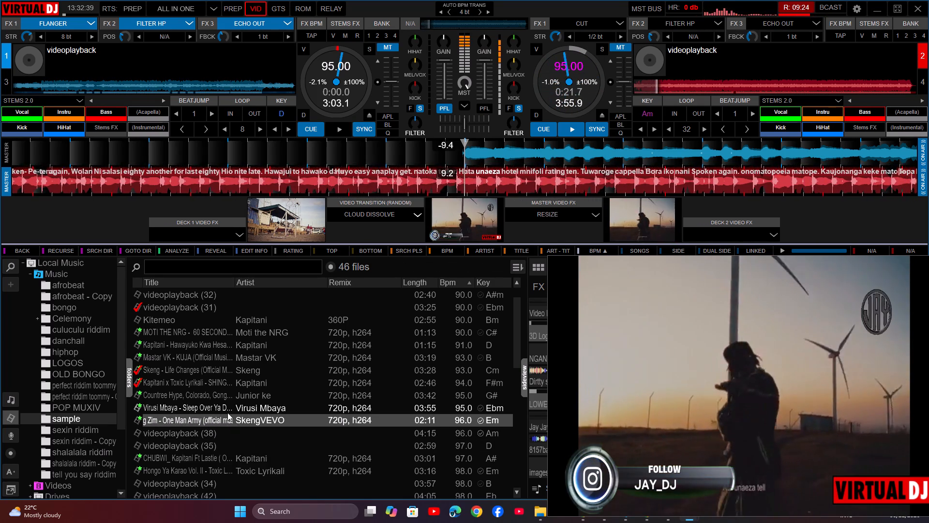
click(228, 413)
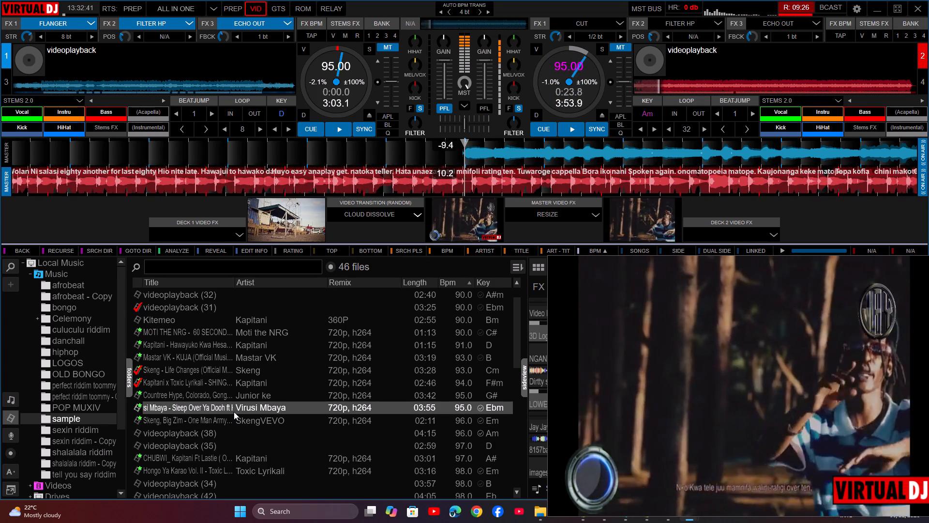
click(230, 395)
drag(244, 395, 310, 179)
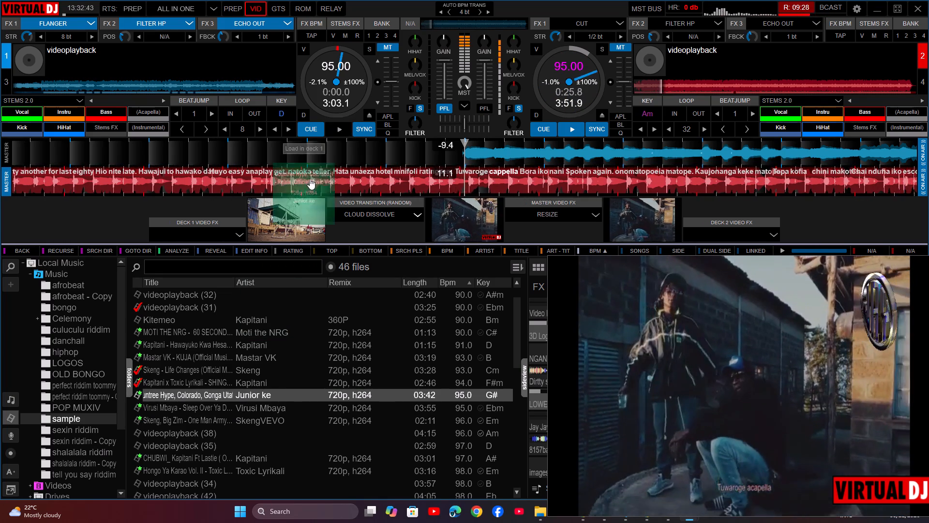
drag(310, 179, 330, 100)
click(362, 128)
click(362, 128)
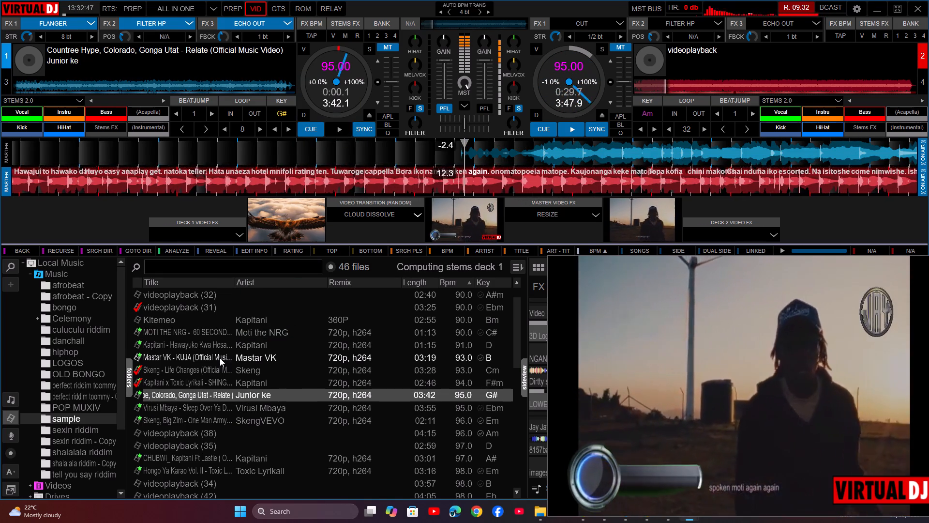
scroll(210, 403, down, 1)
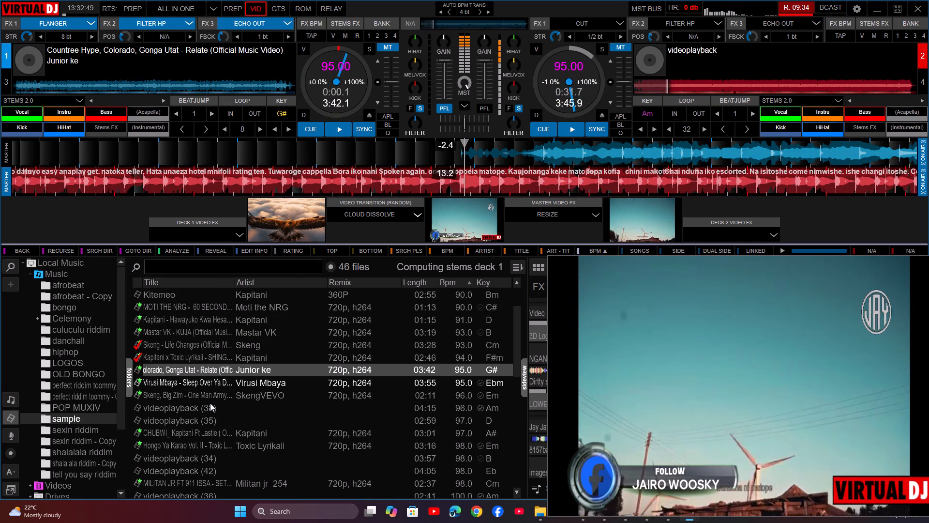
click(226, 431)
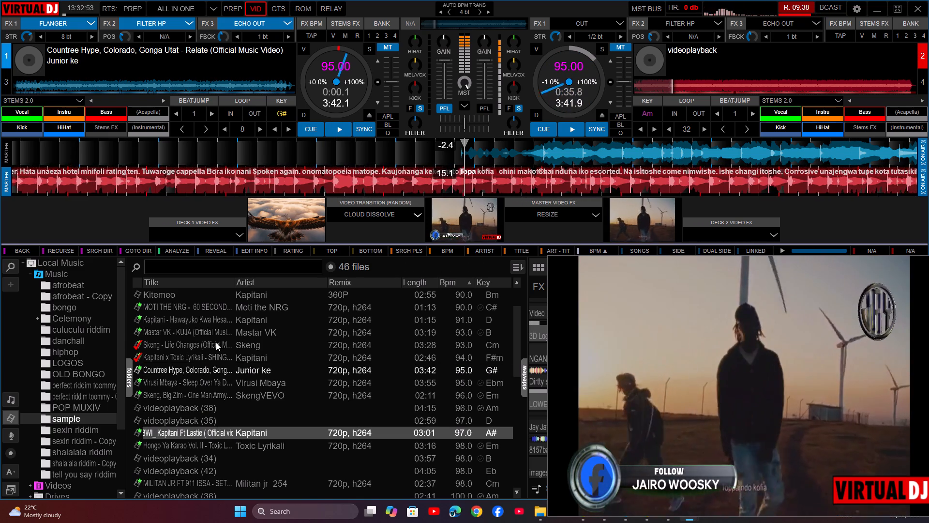
Move Relate's start cue on deck 1 to about 0:02.6 and preview the track from there.
click(361, 131)
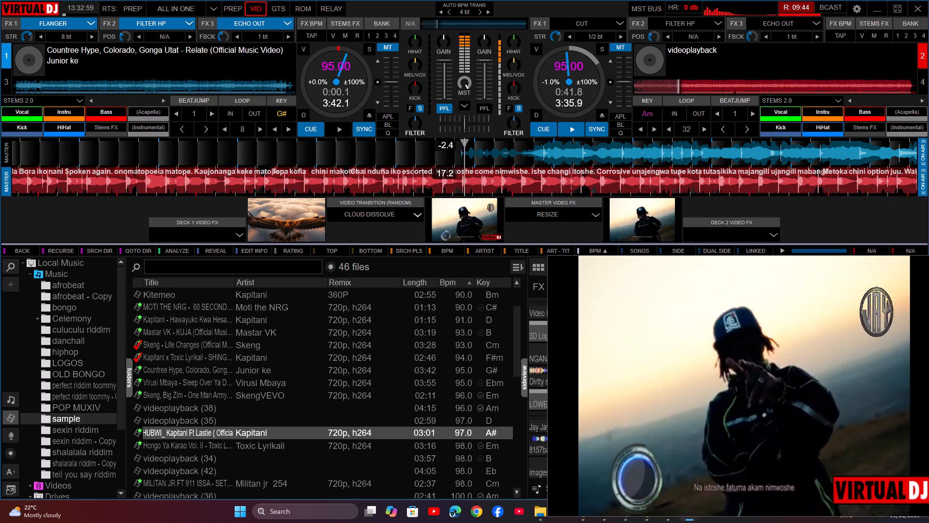
key(d)
drag(586, 156, 562, 156)
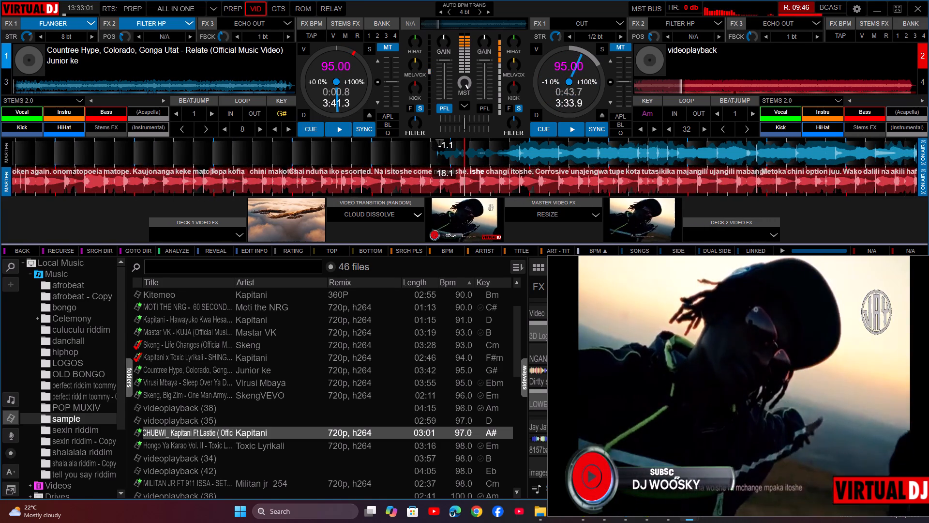
key(d)
drag(581, 155, 554, 155)
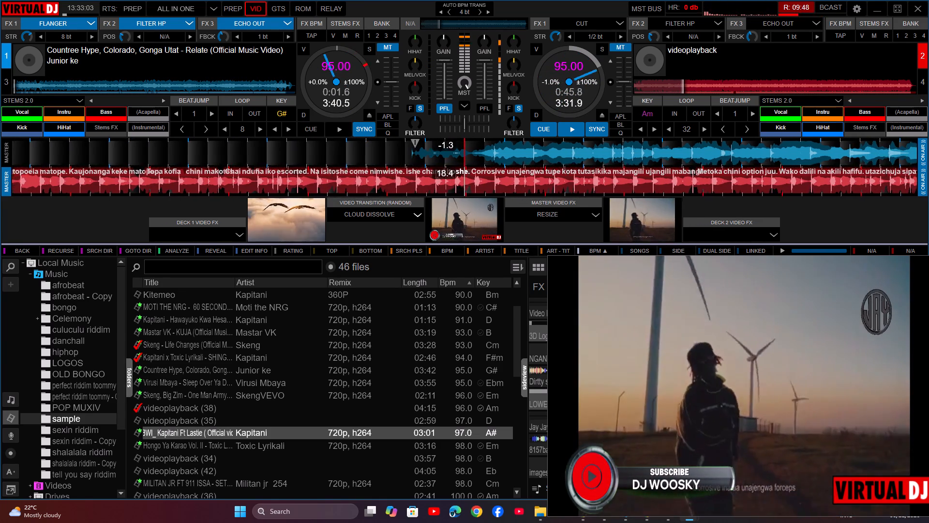
drag(554, 155, 526, 155)
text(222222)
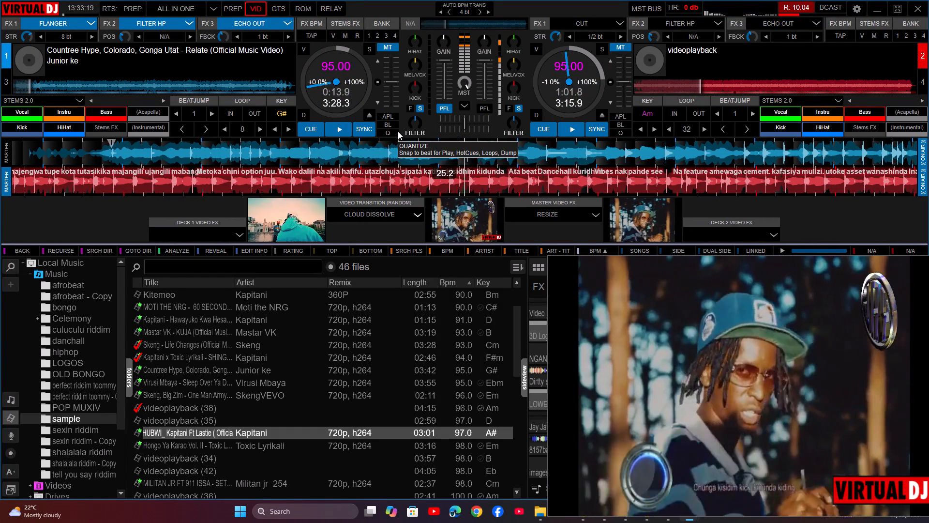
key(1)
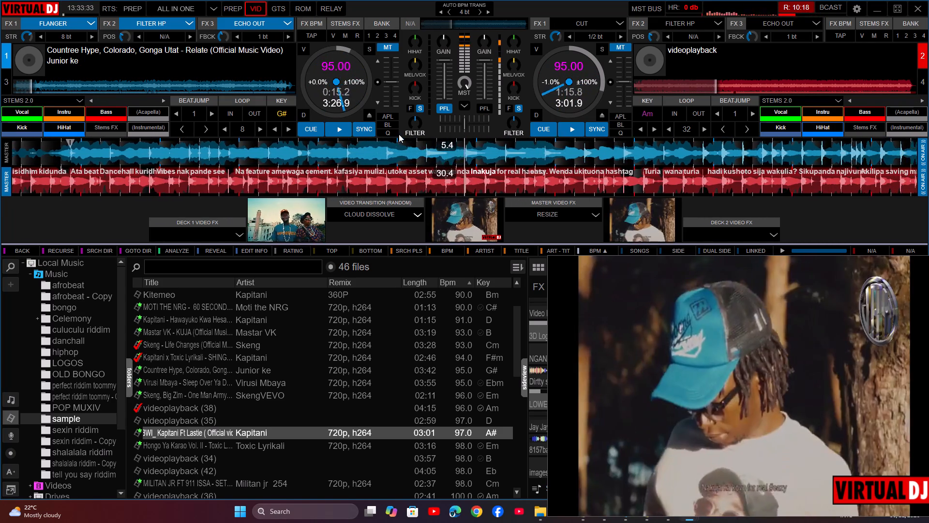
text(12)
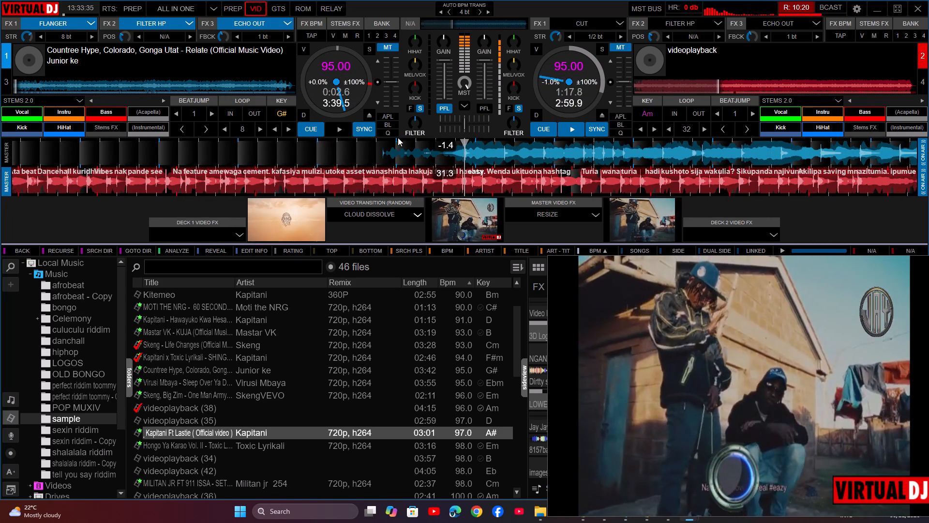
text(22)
Turn off Flanger, Filter HP and Echo Out on deck 1, leaving Relate at its start cue.
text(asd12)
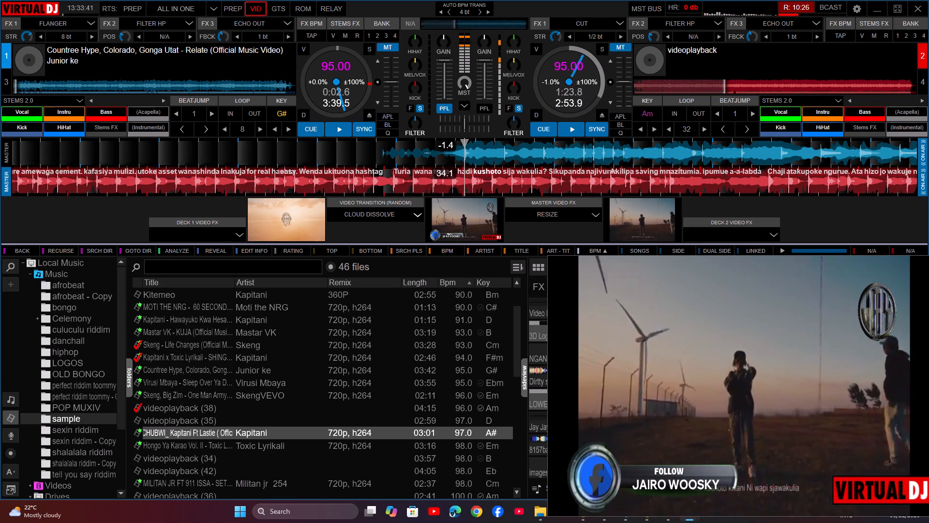
Reposition the floating video output window so it uncovers the track titles, artists and lengths but overlaps the sampler pads.
drag(604, 354, 276, 323)
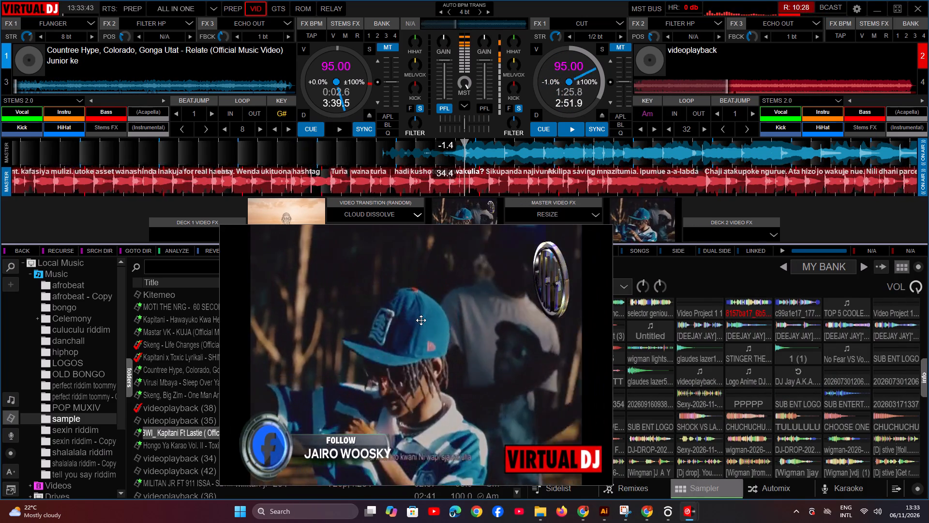
double_click(421, 320)
click(421, 320)
click(421, 320)
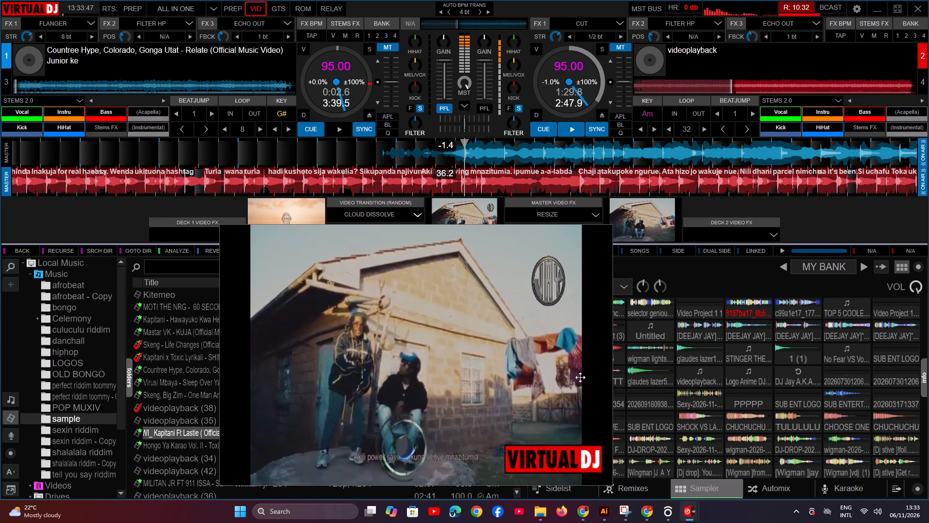
drag(425, 344, 654, 363)
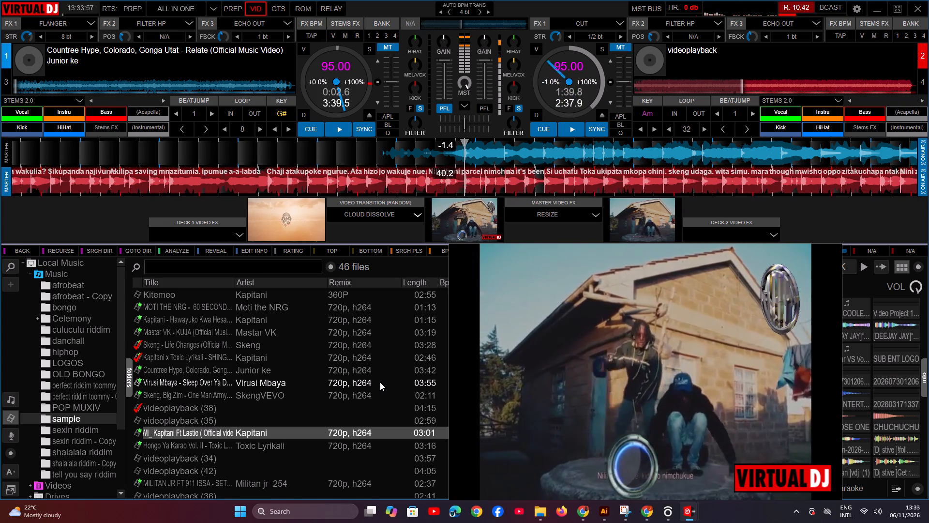
Start Relate on deck 1 over videoplayback (38) and transition the master video to deck 1.
text(g1)
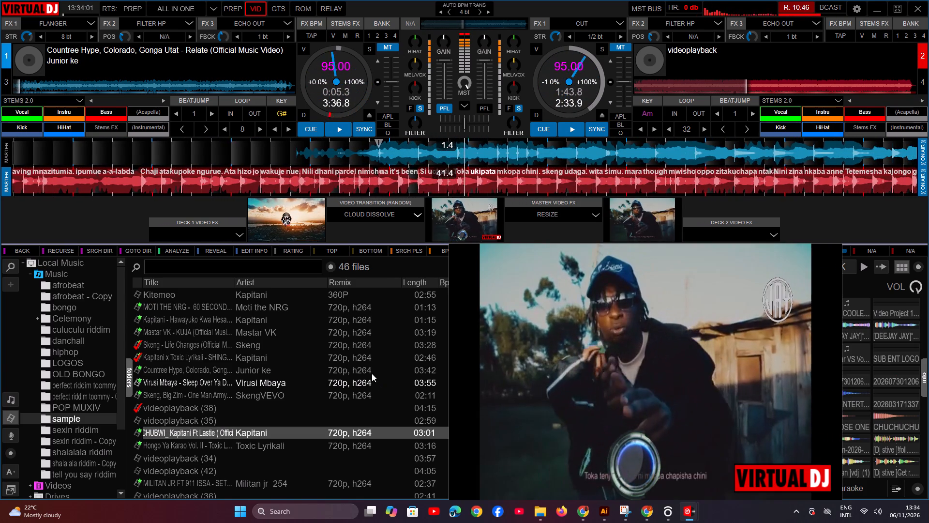
key(n)
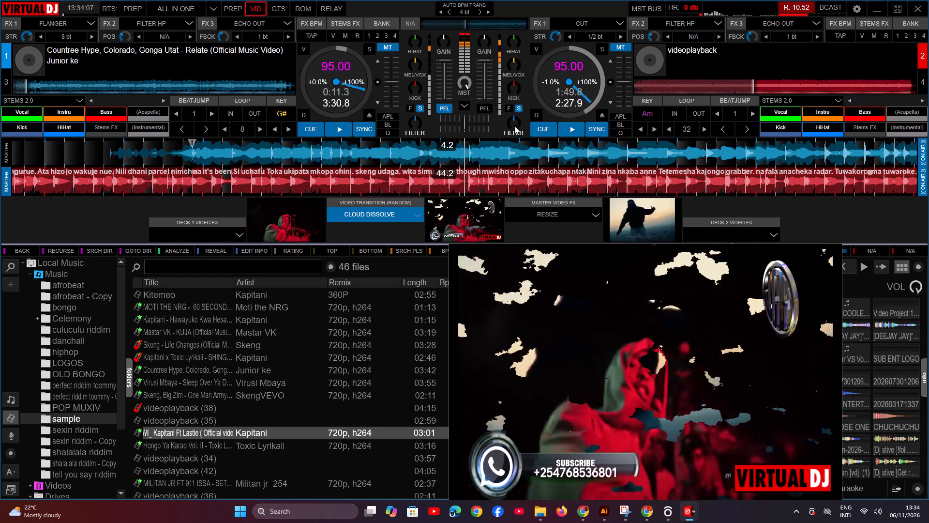
Take videoplayback (38) out of the mix on deck 2 using Echo Out, Filter HP, the filter at about 1.6 kHz and Cut, and stop it.
key(slash)
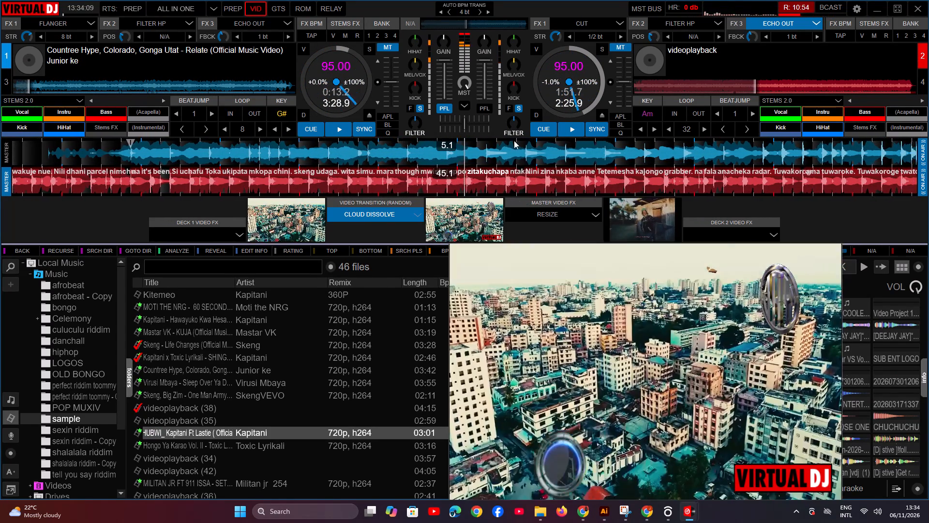
key(slash)
key(period)
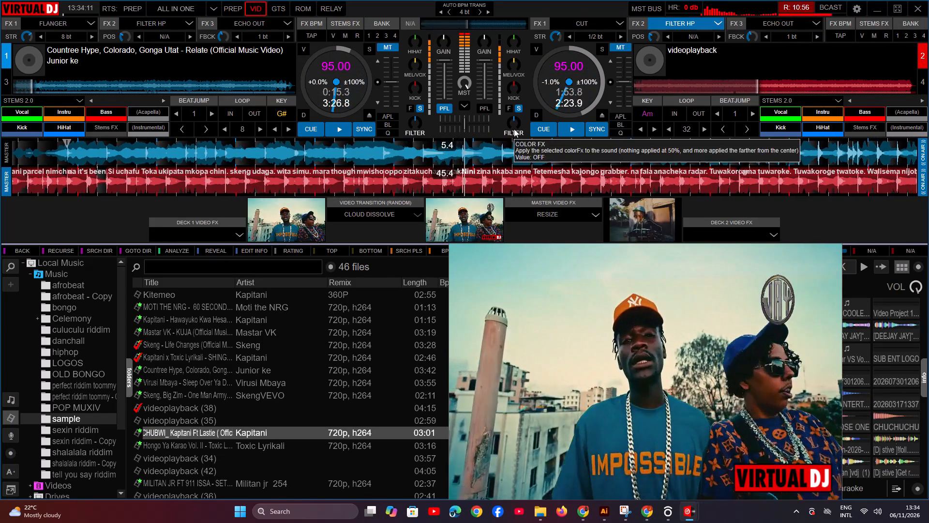
drag(513, 122, 521, 118)
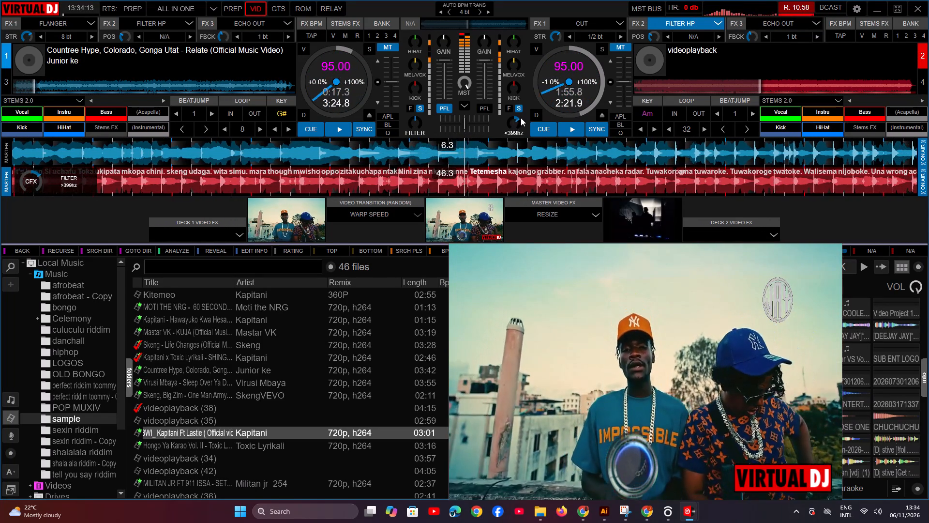
drag(521, 118, 524, 118)
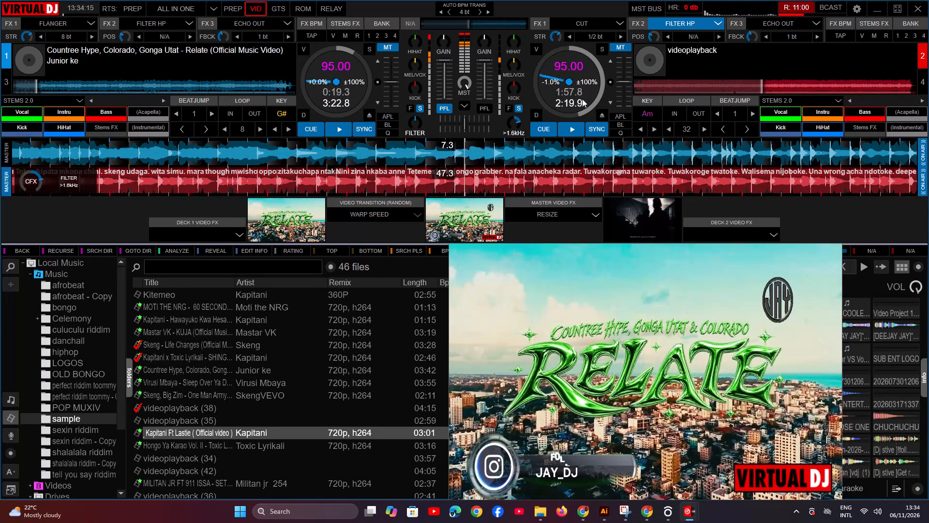
key(comma)
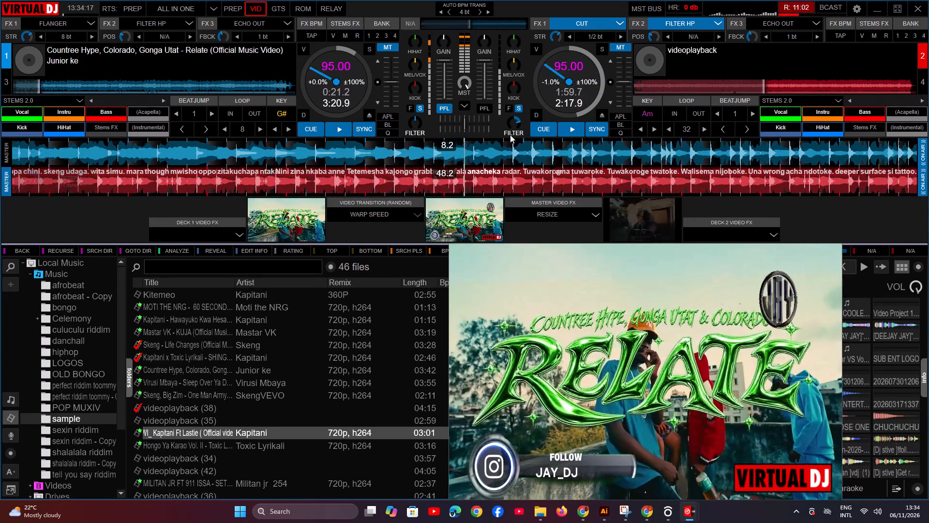
key(slash)
key(7)
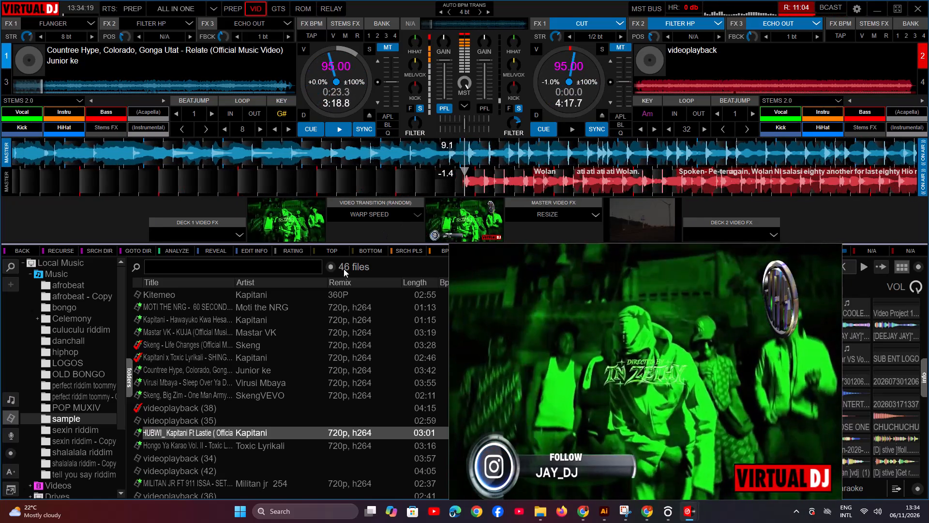
Load Skeng, Big Zim's One Man Army onto deck 2 and sync it to deck 1 at 95.00 BPM.
click(269, 445)
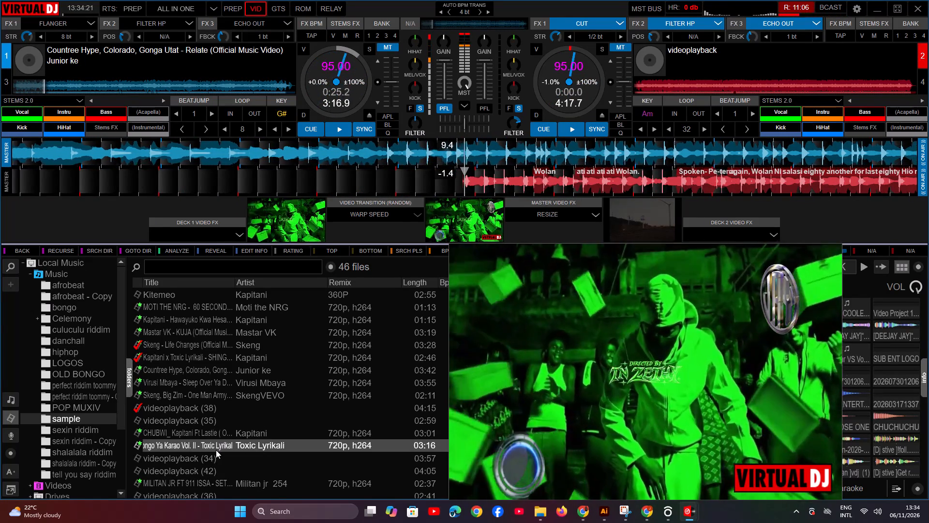
drag(214, 450, 258, 427)
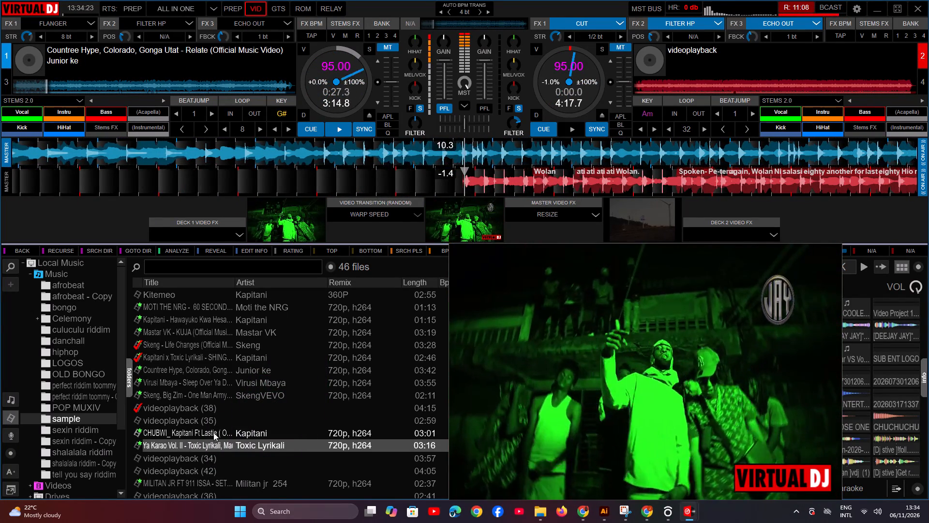
click(192, 396)
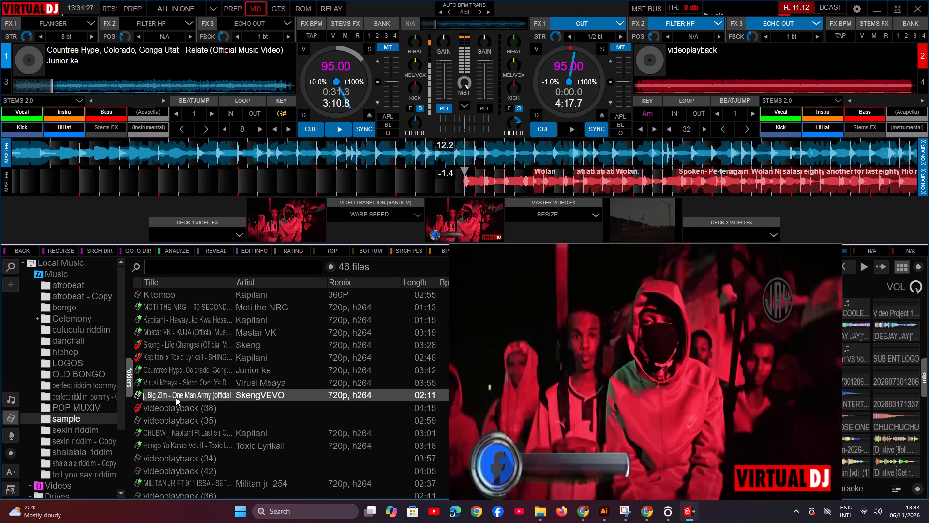
drag(176, 398, 545, 120)
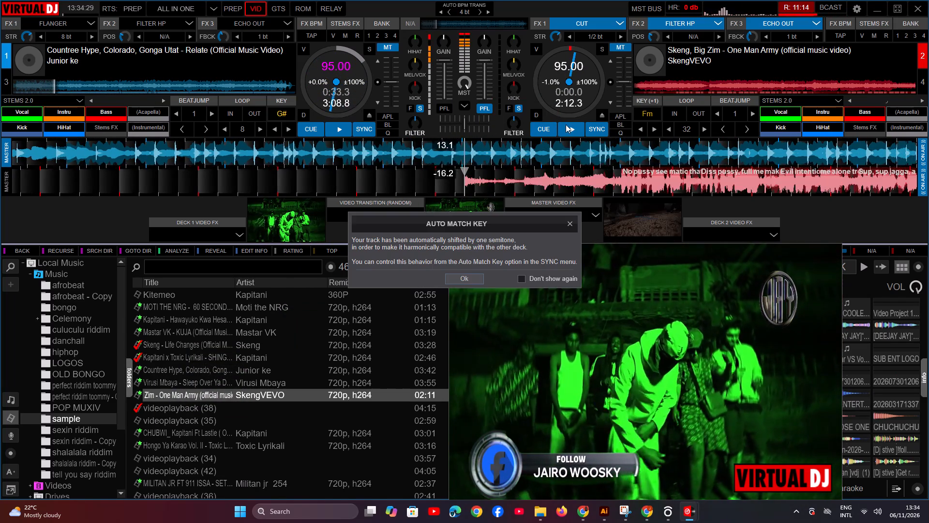
click(599, 126)
Turn off Cut, Filter HP and Echo Out on deck 2 and dismiss the Auto Match Key notice.
key(comma)
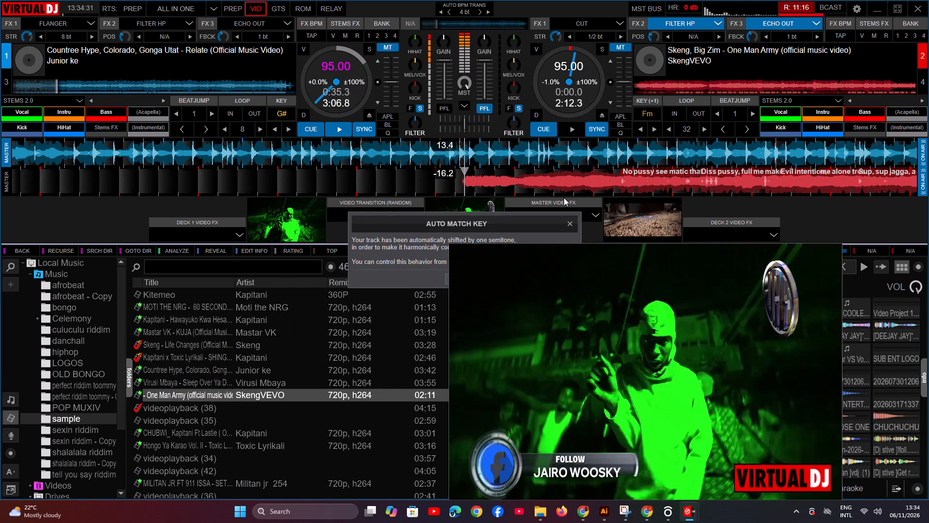
key(period)
key(slash)
click(573, 217)
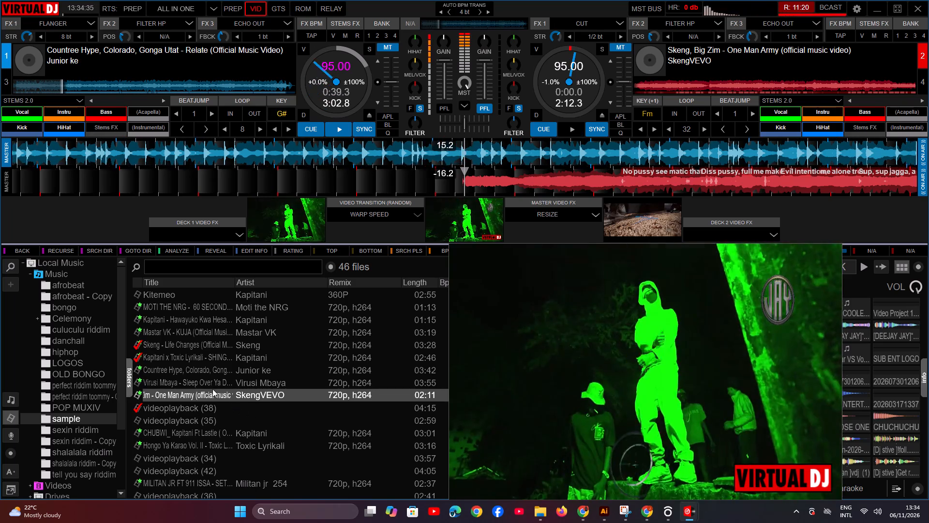
Sync One Man Army on deck 2 to deck 1 again and return it to its start cue.
click(211, 370)
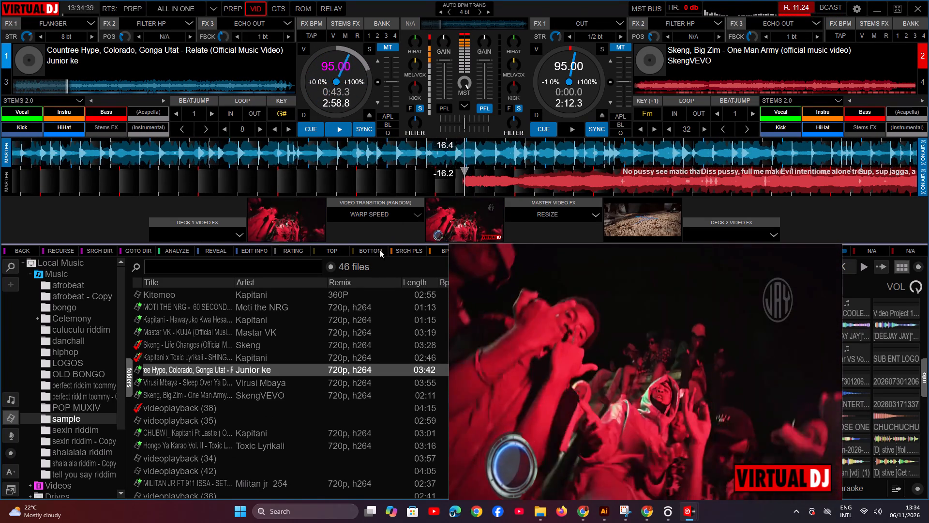
click(597, 128)
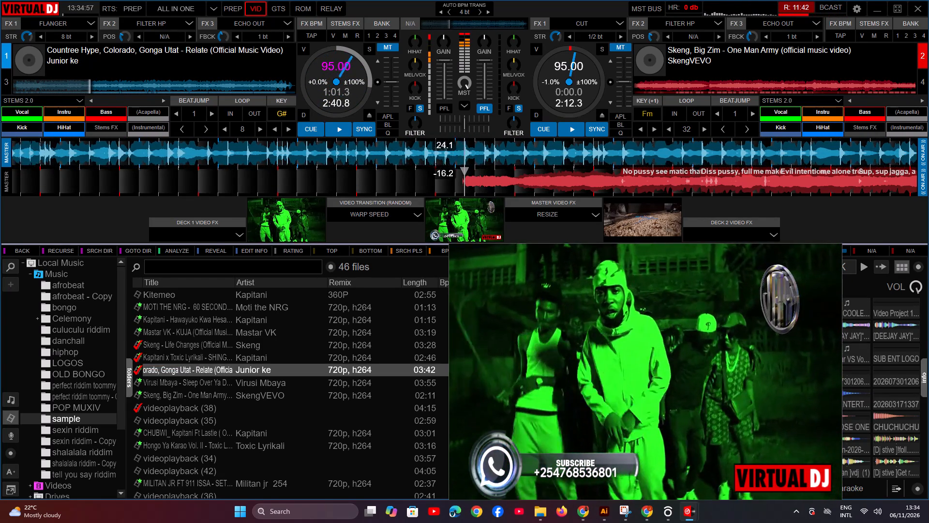
key(7)
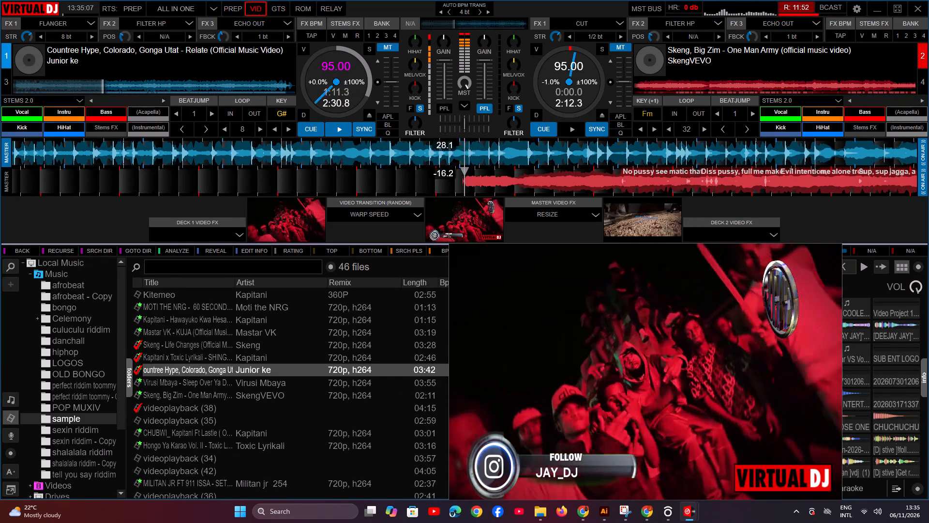
Look through the sample folder's tracks for upcoming songs, moving the video output window clear of the BPM and key columns.
scroll(191, 443, up, 1)
scroll(191, 443, down, 9)
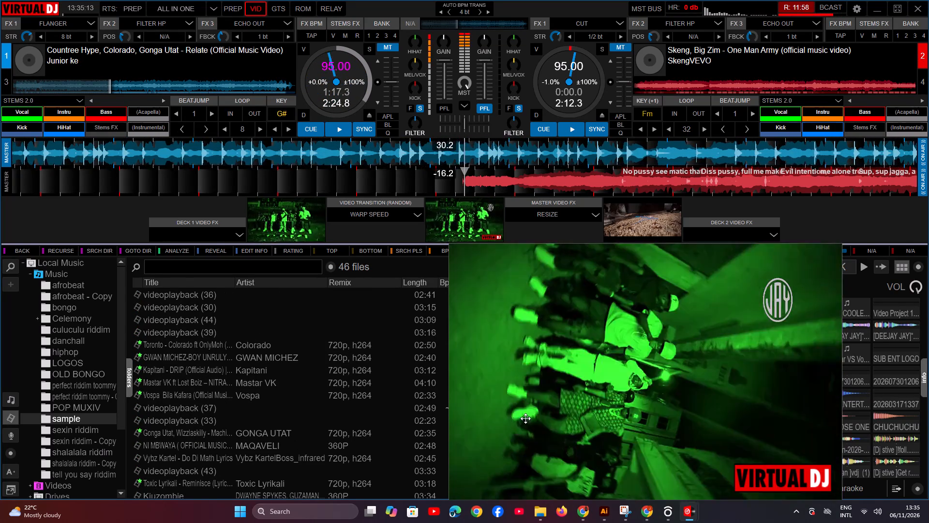
drag(525, 418, 574, 414)
scroll(401, 400, up, 1)
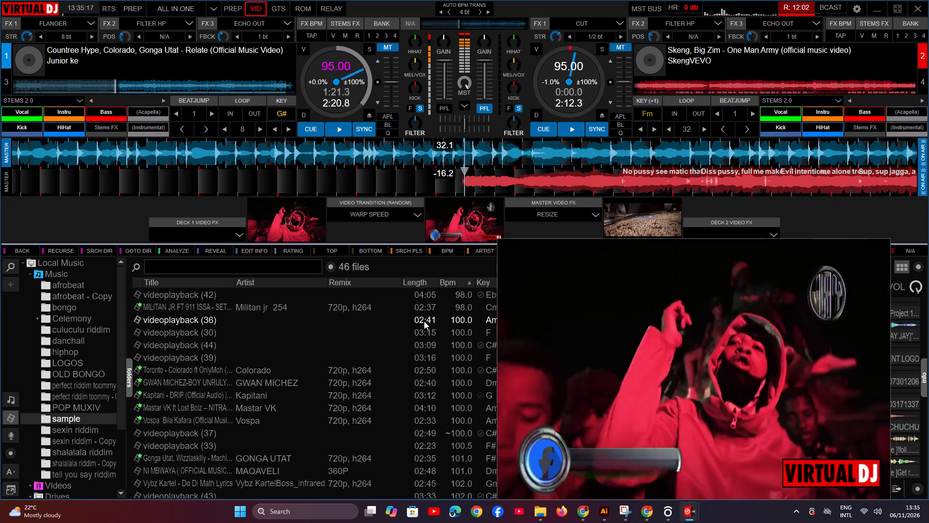
scroll(423, 321, up, 3)
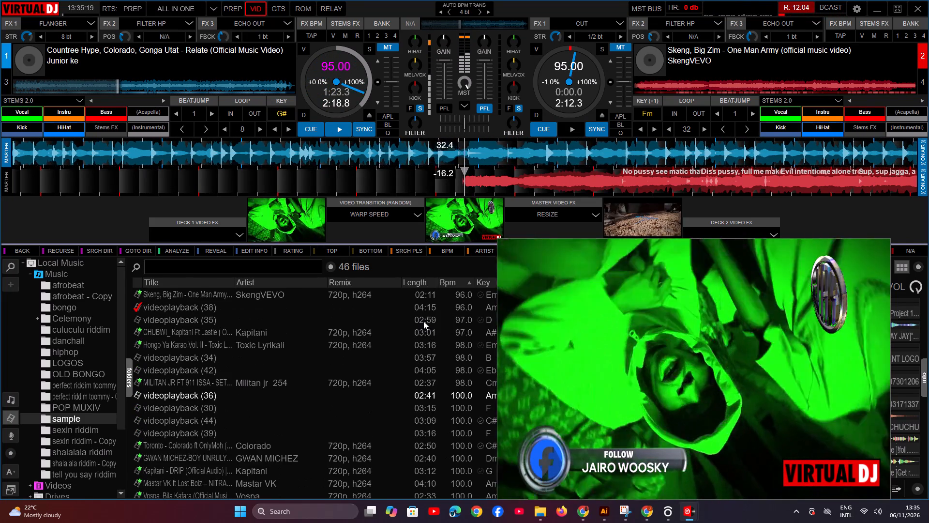
scroll(423, 321, up, 6)
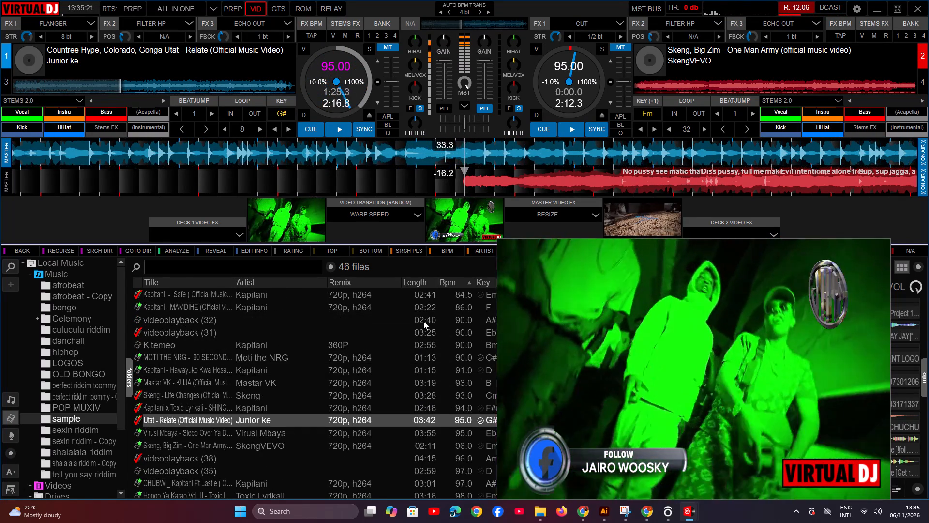
scroll(423, 321, down, 1)
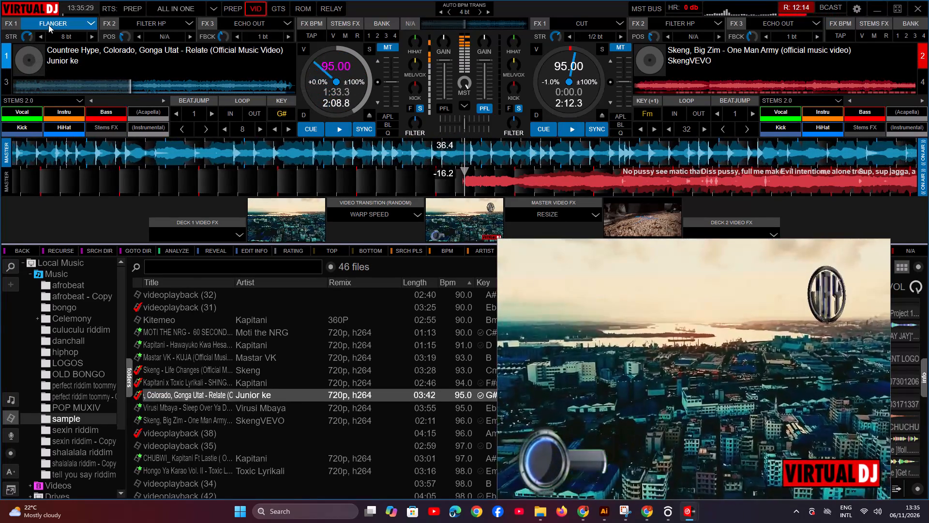
Replace Filter HP with Cut in deck 1's FX 2 slot and briefly trigger it on Relate.
double_click(48, 25)
click(88, 25)
click(90, 22)
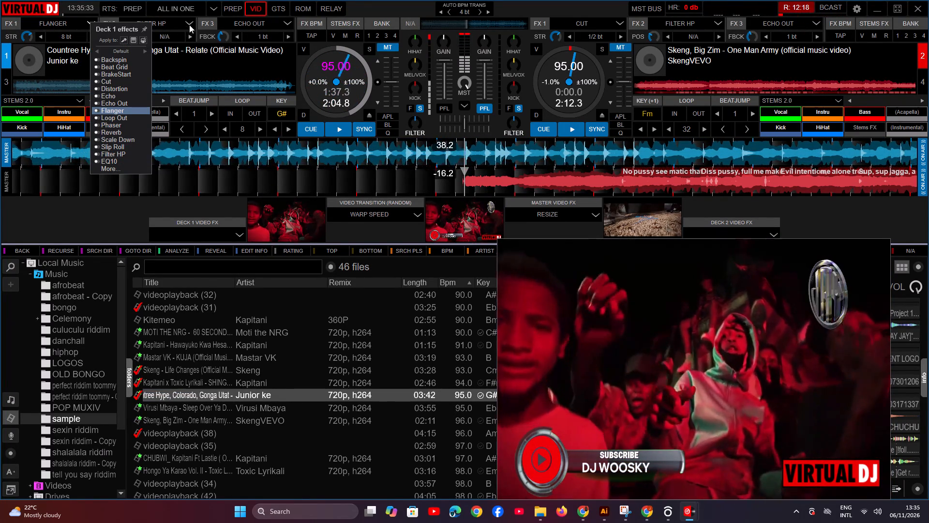
click(190, 24)
click(217, 81)
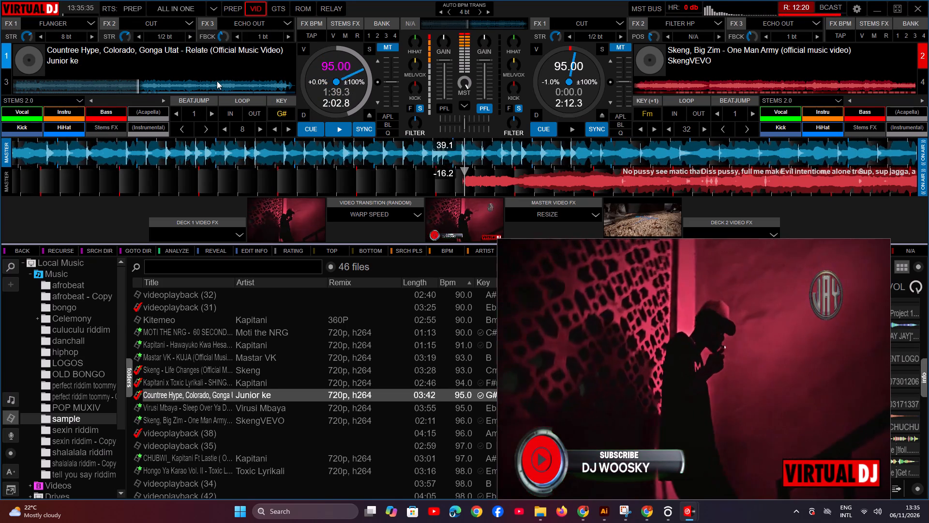
key(s)
key(s)
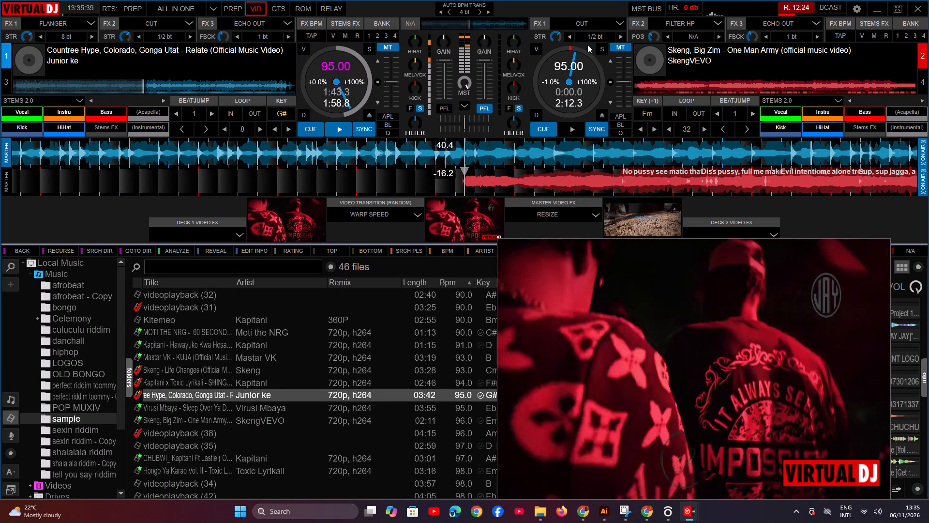
Replace Cut with Flanger in deck 2's FX 1 slot, briefly triggering Cut on Relate before and after the swap.
key(s)
key(s)
click(620, 21)
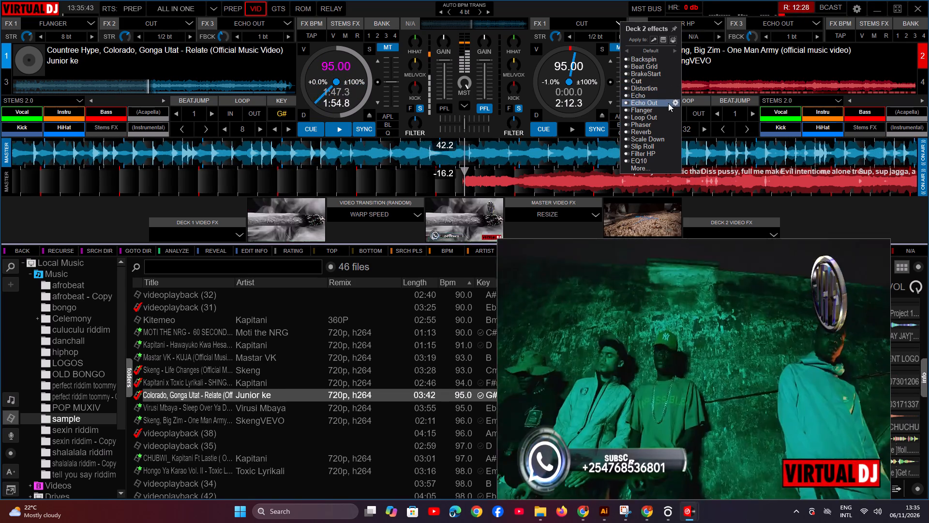
click(668, 108)
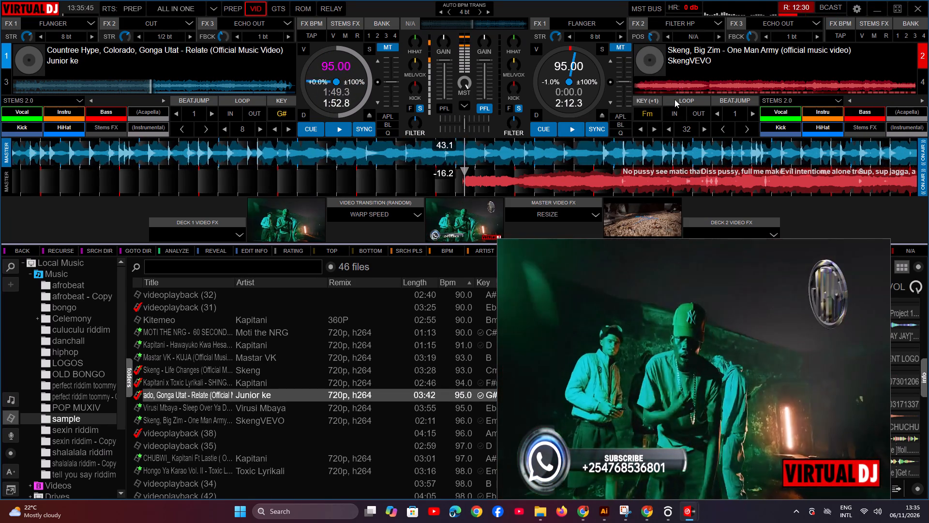
text(ss)
Move the video output window off the sampler and fire the DJ-DROP sample in MY BANK over Relate.
drag(780, 361, 507, 388)
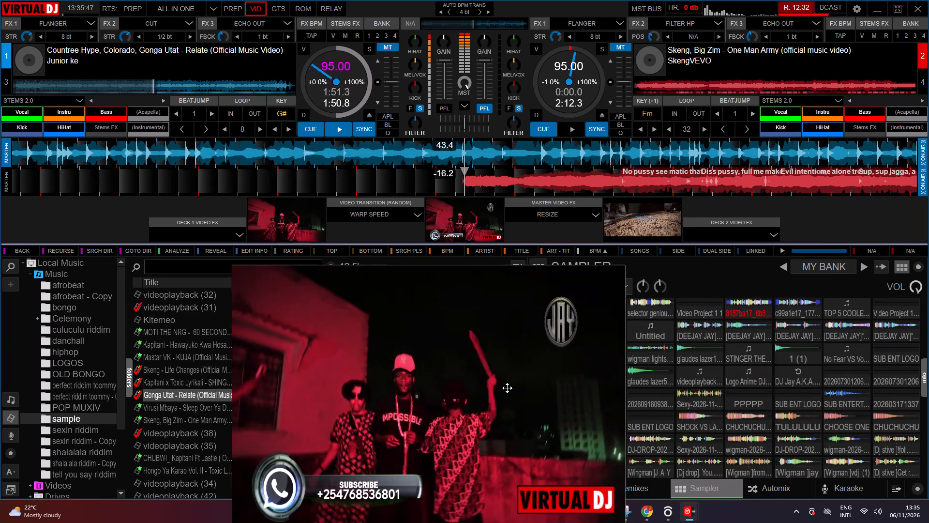
drag(507, 388, 414, 348)
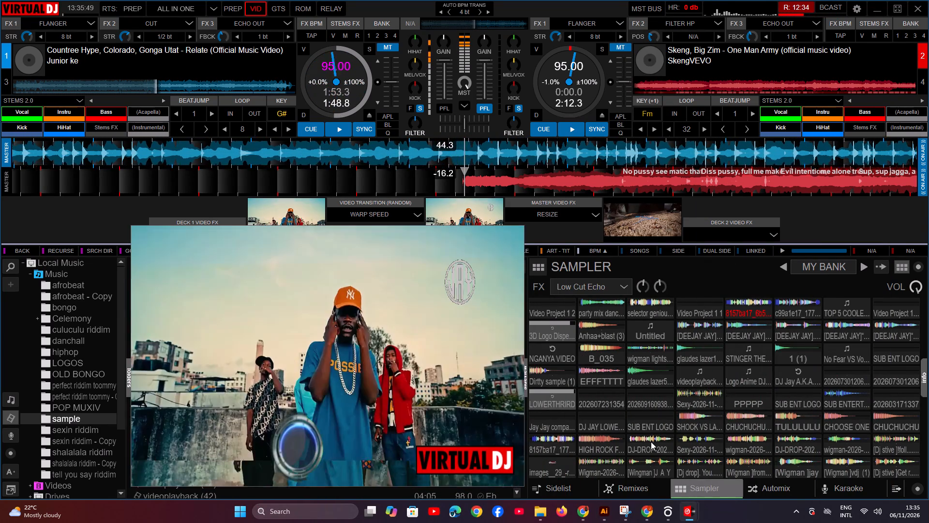
click(650, 443)
key(space)
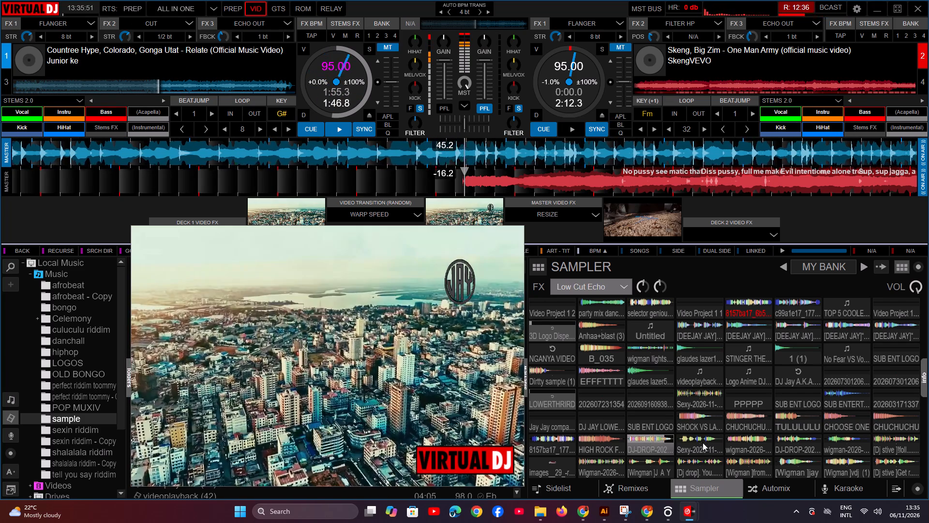
key(space)
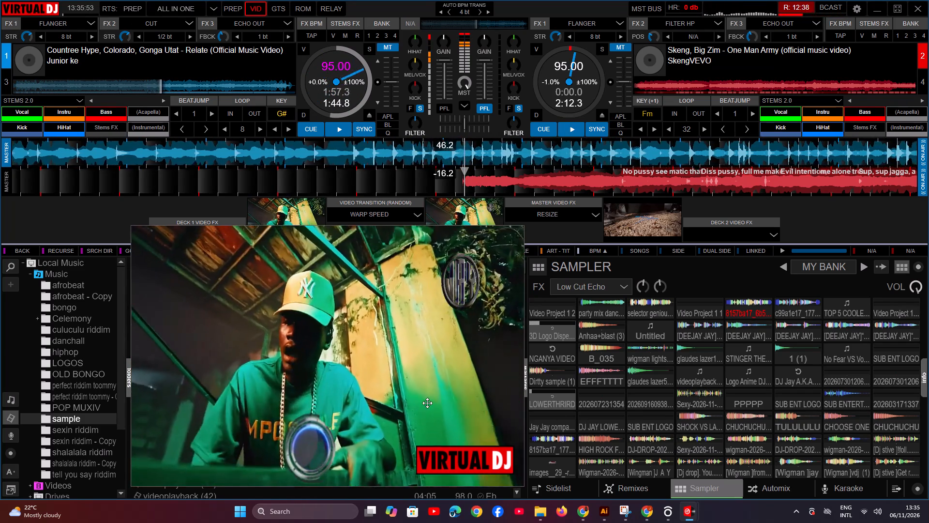
View the video output full screen, then return it to its window.
double_click(427, 403)
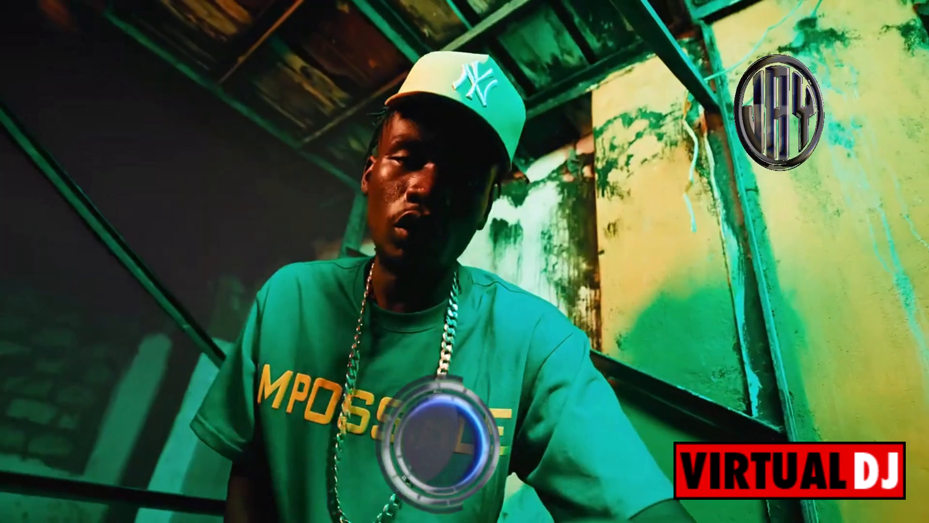
double_click(427, 403)
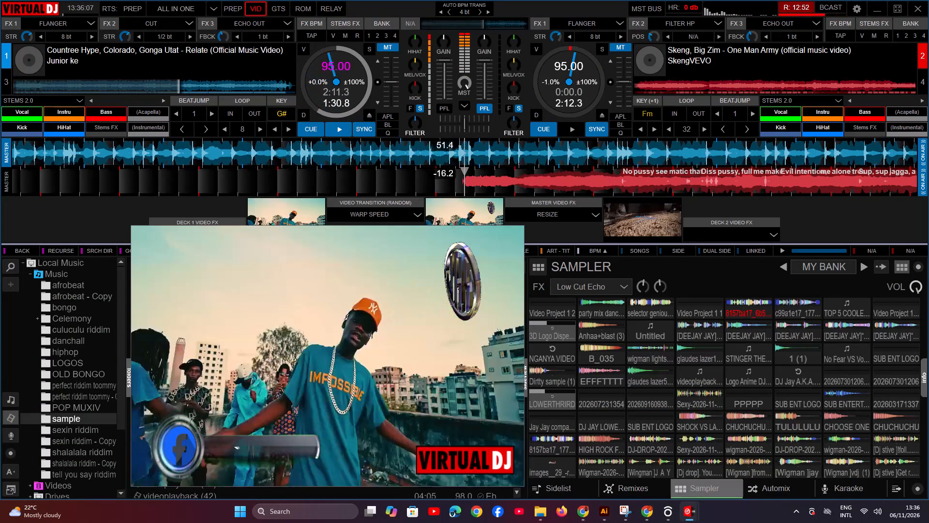
Stutter the cue and start One Man Army, transitioning the video to deck 2 while applying Cut, Flanger and Echo Out to Relate.
text(hhh776)
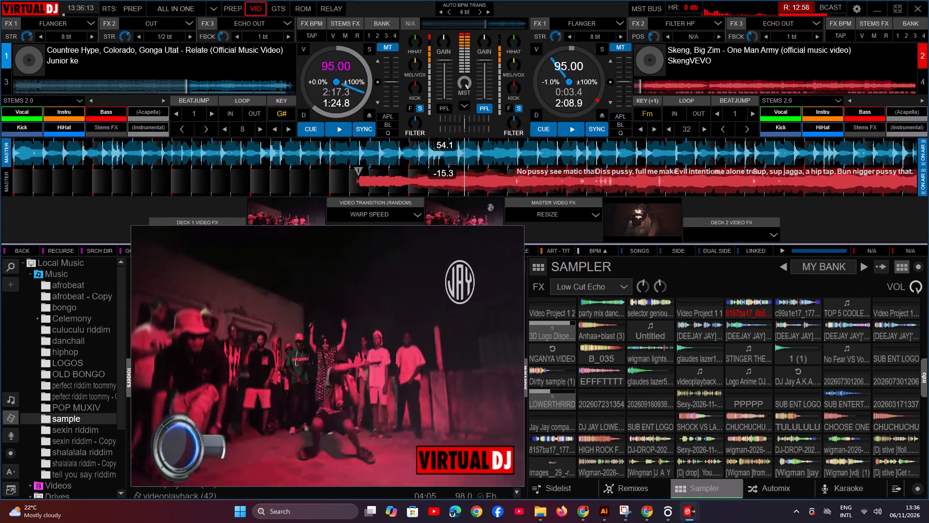
text(ms)
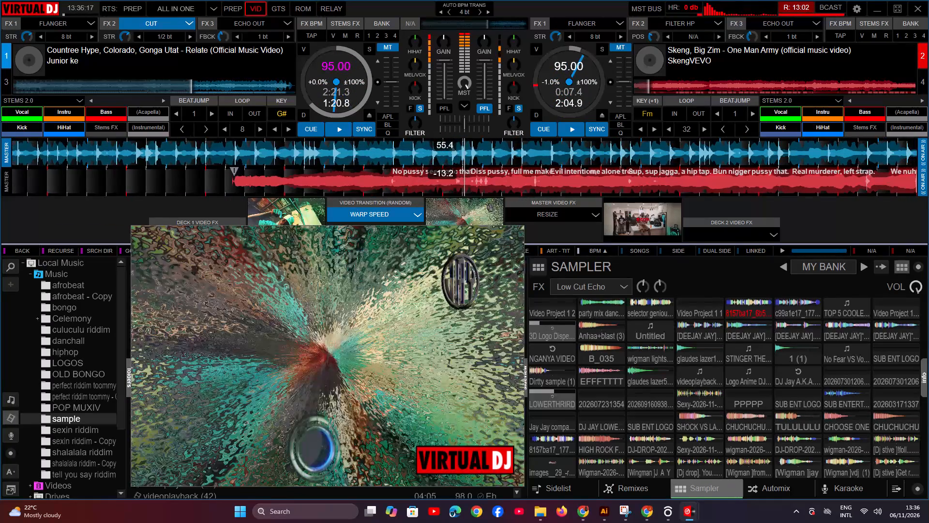
key(a)
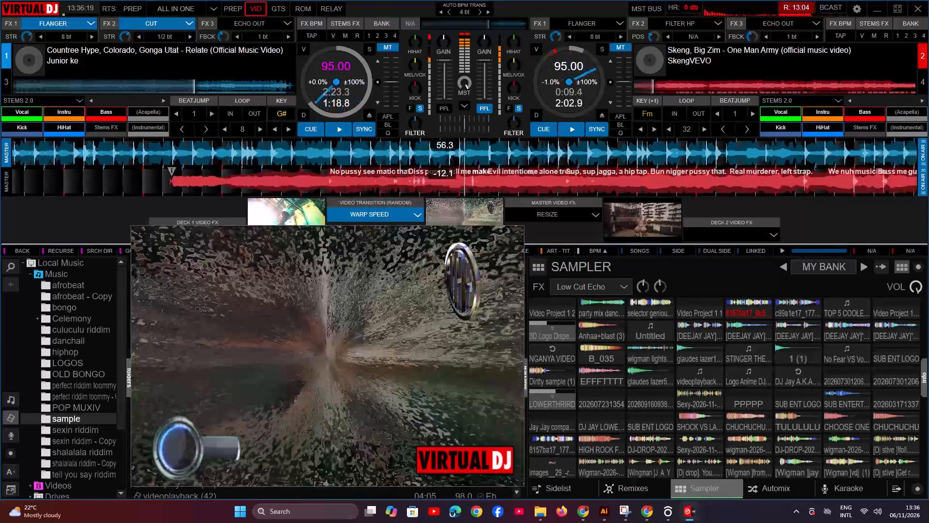
key(d)
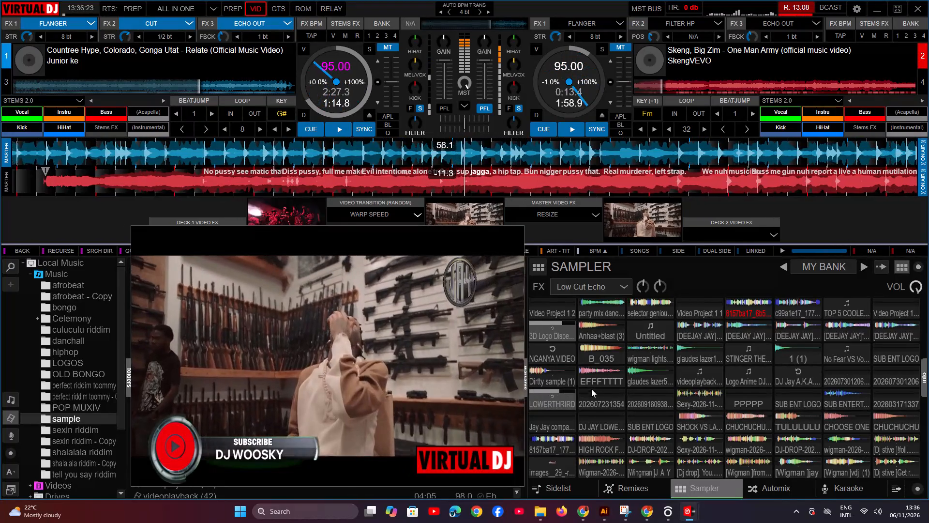
Fire the EFFFTTTT sample over the transition.
click(606, 379)
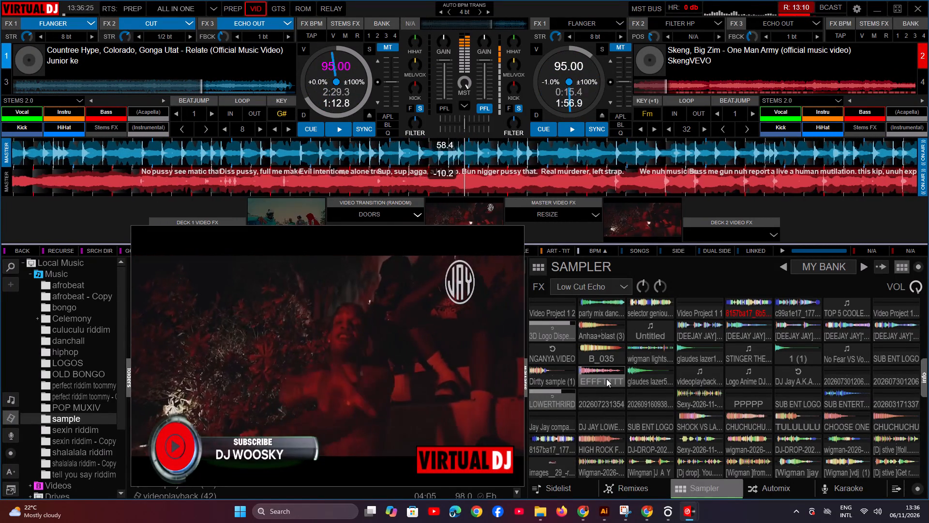
Uncover the track list by moving the video output window and load Virusi Mbaya's Sleep Over Ya Dooh onto deck 1.
drag(448, 402, 704, 407)
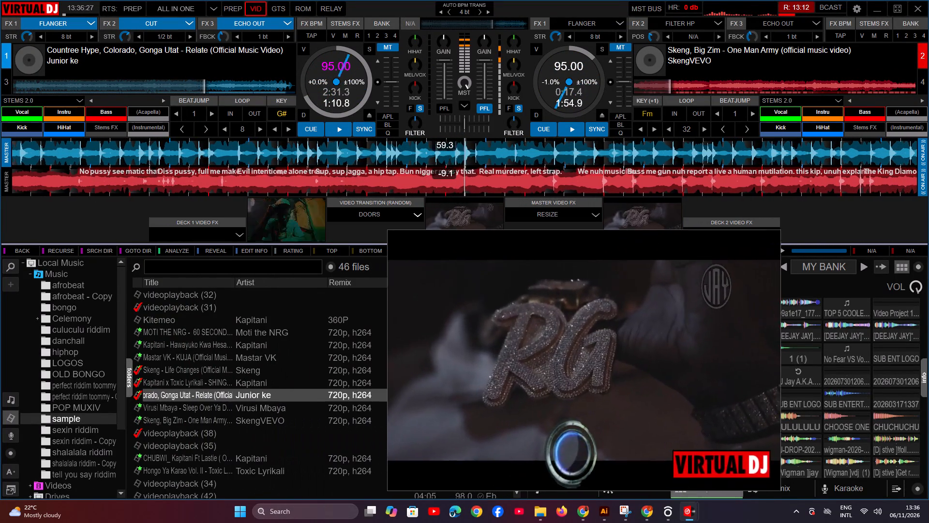
drag(704, 407, 818, 422)
click(258, 409)
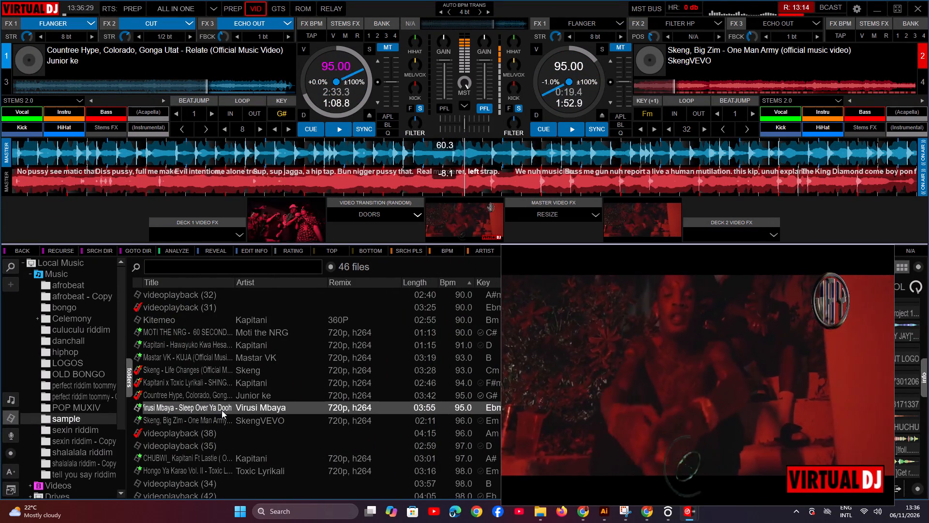
drag(215, 410, 329, 96)
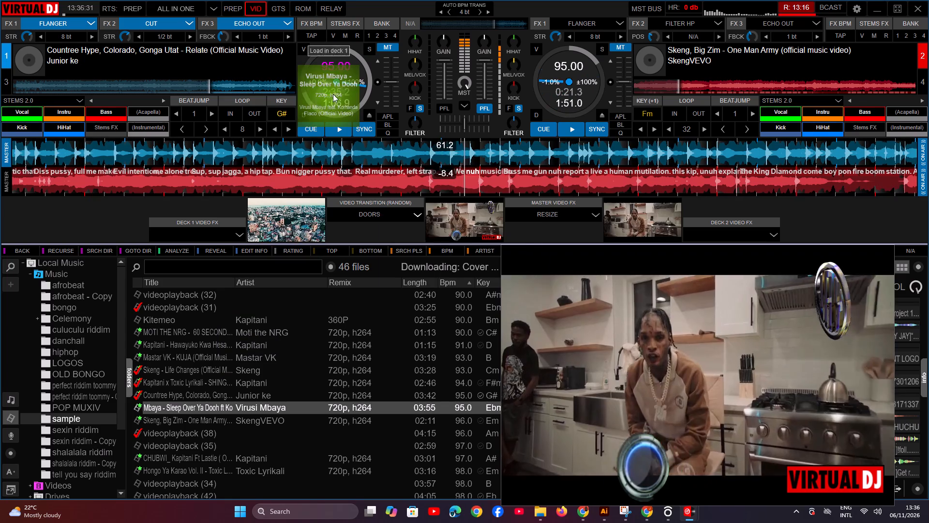
click(436, 261)
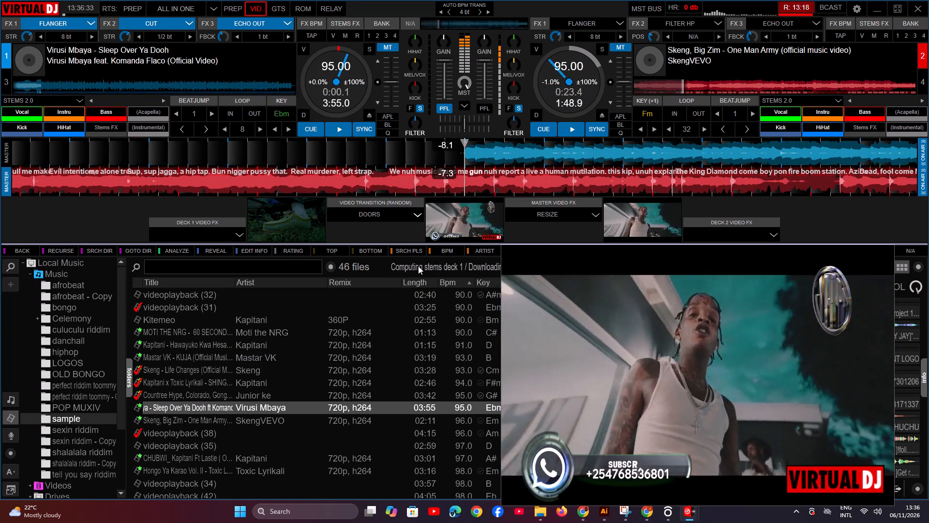
Sync deck 1 to One Man Army and turn off its Flanger, Cut and Echo Out effects.
click(359, 129)
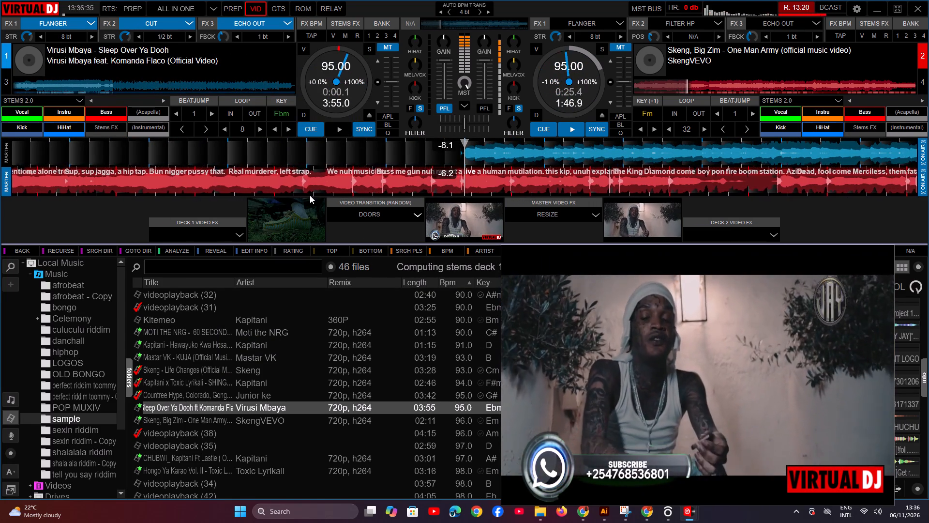
text(as)
key(d)
click(368, 122)
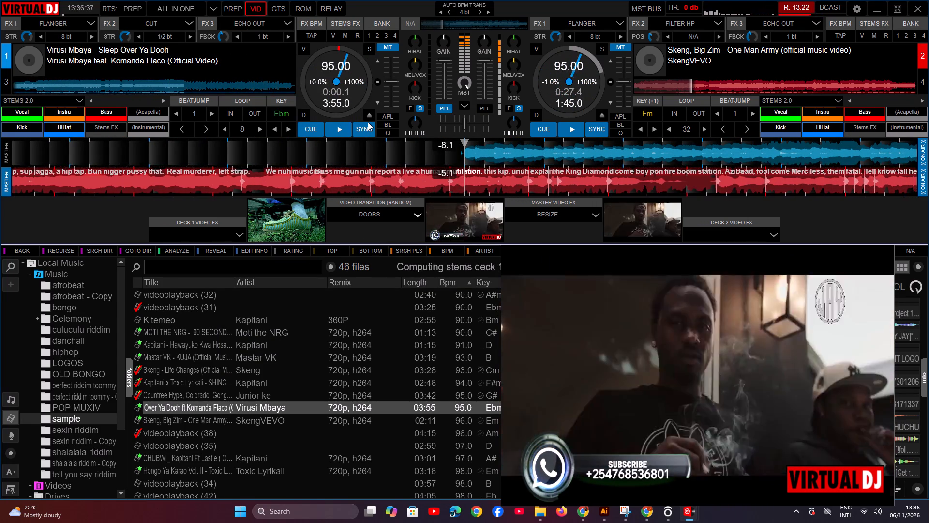
Raise One Man Army's tempo on deck 2 in small increments to 96.30 BPM.
drag(538, 341, 555, 342)
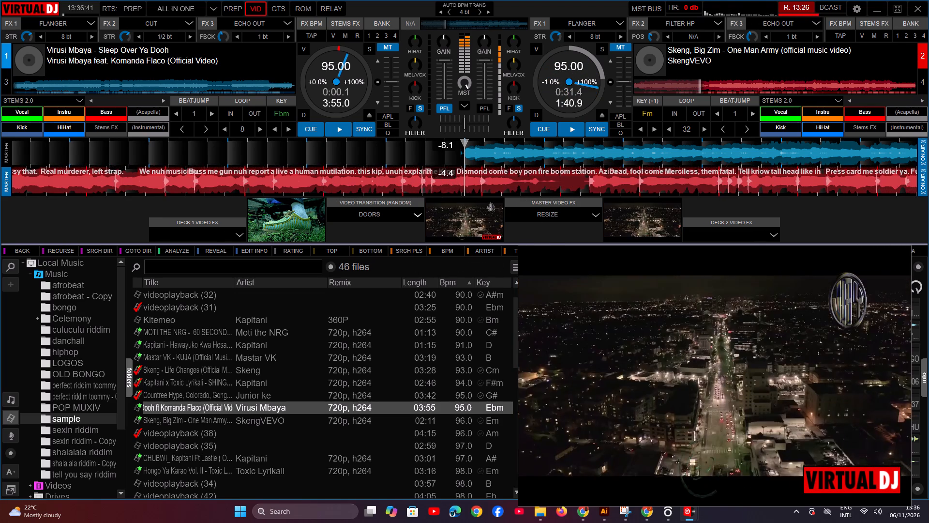
triple_click(611, 105)
triple_click(611, 104)
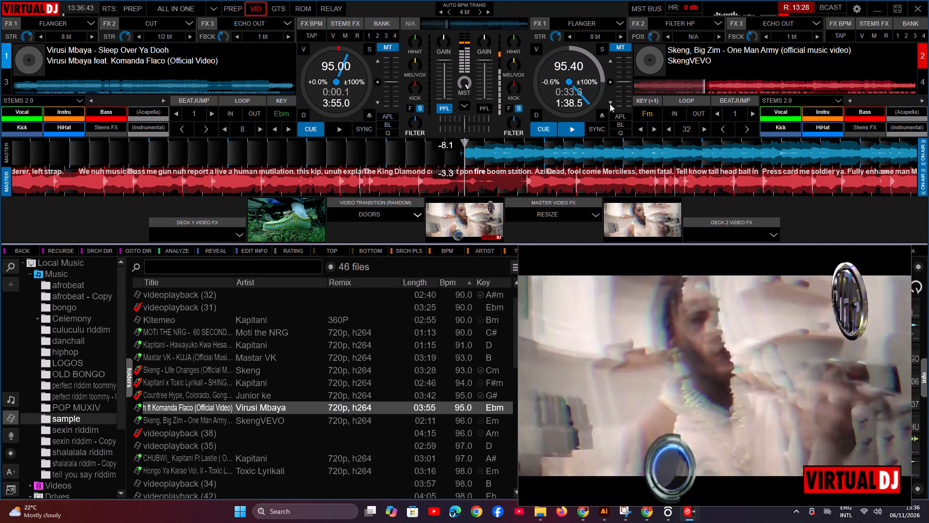
click(610, 104)
triple_click(610, 104)
click(610, 104)
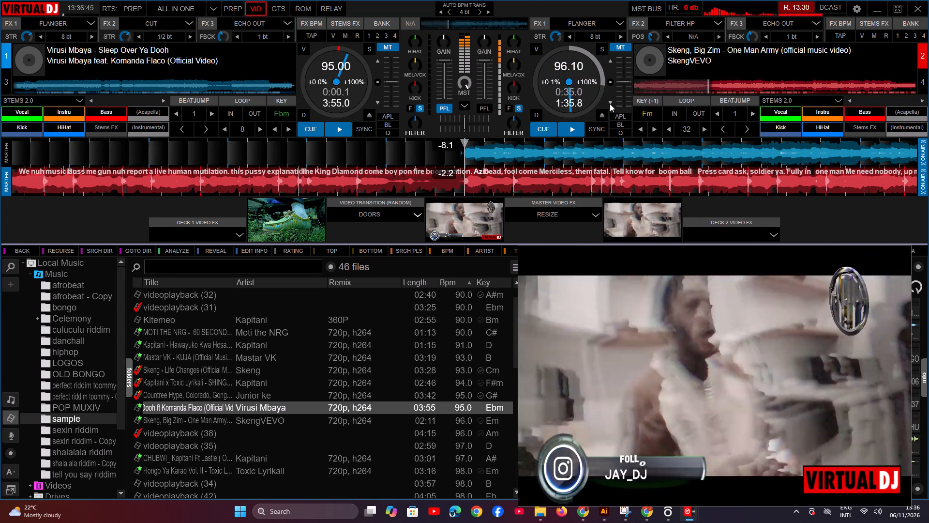
double_click(610, 104)
Compare the keys of Relate and One Man Army in the track list and lower deck 2's key one semitone to Em.
drag(578, 344, 595, 340)
click(492, 395)
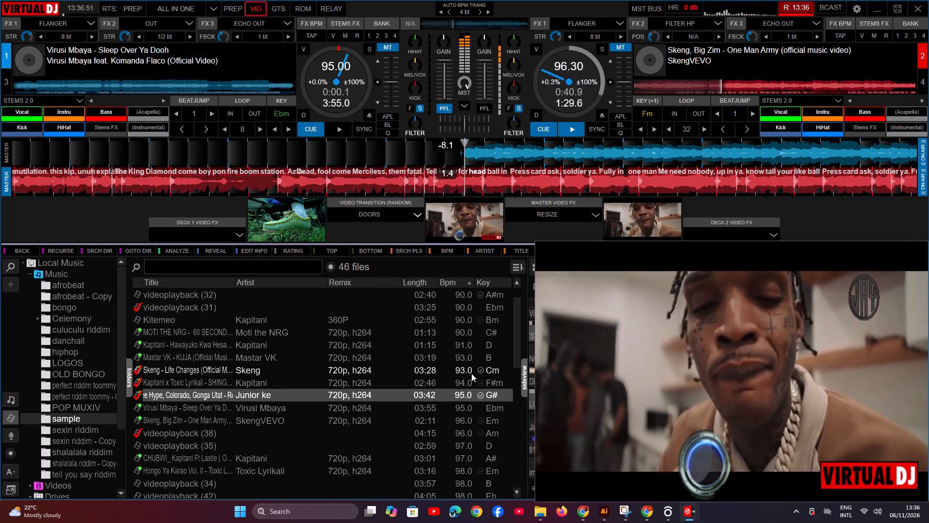
click(464, 418)
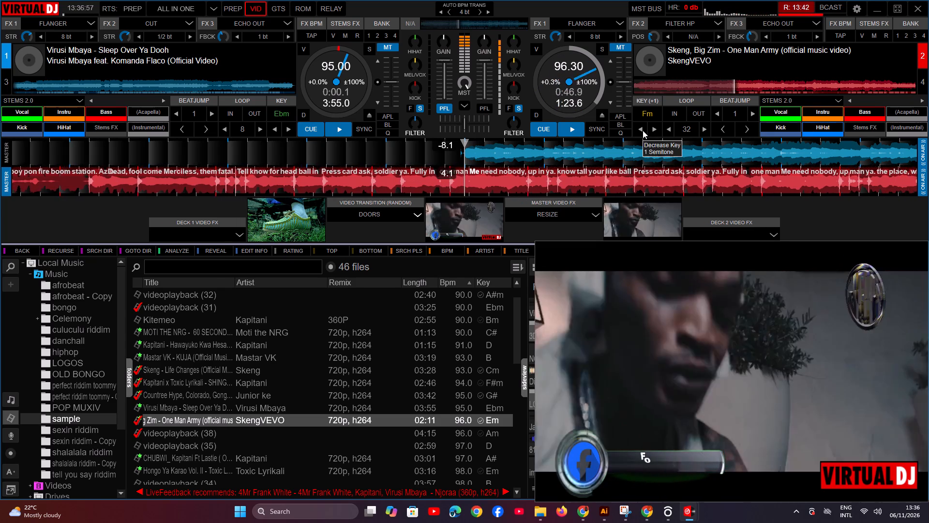
click(643, 130)
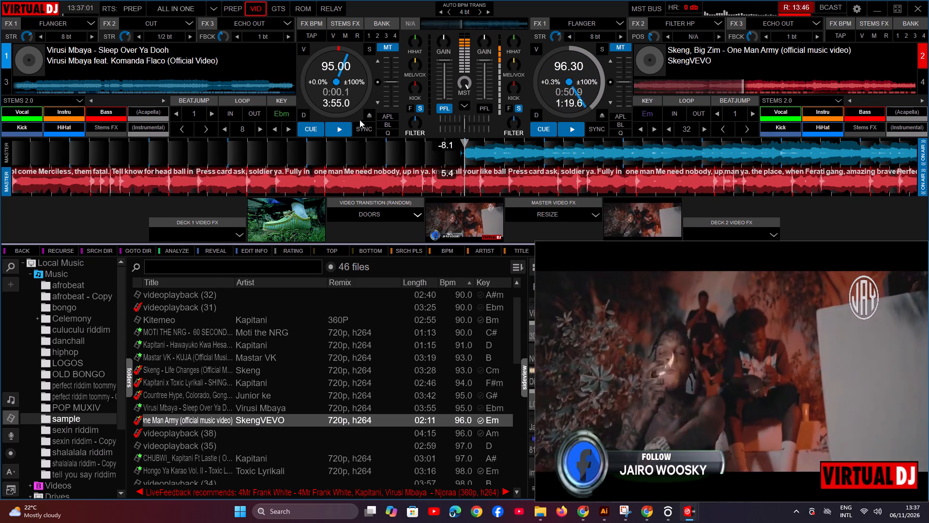
Sync Sleep Over Ya Dooh to deck 2, stutter its cue, start it and transition the video to deck 1.
click(364, 126)
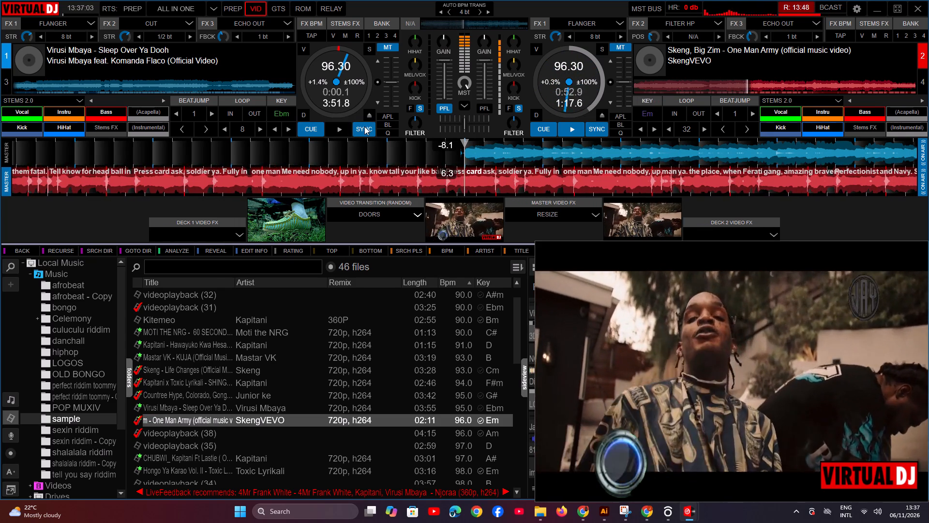
text(gggg2)
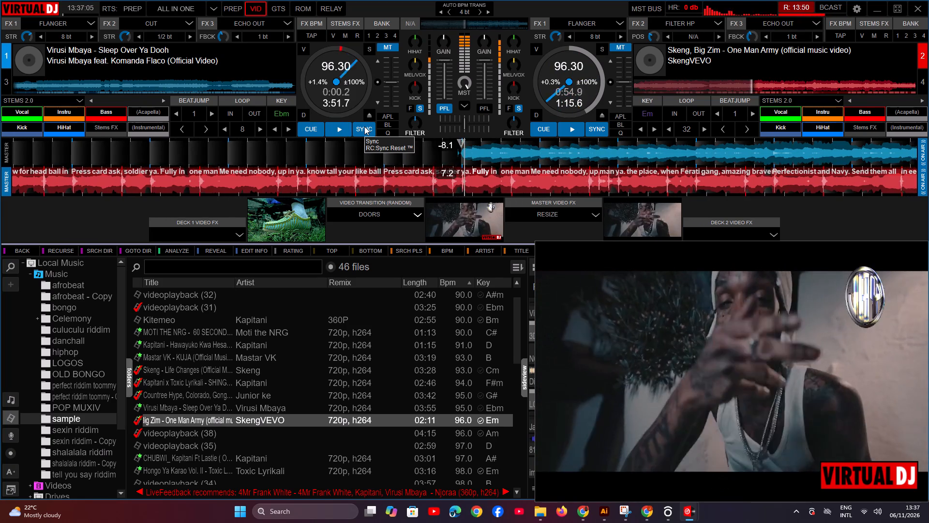
text(gg2gg2gg2)
text(n2221)
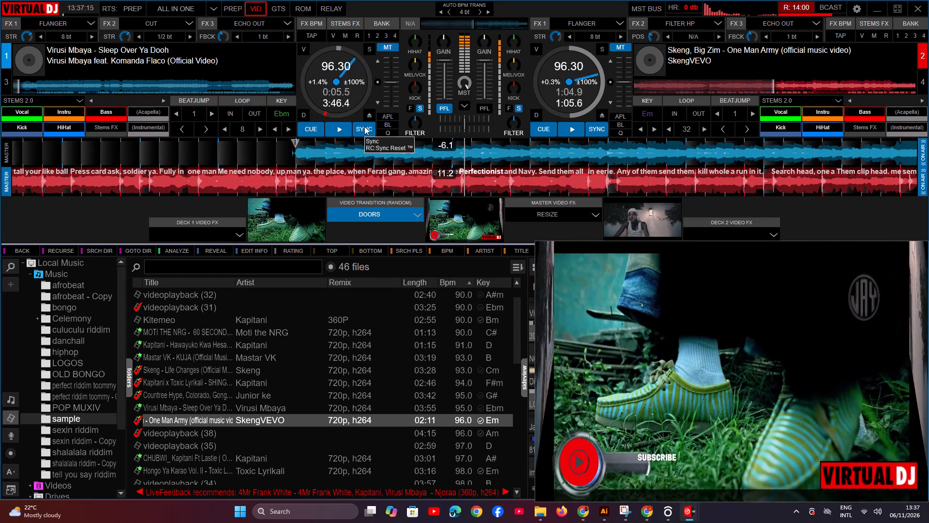
Mix out One Man Army on deck 2 with Filter HP, Flanger, filter-knob sweeps and Echo Out, stopping it at its cue.
key(period)
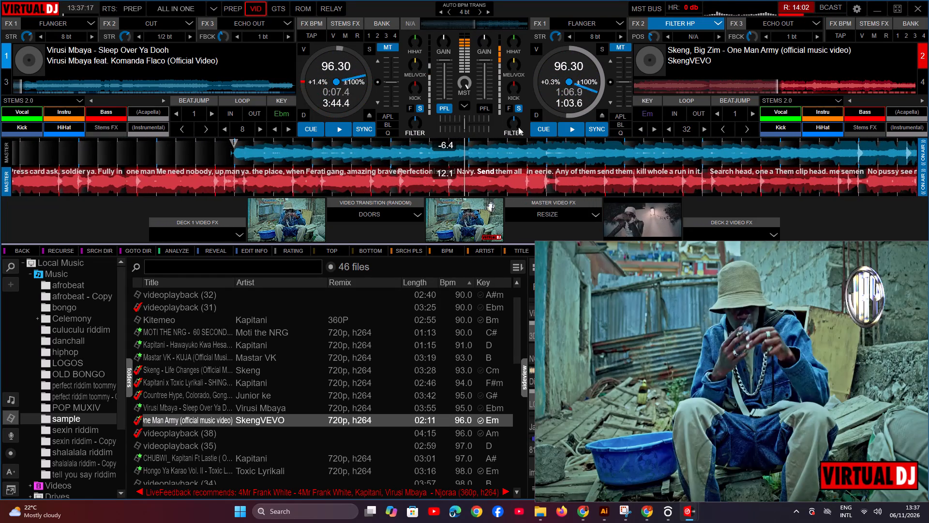
drag(518, 127, 538, 128)
key(comma)
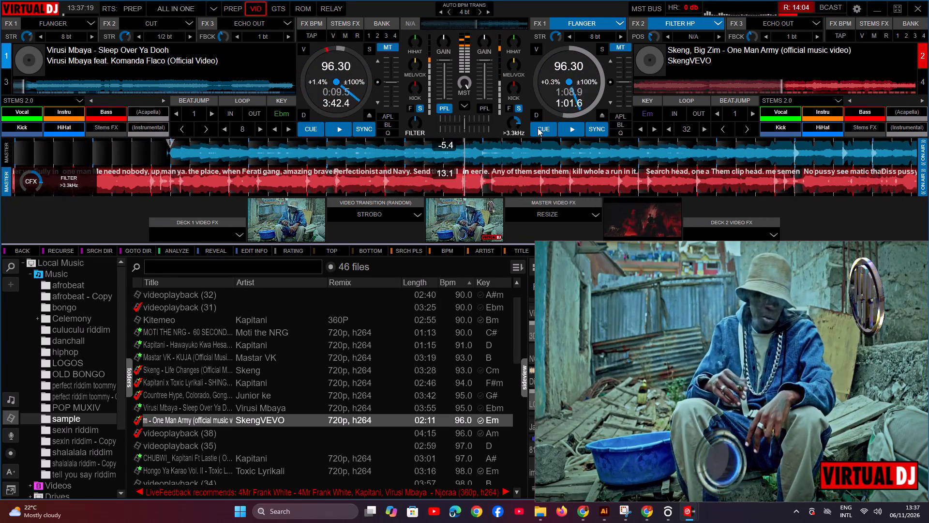
drag(538, 128, 536, 131)
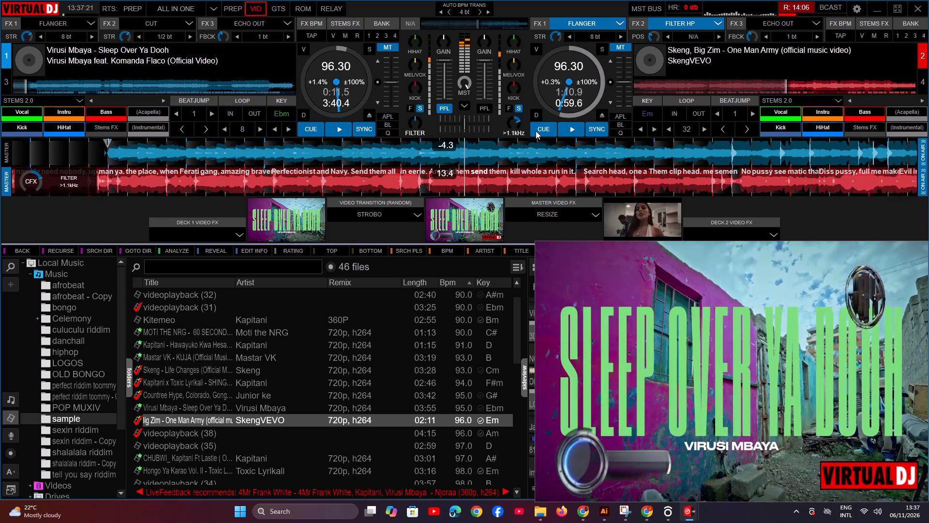
drag(536, 131, 522, 137)
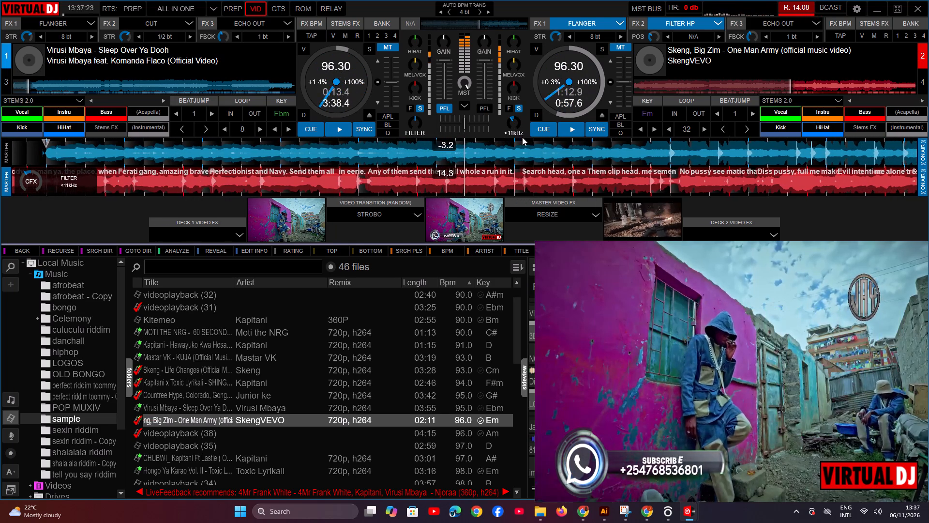
drag(522, 137, 547, 134)
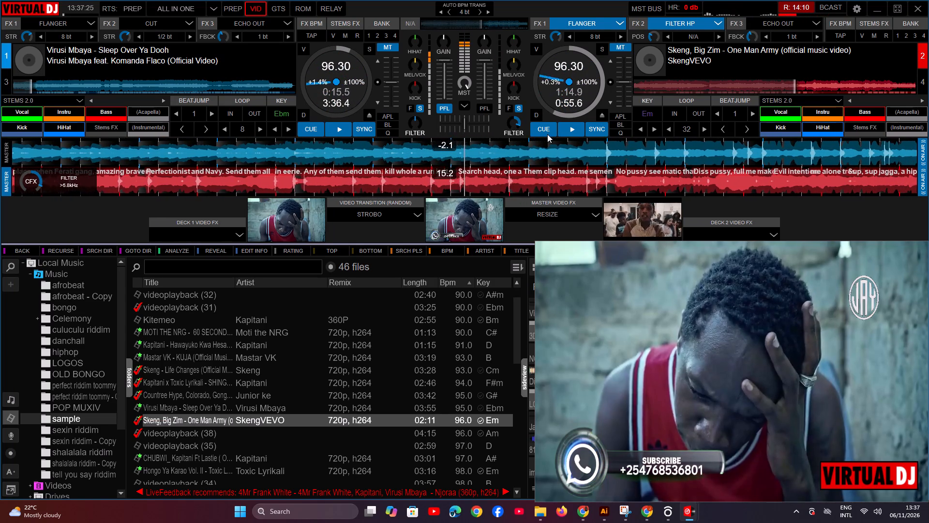
drag(547, 134, 548, 134)
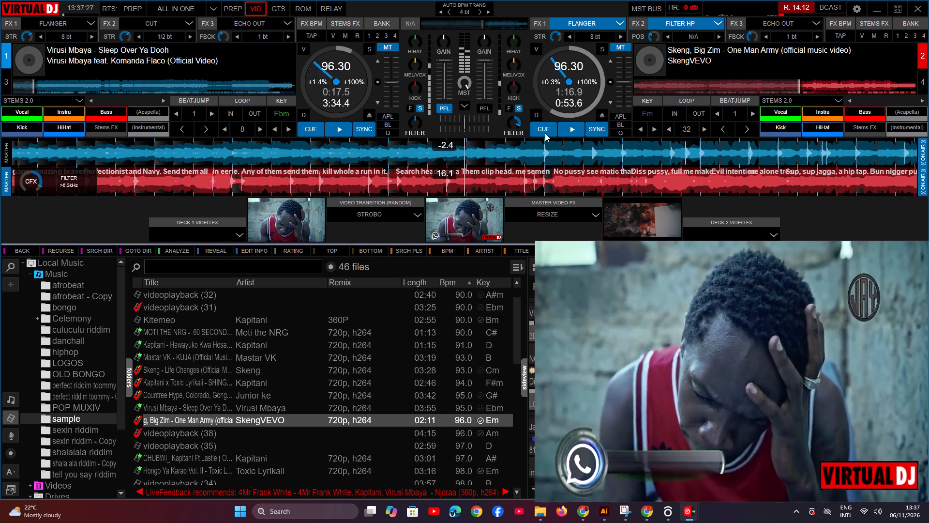
key(slash)
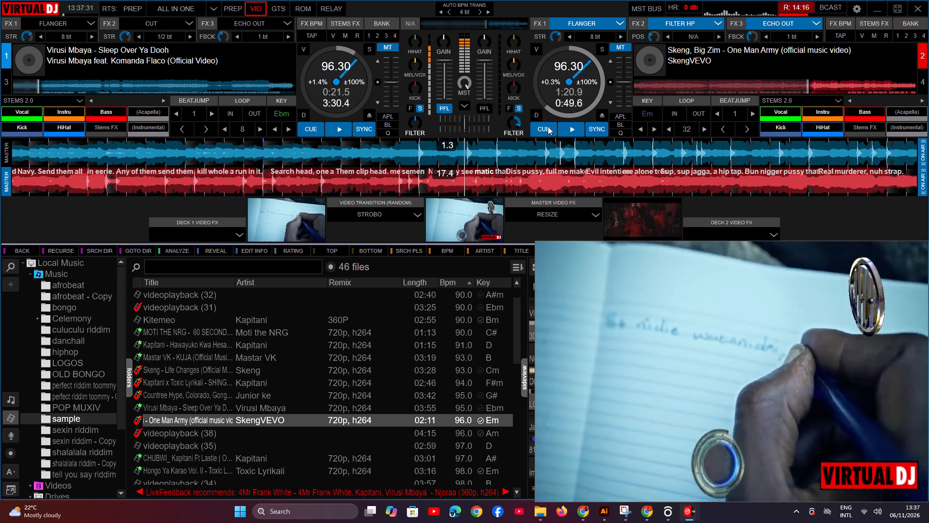
key(7)
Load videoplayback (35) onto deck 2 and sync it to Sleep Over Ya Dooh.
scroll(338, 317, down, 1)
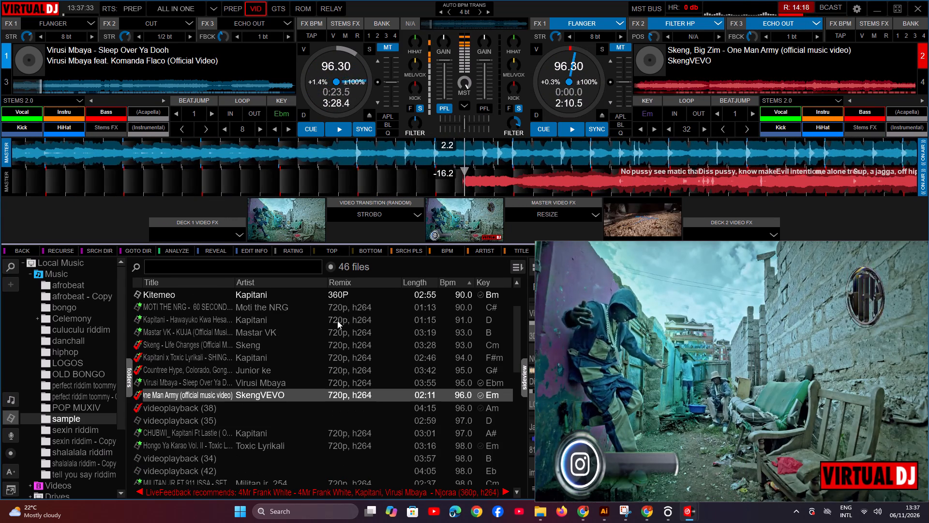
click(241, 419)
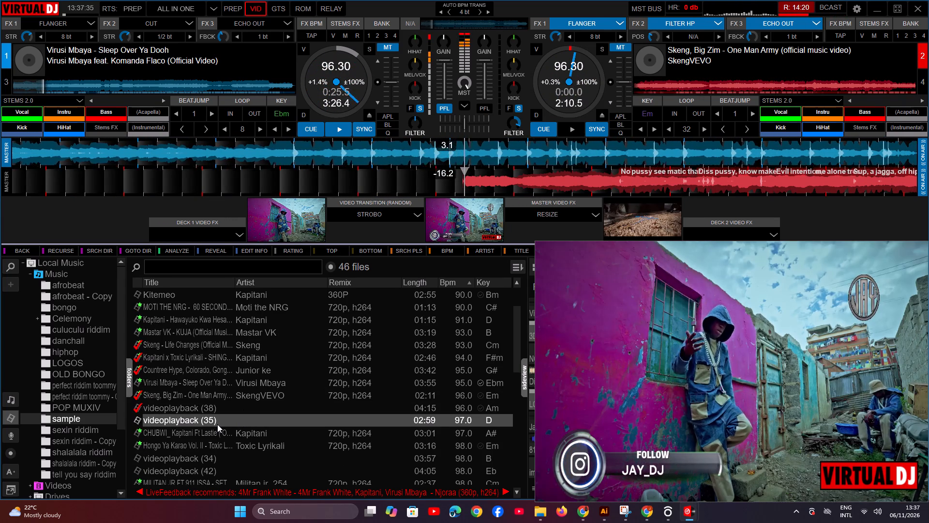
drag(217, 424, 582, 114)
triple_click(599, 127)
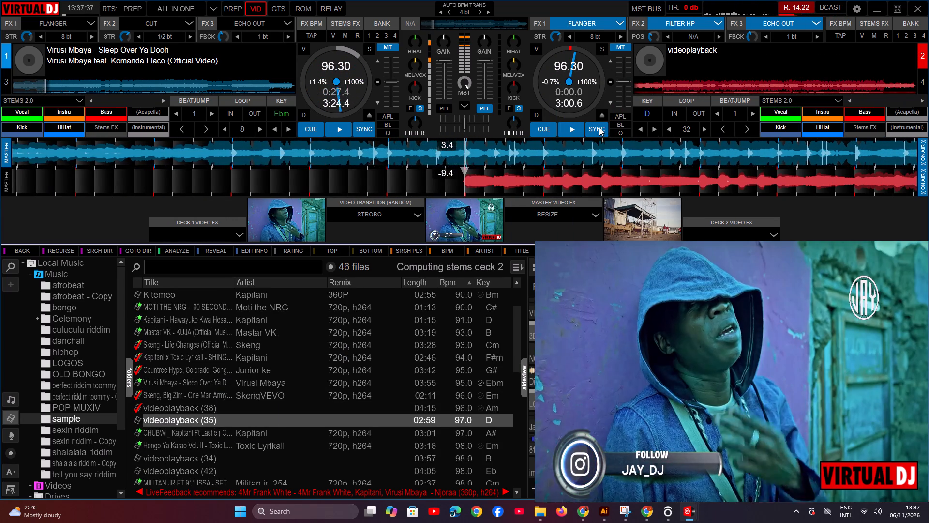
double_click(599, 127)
Turn off deck 2's Flanger, Filter HP and Echo Out effects and tap its cue.
text(,./77)
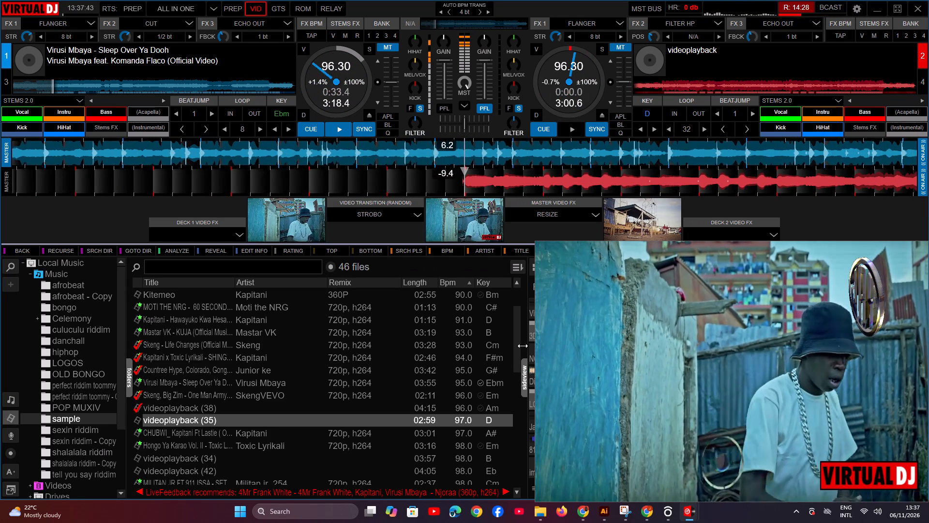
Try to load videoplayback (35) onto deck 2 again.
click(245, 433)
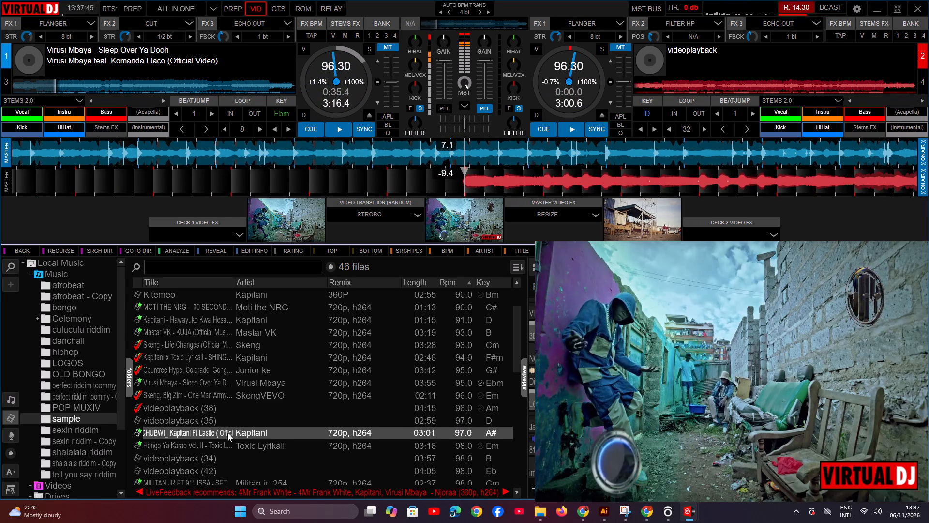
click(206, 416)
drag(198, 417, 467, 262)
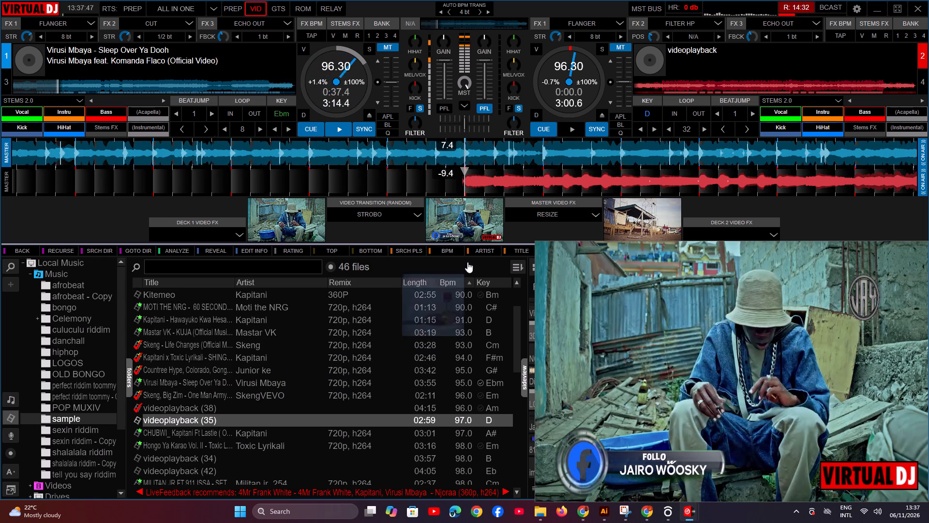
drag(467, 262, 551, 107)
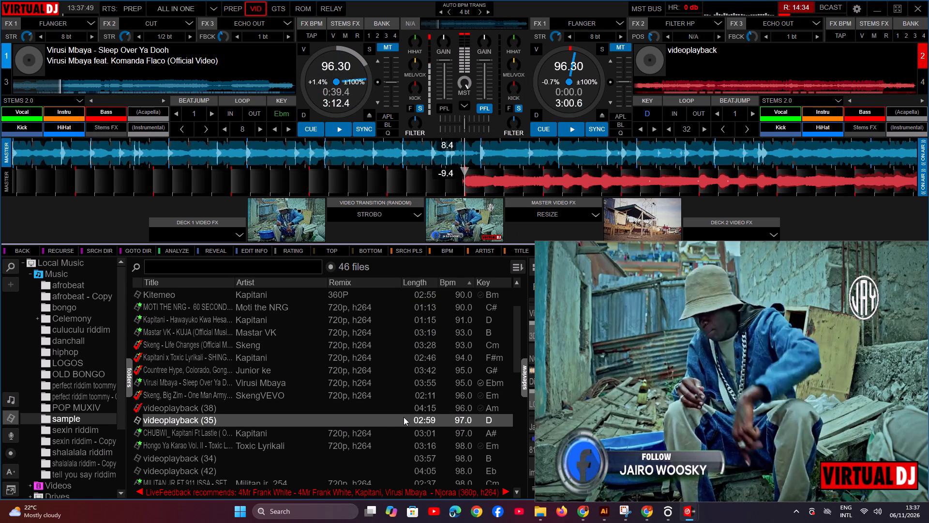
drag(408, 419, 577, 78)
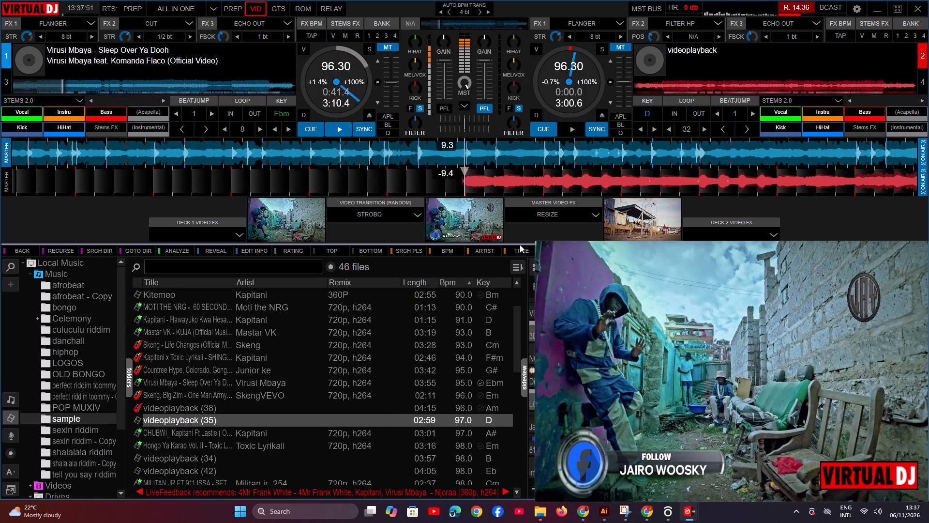
Load Kapitani's CHUBWI onto deck 2 from the sample folder's track list.
click(224, 429)
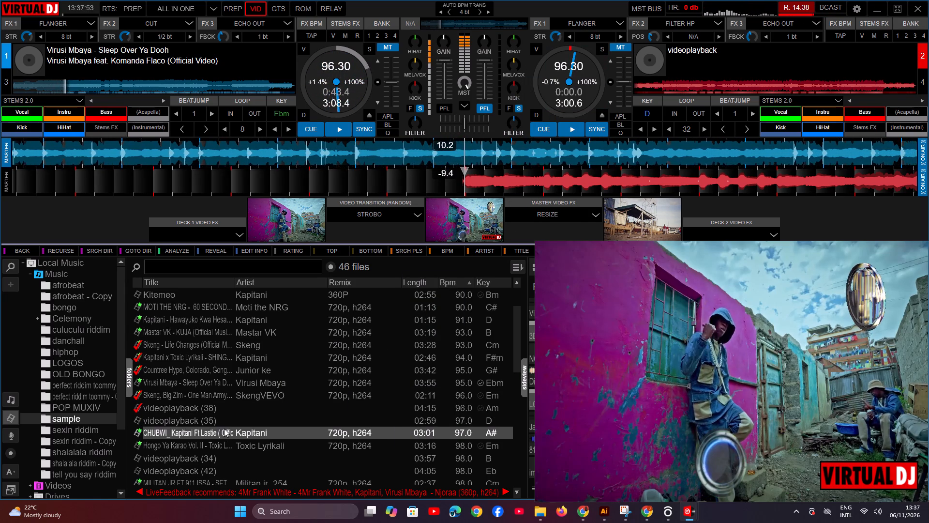
drag(211, 431, 256, 428)
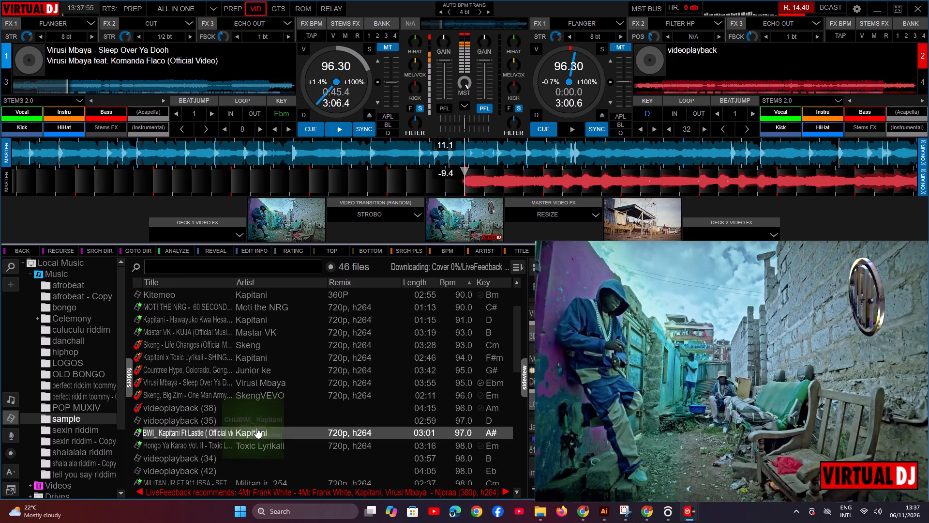
drag(256, 428, 583, 138)
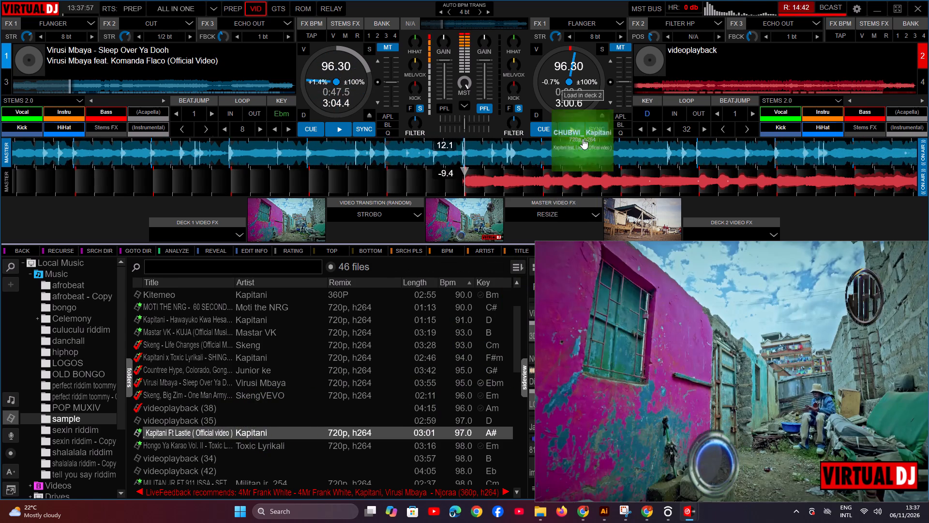
drag(583, 138, 578, 106)
Raise Sleep Over Ya Dooh's tempo on deck 1 to 97.00 BPM and sync CHUBWI on deck 2 to it.
triple_click(376, 102)
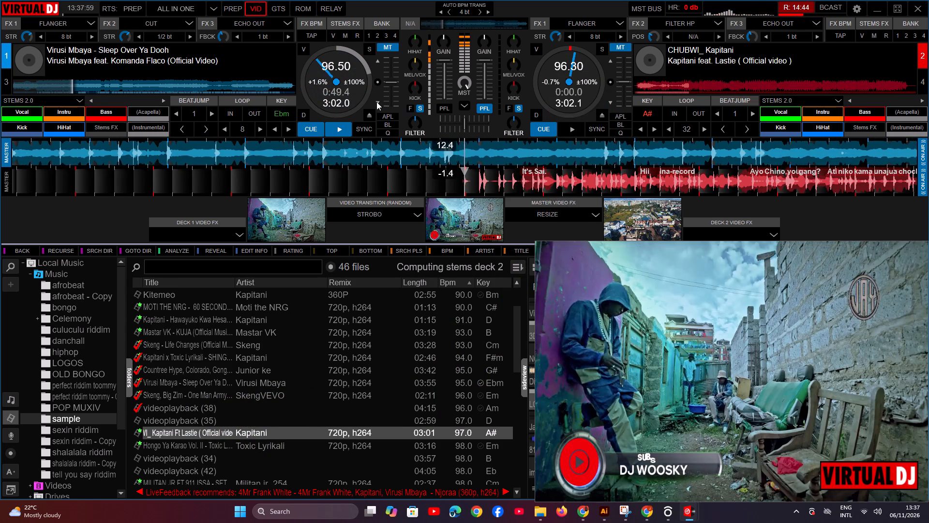
triple_click(376, 102)
click(376, 102)
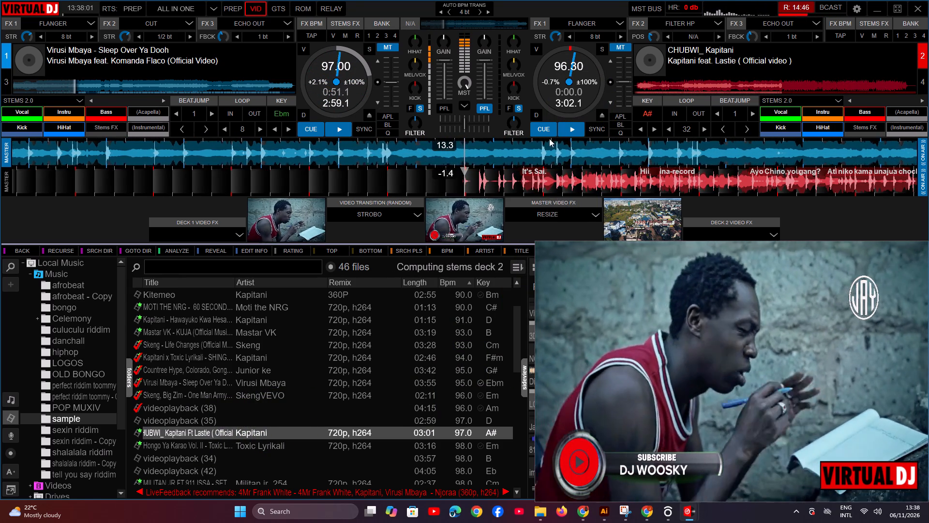
click(599, 128)
click(599, 128)
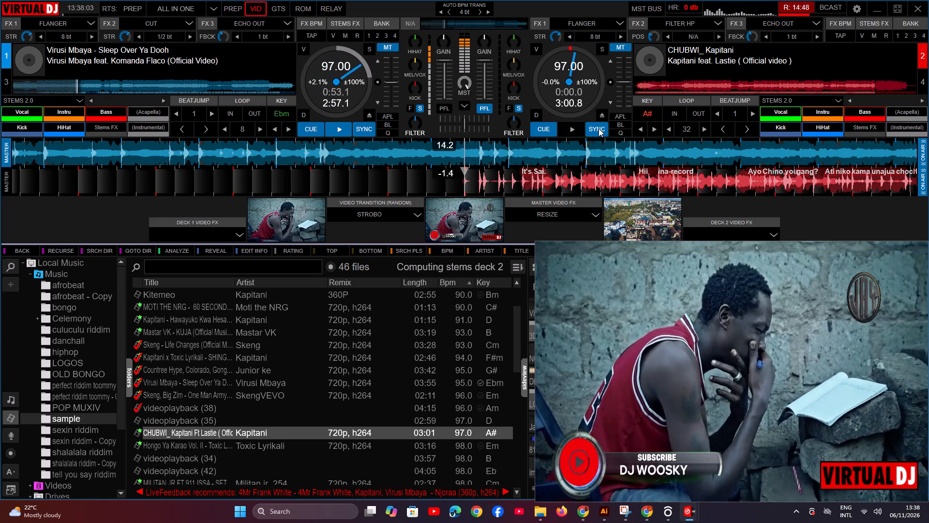
Stutter CHUBWI repeatedly from its cue point on deck 2, leaving it stopped at the start.
text(hh)
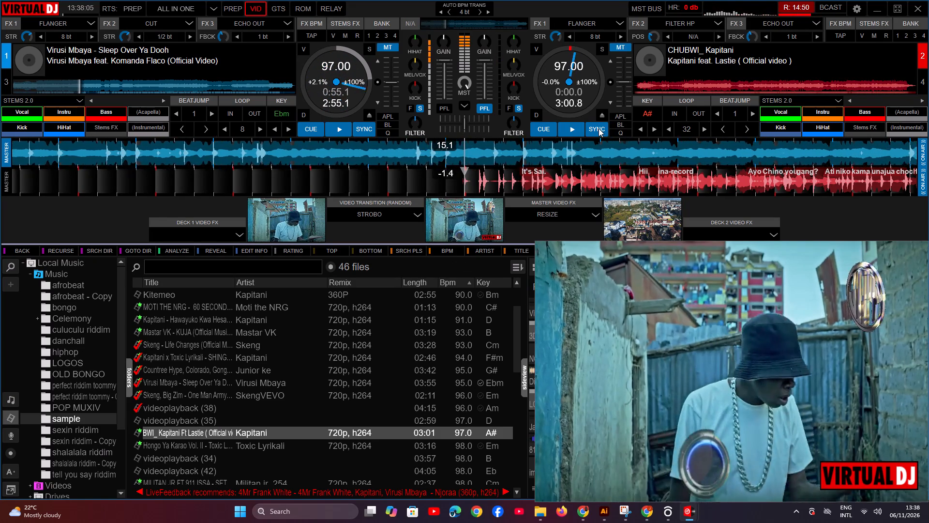
text(hhhhhh77hh7hh77777)
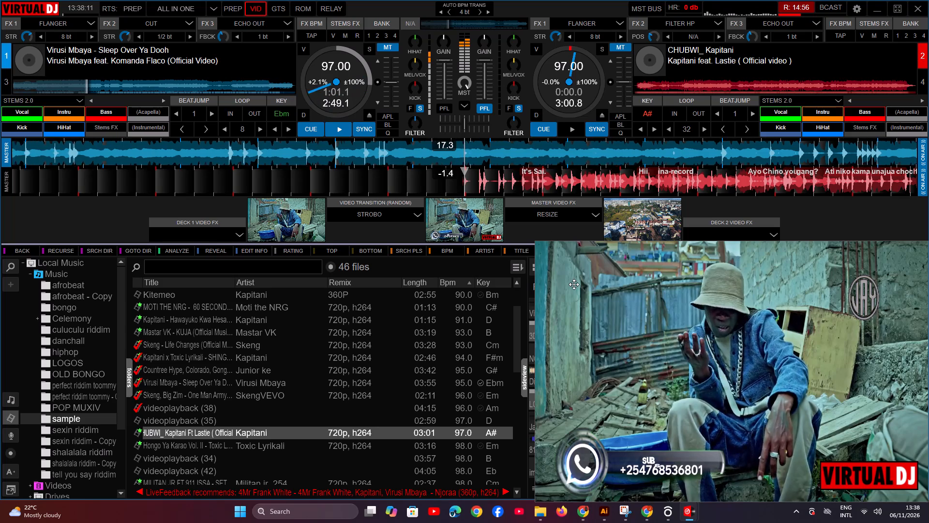
Move the video window off the sampler, trigger the EFFFTTTT sample, and switch the video to full screen and back.
drag(642, 388, 246, 370)
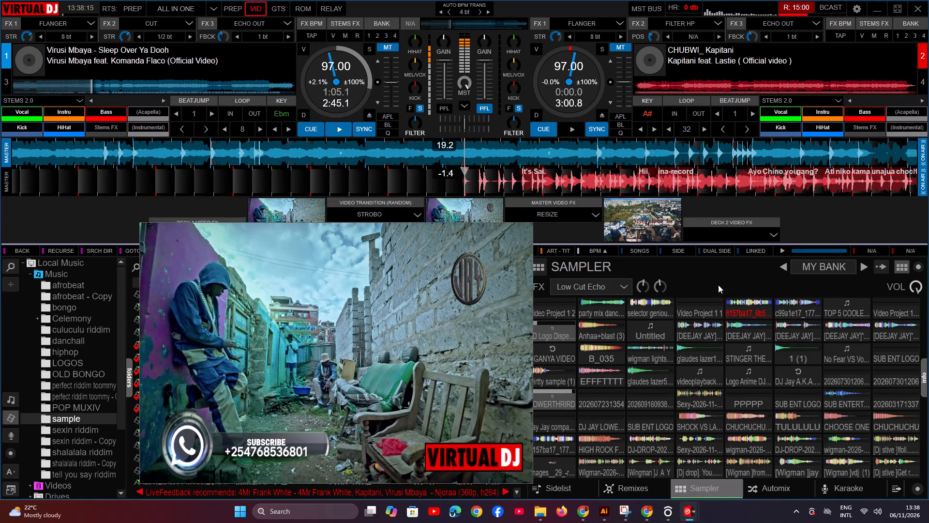
click(611, 377)
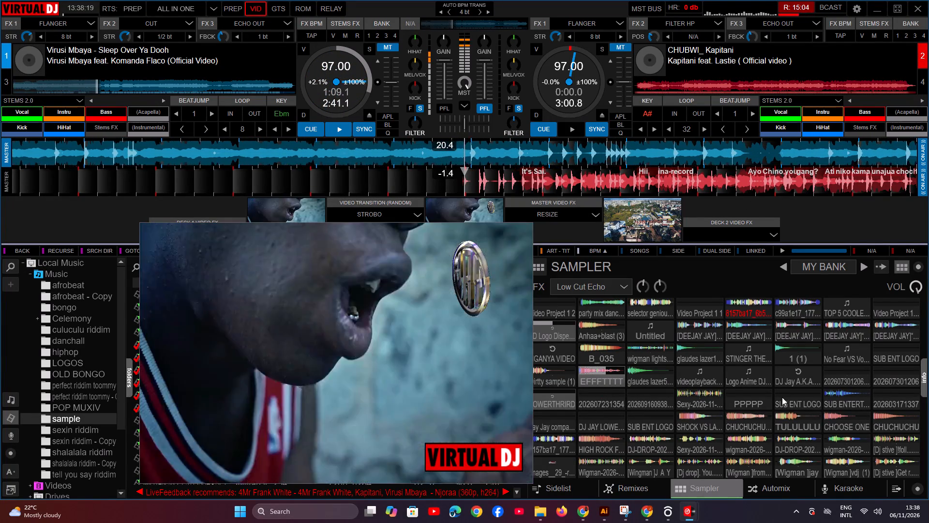
double_click(447, 312)
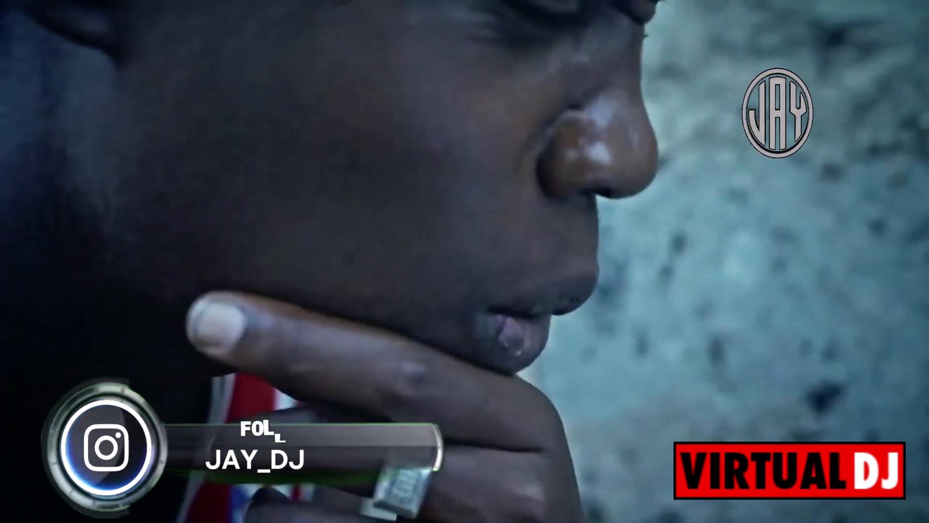
double_click(414, 288)
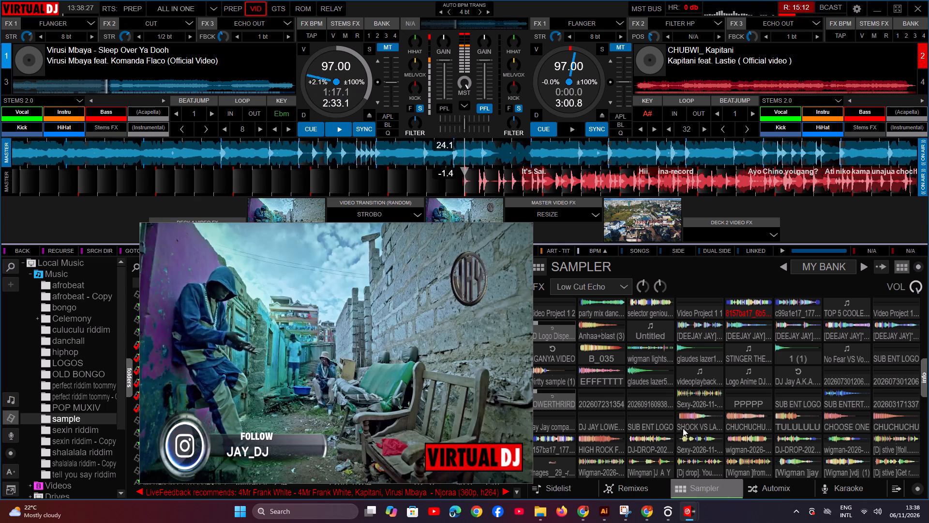
Trigger the TULULULU sample over Sleep Over Ya Dooh and show the video output full screen.
click(794, 420)
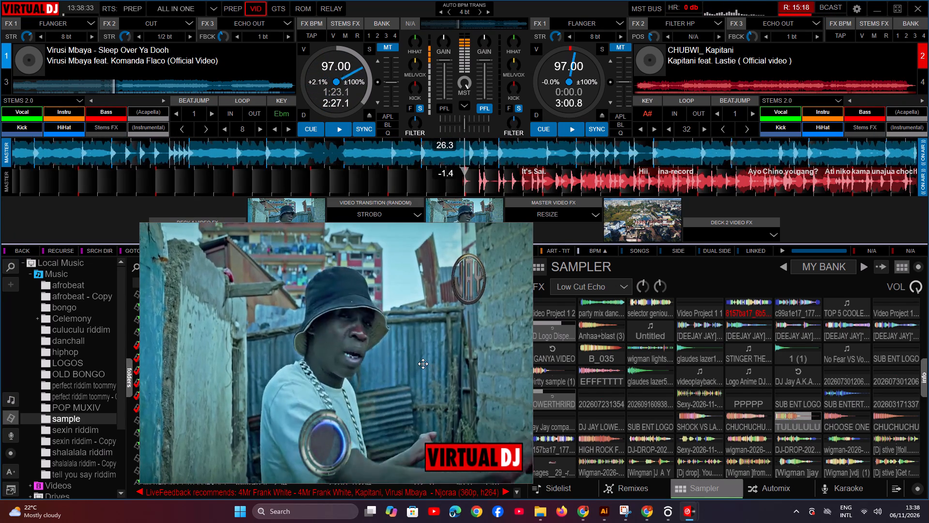
double_click(423, 364)
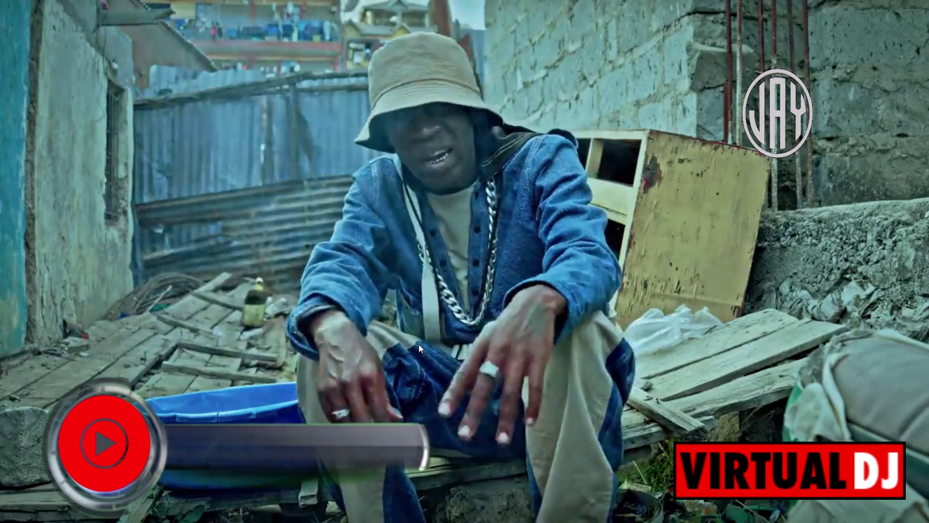
Stutter CHUBWI's cue on deck 2, start it playing and transition the video to deck 2.
key(7)
key(7)
key(7)
key(7)
key(7)
key(7)
key(7)
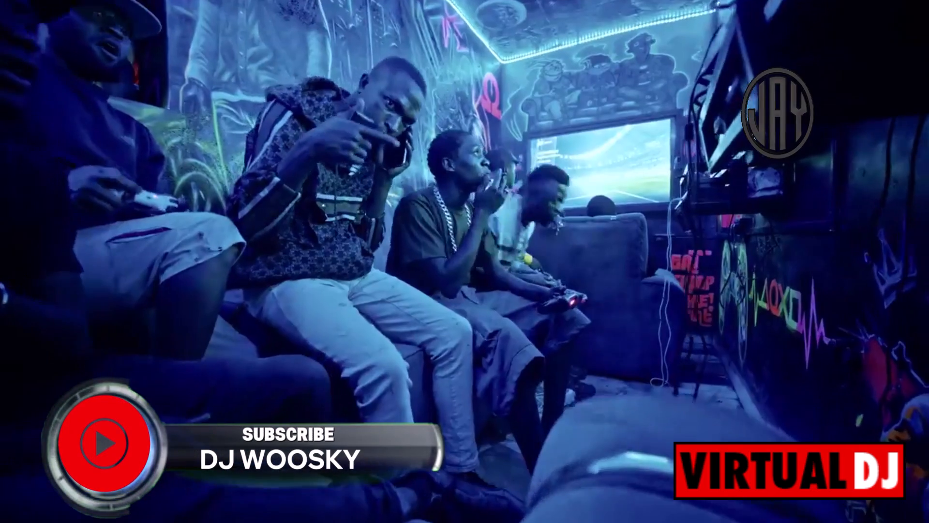
text(77)
text(hhh777)
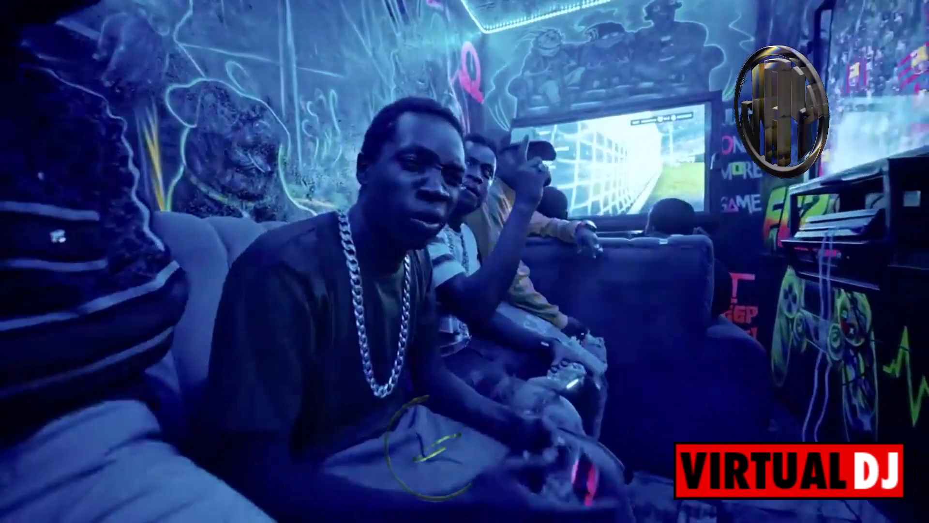
text(hhhmhhh77777s6)
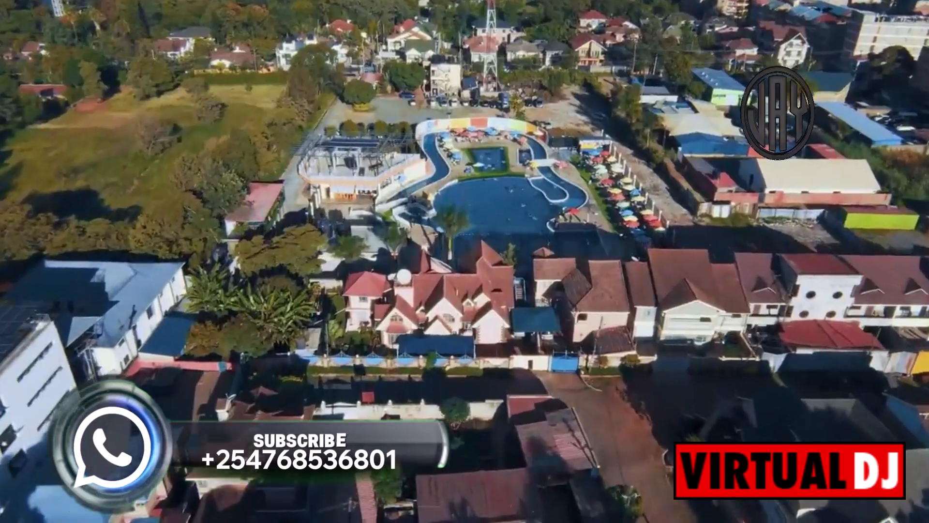
Exit the full-screen video and mix out Sleep Over Ya Dooh on deck 1 with a high-pass filter and Echo Out.
key(s)
key(a)
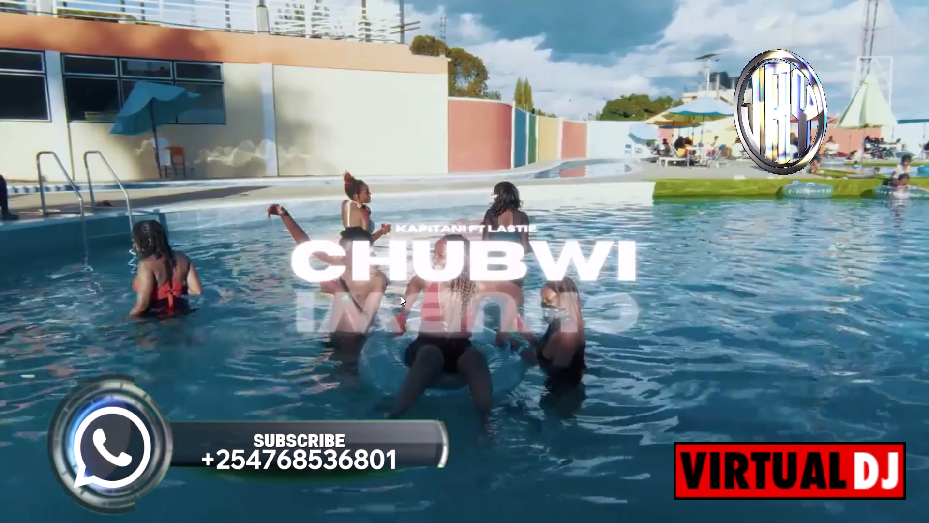
double_click(399, 295)
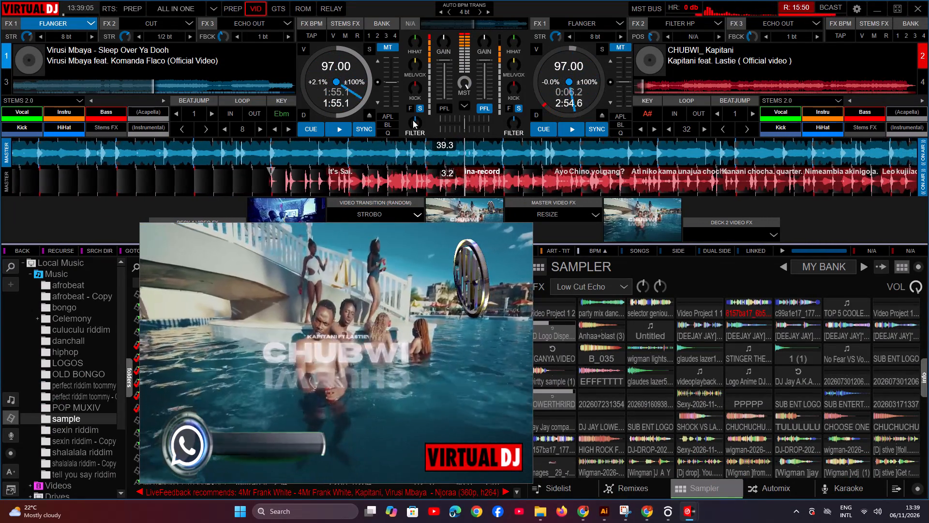
drag(413, 120, 425, 115)
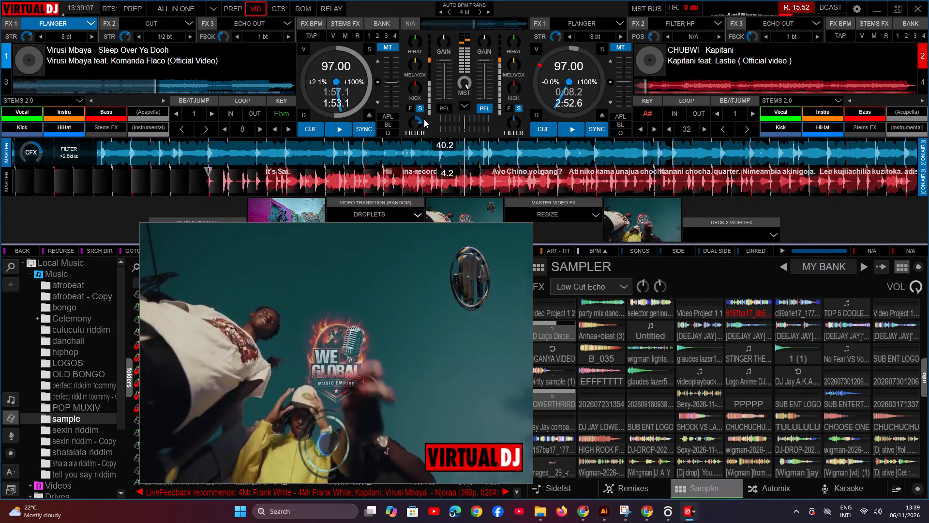
key(d)
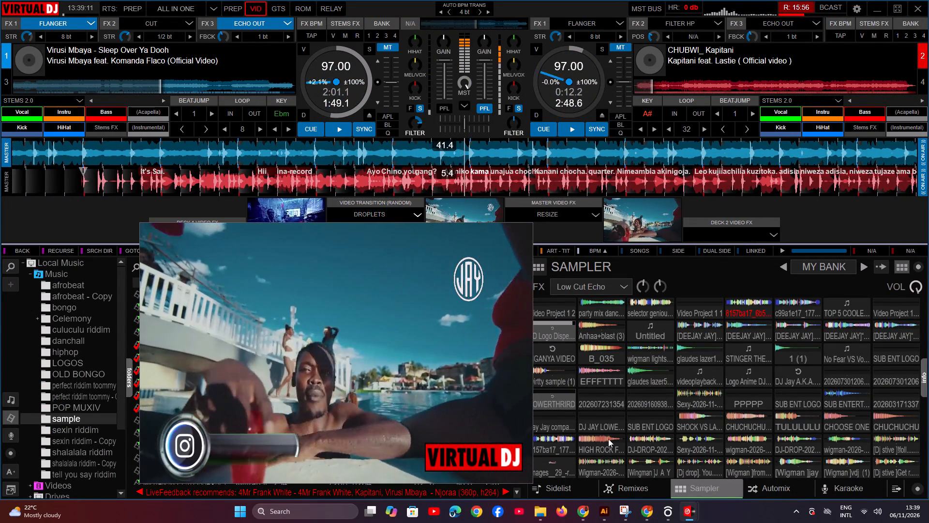
Trigger the HIGH ROCK sample over CHUBWI.
click(605, 439)
Move the video window off the file list, load Hongo Ya Karao Vol. II onto deck 1 and sync it.
drag(483, 386, 816, 408)
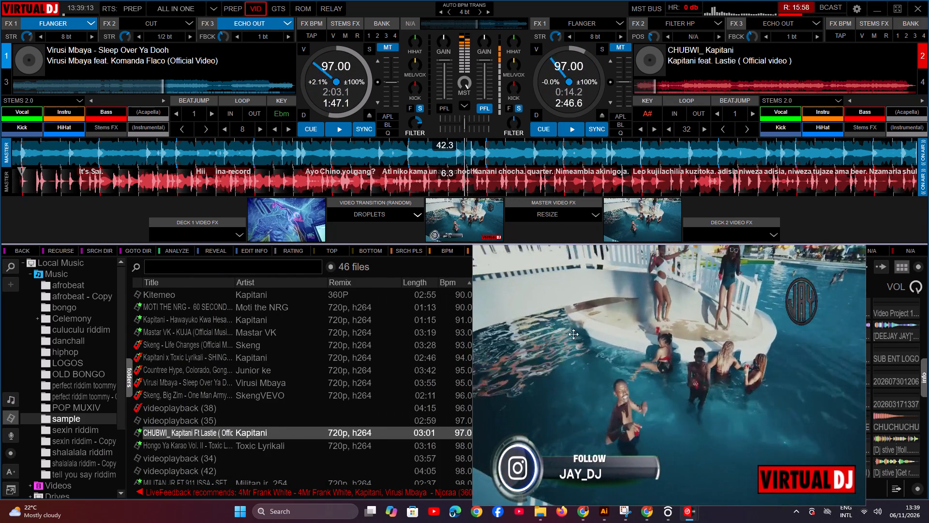
click(213, 449)
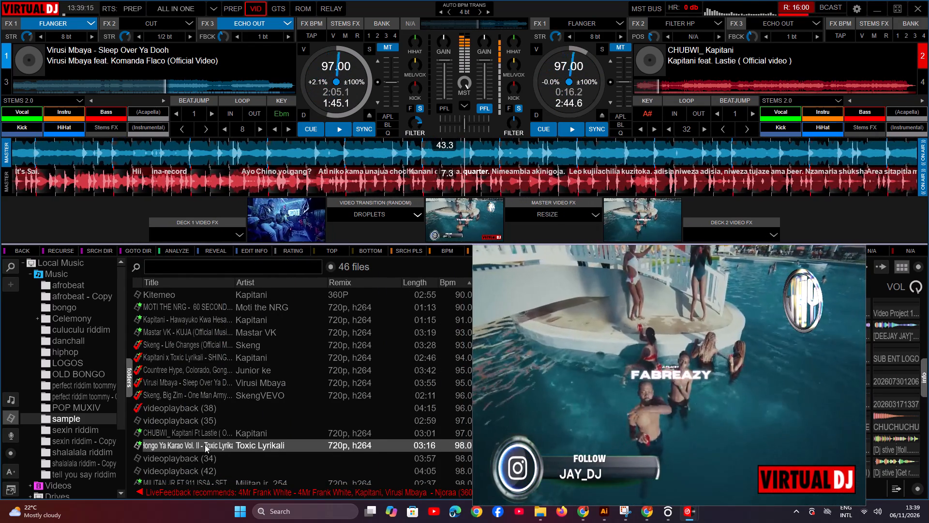
drag(224, 443, 303, 208)
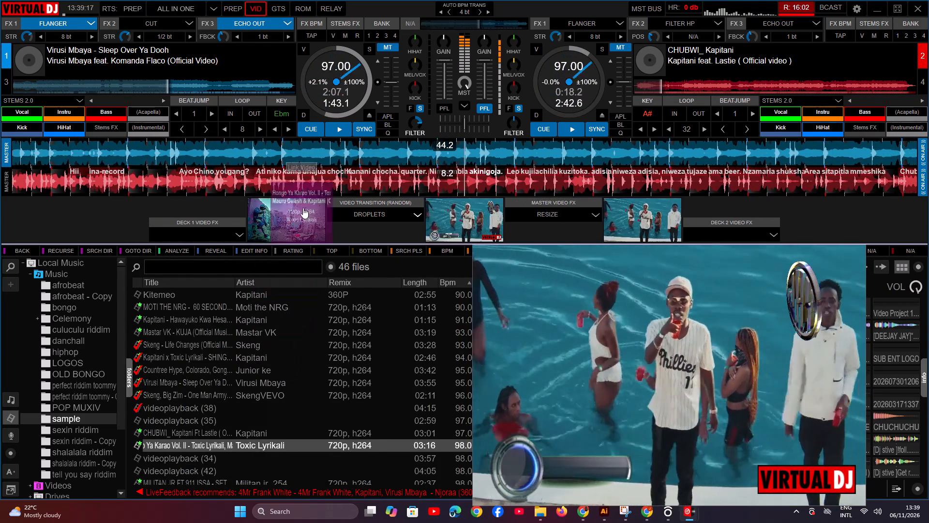
drag(303, 208, 325, 93)
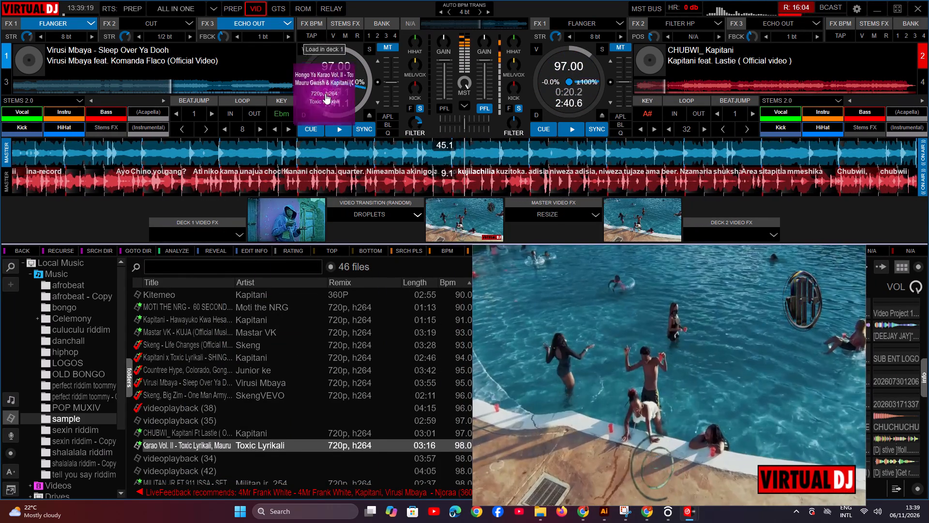
drag(325, 93, 326, 92)
click(454, 264)
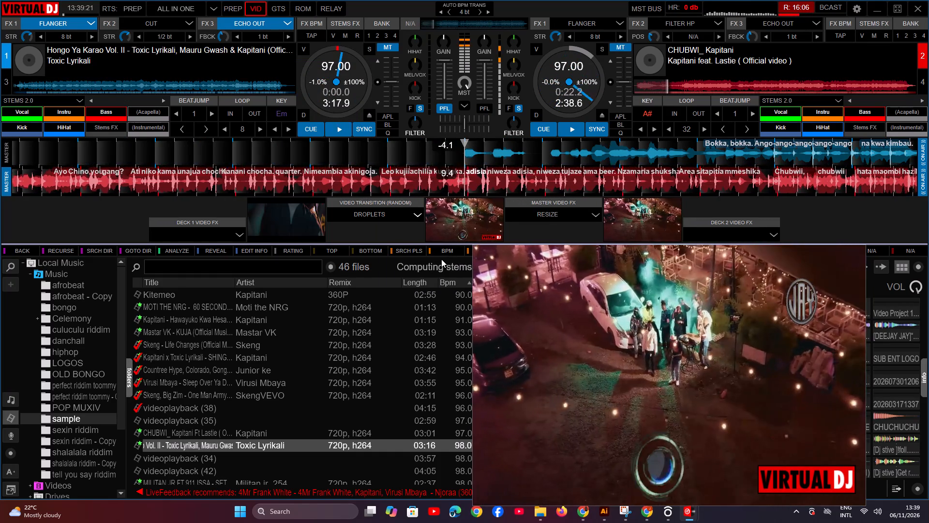
click(362, 127)
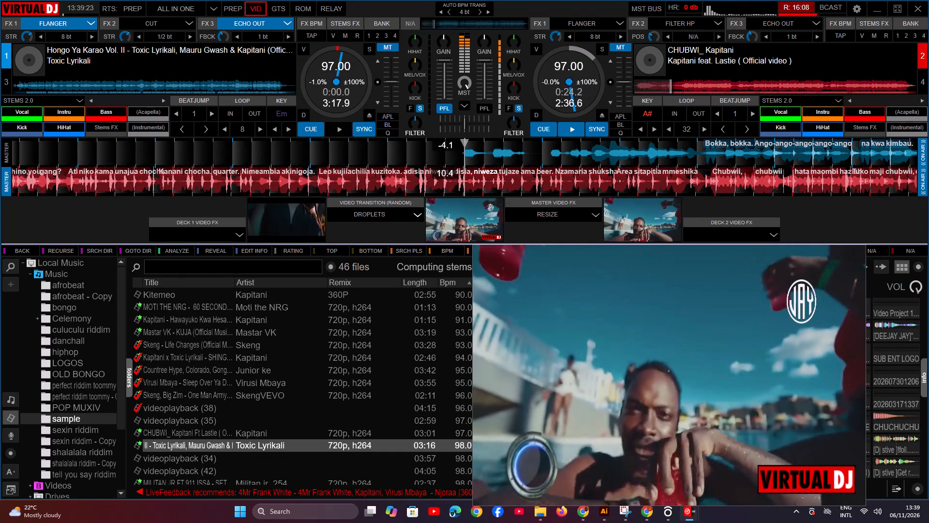
Replace Filter HP with Cut as deck 2's second effect and toggle the effect briefly over CHUBWI.
key(comma)
key(comma)
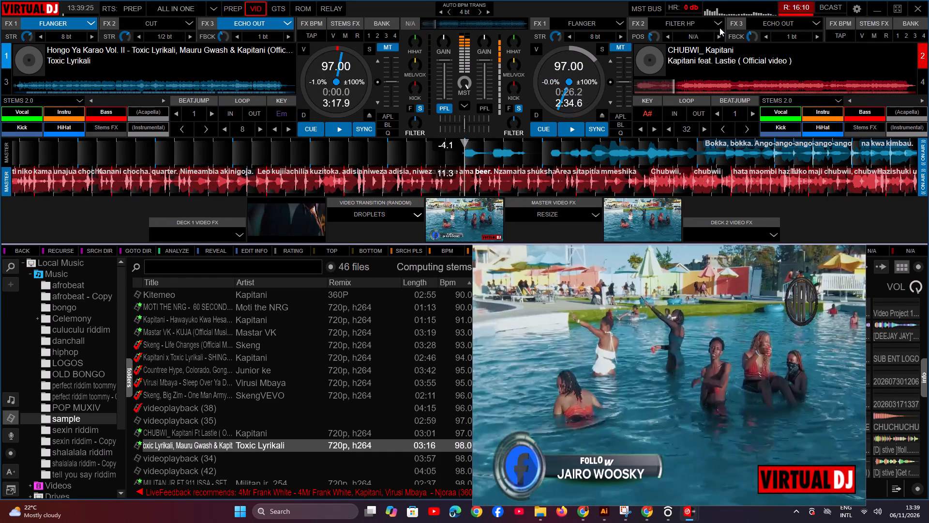
click(719, 28)
click(713, 24)
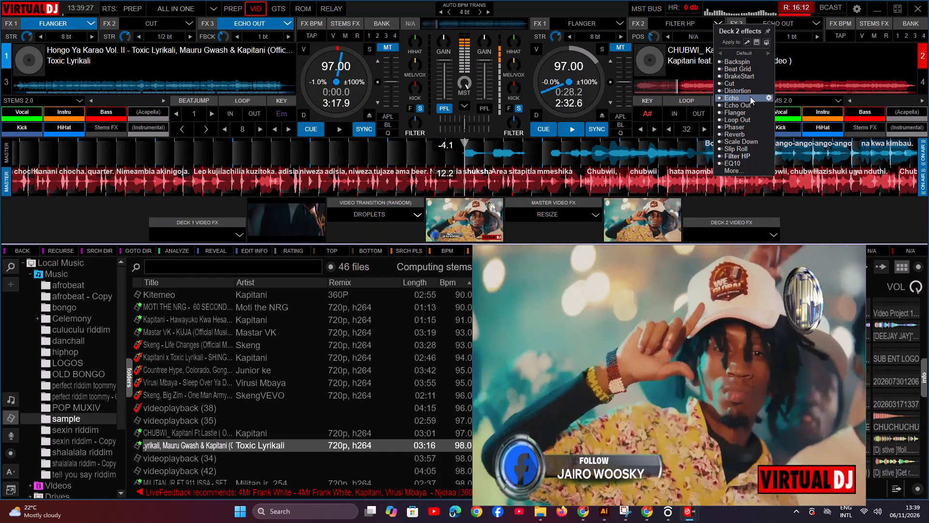
click(746, 83)
text(..)
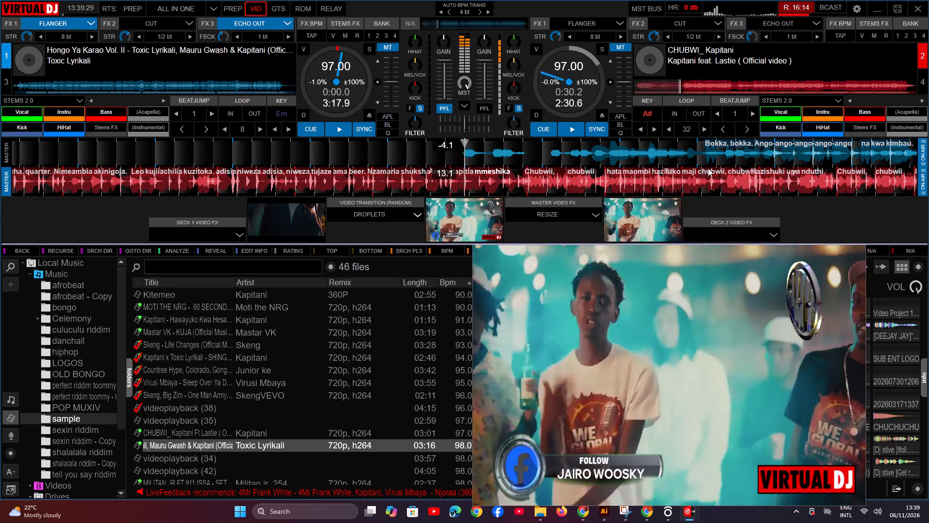
key(period)
key(period)
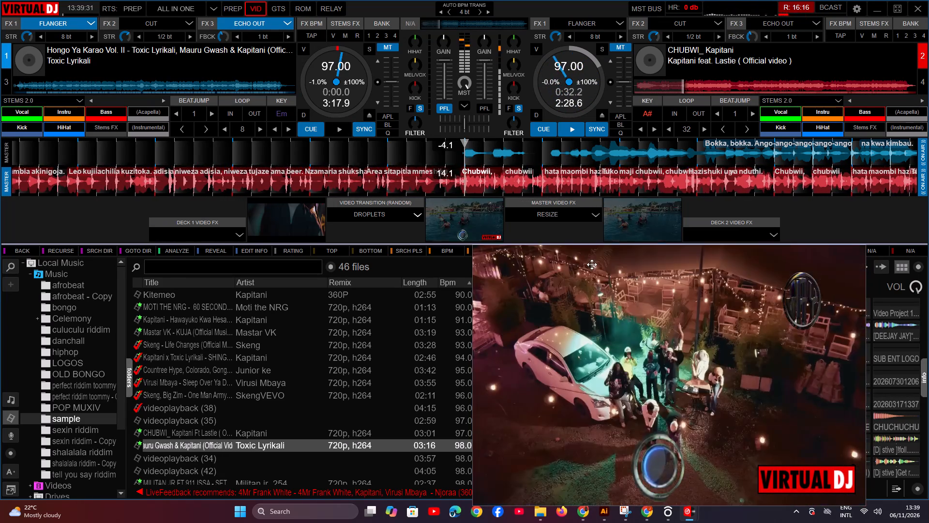
Sync deck 1, switch off its Flanger and Echo Out, and stutter Hongo Ya Karao's cue while CHUBWI plays.
click(364, 131)
text(adgggggg222gg2gg2)
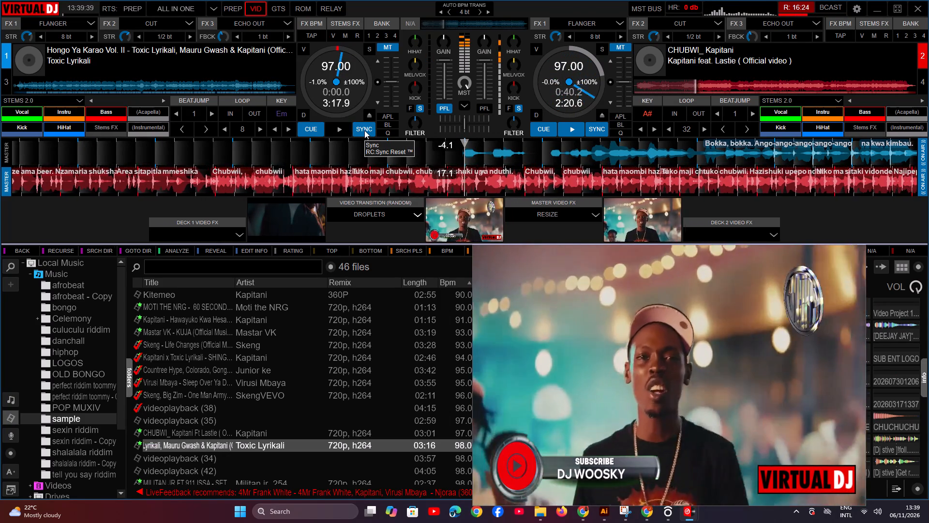
key(m)
text(..2)
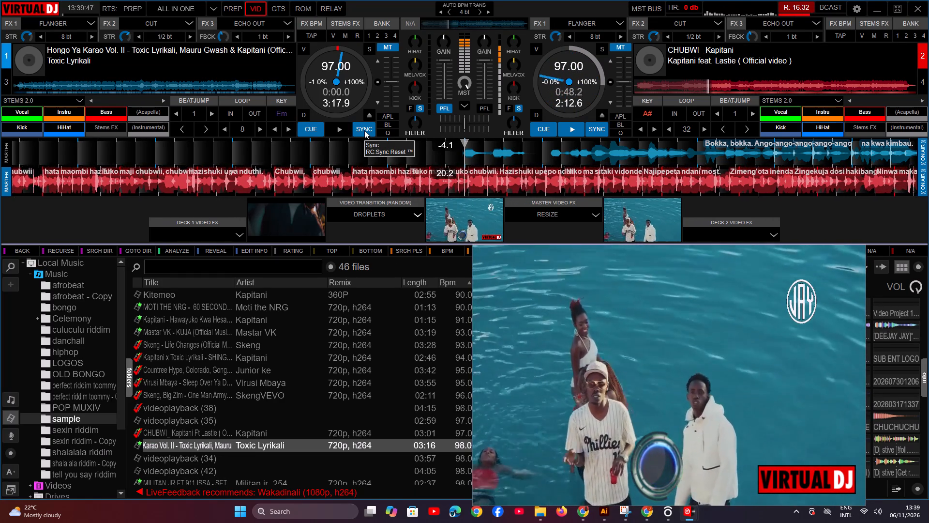
text(2222222gg22)
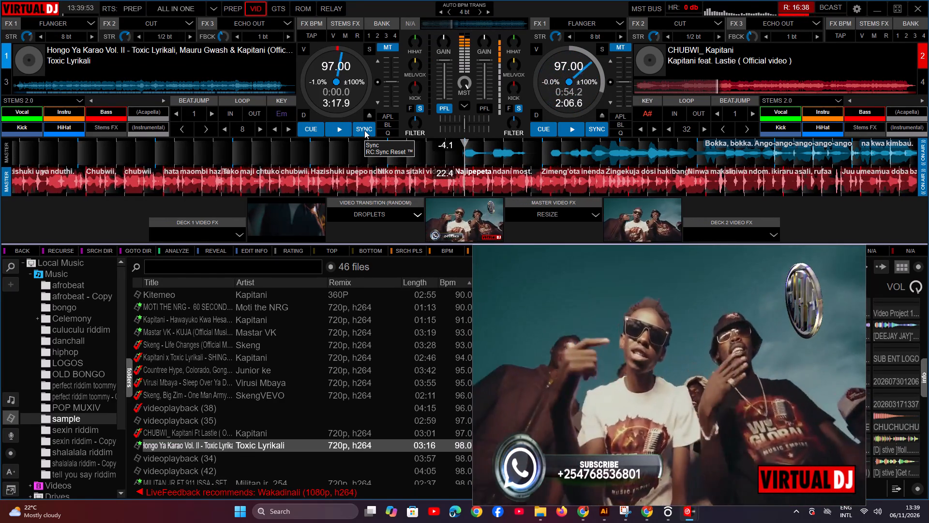
Show the video output full screen while teasing Hongo Ya Karao's cue on deck 1, then return to the windowed video.
double_click(535, 293)
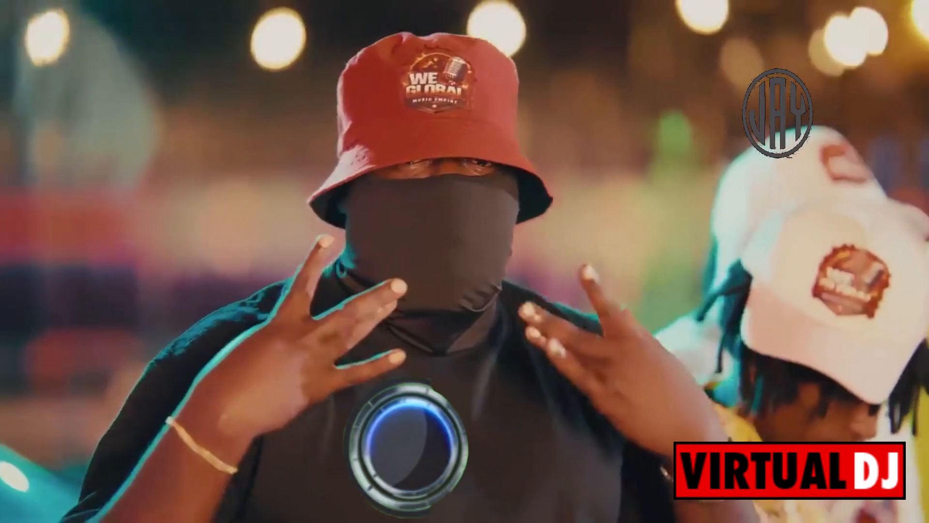
text(gg)
text(12)
double_click(487, 210)
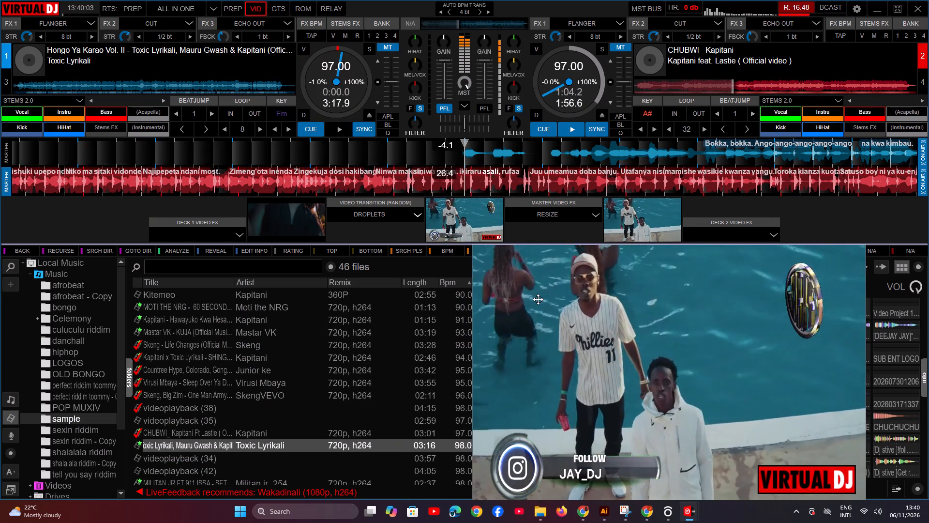
Tease Hongo Ya Karao's opening with short starts and stops on deck 1, toggling Echo Out on and back off.
key(1)
key(2)
key(d)
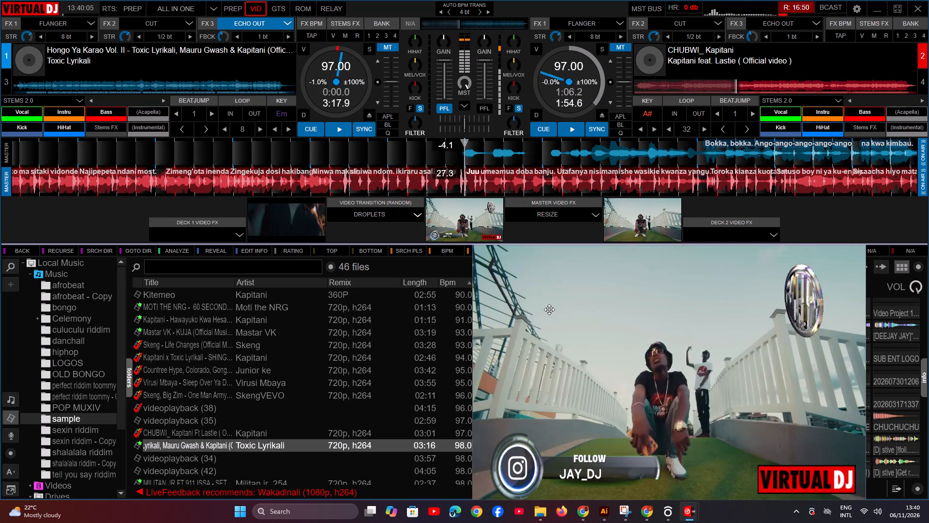
key(1)
key(2)
key(d)
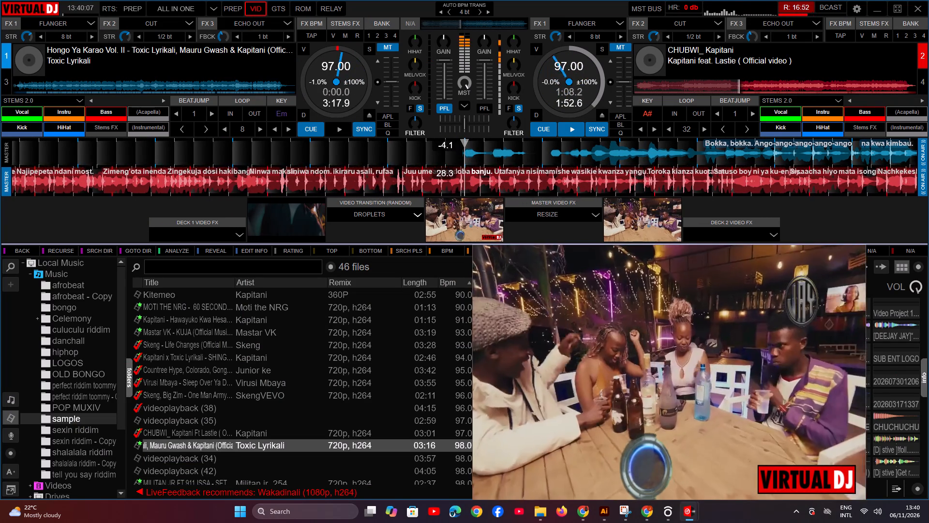
Stutter Hongo Ya Karao repeatedly from its cue point on deck 1, leaving it stopped at the start.
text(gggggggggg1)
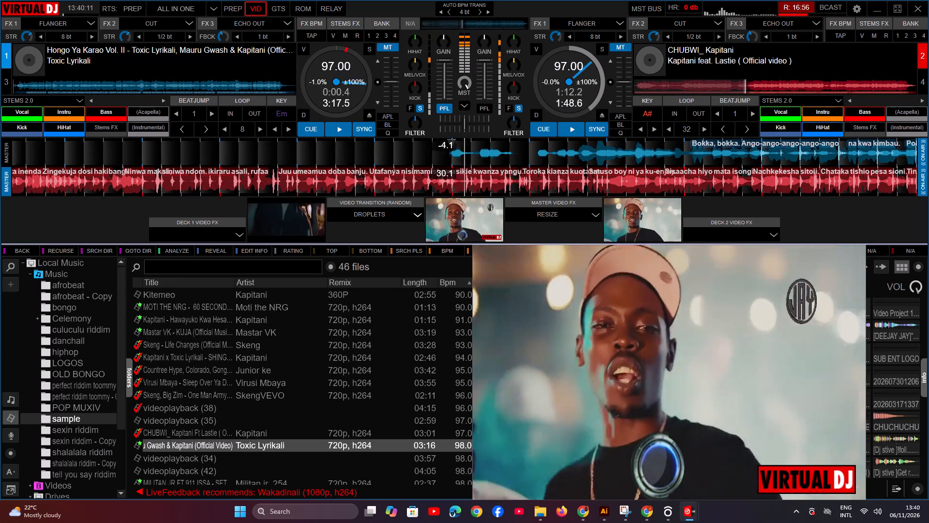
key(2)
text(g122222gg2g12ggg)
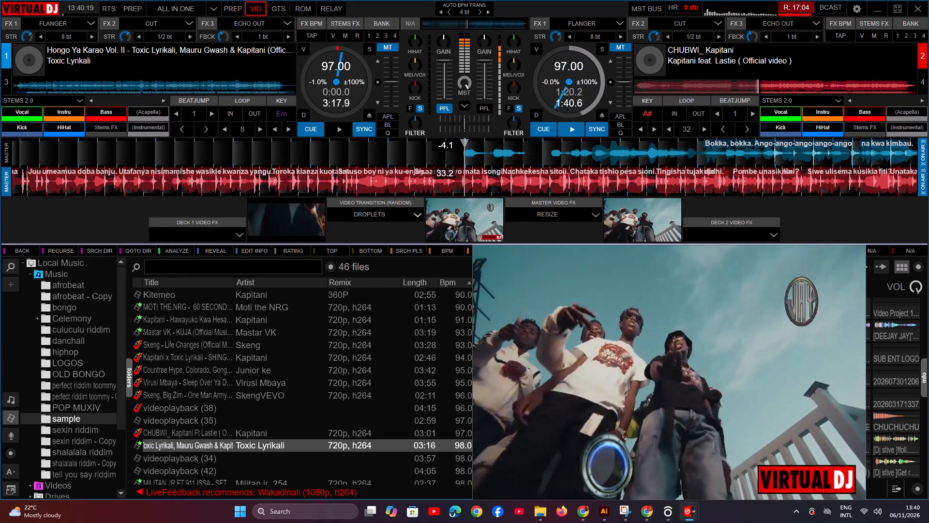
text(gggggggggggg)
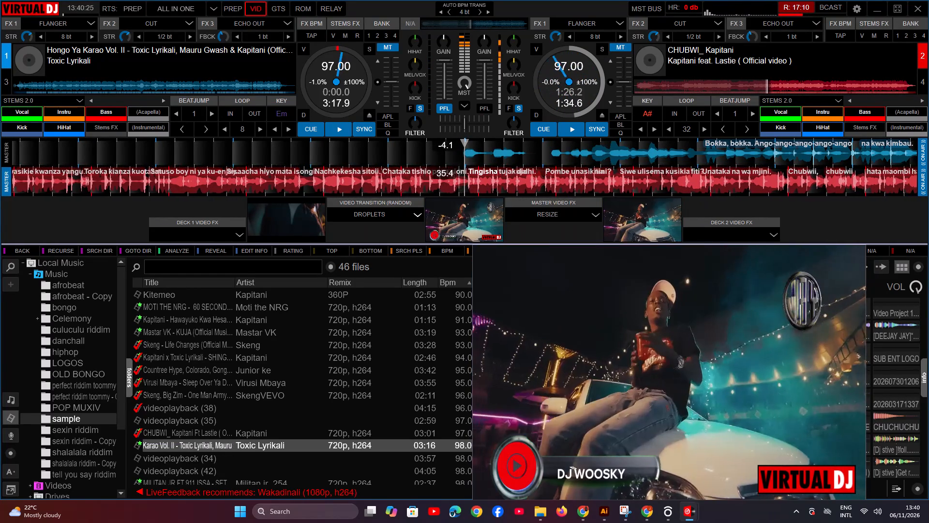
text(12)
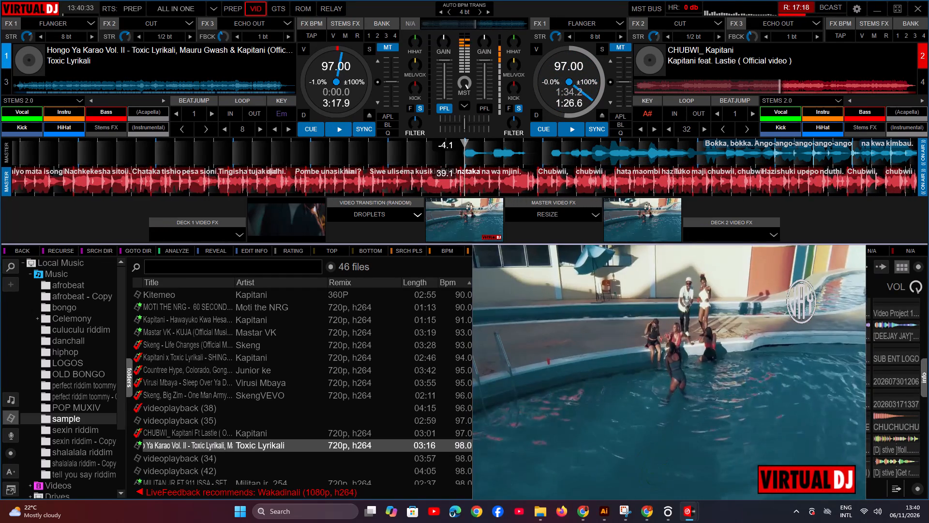
Stutter Hongo Ya Karao's cue on deck 1, start it playing and transition the video to deck 1.
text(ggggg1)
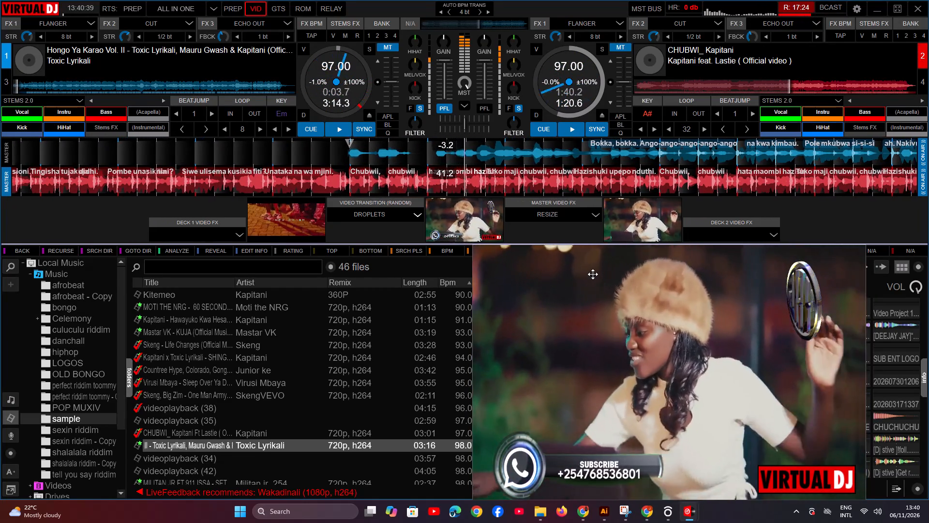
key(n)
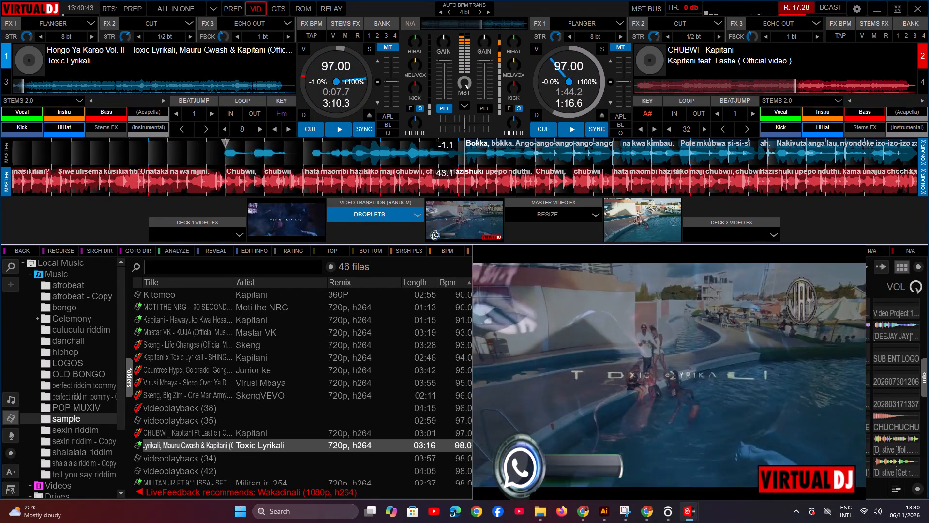
Mix out CHUBWI on deck 2 with a high-pass filter at about 995 Hz and Echo Out.
drag(515, 123, 522, 122)
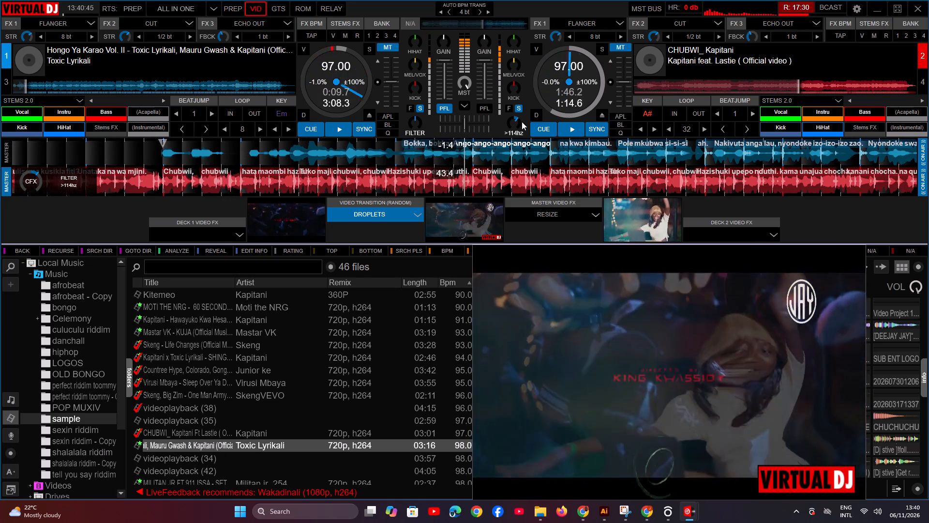
drag(522, 122, 526, 122)
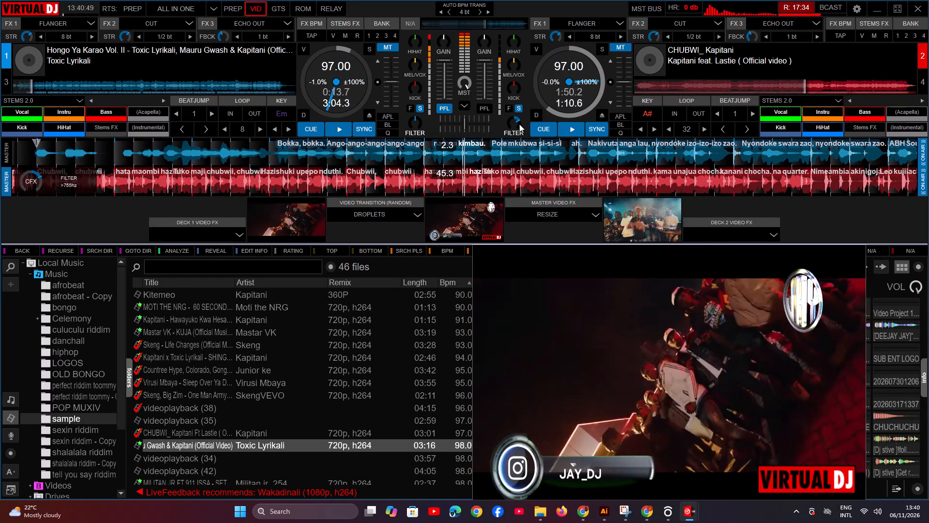
click(516, 124)
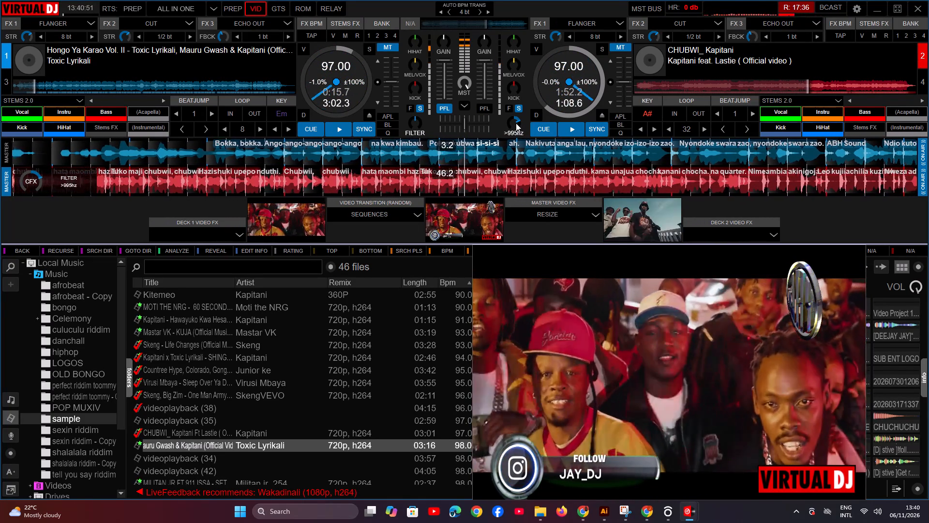
drag(654, 335, 413, 385)
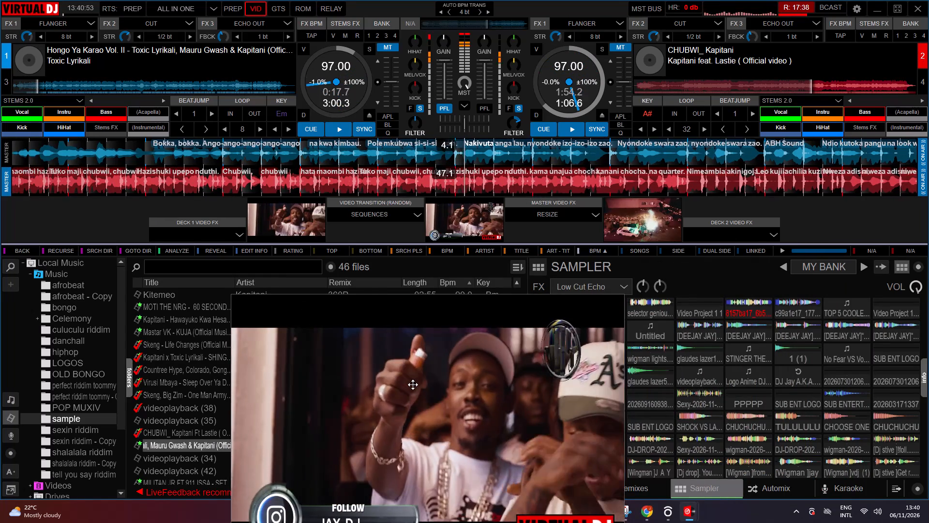
key(slash)
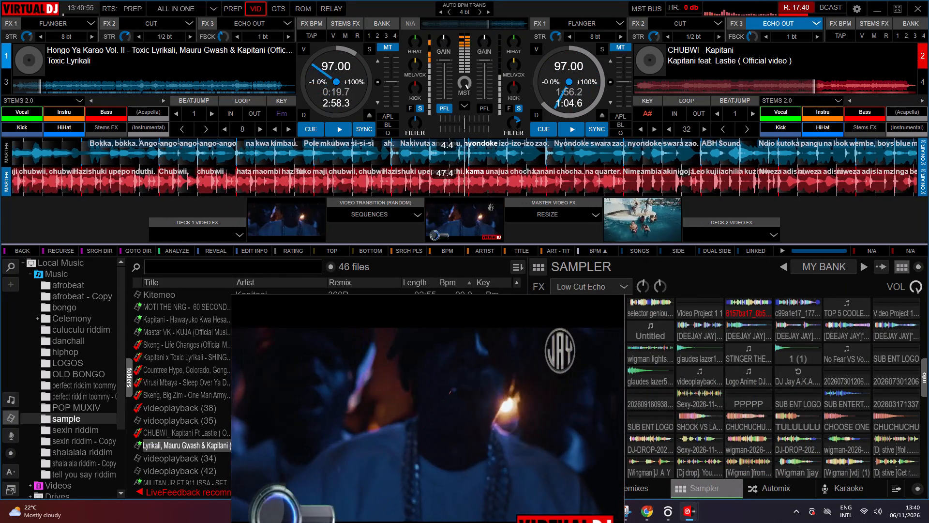
Move the video window off the sampler, trigger the CHUCHUCHU sample and move the window back.
drag(503, 417, 420, 416)
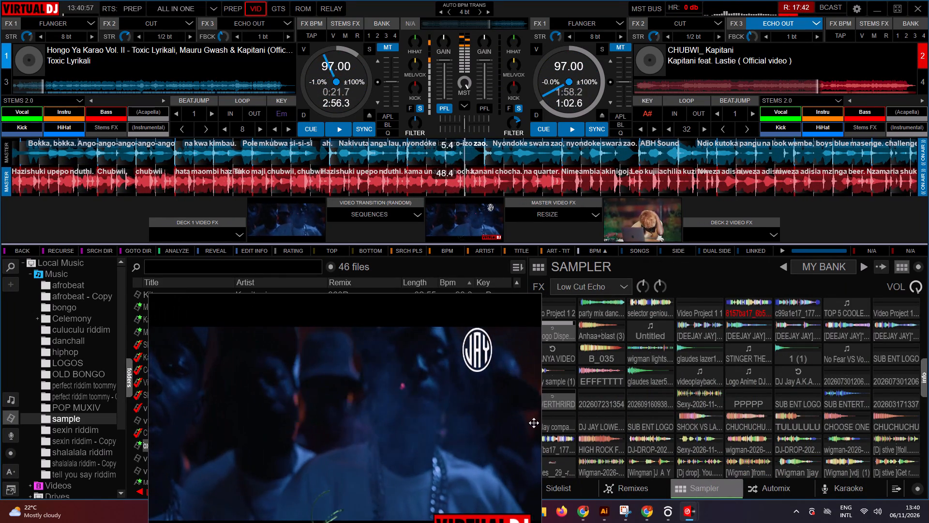
click(760, 423)
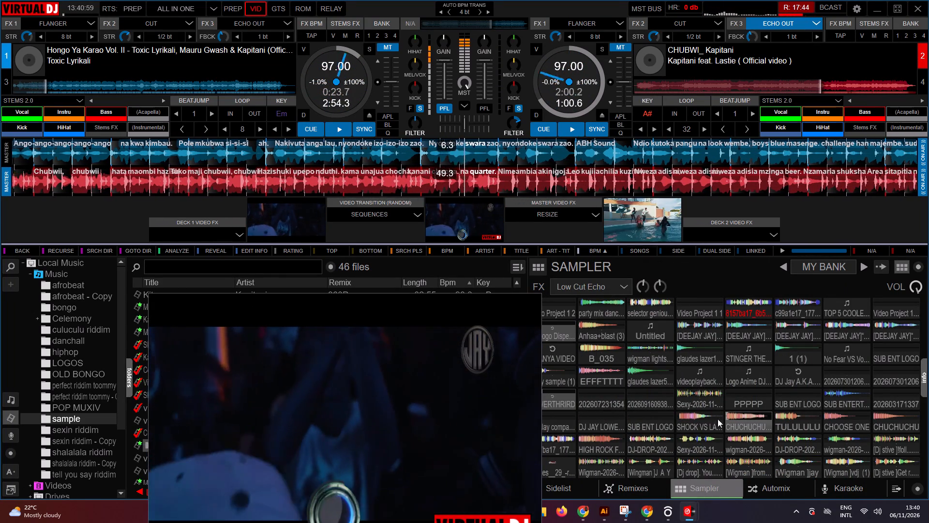
drag(471, 400, 694, 357)
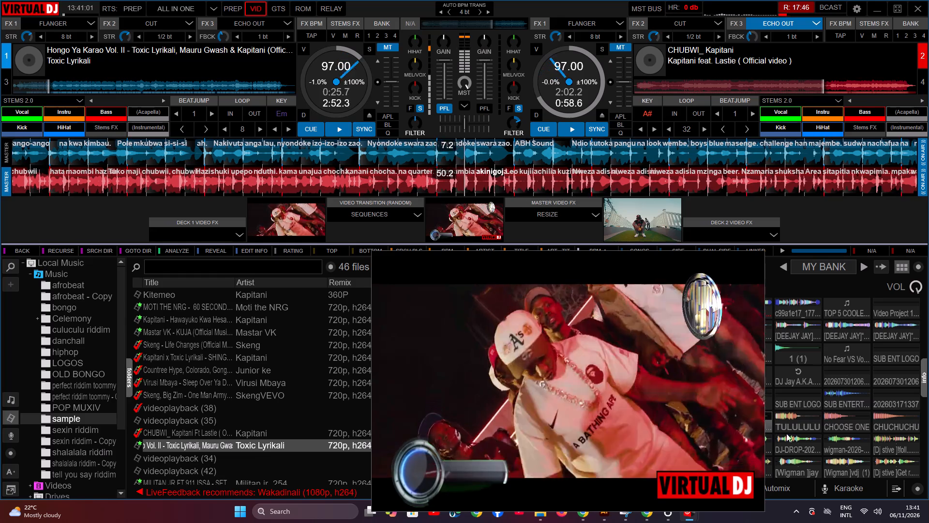
Trigger the TULULULU sample over Hongo Ya Karao.
click(804, 424)
Uncover the track list, load videoplayback (34) onto deck 2 in place of CHUBWI, and sync it to deck 1.
drag(527, 422, 586, 417)
scroll(221, 424, down, 3)
click(207, 385)
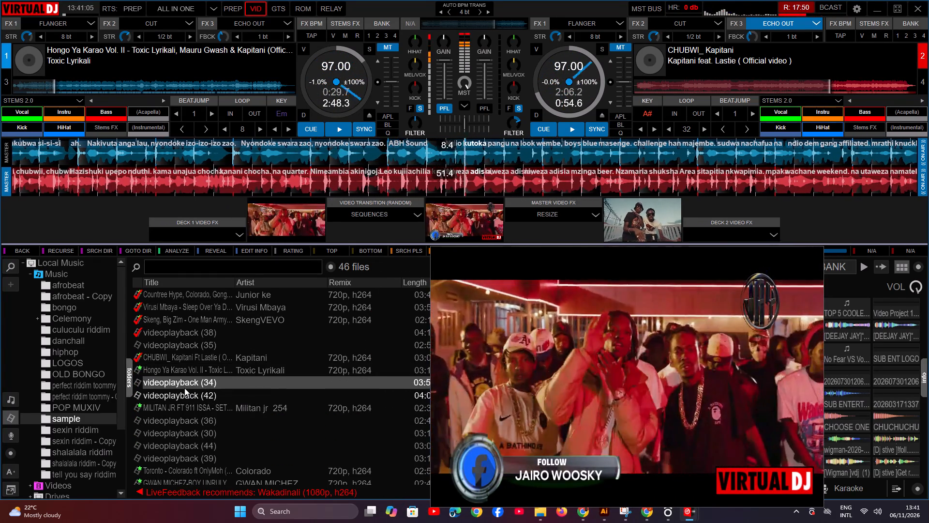
drag(173, 386, 395, 212)
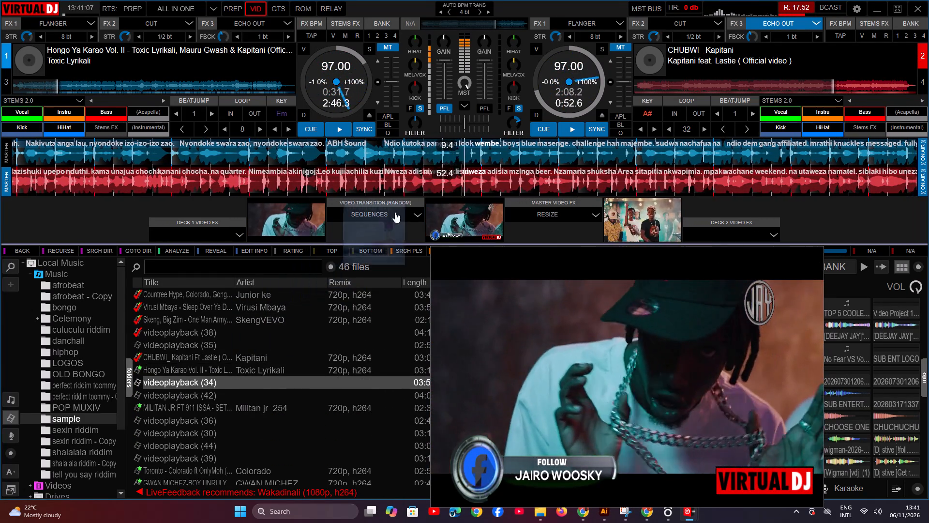
drag(395, 212, 571, 111)
click(443, 263)
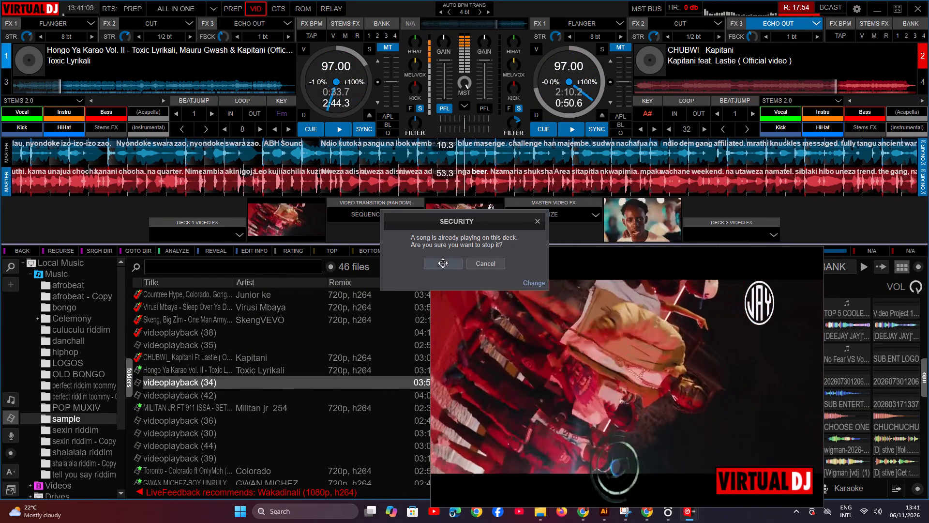
double_click(599, 124)
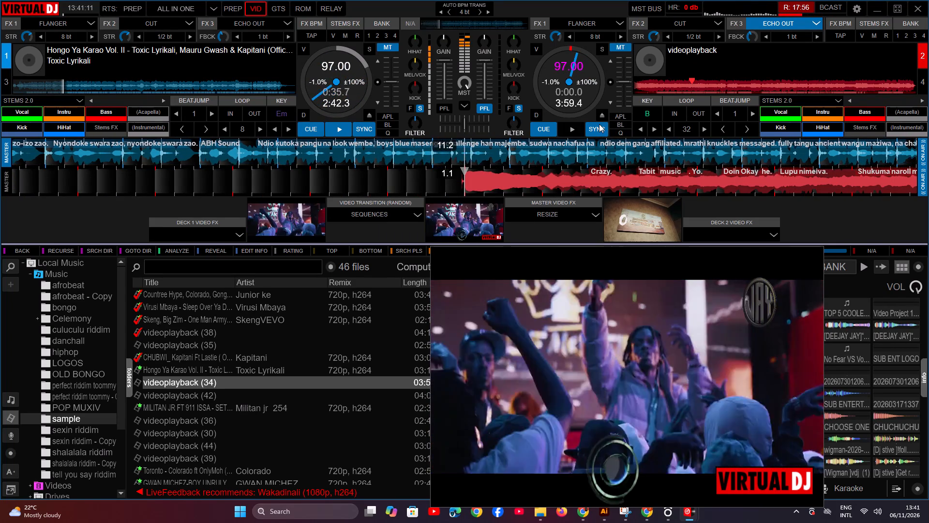
Stutter videoplayback (34) repeatedly from its cue point on deck 2, leaving it stopped at the start.
click(762, 20)
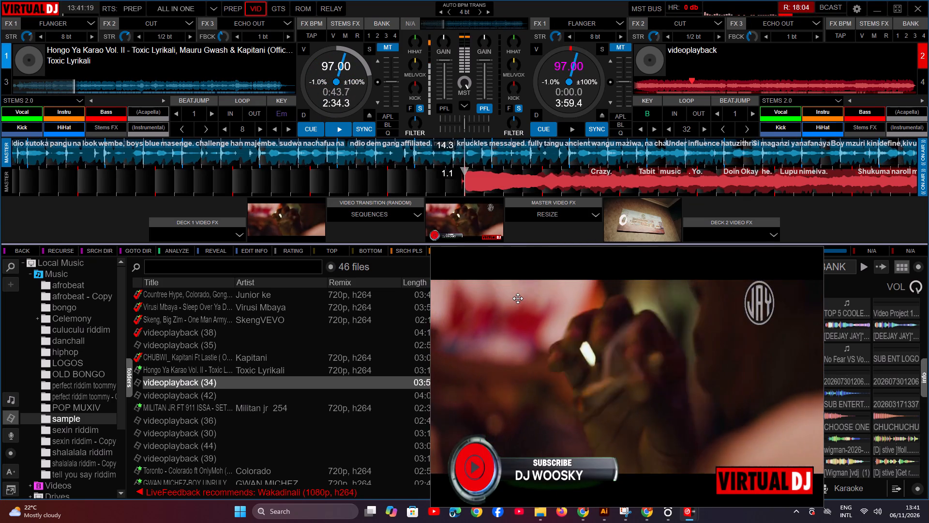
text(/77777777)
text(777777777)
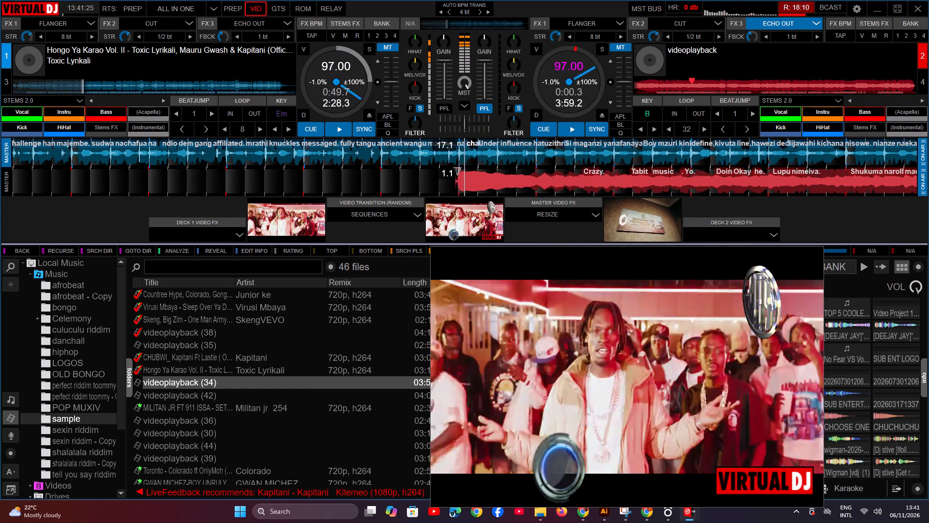
Move the video window aside, raise deck 1's tempo to 98.00 BPM, and resync deck 2 to it.
drag(577, 387, 600, 390)
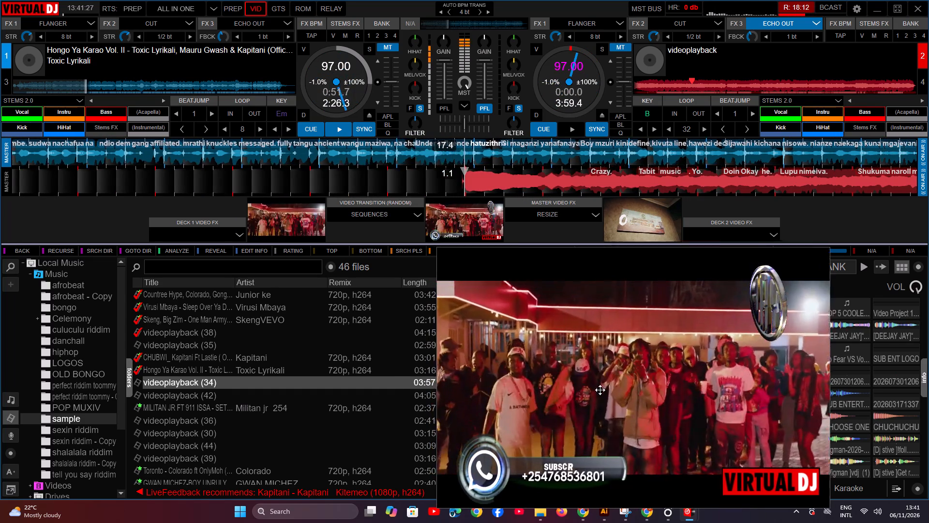
drag(600, 390, 657, 395)
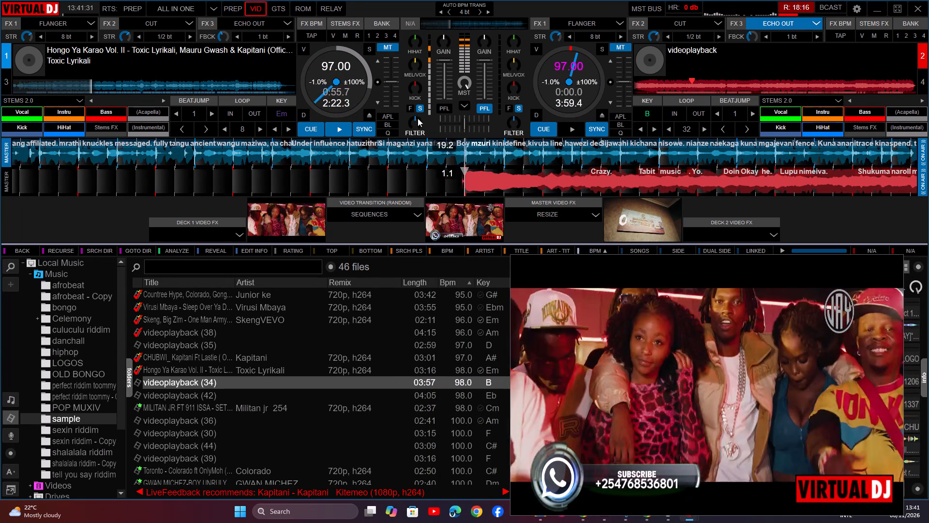
click(377, 104)
click(377, 104)
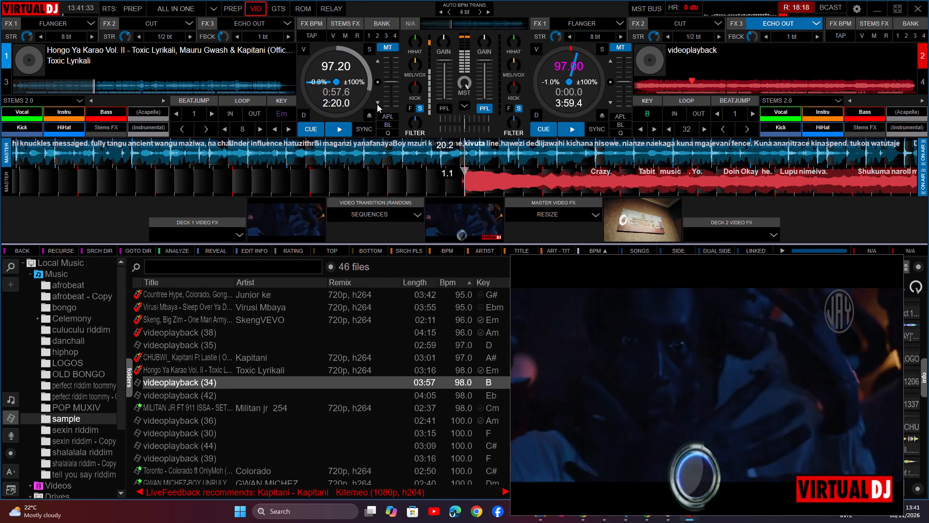
click(377, 104)
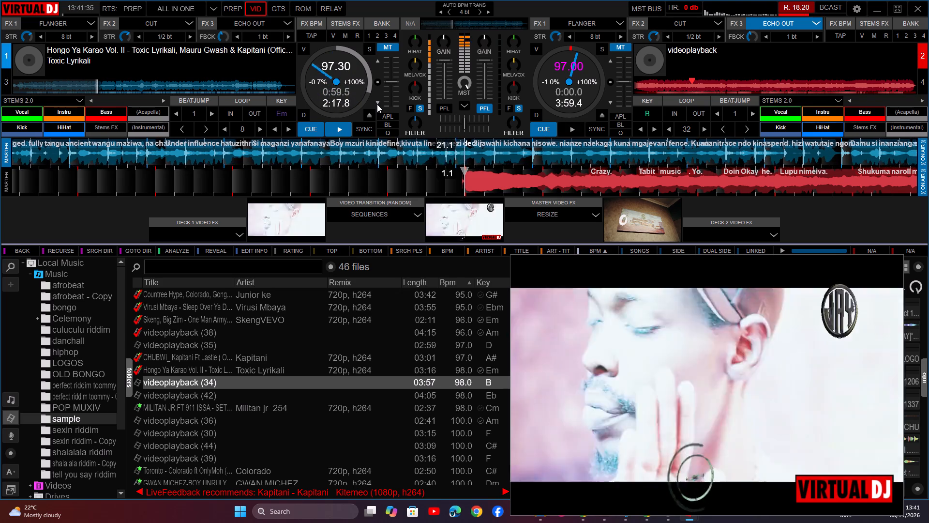
click(377, 104)
click(377, 104)
click(377, 104)
double_click(377, 104)
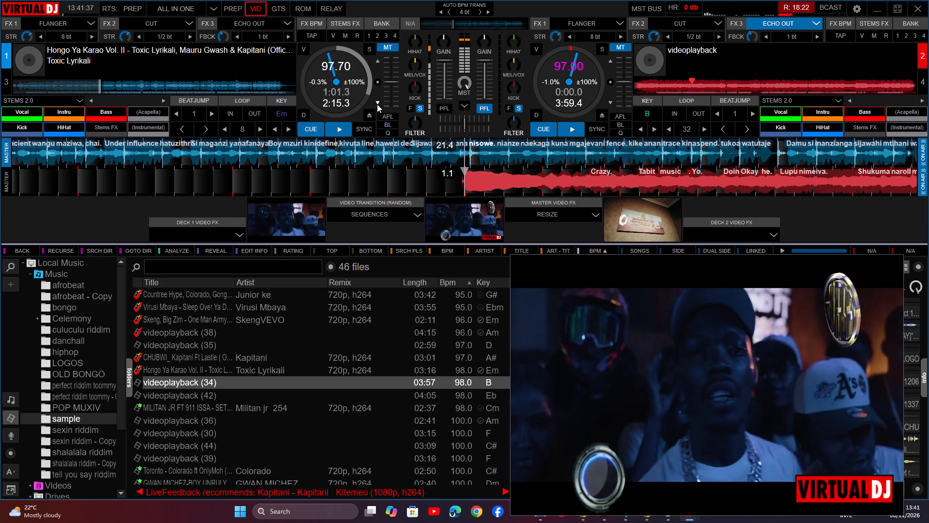
click(377, 104)
click(377, 104)
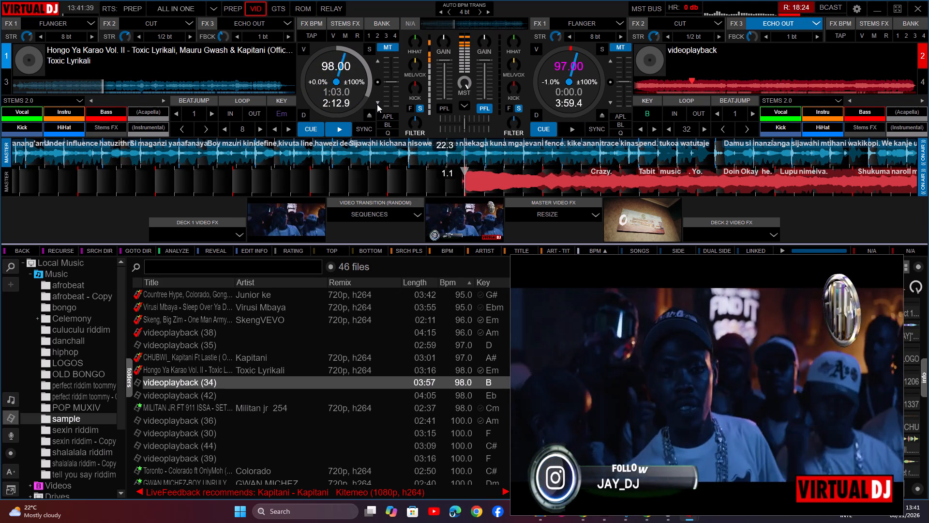
click(601, 131)
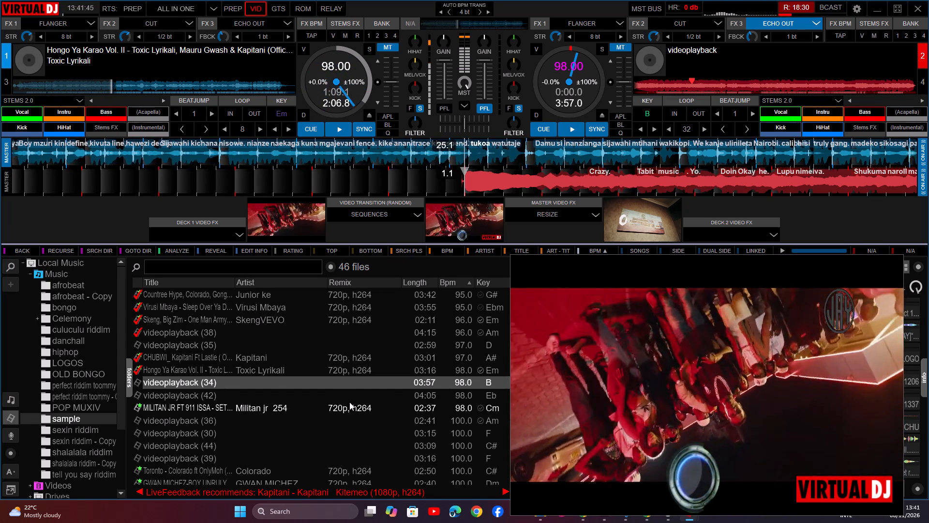
Select videoplayback (42) in the track list.
click(349, 402)
click(277, 392)
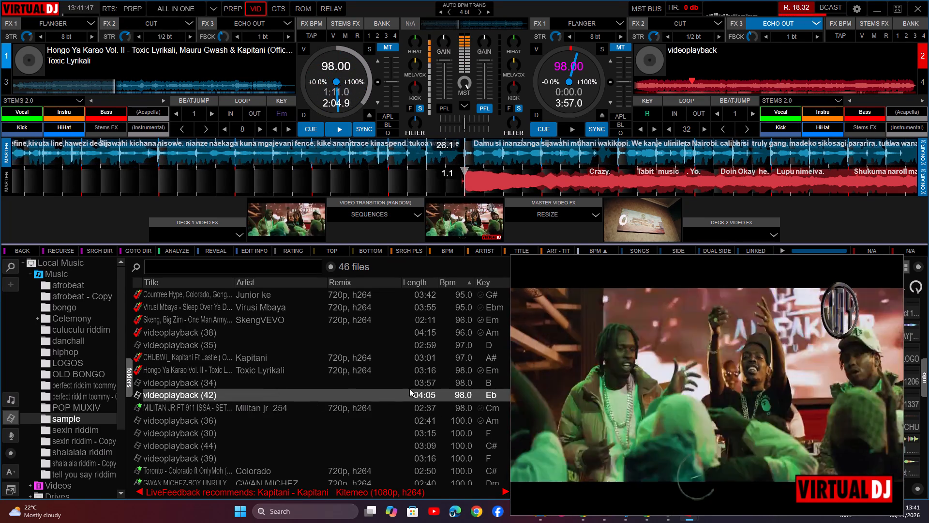
Return deck 2 to its cue point, sync it, stutter the cue, and switch off deck 2's Echo Out.
click(544, 125)
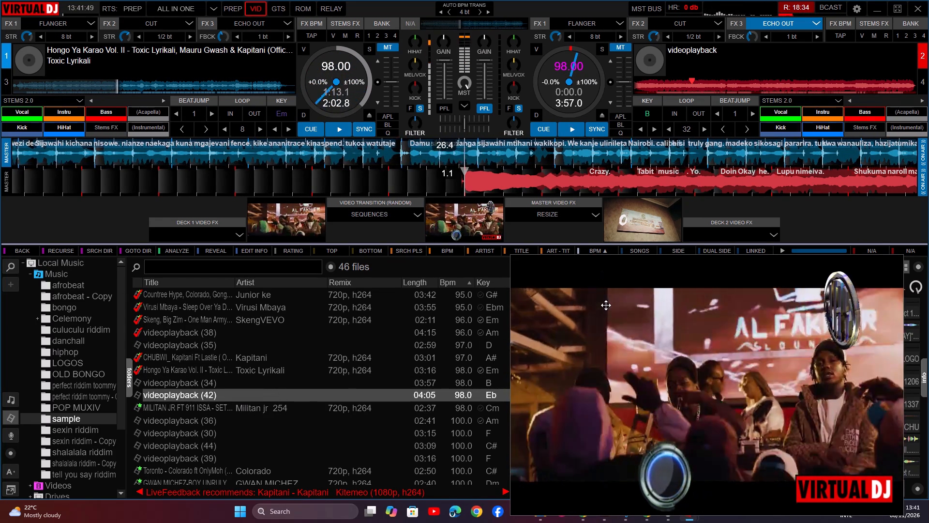
click(606, 305)
click(541, 130)
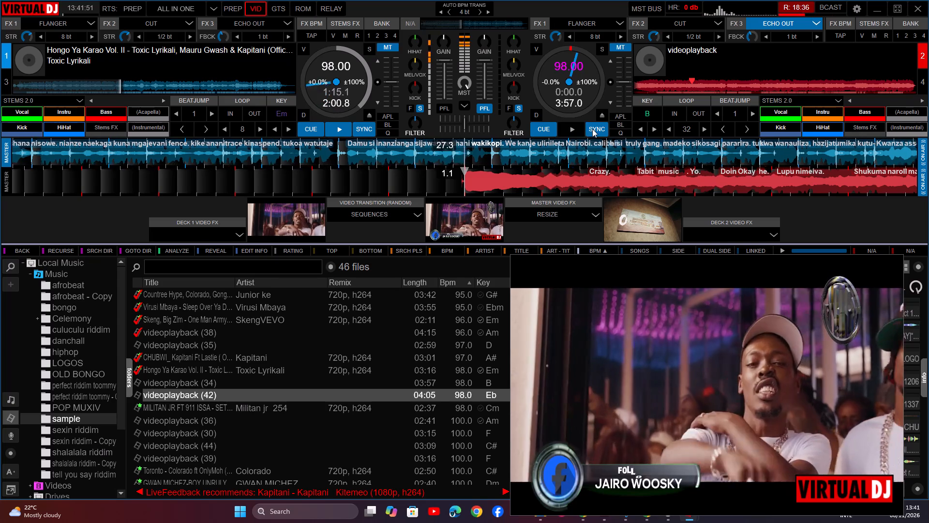
click(595, 128)
text(777/h7)
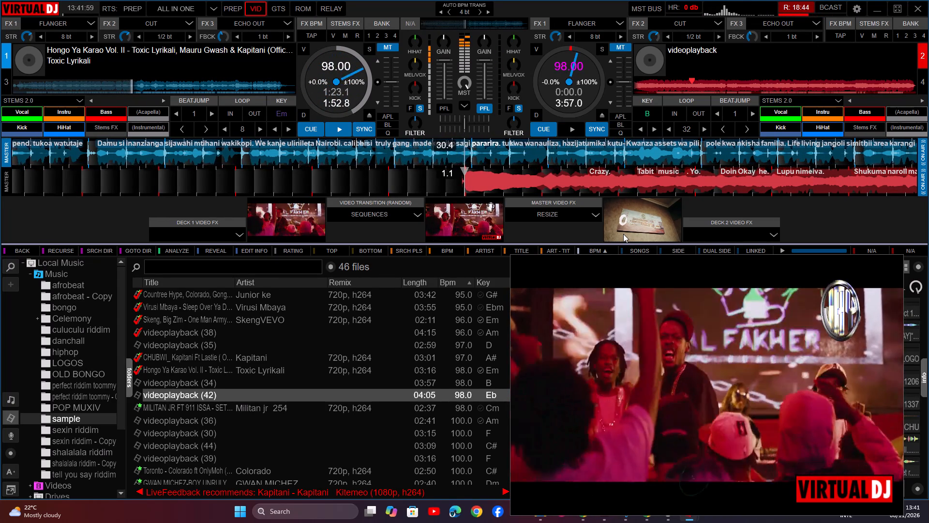
Raise the Windows system volume to maximum and return to VirtualDJ.
drag(862, 344, 854, 329)
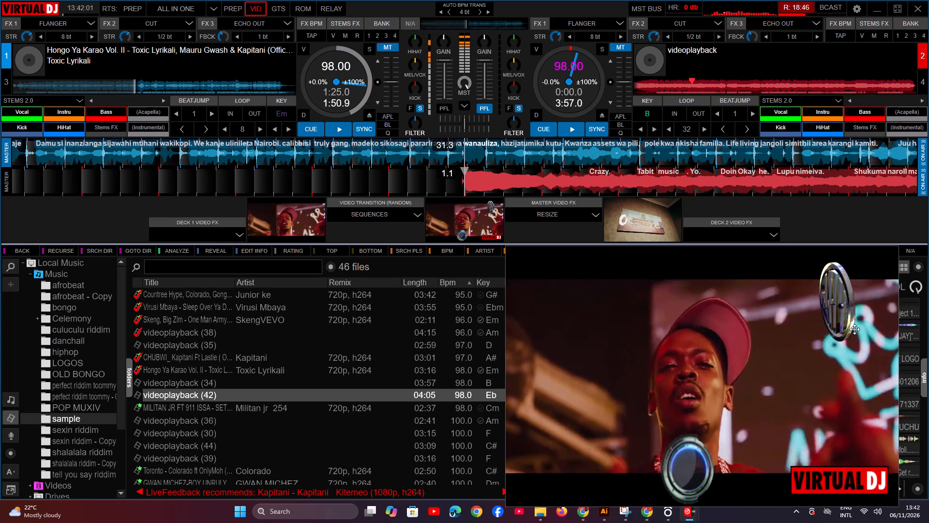
drag(854, 329, 854, 323)
click(879, 514)
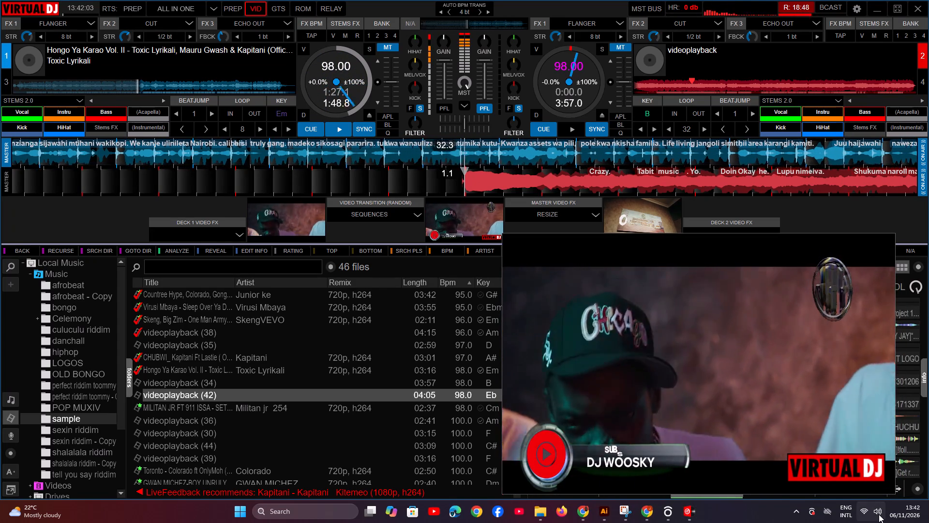
drag(870, 450, 914, 459)
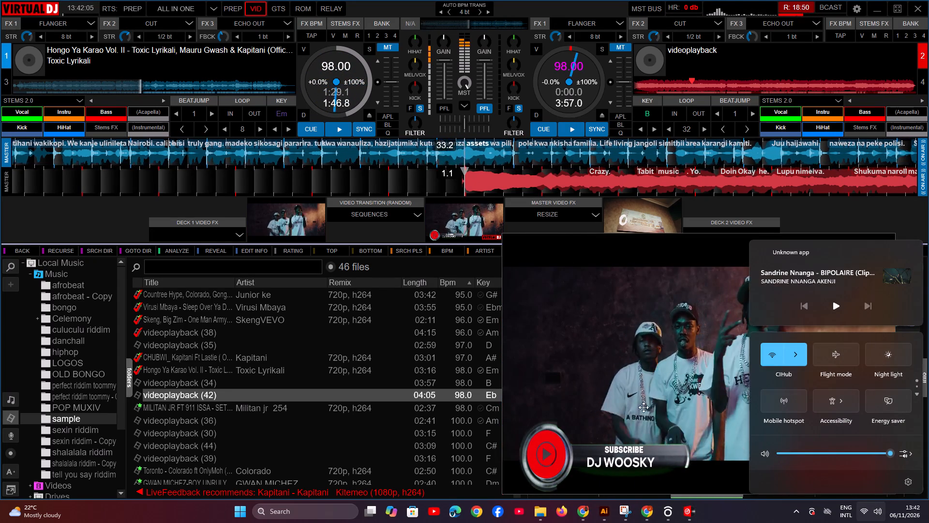
click(599, 375)
Move the video window over the track list to uncover the sampler pads.
drag(661, 387, 544, 427)
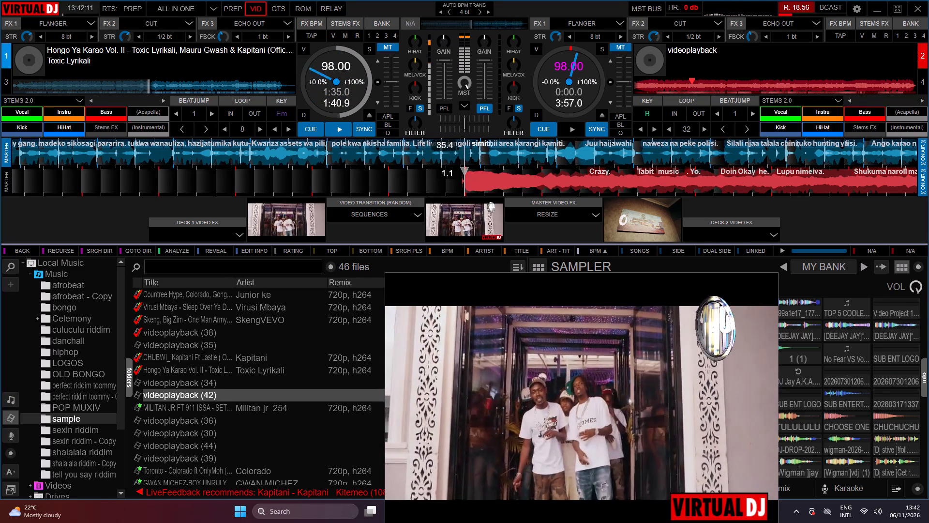
text(hhh)
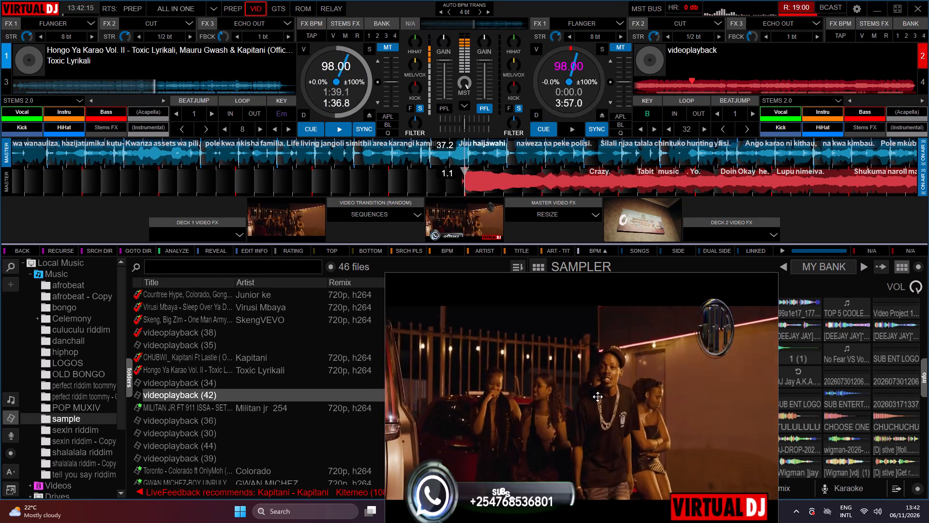
drag(556, 400, 463, 389)
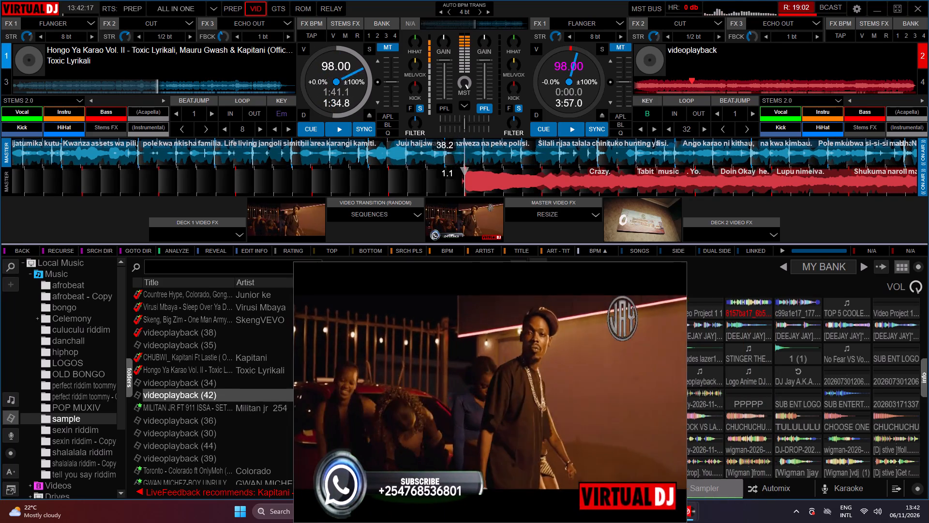
drag(463, 389, 426, 384)
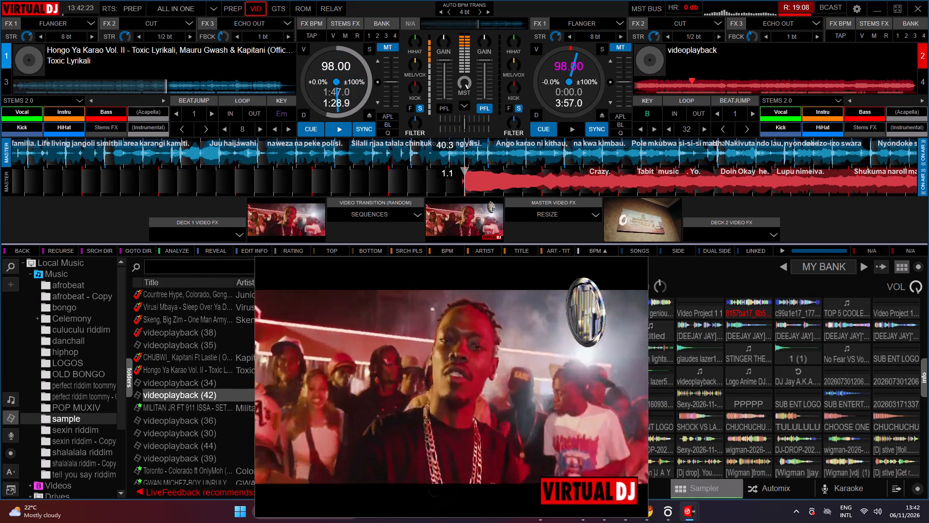
Stutter videoplayback (34)'s cue on deck 2, start it playing, and transition the video to deck 2.
key(7)
key(7)
key(7)
key(7)
key(7)
key(7)
key(7)
key(7)
key(7)
key(7)
key(7)
key(7)
key(7)
key(7)
key(7)
key(7)
key(7)
key(7)
key(7)
key(7)
key(6)
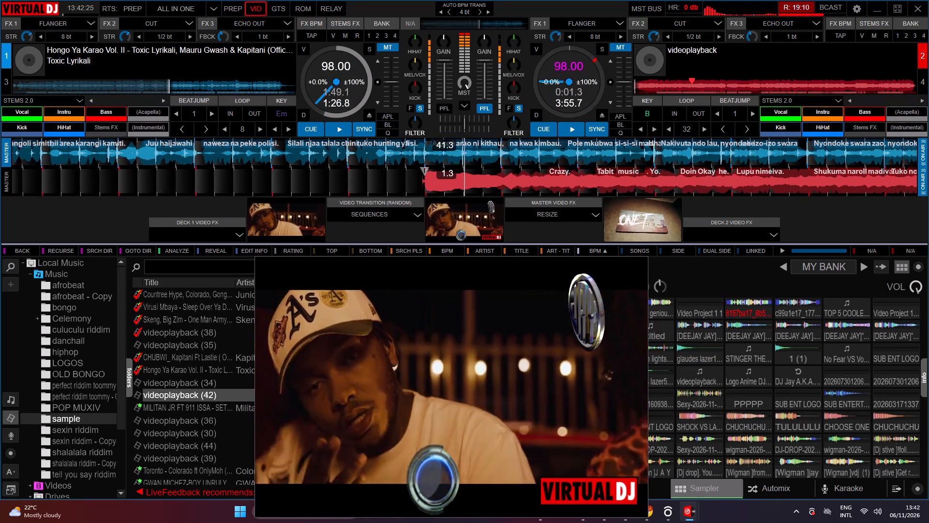
key(m)
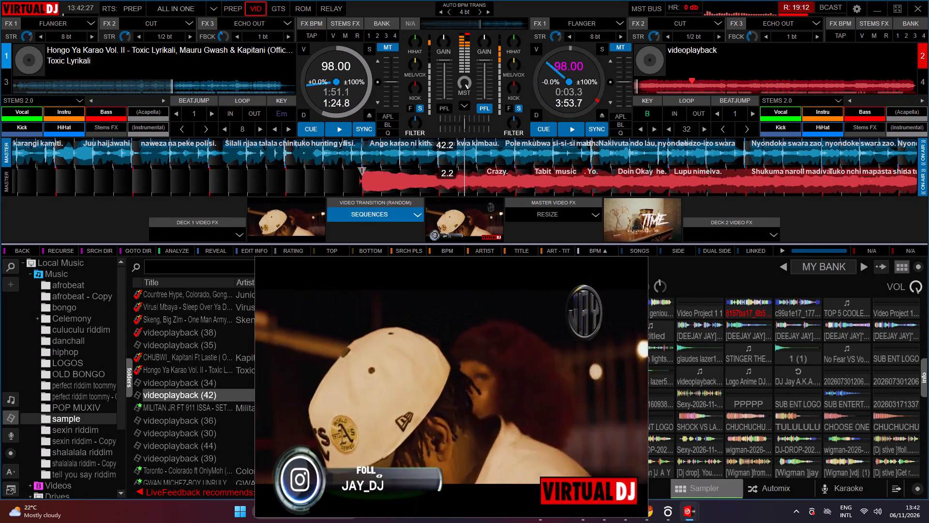
Mix out Hongo Ya Karao on deck 1 with Cut, a high-pass filter, Flanger and Echo Out, and stop it at the start.
key(s)
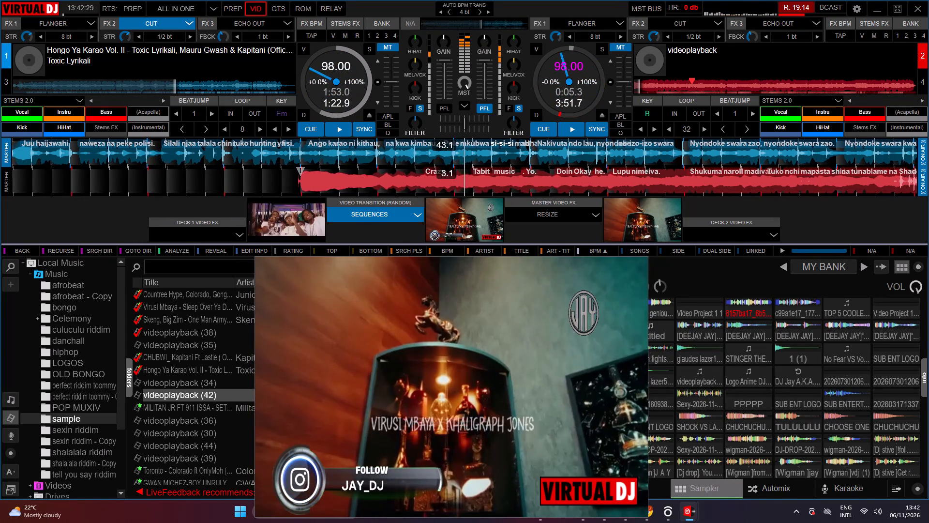
key(s)
drag(417, 120, 424, 118)
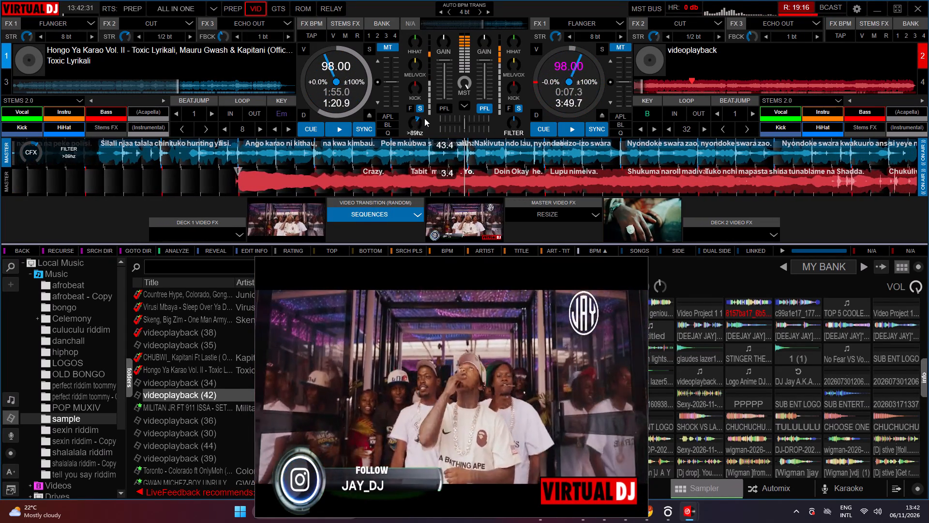
drag(424, 118, 428, 124)
key(a)
key(d)
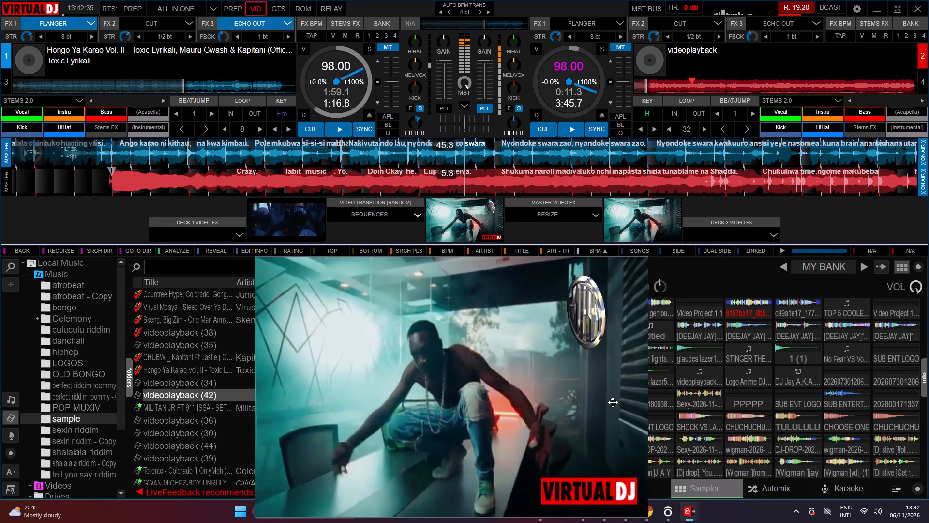
key(2)
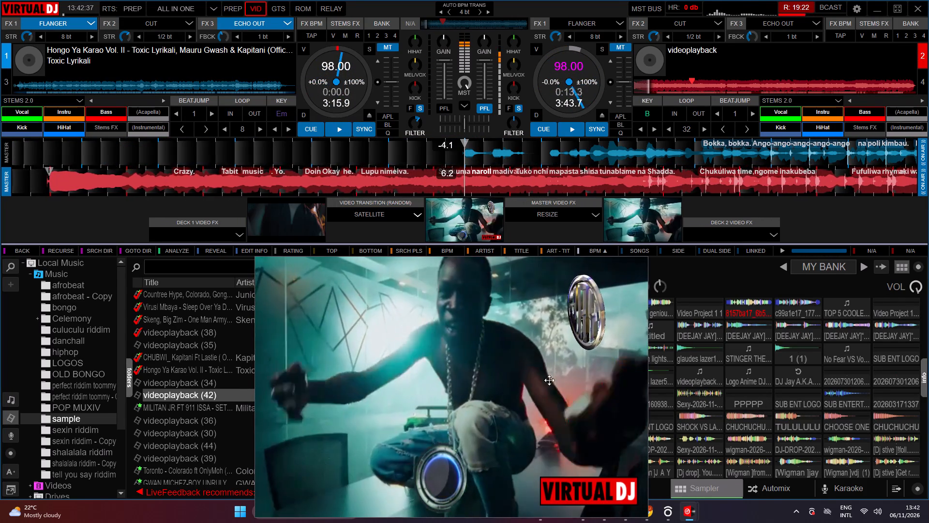
Move the video window off the sampler, trigger the TULULULU sample, and move the window clear of the track list.
drag(628, 376, 577, 380)
click(608, 375)
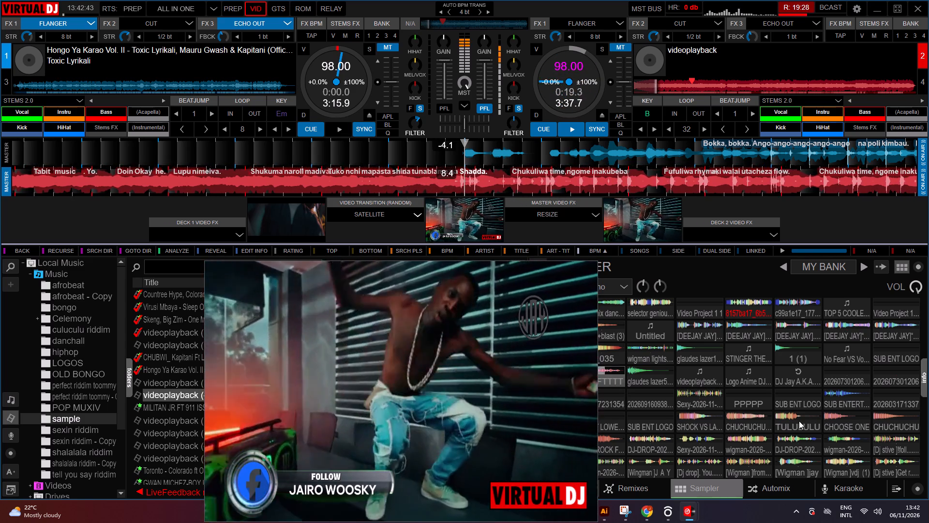
click(799, 421)
drag(483, 415, 786, 401)
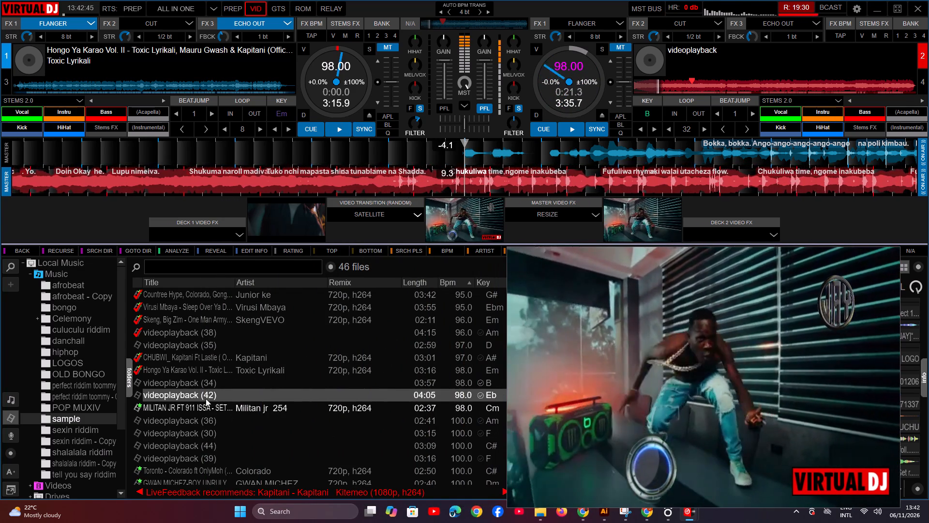
Load MILITAN JR FT 911 ISSA - SET onto deck 1 and sync it to deck 2.
click(212, 403)
drag(256, 408, 267, 197)
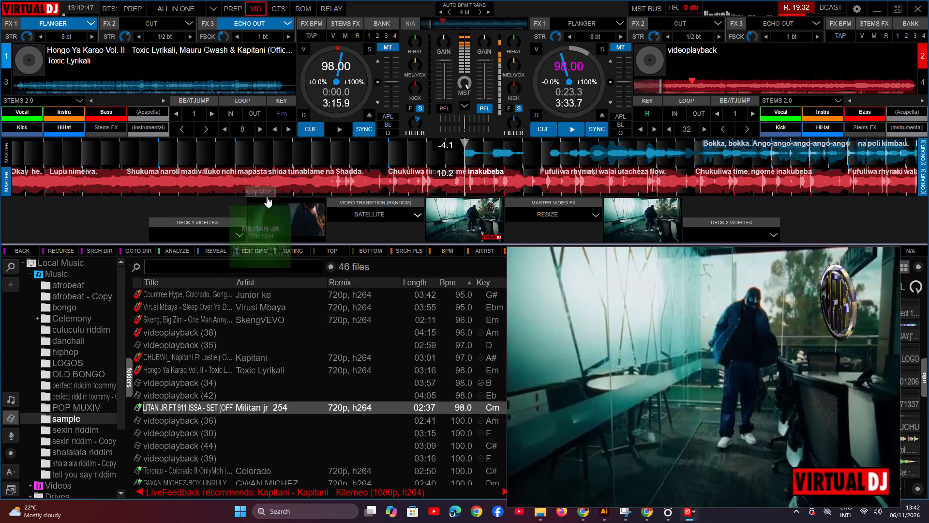
drag(267, 197, 311, 107)
double_click(362, 125)
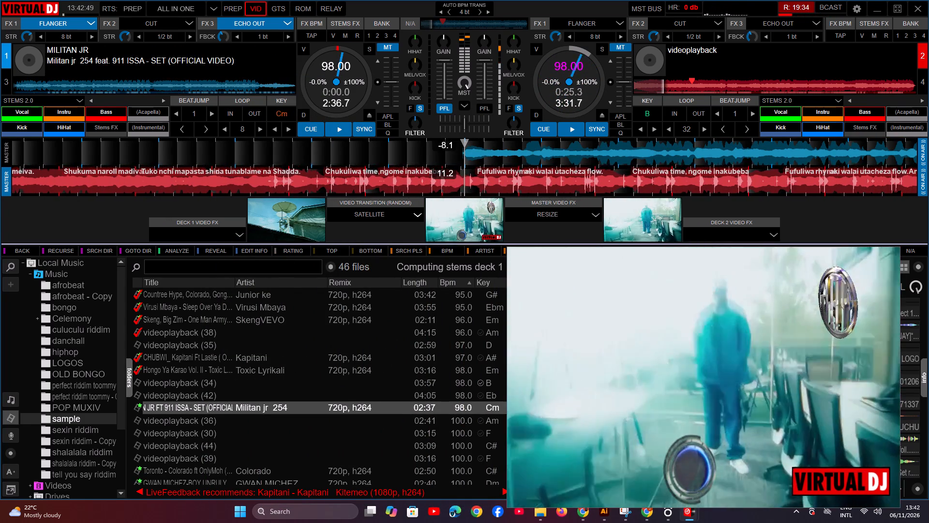
Raise deck 2's tempo in small increments to 99.40 BPM.
triple_click(610, 101)
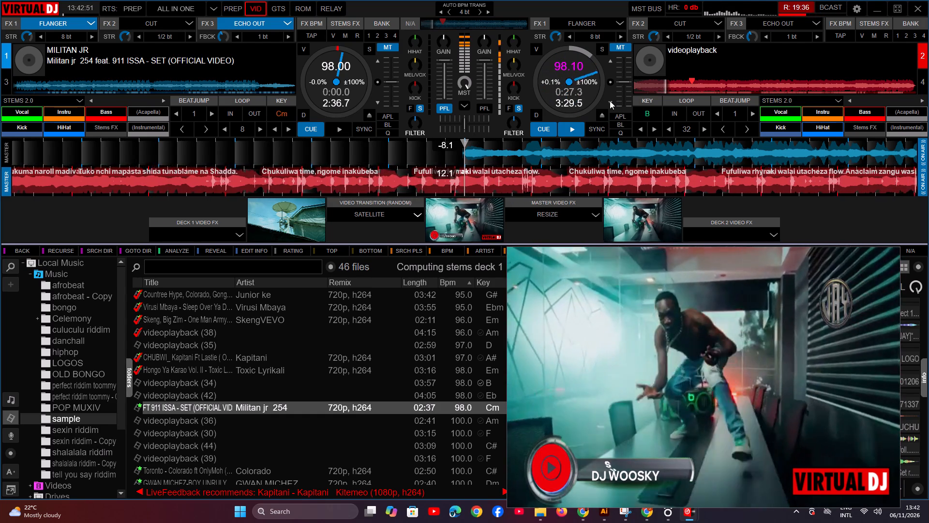
triple_click(610, 101)
triple_click(610, 101)
click(610, 101)
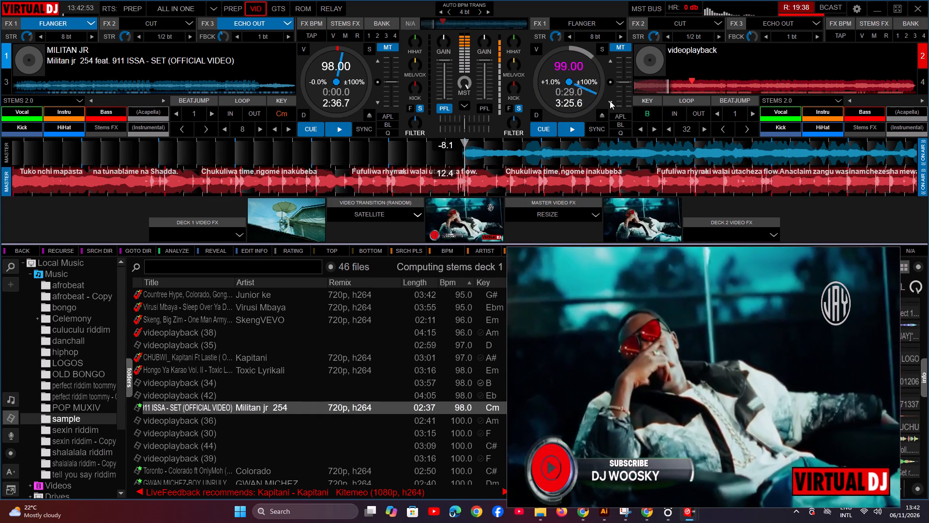
click(610, 101)
click(610, 101)
click(610, 101)
click(610, 101)
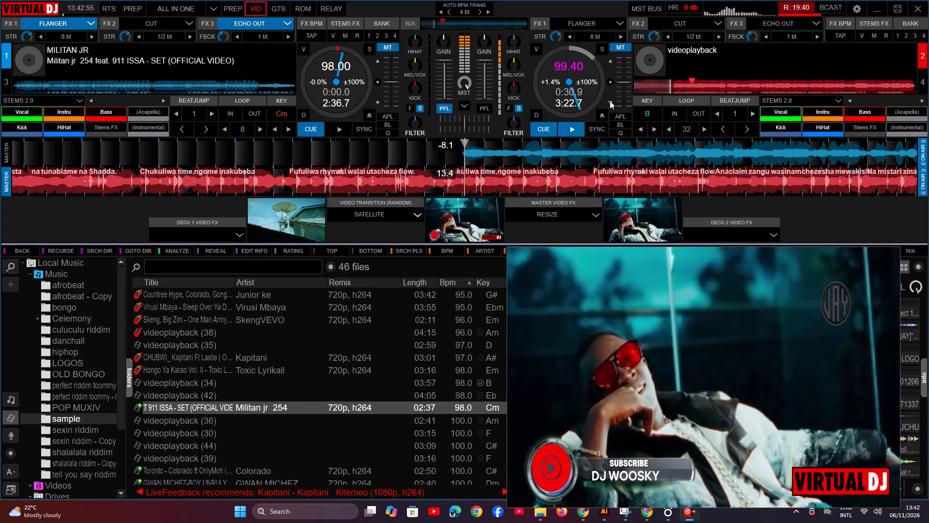
Sync MILITAN JR on deck 1 to deck 2's tempo of 99.40 BPM.
click(366, 125)
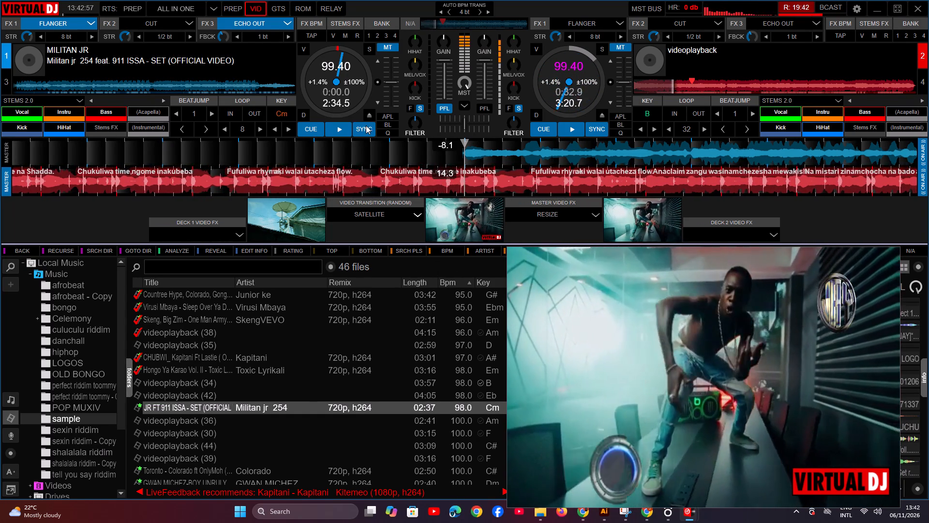
click(366, 125)
click(366, 125)
double_click(366, 125)
double_click(366, 125)
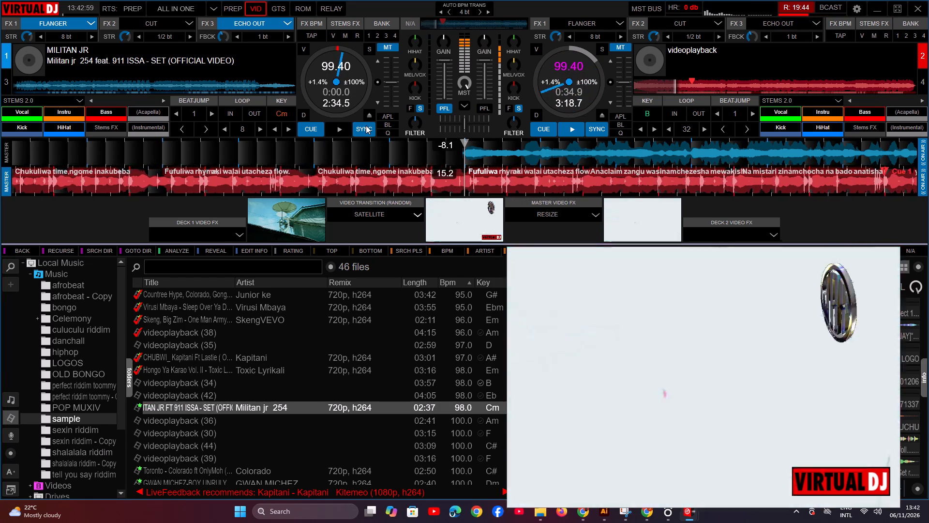
View the video output full screen, and return it to its window.
double_click(575, 334)
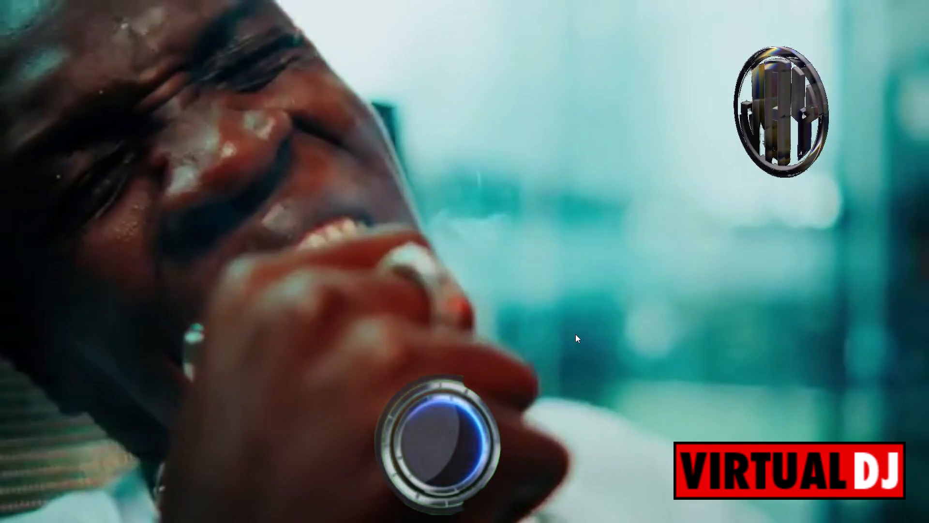
double_click(575, 334)
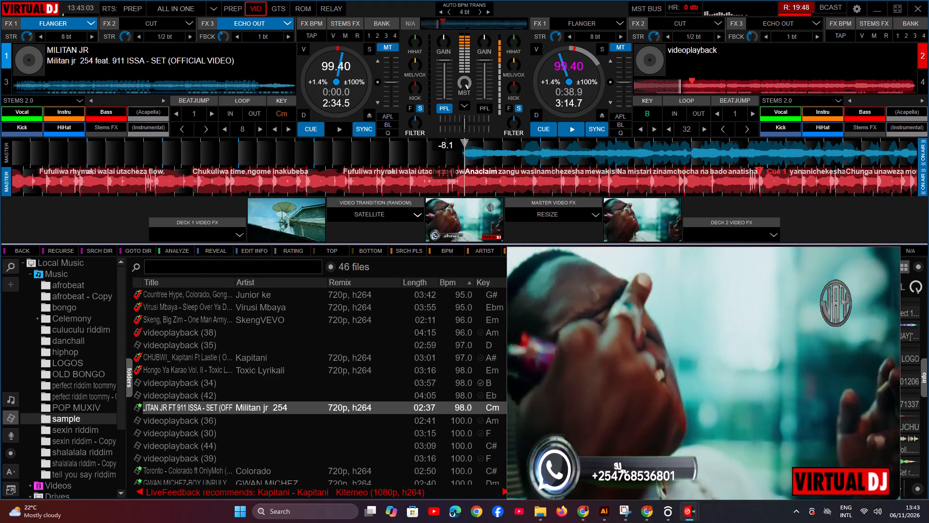
Turn off the Flanger and Echo Out effects on deck 1.
text(ad)
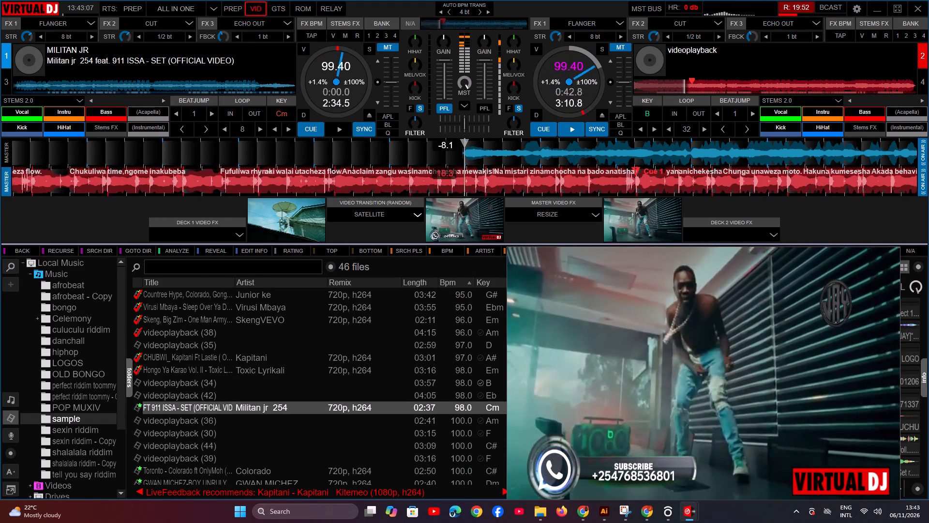
Look through the sample folder's BPM-sorted track list for upcoming tracks, highlighting videoplayback (37).
scroll(340, 416, down, 1)
scroll(340, 416, up, 4)
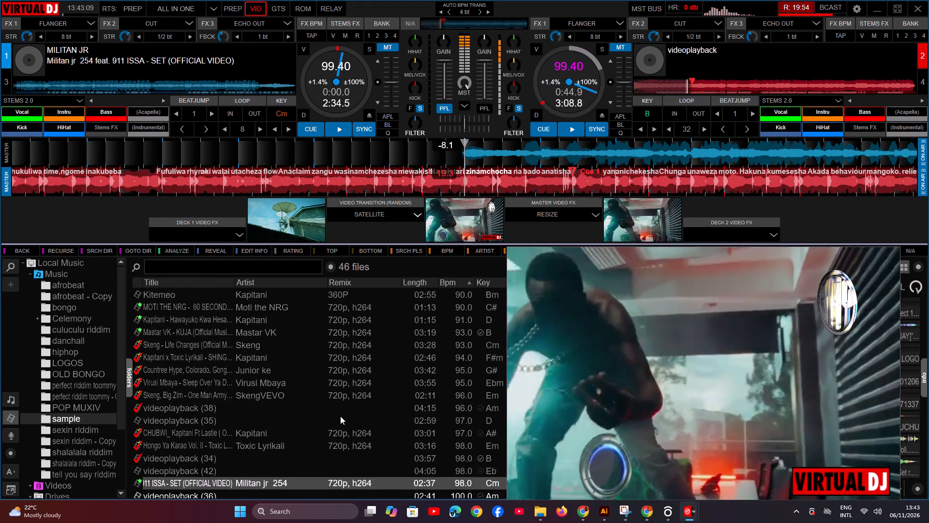
scroll(340, 416, up, 7)
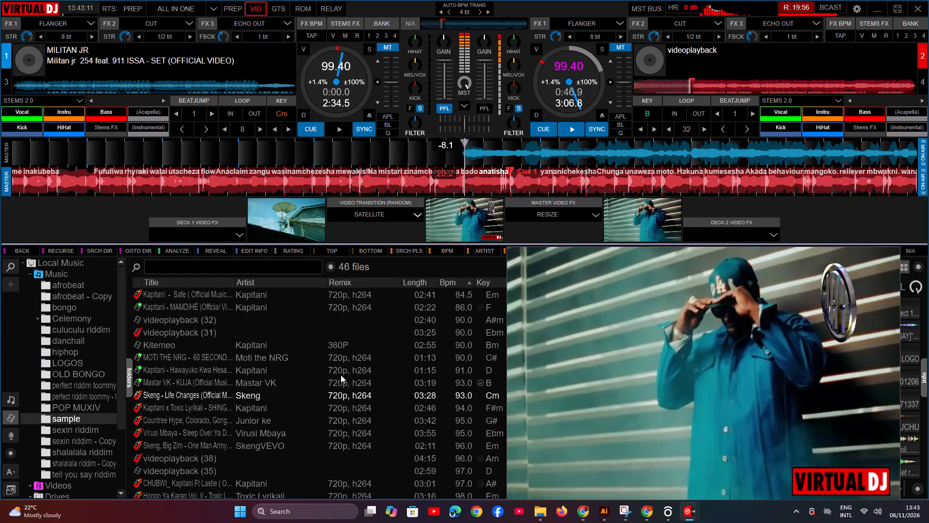
scroll(343, 385, up, 1)
scroll(343, 385, down, 3)
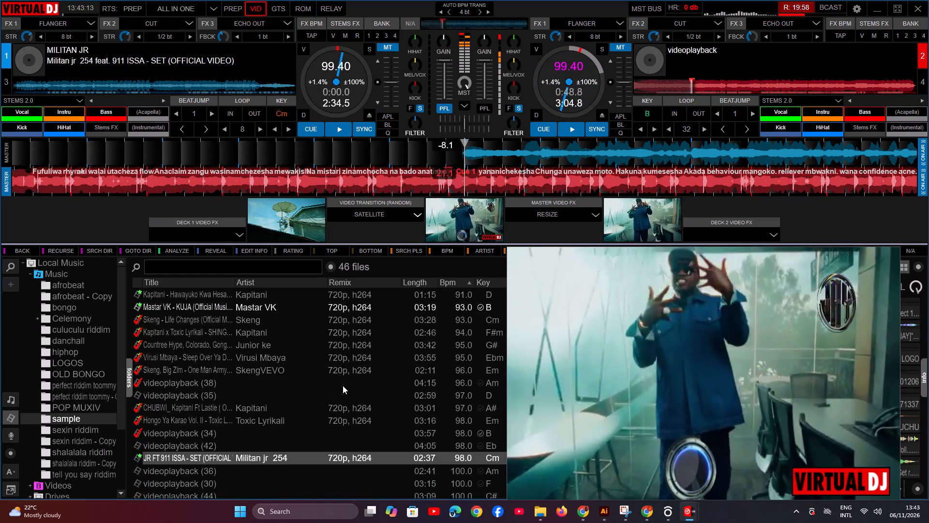
scroll(343, 385, down, 6)
scroll(343, 385, up, 1)
scroll(343, 385, down, 2)
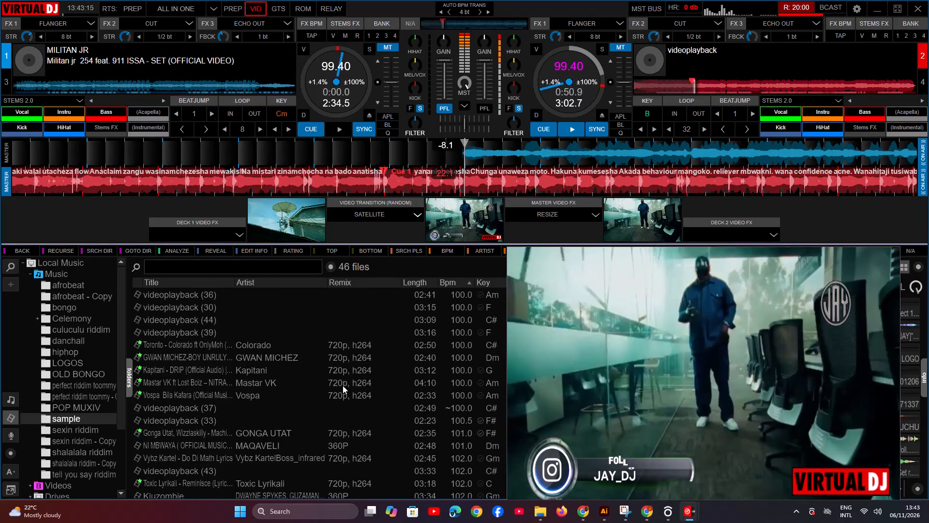
scroll(343, 385, down, 1)
scroll(343, 385, up, 1)
scroll(343, 385, down, 13)
scroll(343, 385, up, 1)
scroll(343, 385, down, 1)
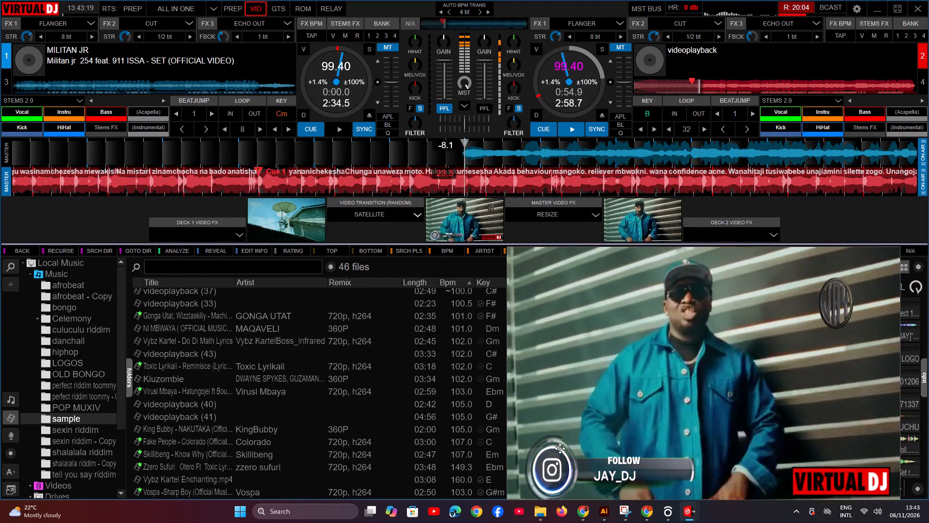
scroll(407, 439, up, 3)
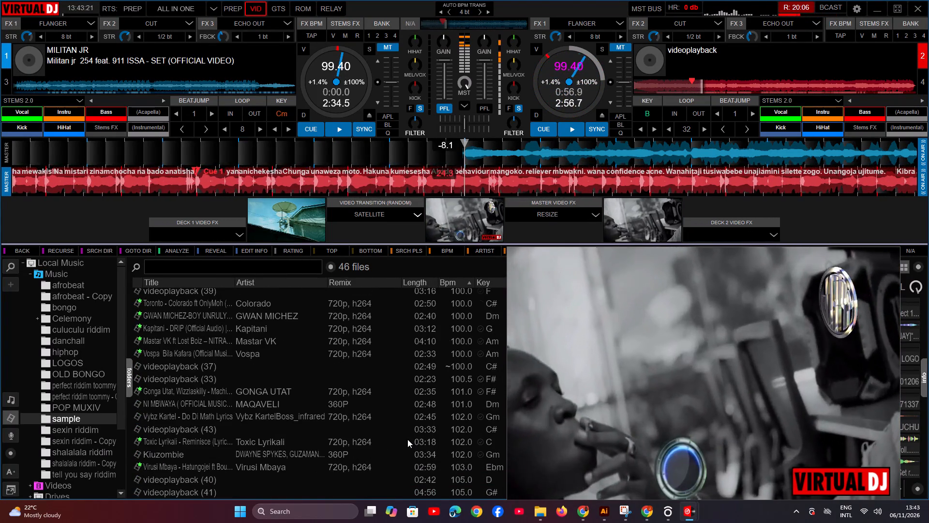
scroll(407, 439, up, 3)
scroll(407, 439, down, 1)
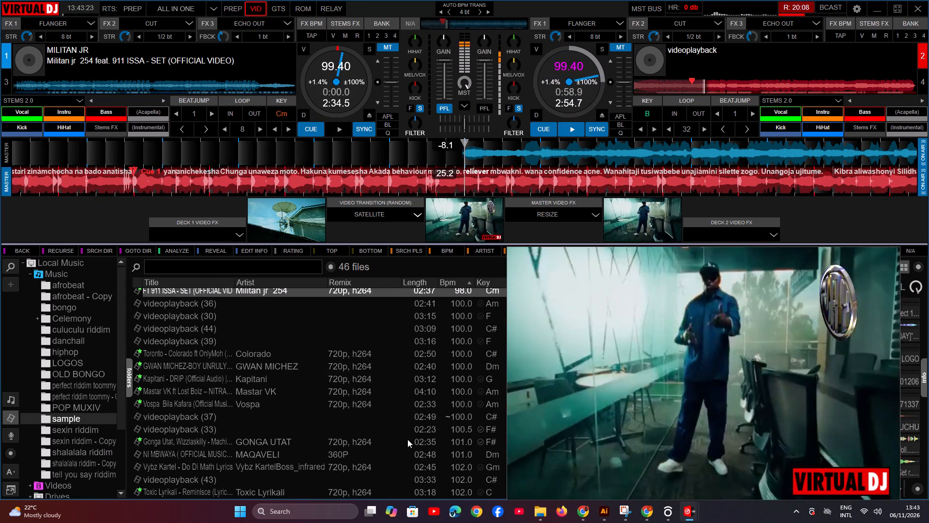
click(464, 422)
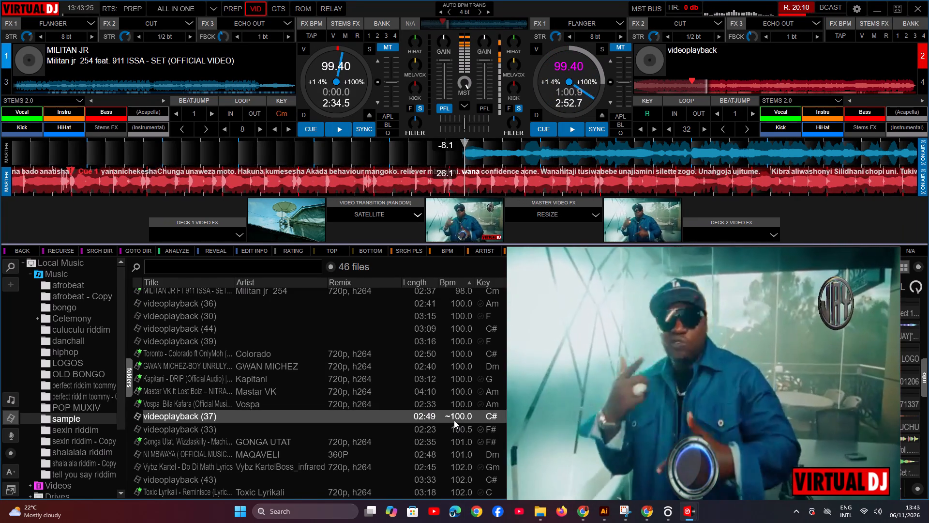
scroll(339, 378, up, 5)
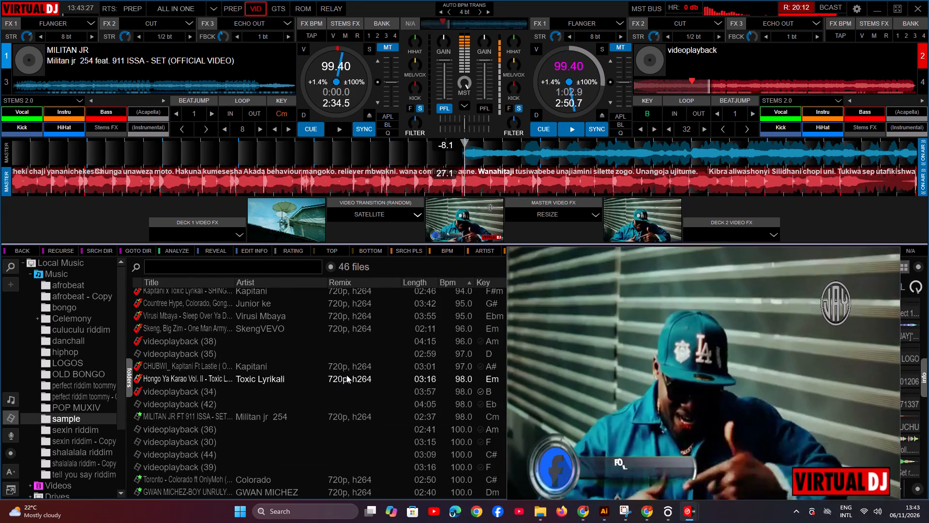
Check the master video output full screen, and return it to its window.
double_click(654, 359)
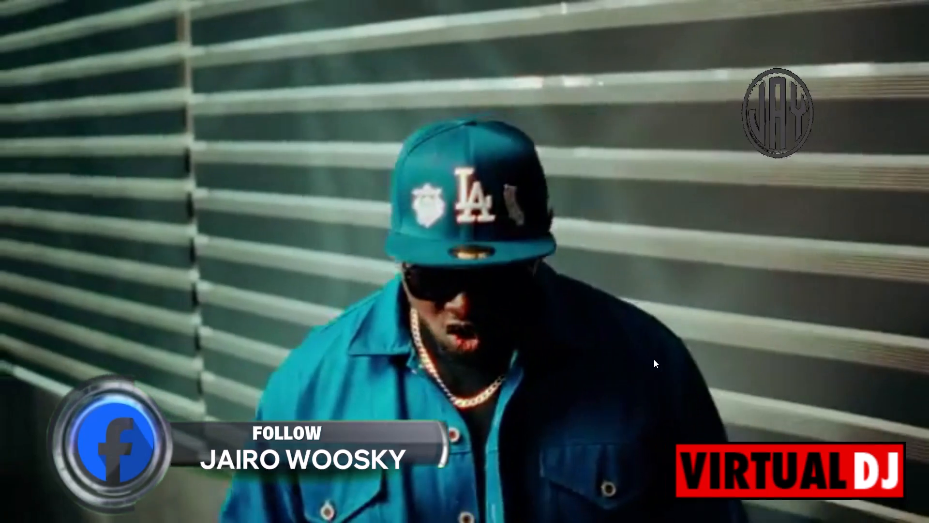
double_click(655, 359)
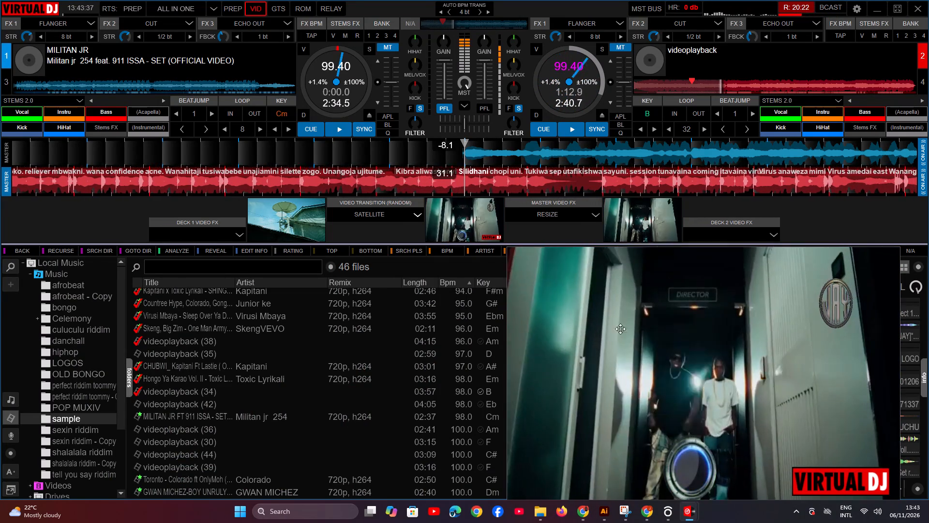
Look through the tracks around 100 BPM and highlight MILITAN JR FT 911 ISSA - SET in the list.
scroll(454, 358, down, 5)
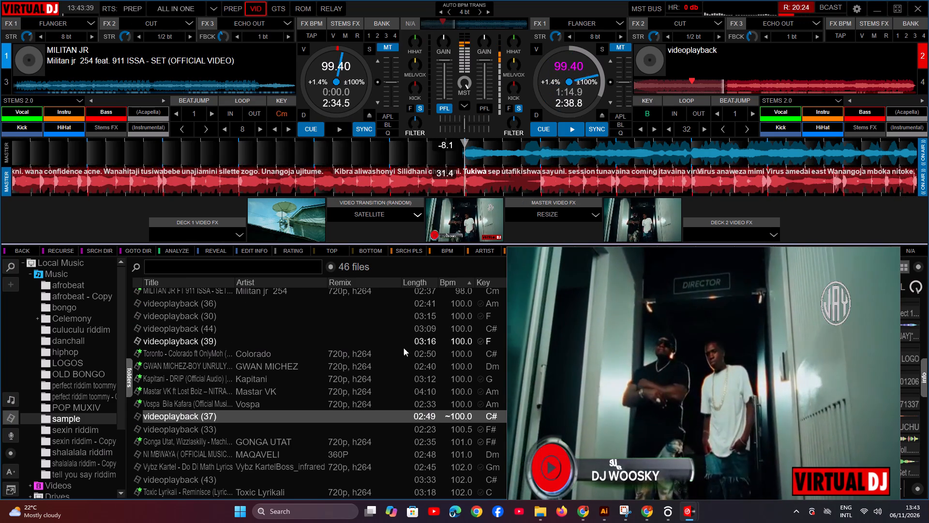
scroll(317, 384, up, 1)
scroll(317, 384, down, 1)
scroll(316, 385, up, 2)
click(248, 337)
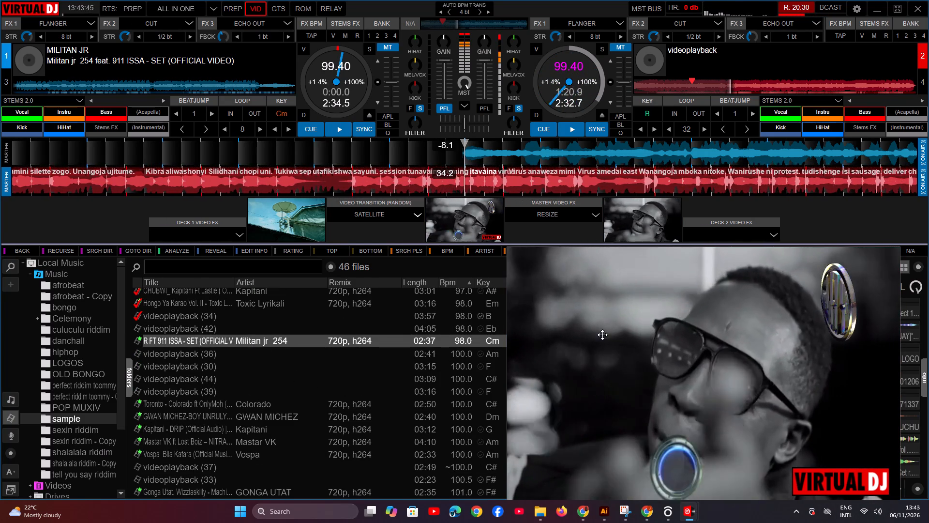
Preview the playing video full screen, and return it to its window.
double_click(602, 335)
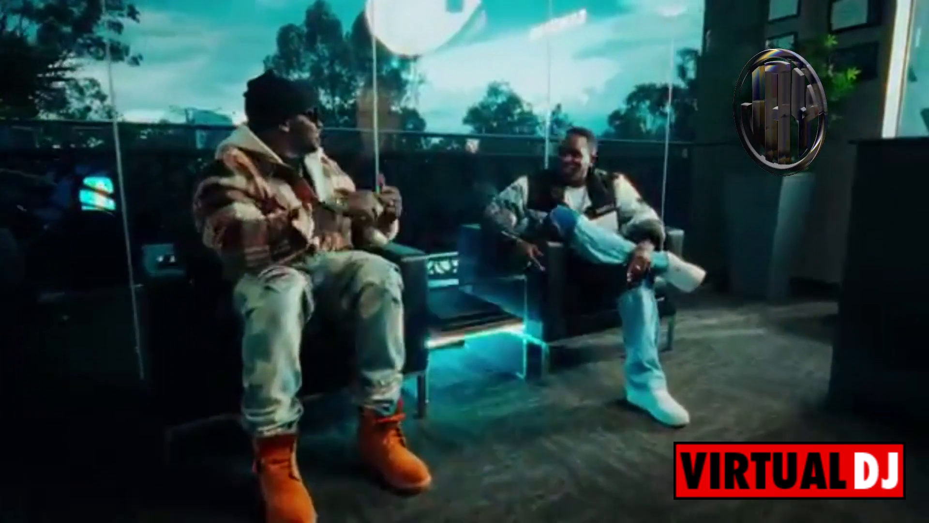
double_click(602, 335)
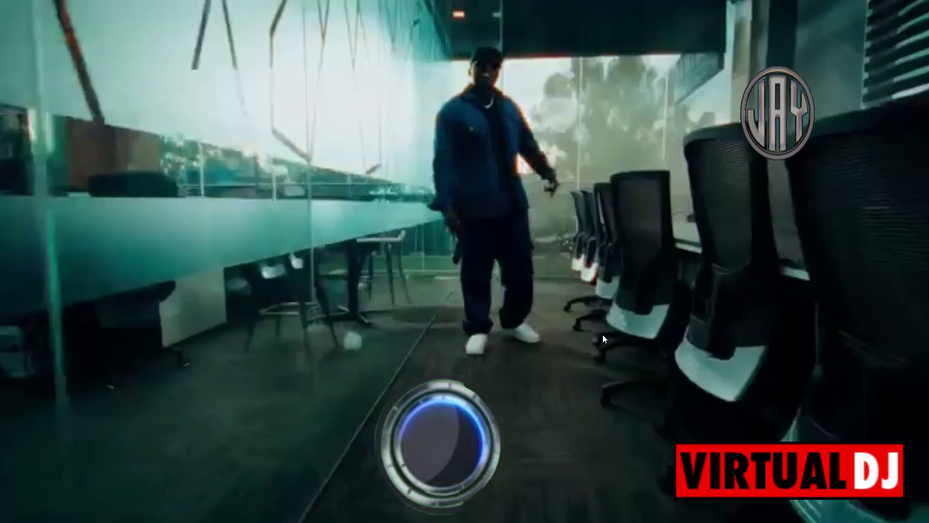
drag(749, 335, 480, 359)
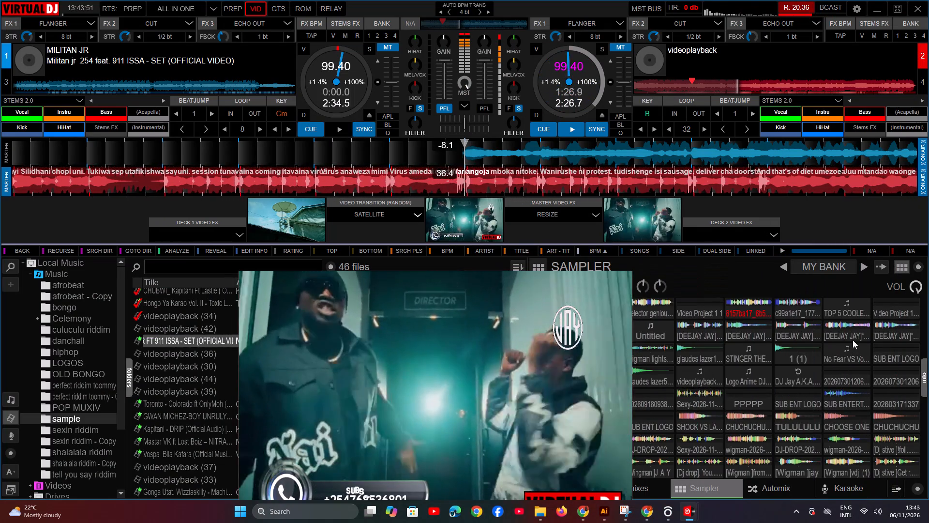
click(854, 372)
drag(426, 374, 603, 359)
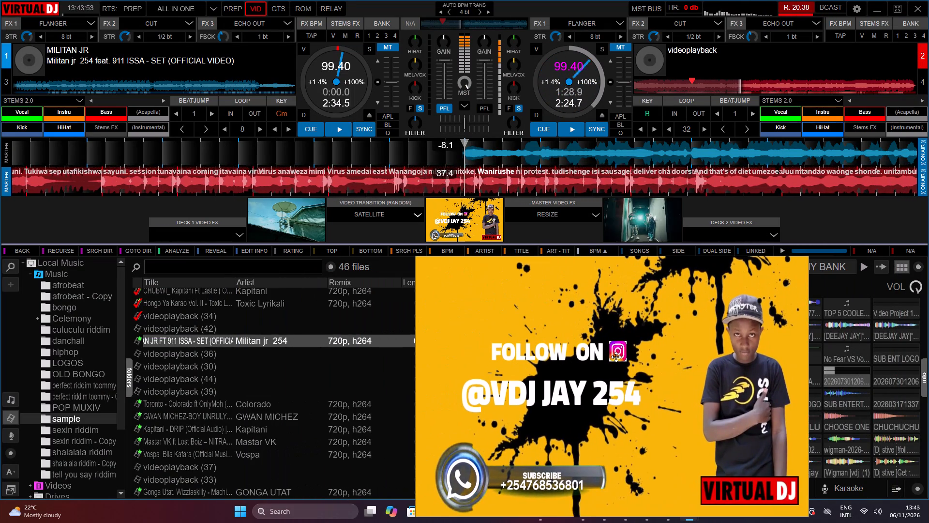
triple_click(616, 357)
click(616, 357)
drag(572, 347, 639, 344)
click(629, 340)
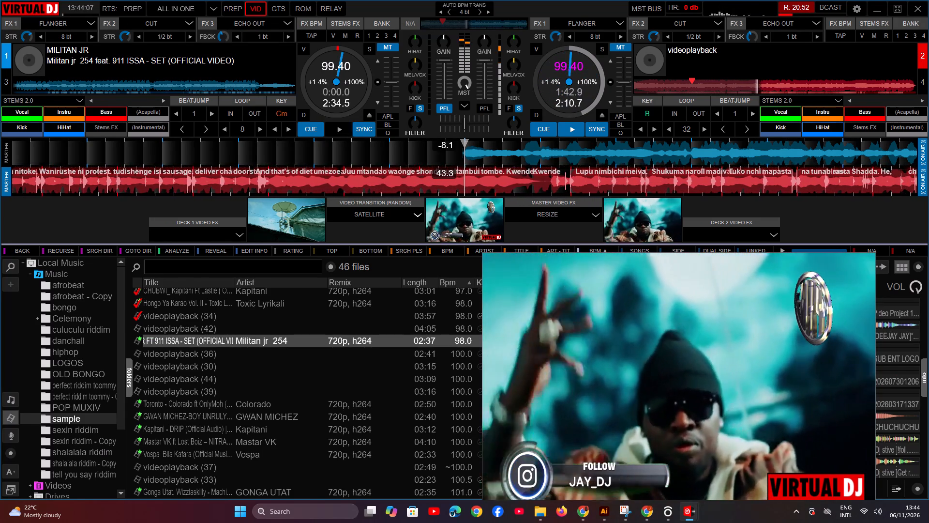
Stutter MILITAN JR's cue on deck 1, start it playing, and transition the video to deck 1.
text(gggg22221)
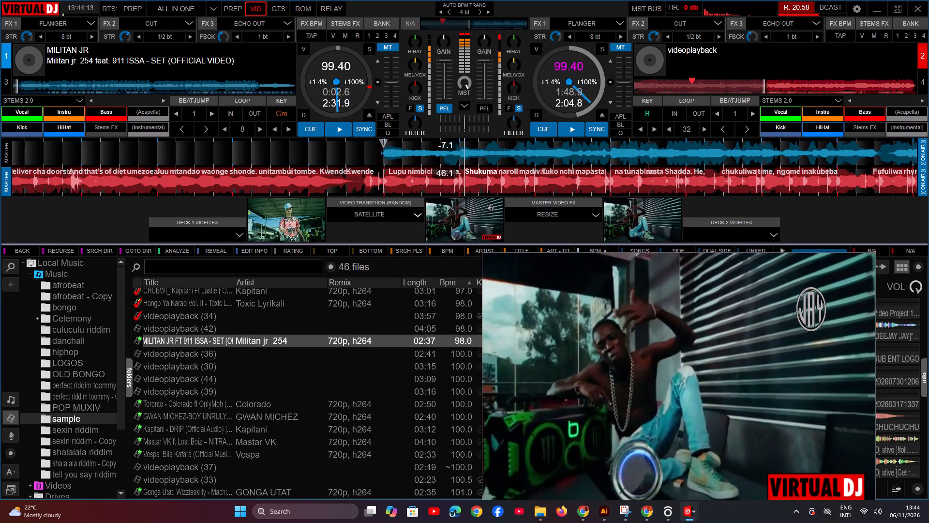
key(n)
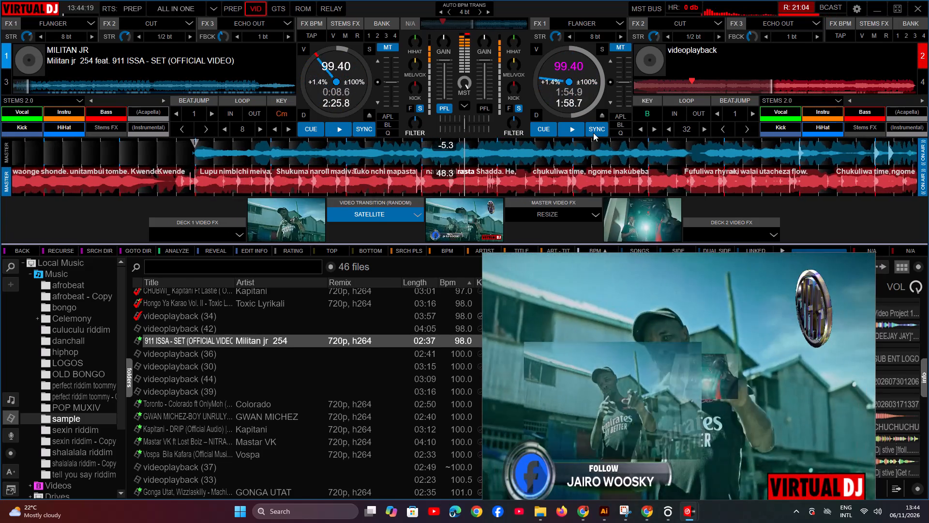
Mix out videoplayback (34) on deck 2 with a high-pass filter at about 2.5 kHz, Flanger and Echo Out, and stop it at the start.
drag(514, 125, 525, 127)
key(comma)
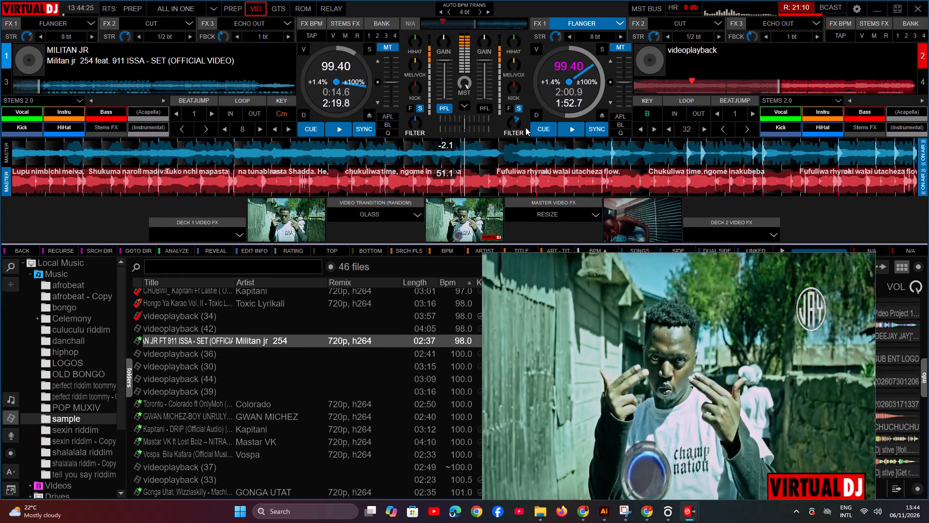
drag(525, 127, 532, 126)
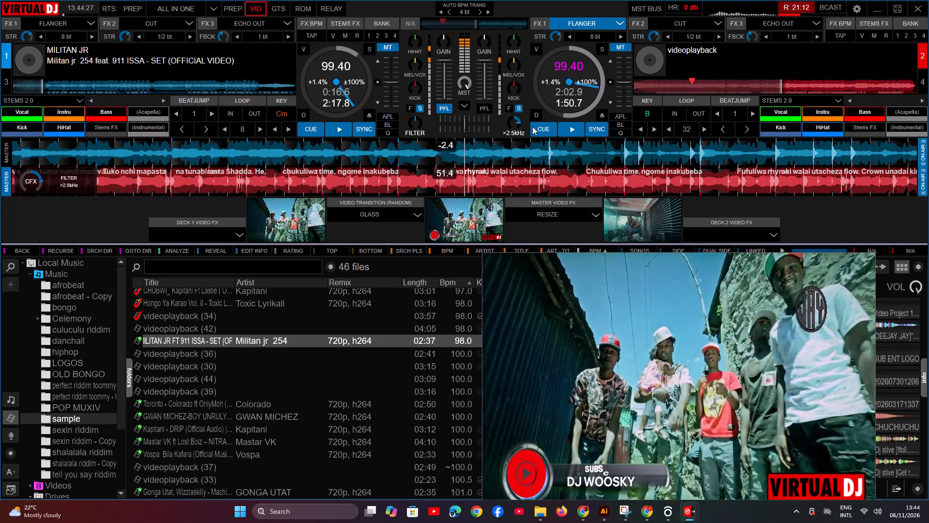
key(slash)
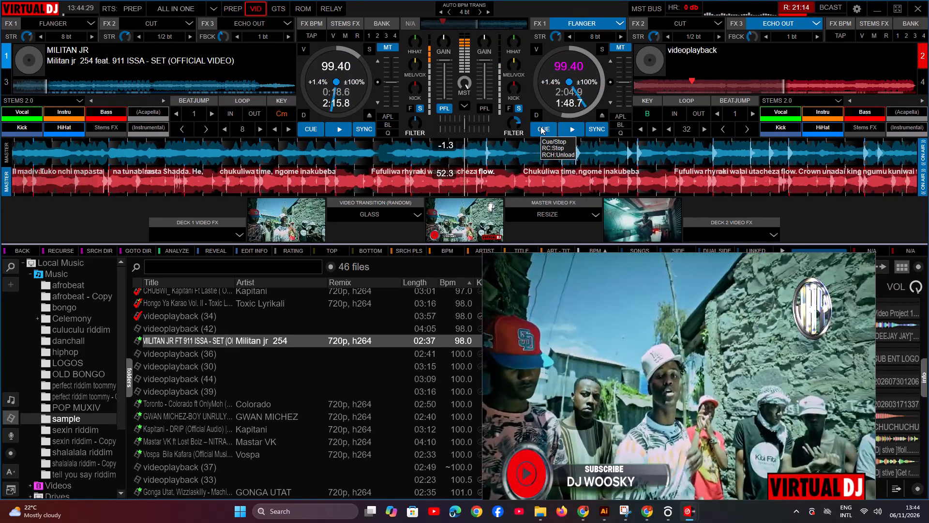
key(7)
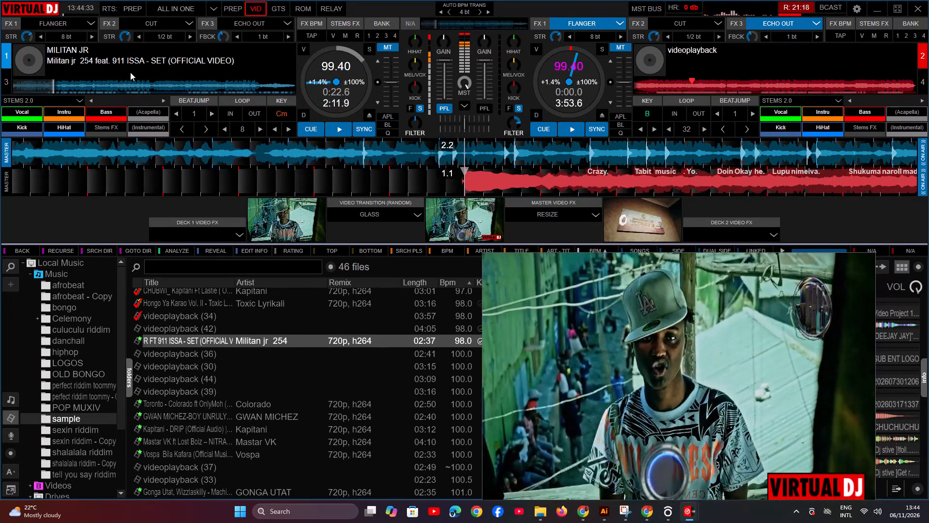
Toggle deck 1's second effect slot on and off, and change its effect to Filter HP.
key(s)
key(s)
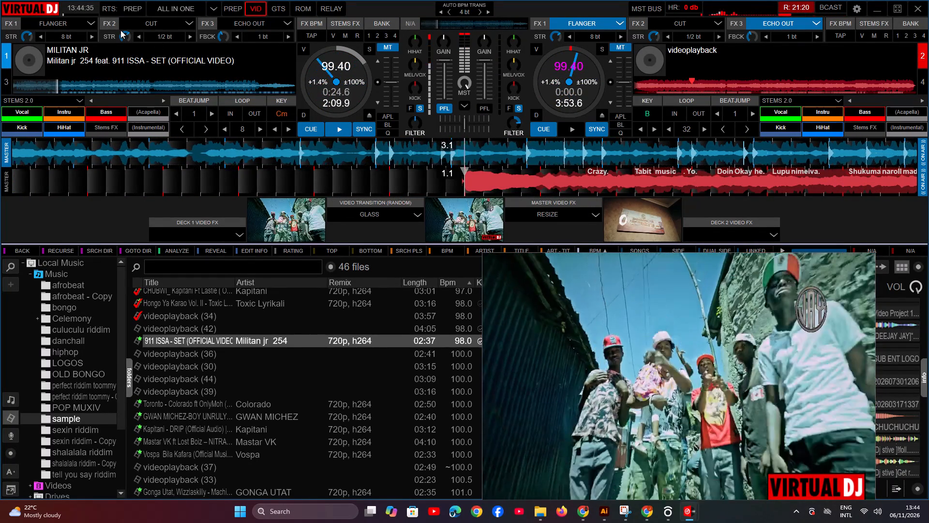
click(189, 21)
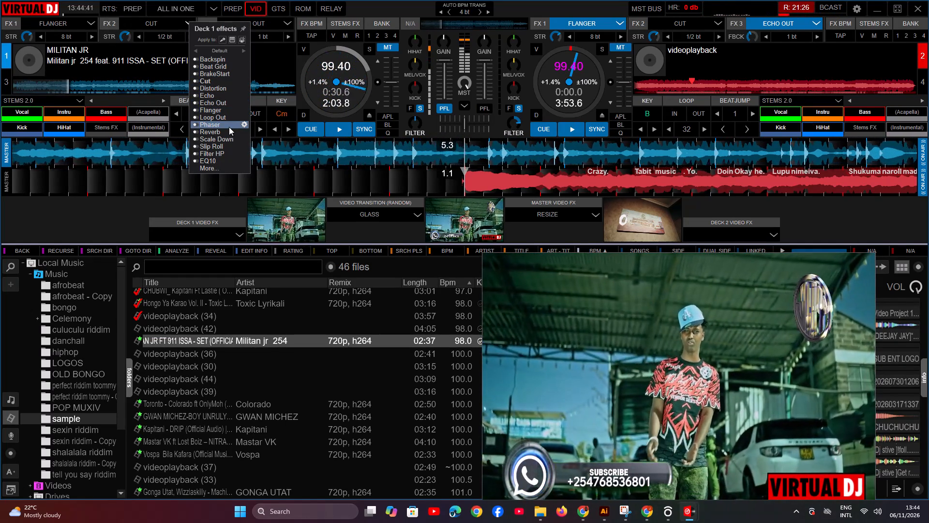
click(235, 152)
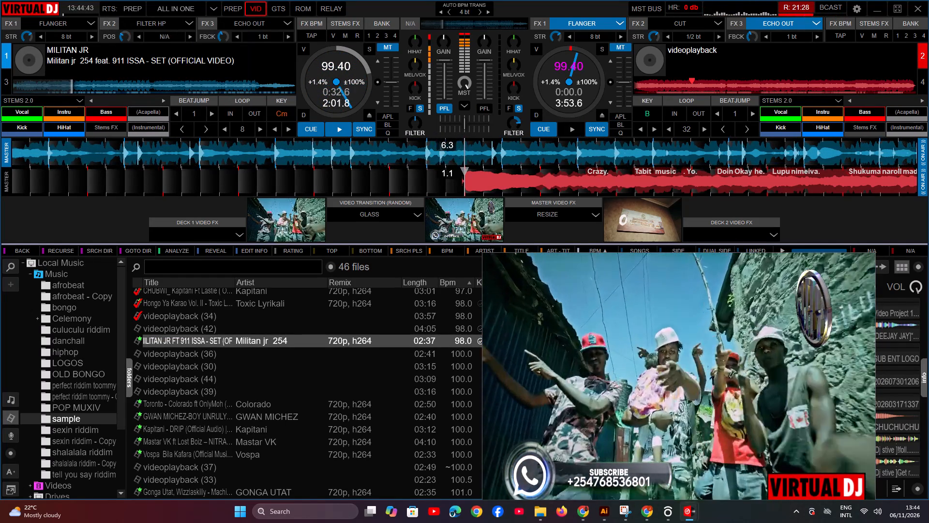
Turn off the Flanger on deck 2 and change its second effect slot to Filter HP.
click(599, 22)
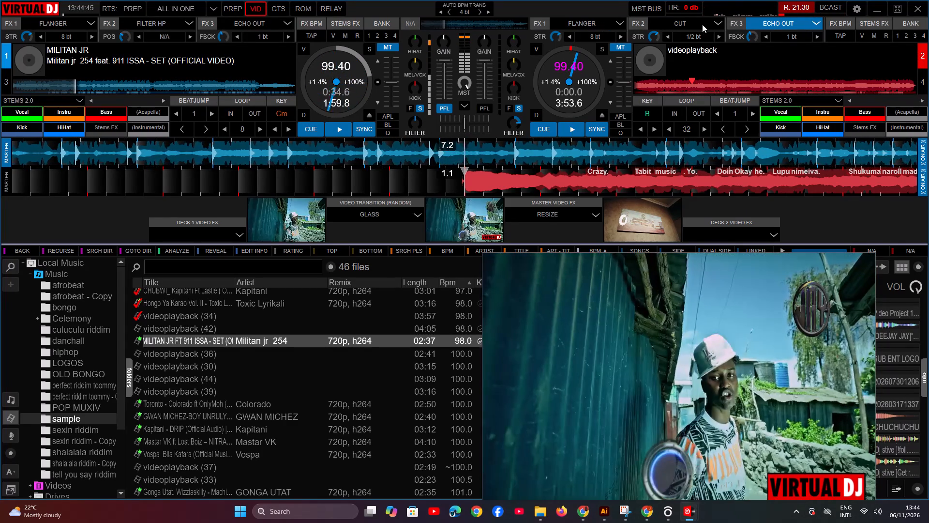
click(712, 25)
click(713, 23)
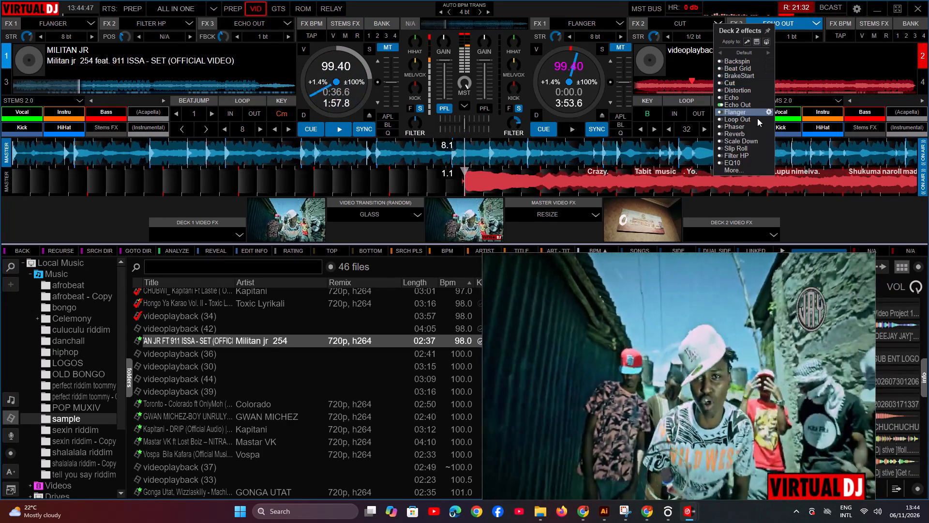
click(758, 154)
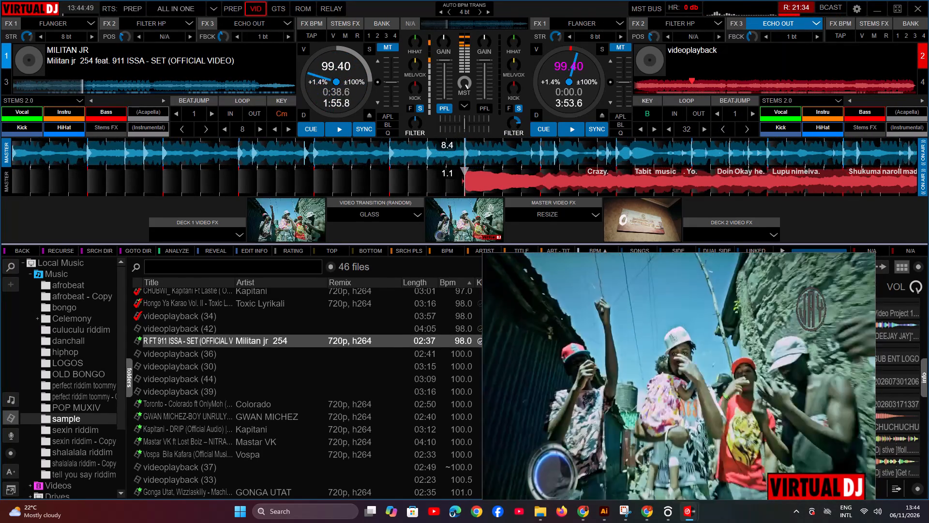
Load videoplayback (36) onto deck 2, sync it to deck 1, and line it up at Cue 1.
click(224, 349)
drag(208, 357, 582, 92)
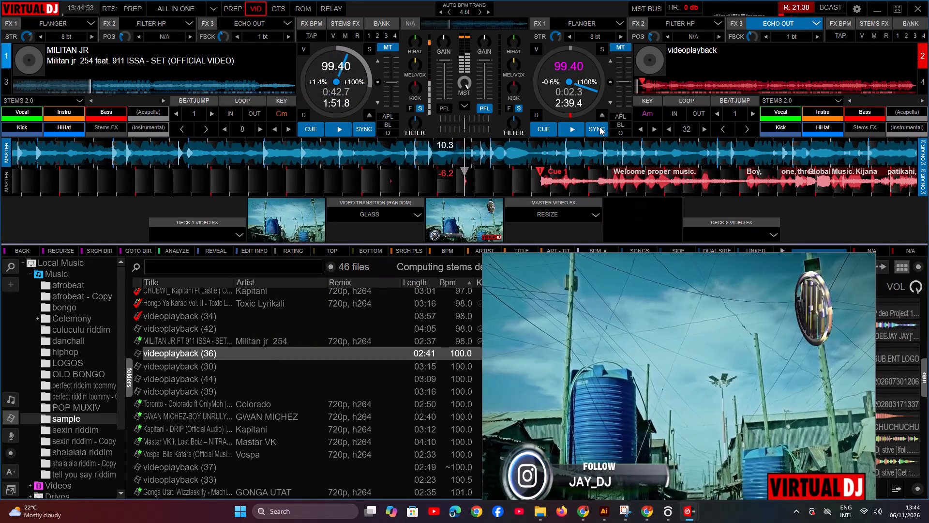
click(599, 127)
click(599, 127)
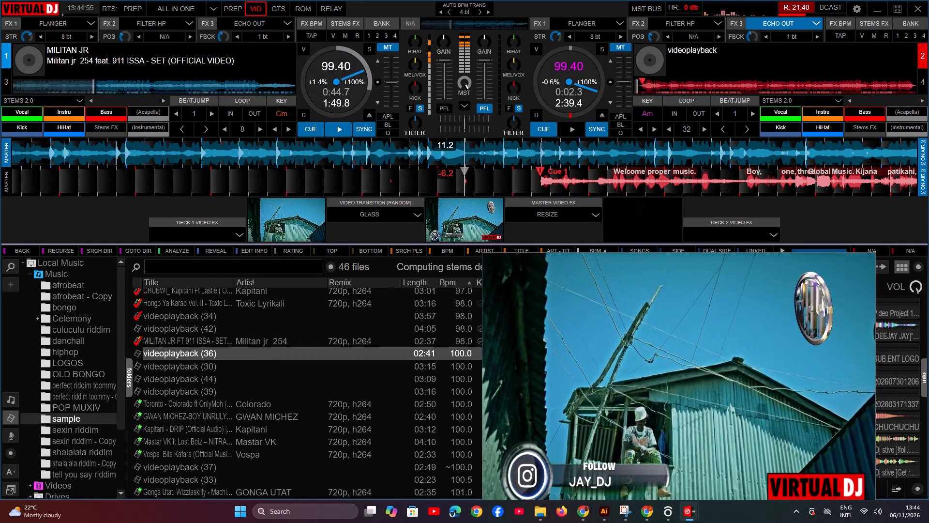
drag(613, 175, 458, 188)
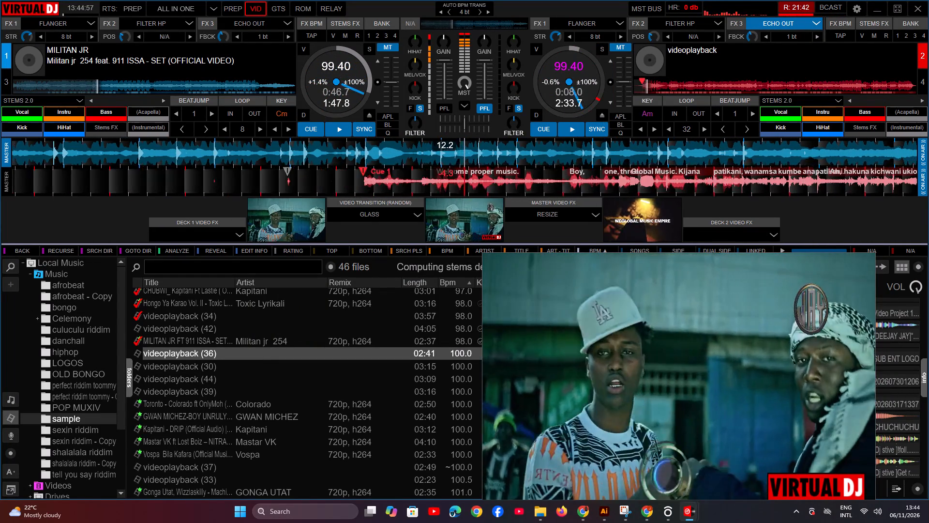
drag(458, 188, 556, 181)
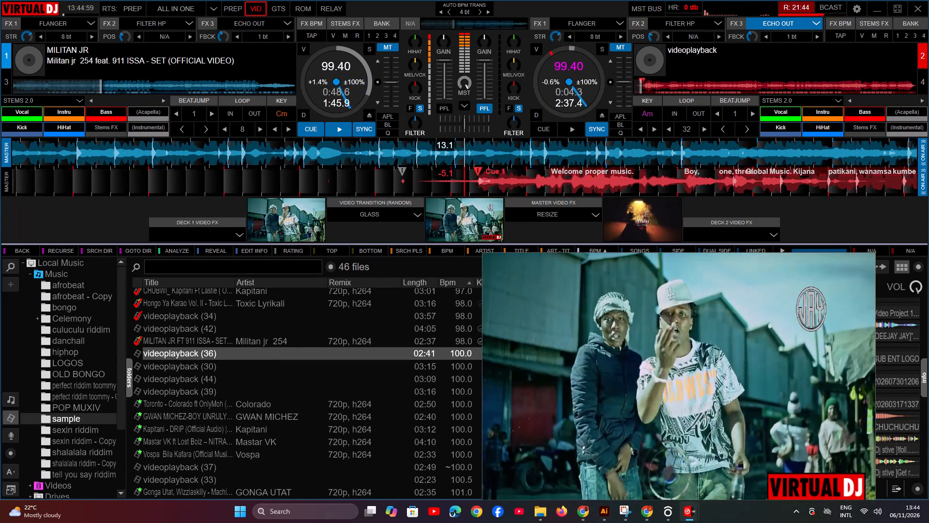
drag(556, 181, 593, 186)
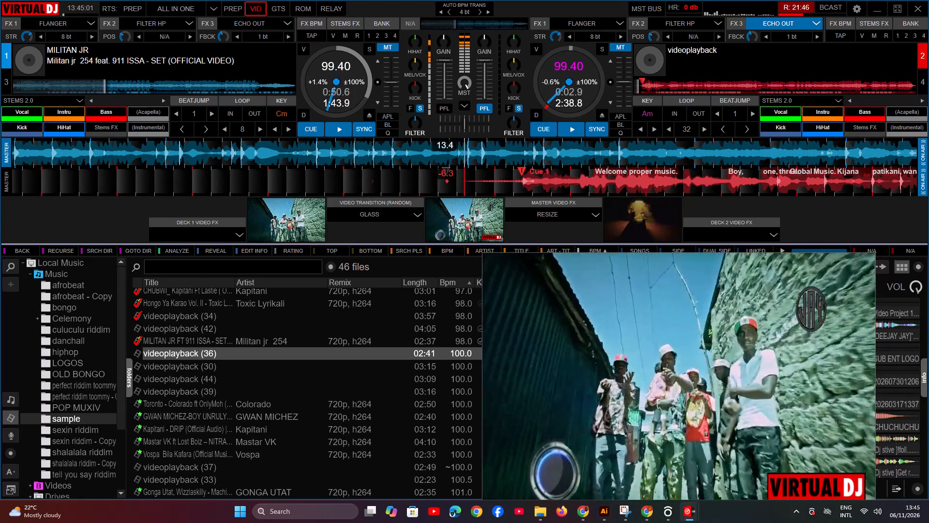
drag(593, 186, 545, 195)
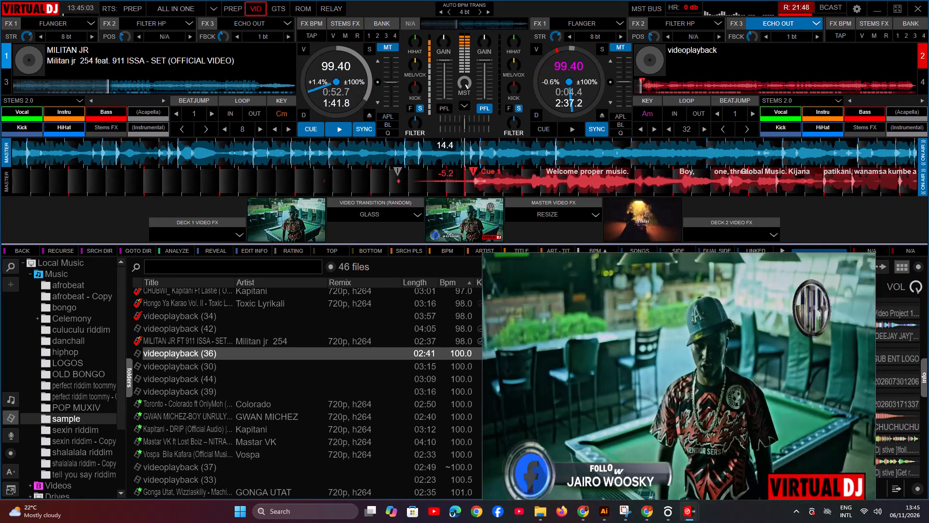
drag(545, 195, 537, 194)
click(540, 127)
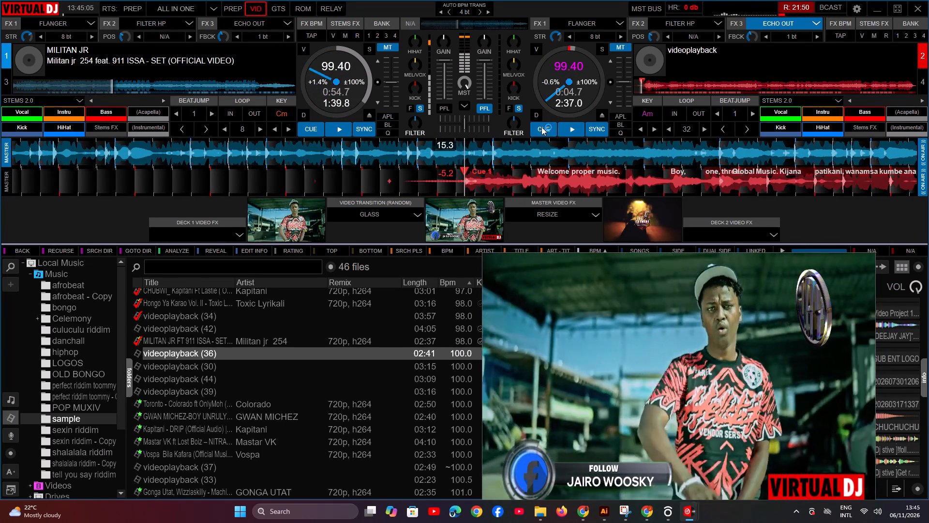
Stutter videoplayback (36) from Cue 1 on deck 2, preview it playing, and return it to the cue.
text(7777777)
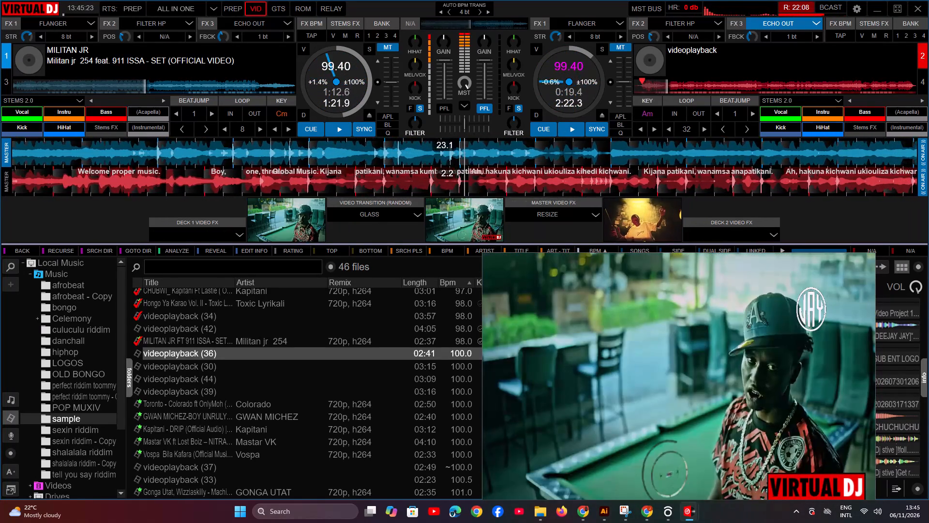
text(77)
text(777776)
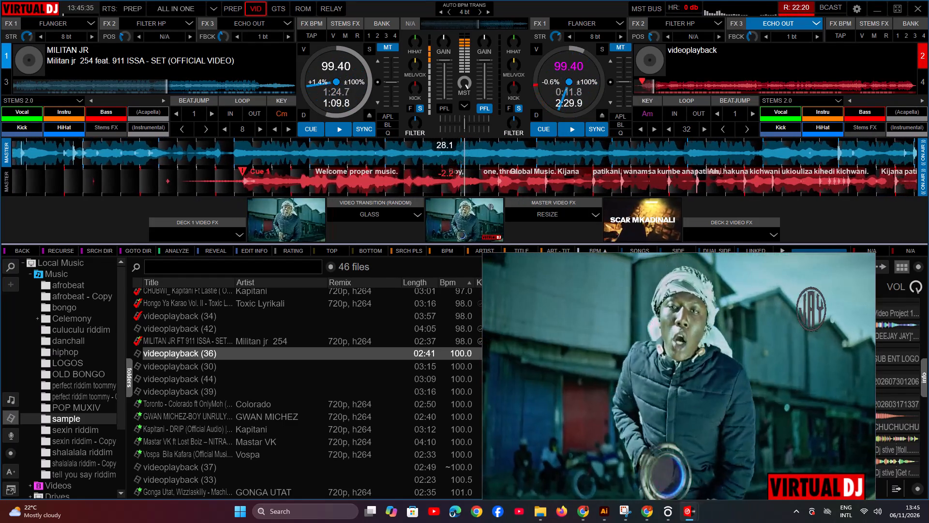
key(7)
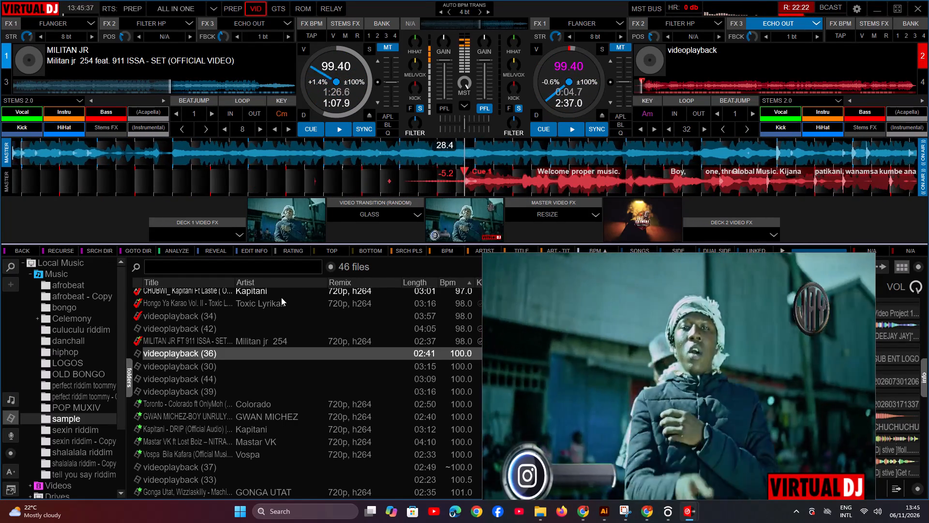
Load videoplayback (30) onto deck 2 in place of videoplayback (36) and sync it to deck 1.
click(200, 370)
click(194, 373)
drag(186, 369, 598, 70)
click(601, 126)
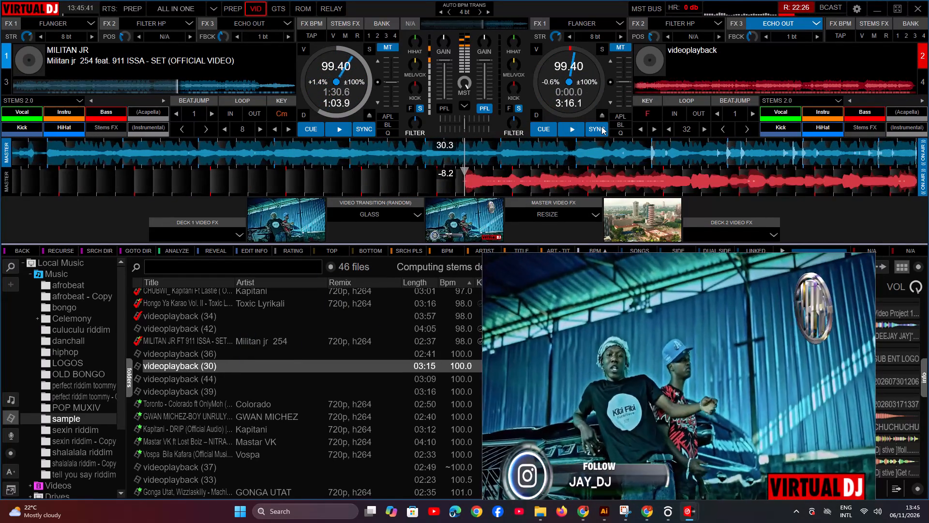
triple_click(601, 126)
click(601, 126)
triple_click(601, 126)
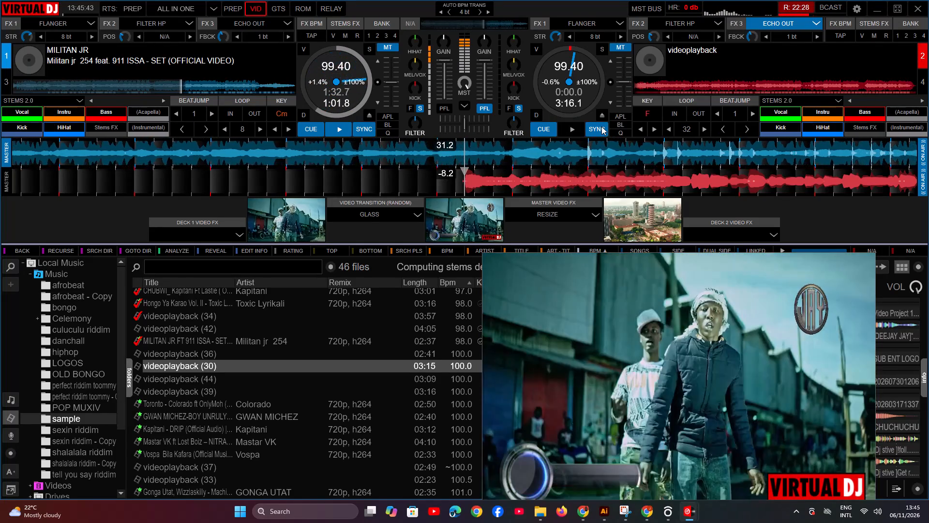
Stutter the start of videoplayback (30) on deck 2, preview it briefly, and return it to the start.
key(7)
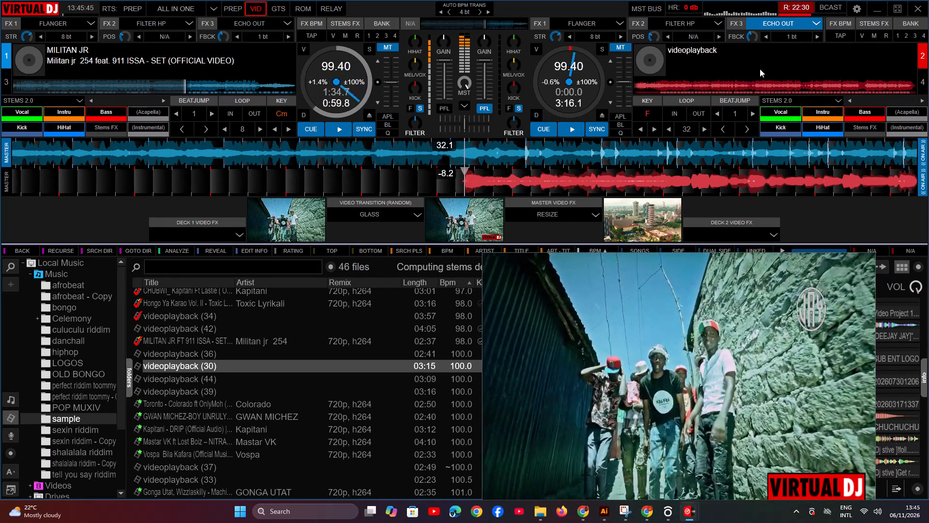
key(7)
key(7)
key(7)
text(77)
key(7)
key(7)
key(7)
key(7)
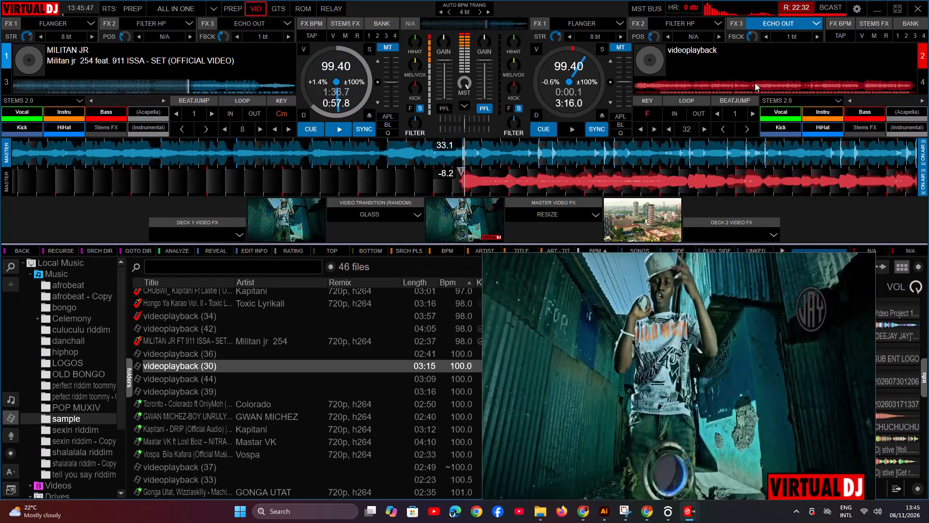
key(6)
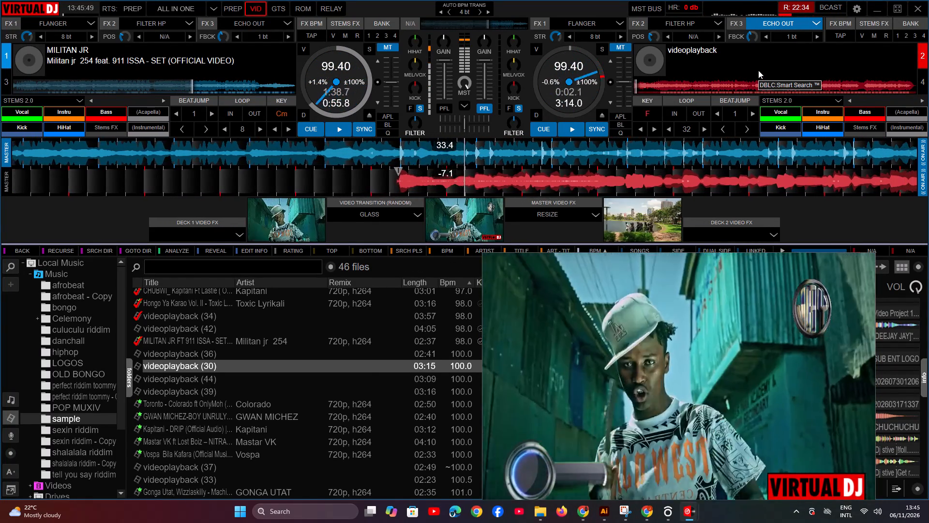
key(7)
Turn off Echo Out on deck 2, stutter the start of videoplayback (30), and start it playing.
click(771, 25)
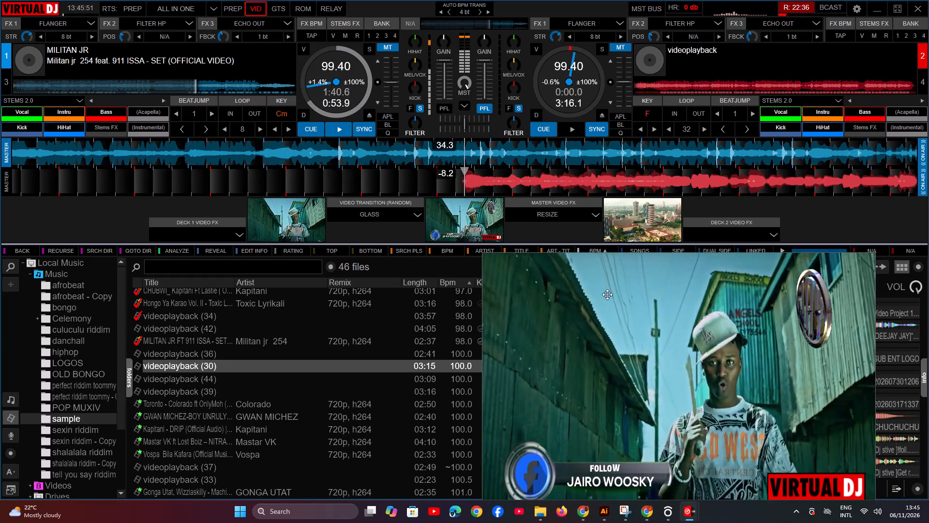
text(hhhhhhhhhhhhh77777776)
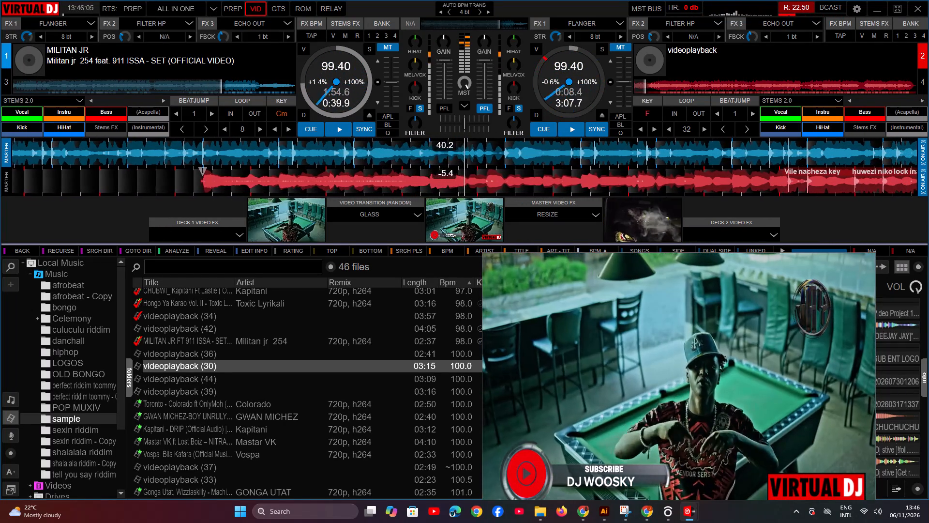
Mix out MILITAN JR on deck 1 using Filter HP, Flanger, Echo Out and a 3.3 kHz high-pass filter, and transition the video to deck 2.
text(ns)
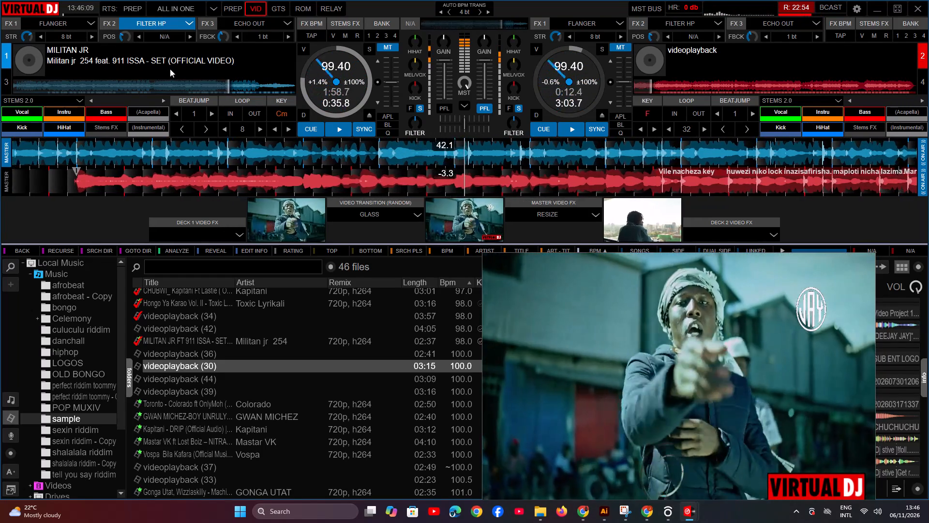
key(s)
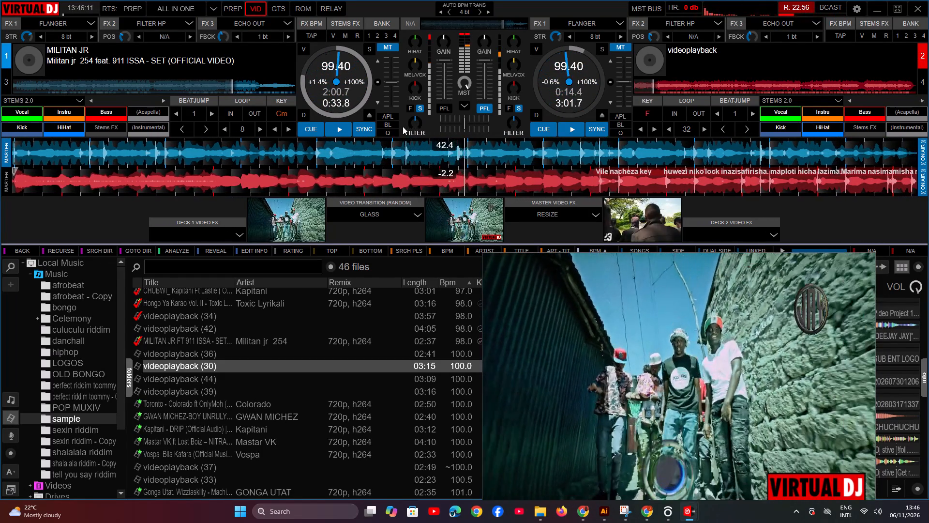
drag(417, 125, 424, 122)
key(a)
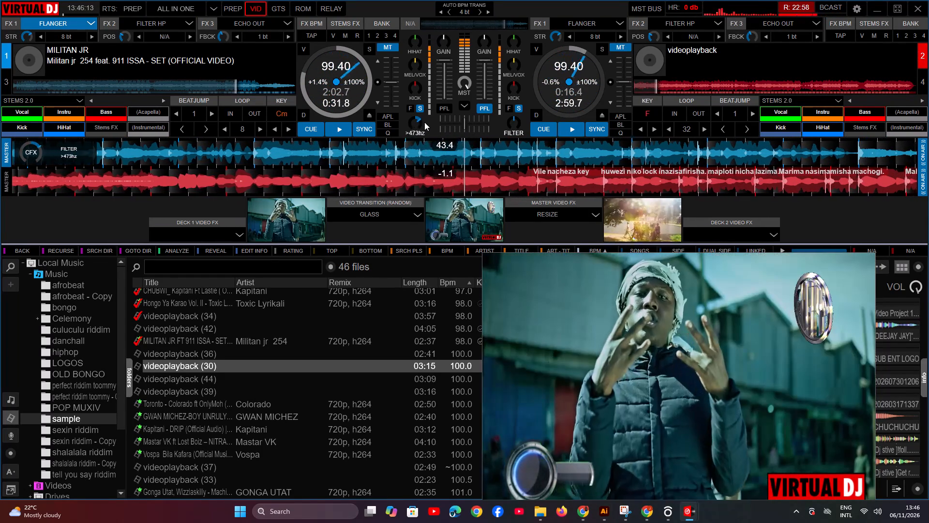
drag(424, 122, 433, 123)
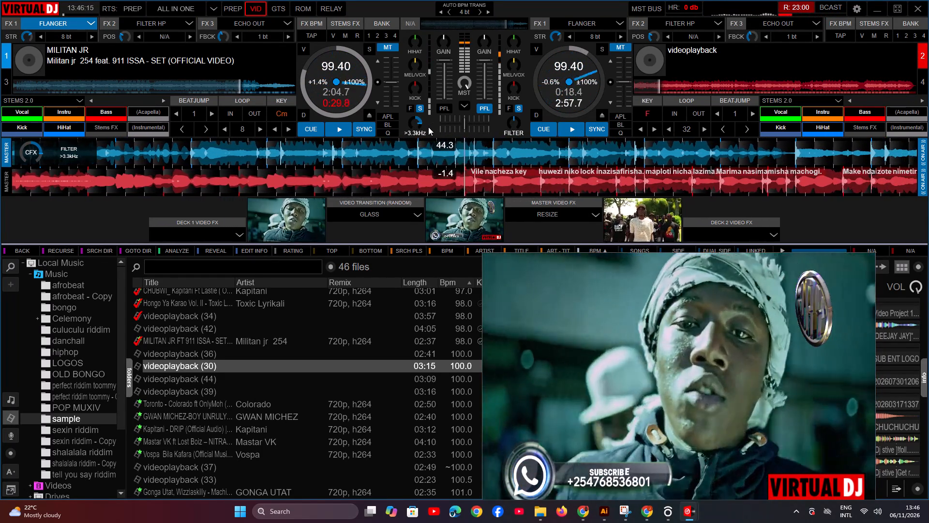
text(d2)
text(nm)
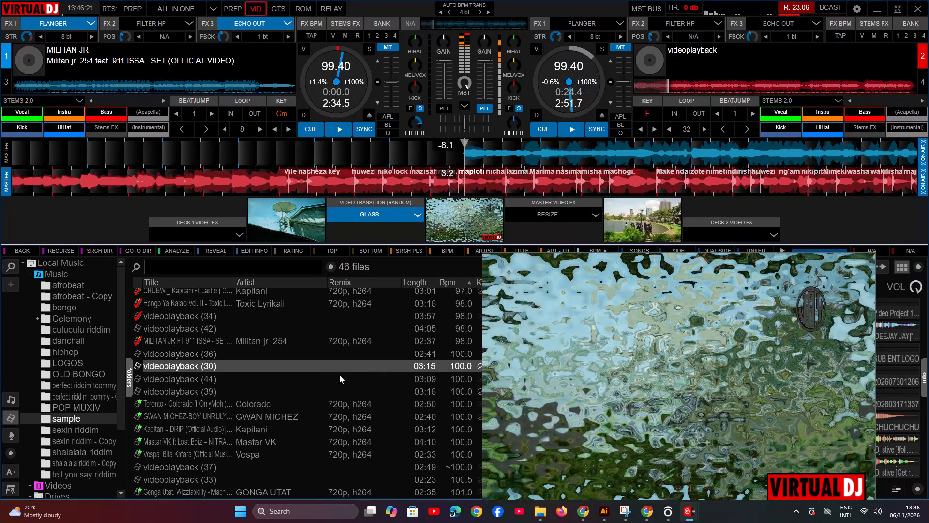
Load videoplayback (44) onto deck 1 and sync it to deck 2.
click(293, 379)
drag(308, 383, 347, 76)
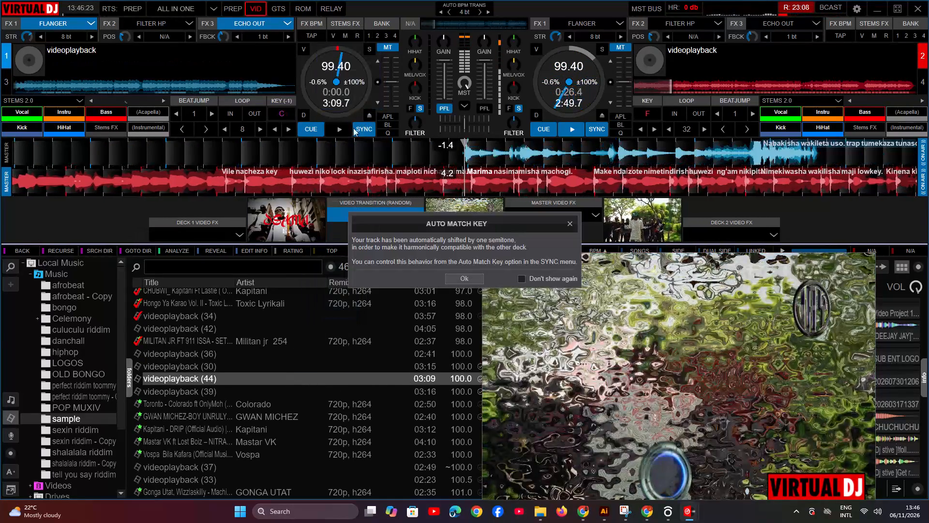
double_click(363, 128)
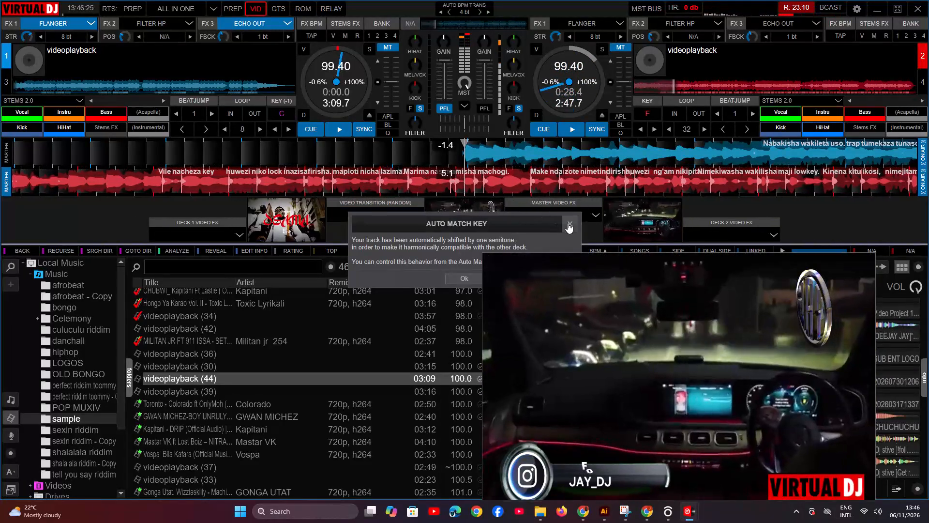
click(568, 222)
click(362, 133)
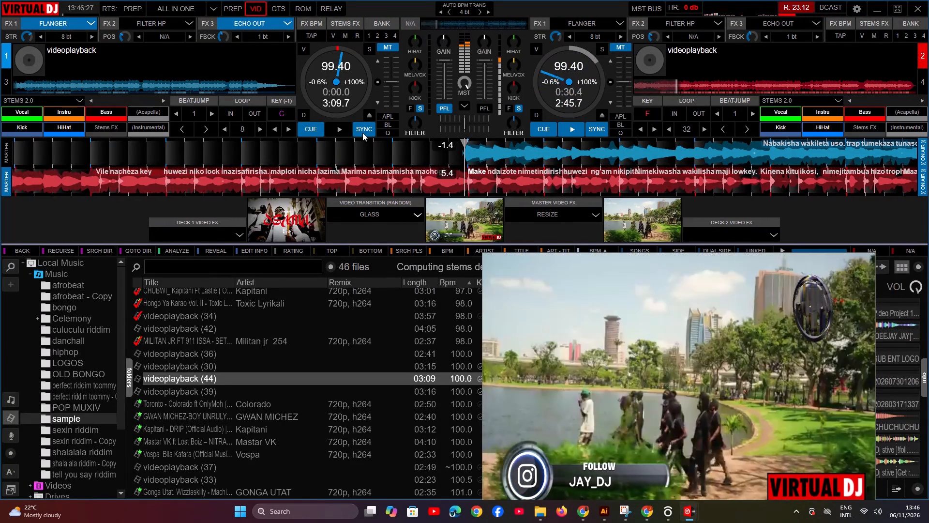
Turn off the Flanger and Echo Out effects on deck 1.
key(a)
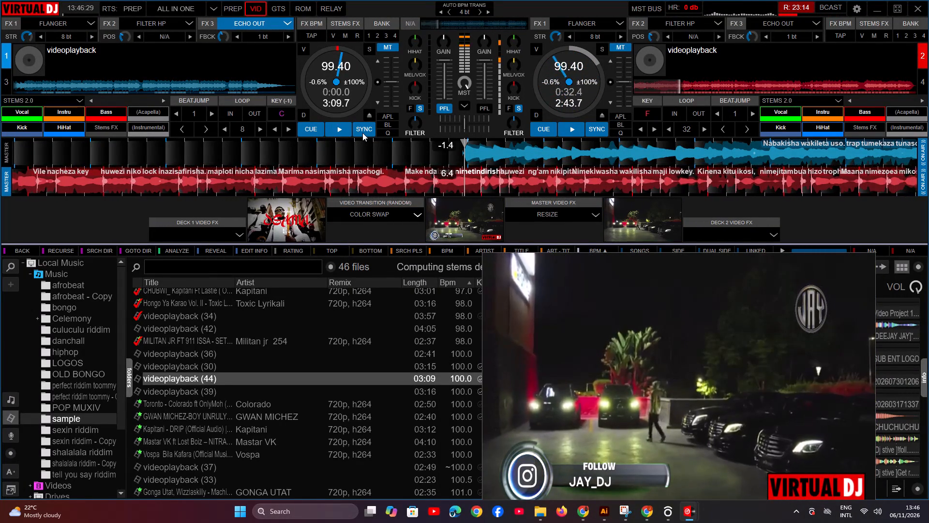
key(d)
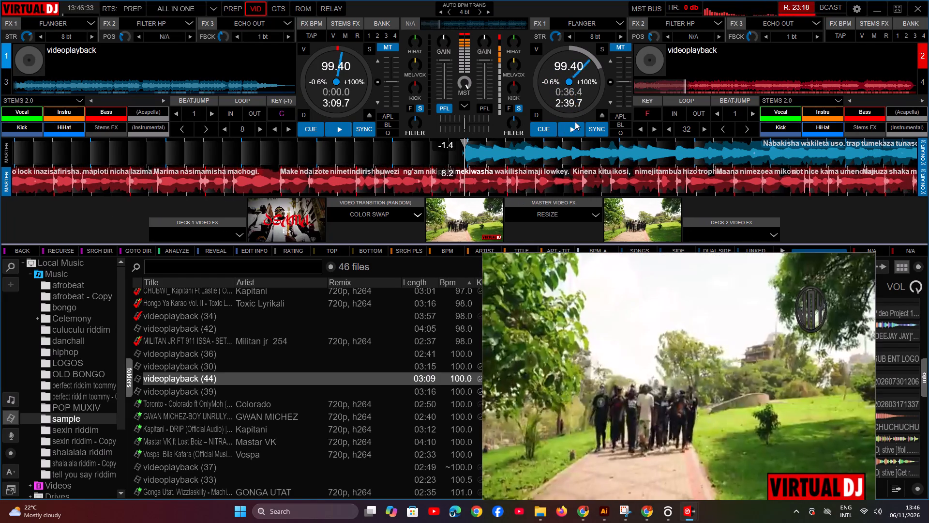
Raise deck 2's tempo to 100.20 BPM and sync deck 1 to the new tempo.
triple_click(611, 102)
double_click(612, 101)
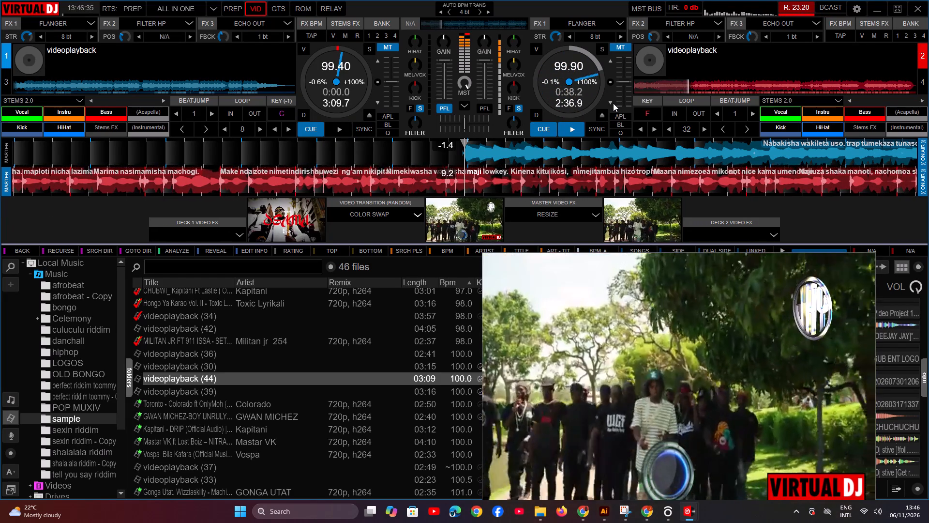
click(612, 103)
click(612, 103)
click(612, 103)
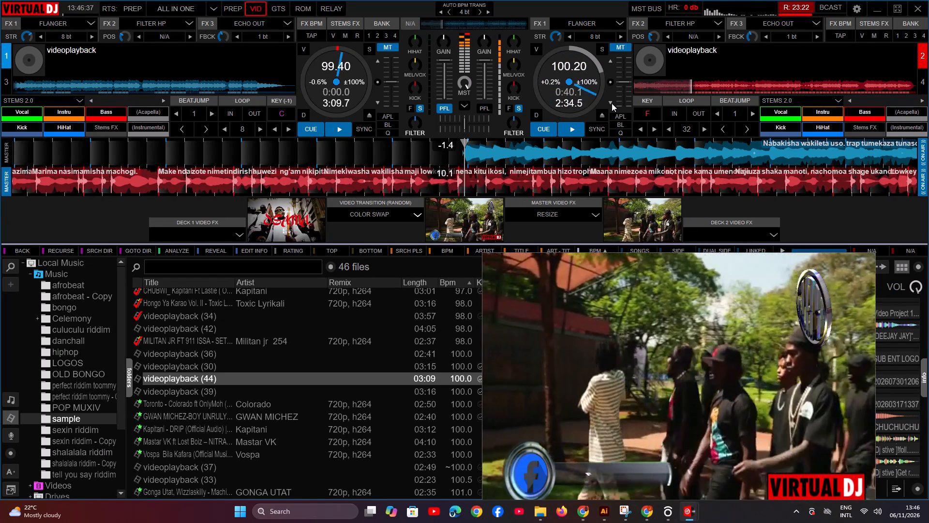
double_click(362, 129)
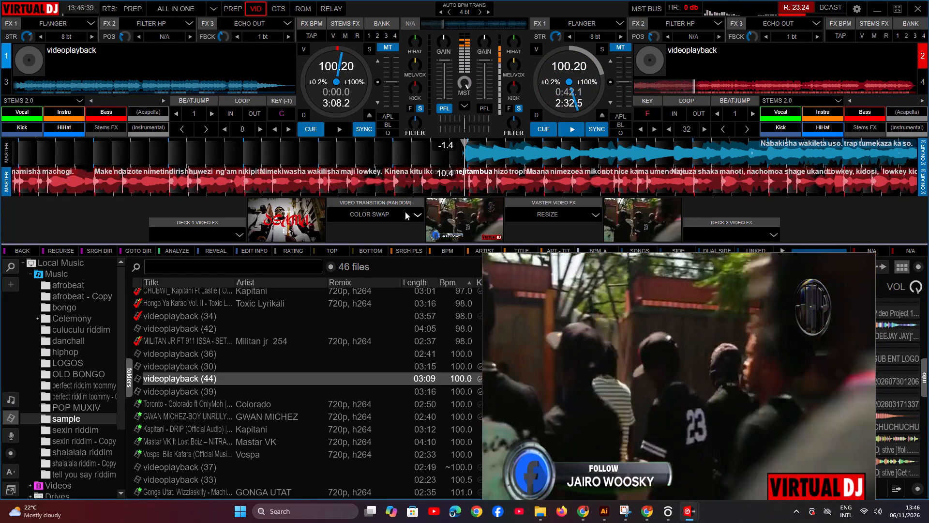
Move the video window clear of the track list's Key column and sync deck 1 again.
drag(527, 334, 597, 334)
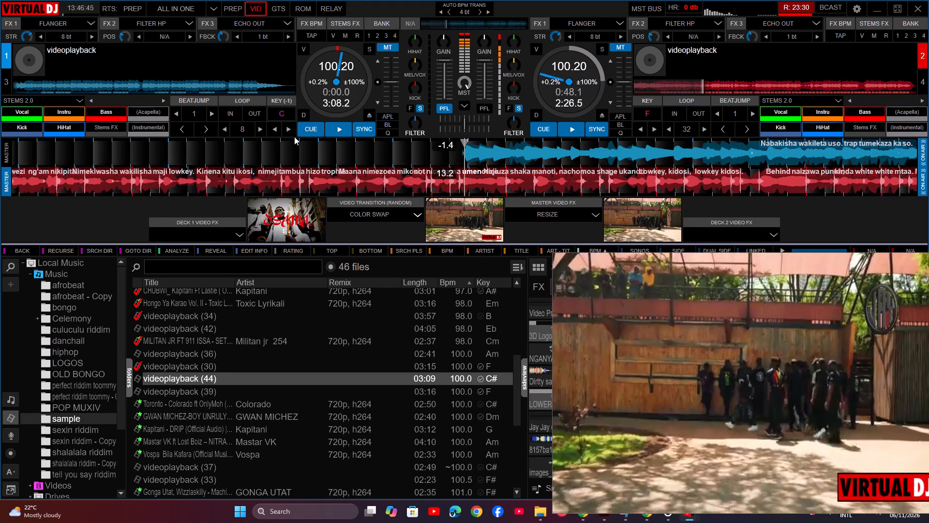
click(374, 128)
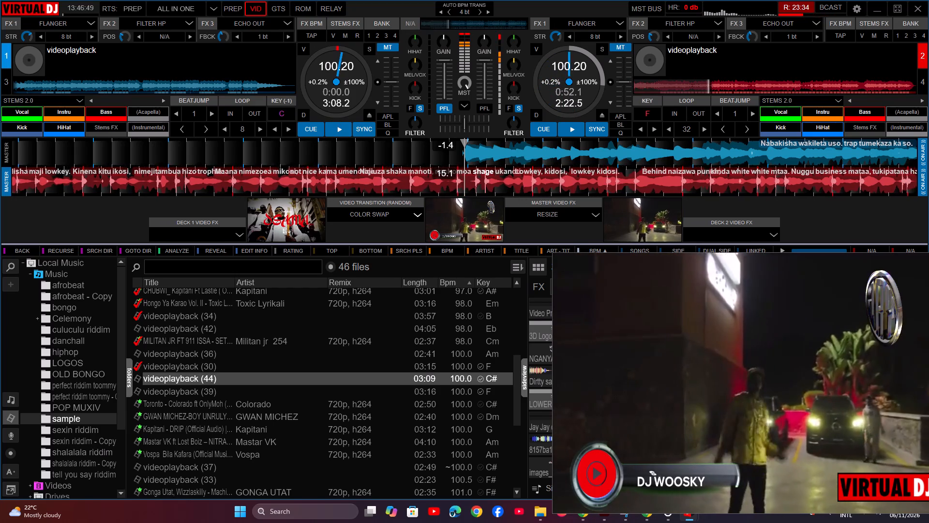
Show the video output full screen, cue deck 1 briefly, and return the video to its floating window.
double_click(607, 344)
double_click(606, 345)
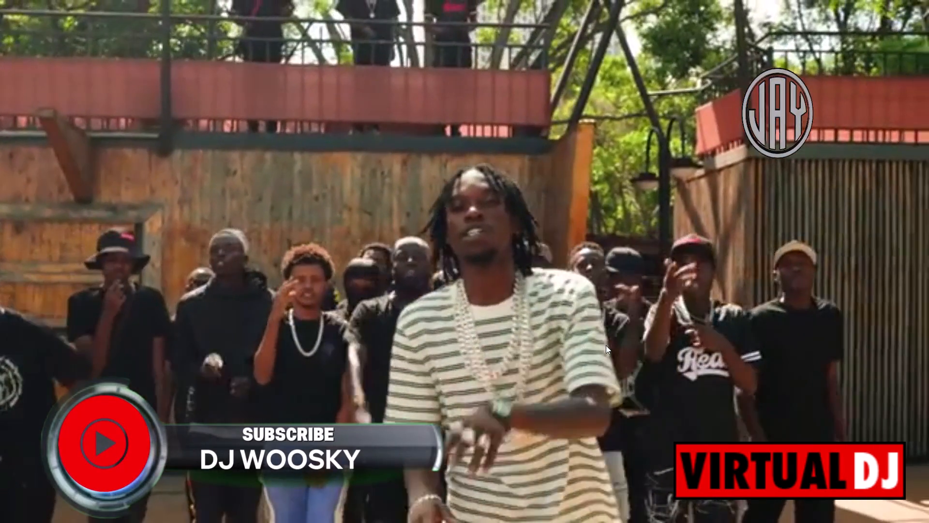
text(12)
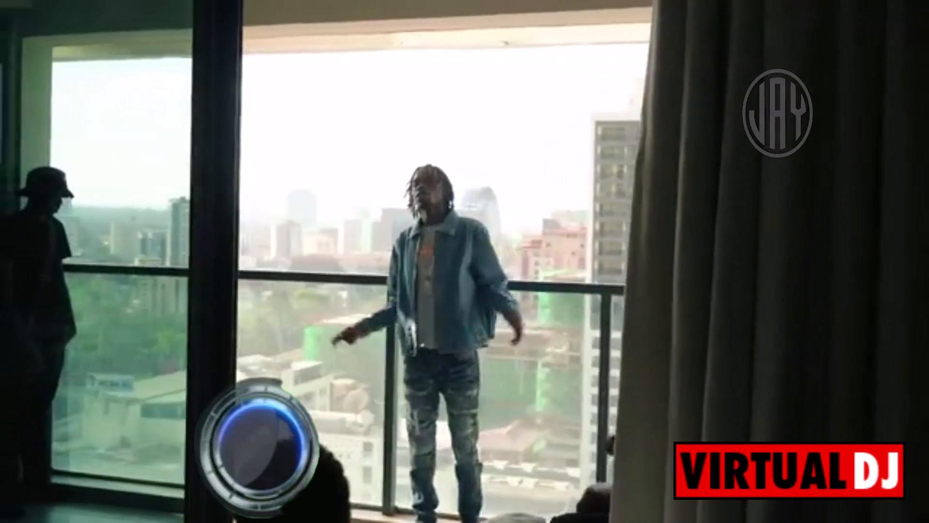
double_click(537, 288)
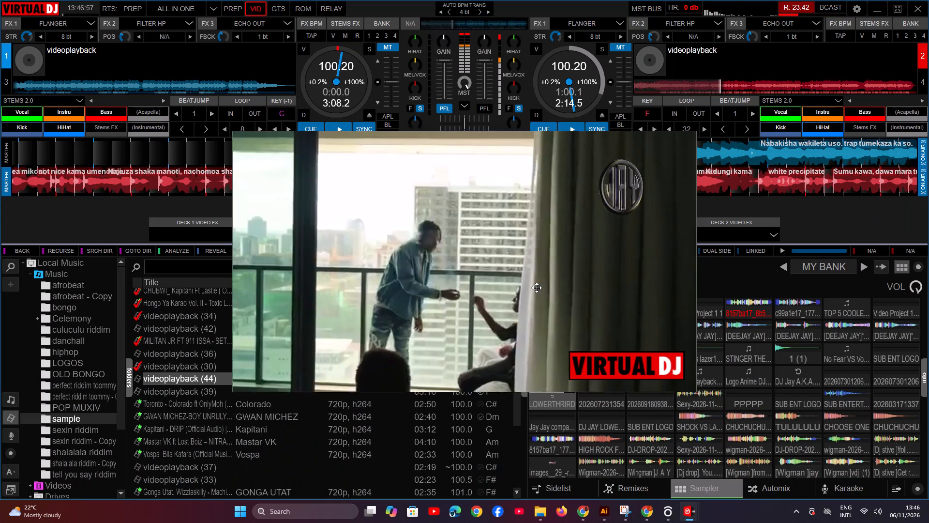
Turn on Echo Out on deck 1, shift the video window aside, and repeatedly cue videoplayback (44) from its start.
text(d22)
drag(377, 251, 492, 317)
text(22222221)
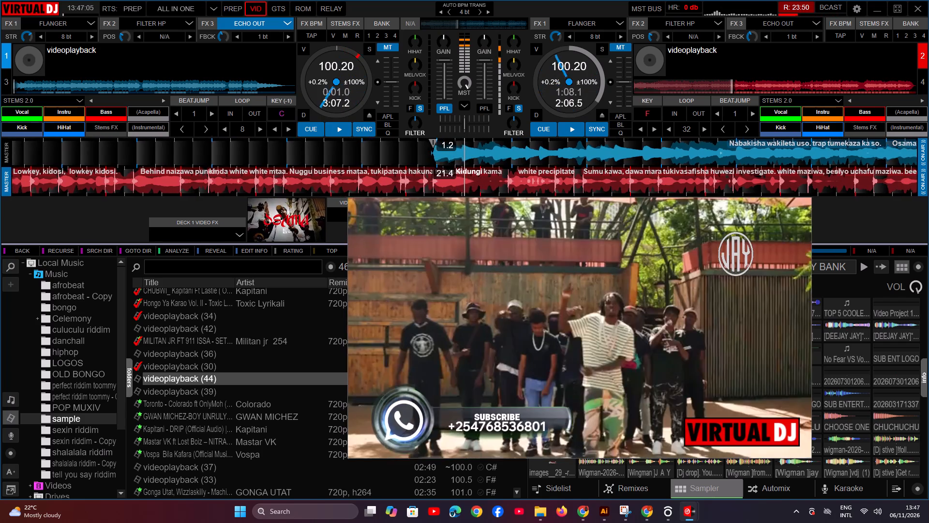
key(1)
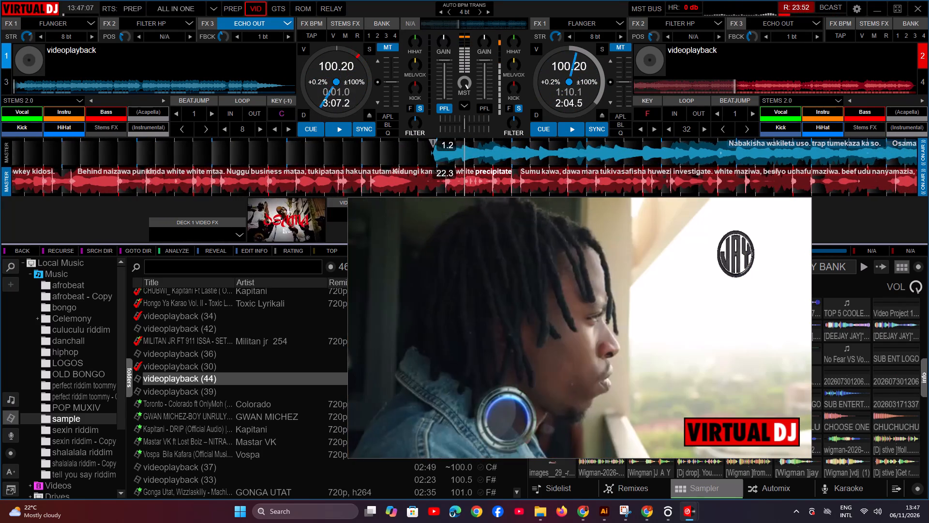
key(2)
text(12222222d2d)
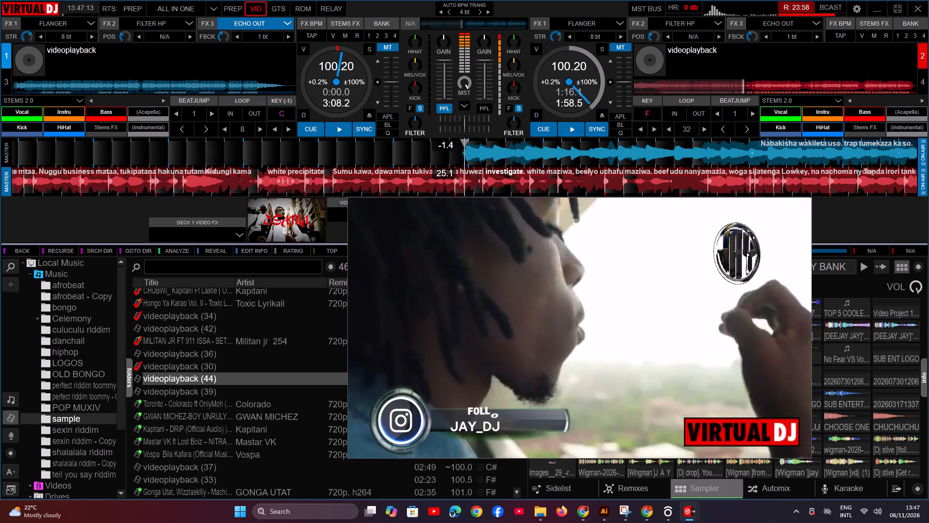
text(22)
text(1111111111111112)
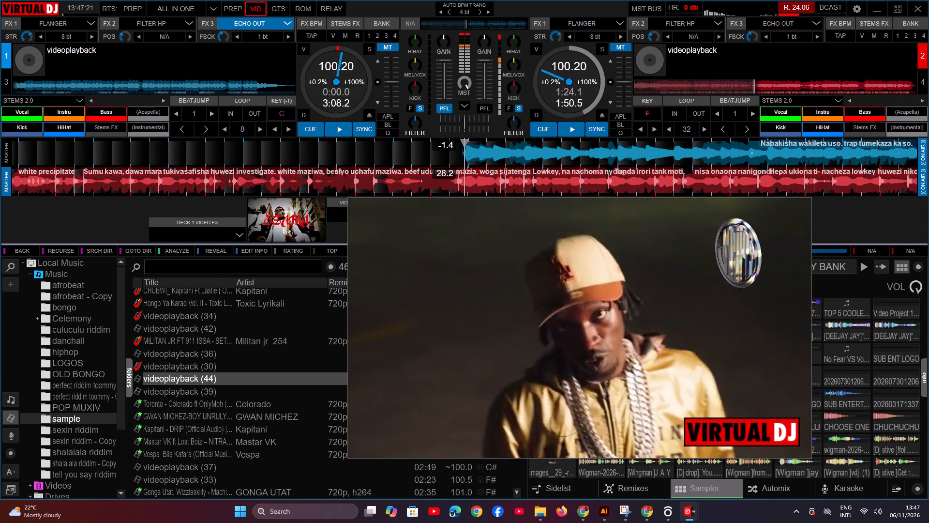
Uncover the sampler pads, trigger the CHUCHUCHU and EFFFTTTT samples over deck 2, and move the video window back over the pads.
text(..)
drag(569, 386, 334, 423)
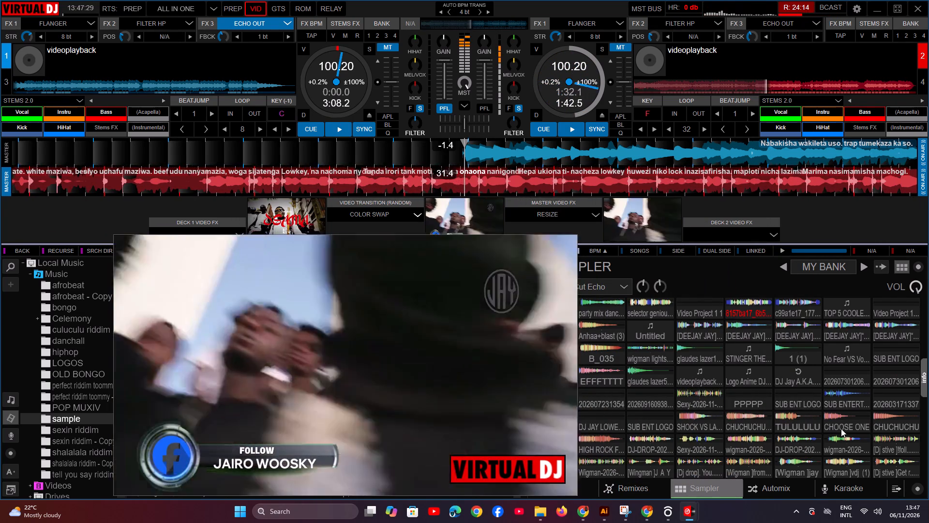
click(888, 426)
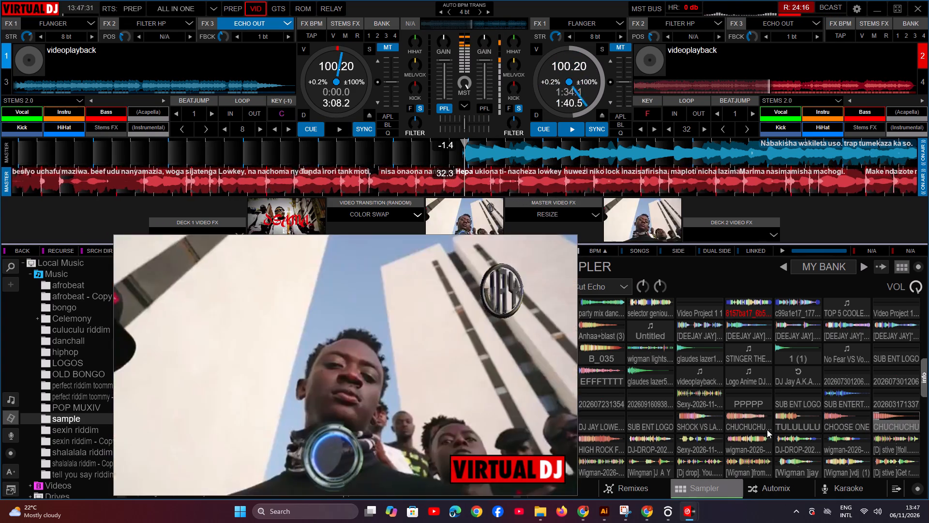
click(604, 375)
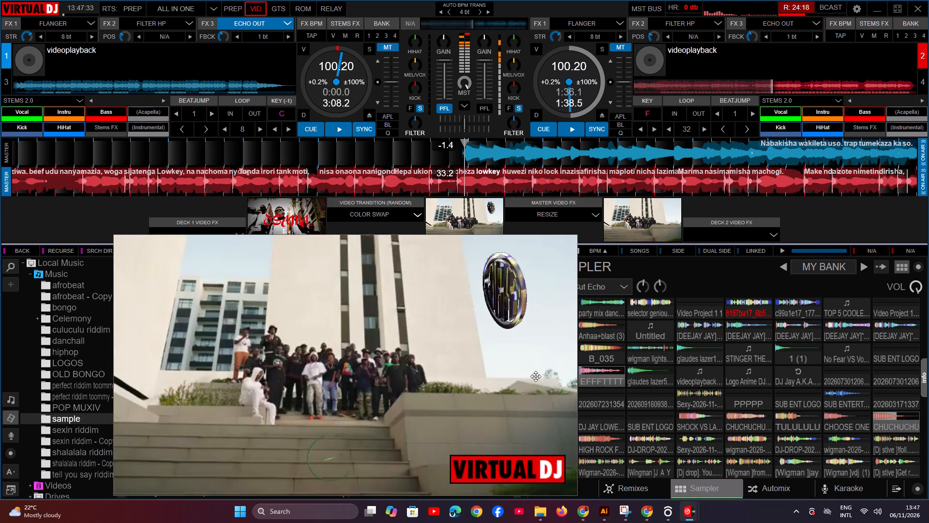
drag(492, 369, 781, 380)
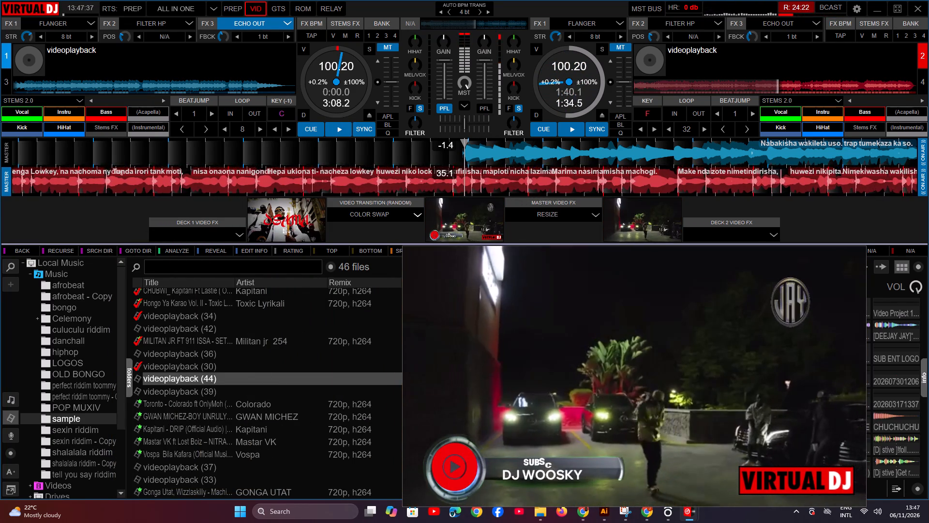
Rehearse the drop of videoplayback (44) from its cue point on deck 1 while toggling Echo Out, leaving the effect off.
key(d)
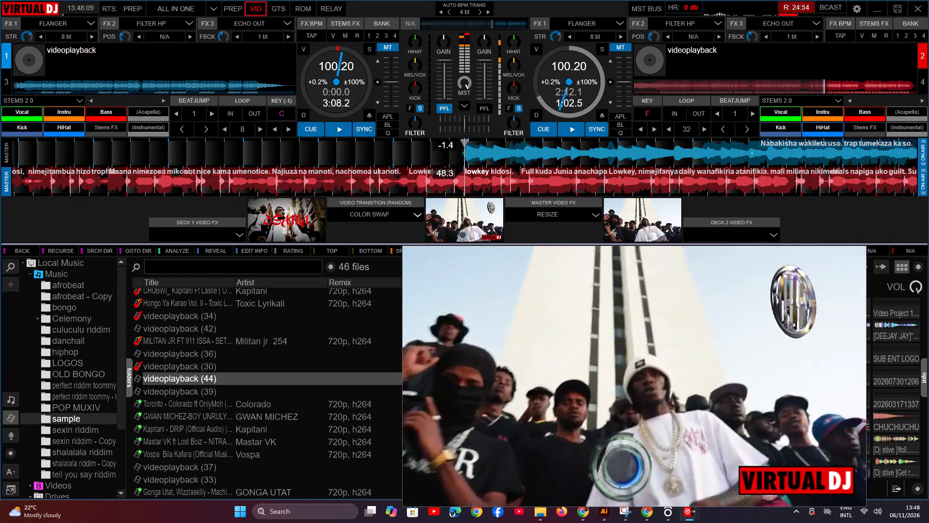
key(d)
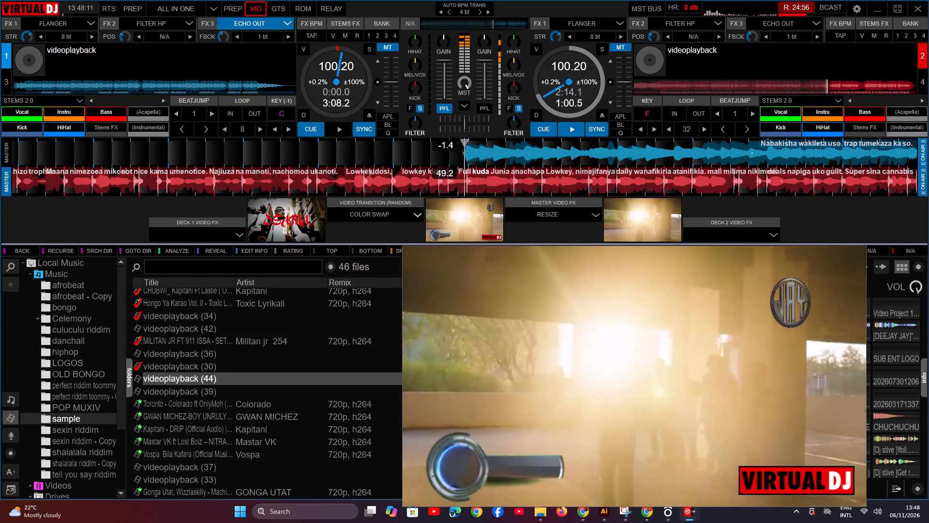
key(1)
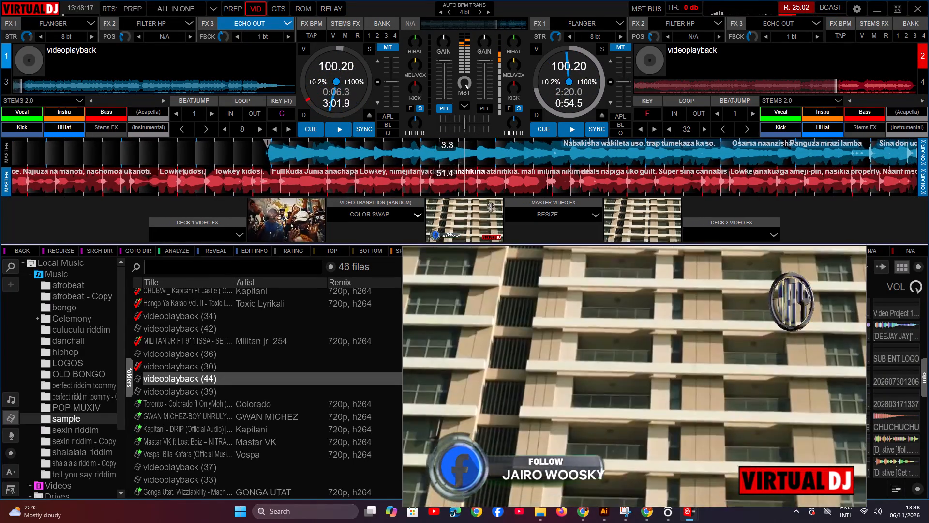
key(2)
key(d)
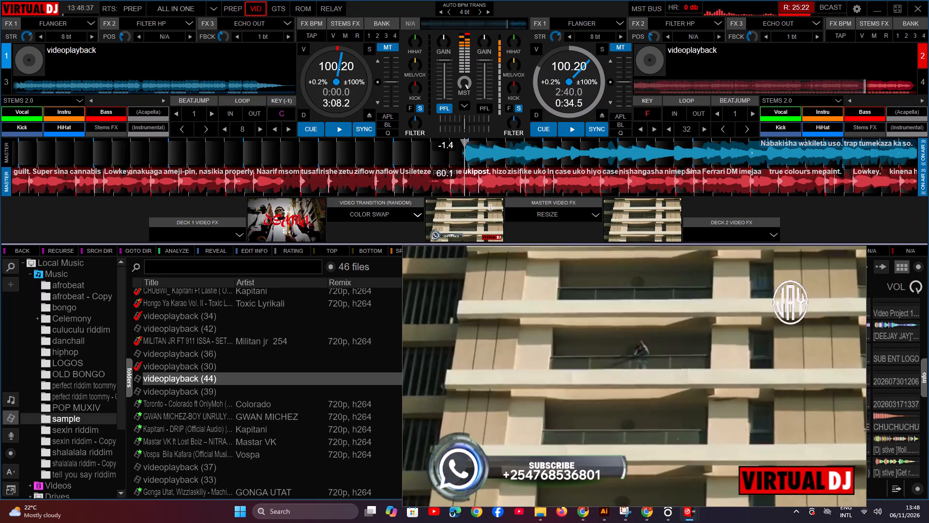
text(dd1)
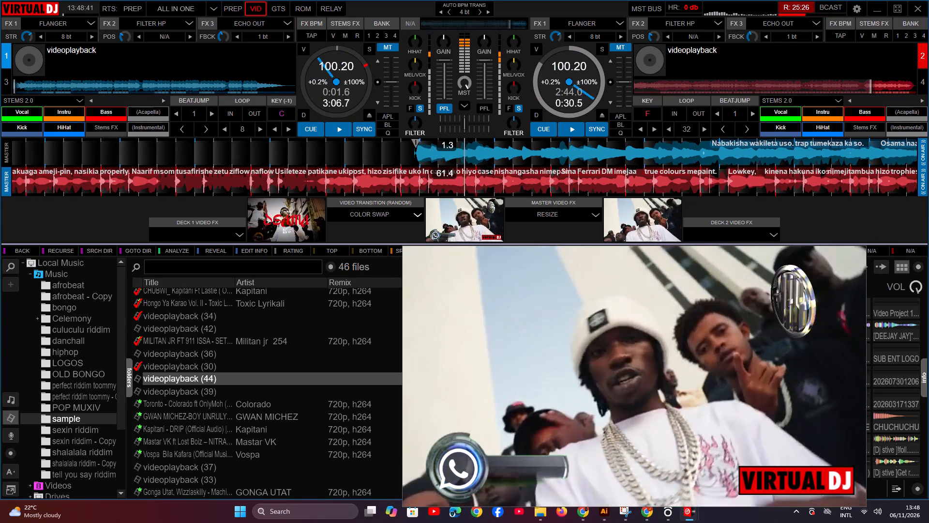
key(2)
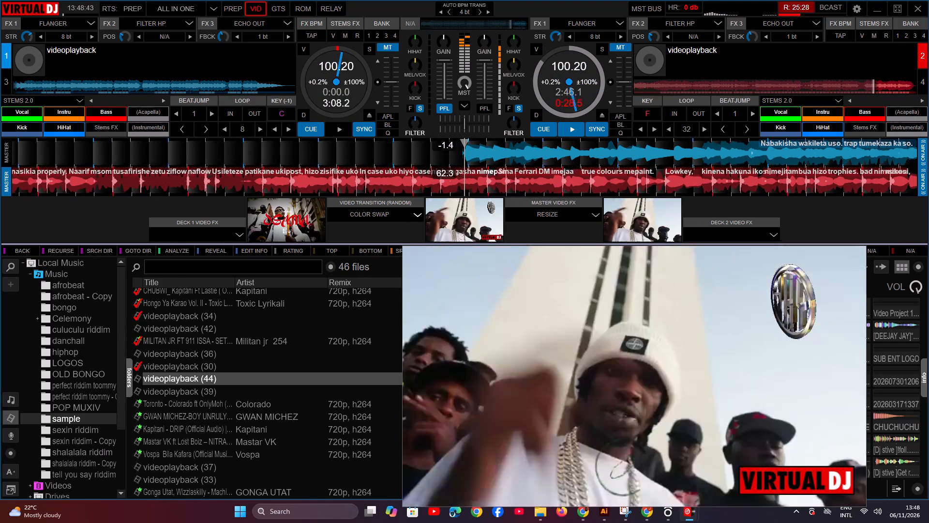
text(ggggg222g2gg22222222)
Start videoplayback (44) on deck 1 and transition out of deck 2 with its Filter HP and Echo Out effects.
key(1)
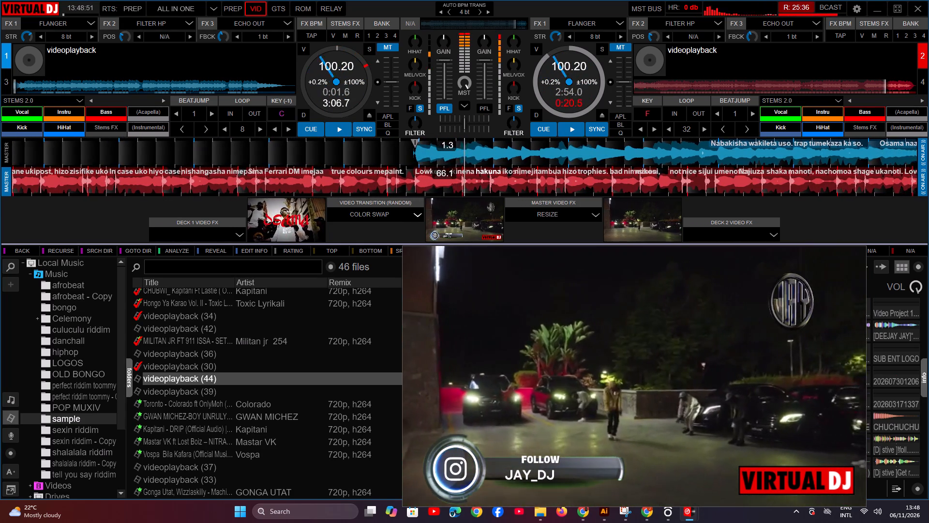
key(3)
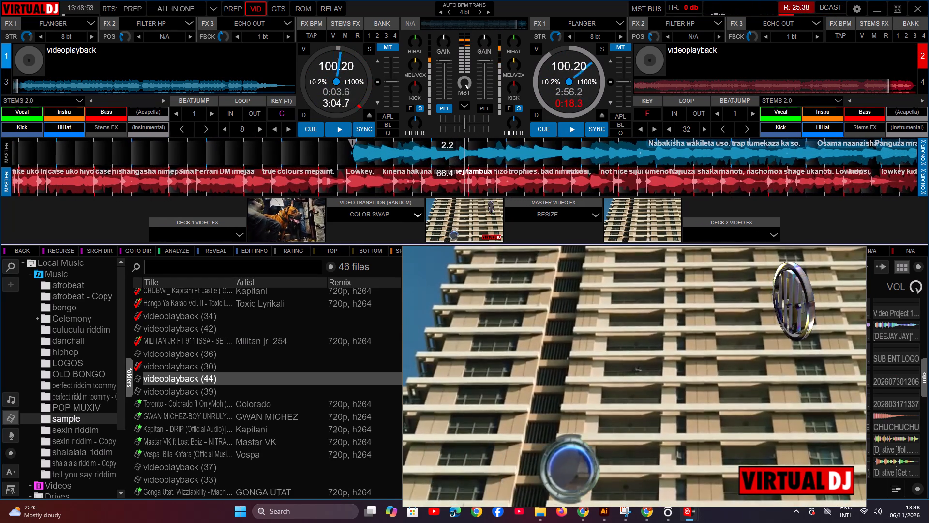
text(.n)
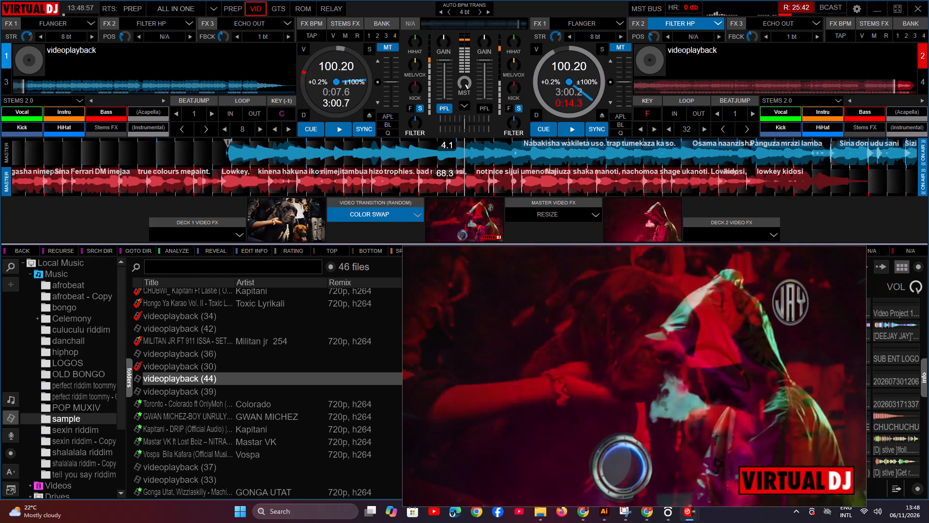
key(slash)
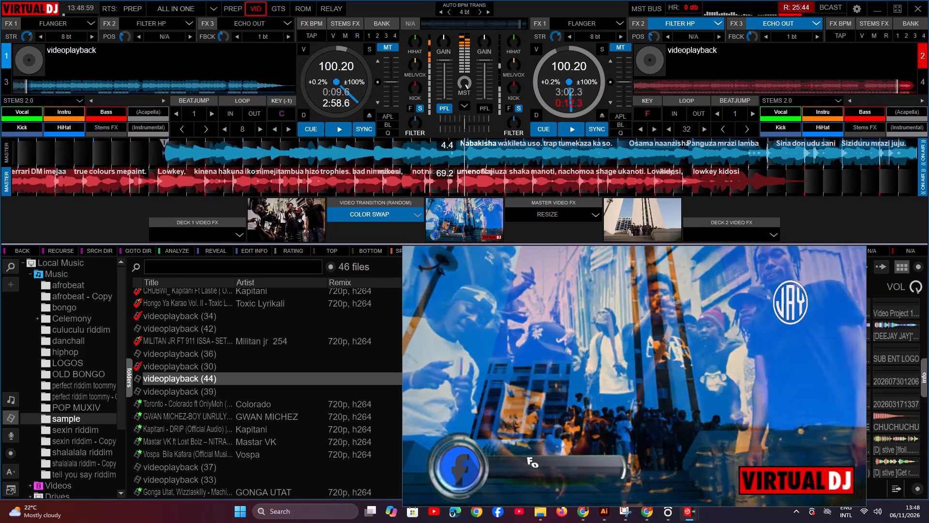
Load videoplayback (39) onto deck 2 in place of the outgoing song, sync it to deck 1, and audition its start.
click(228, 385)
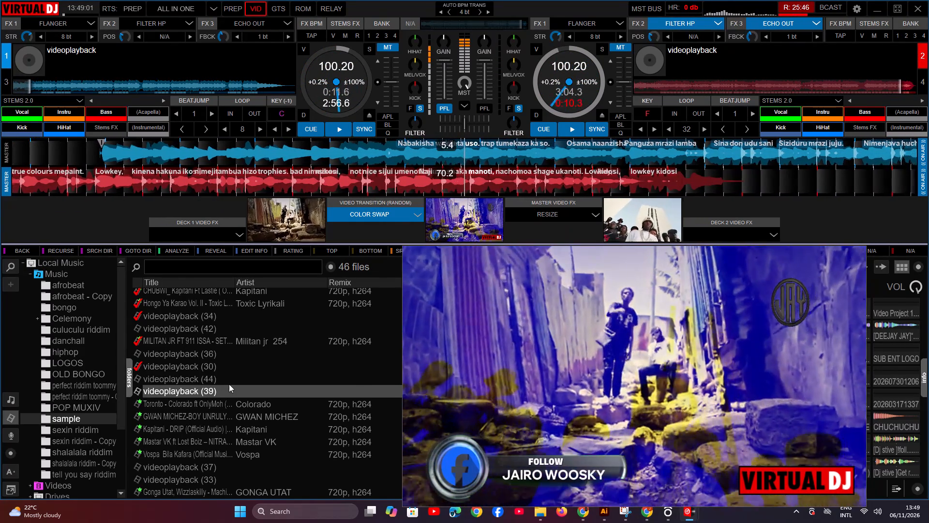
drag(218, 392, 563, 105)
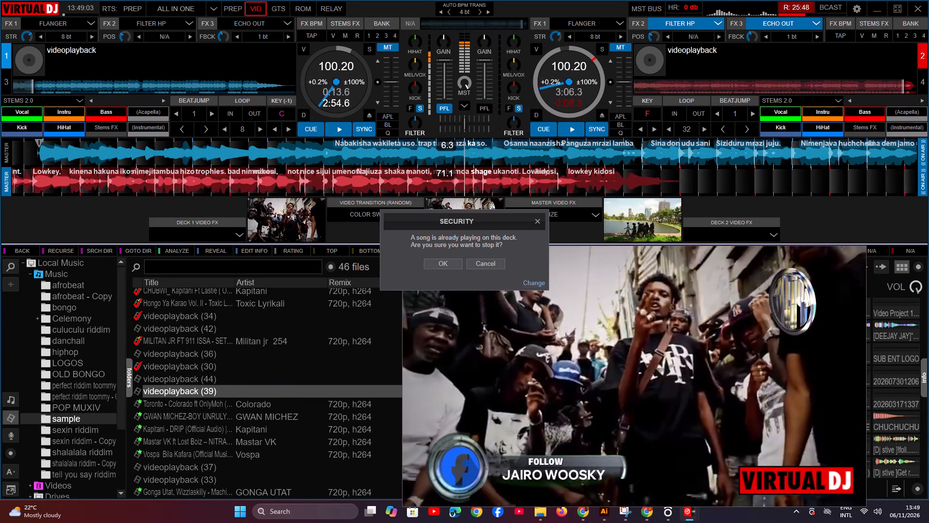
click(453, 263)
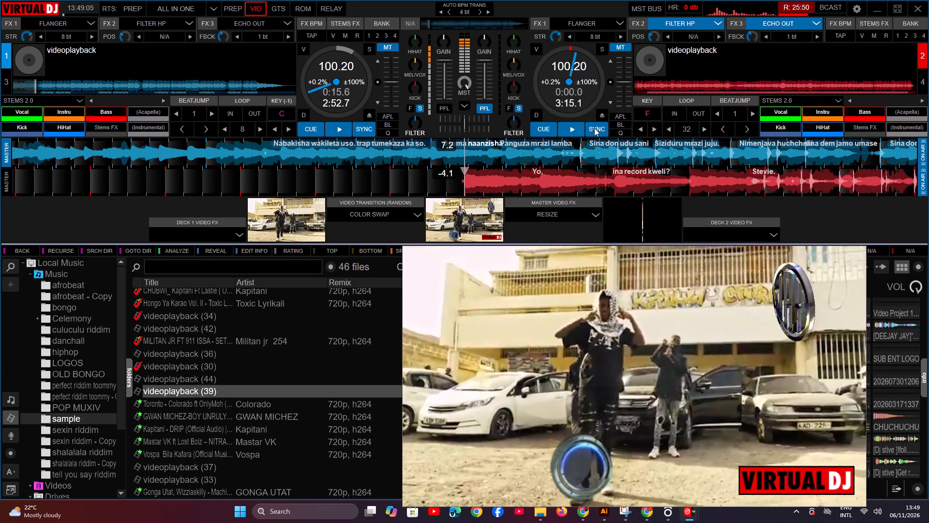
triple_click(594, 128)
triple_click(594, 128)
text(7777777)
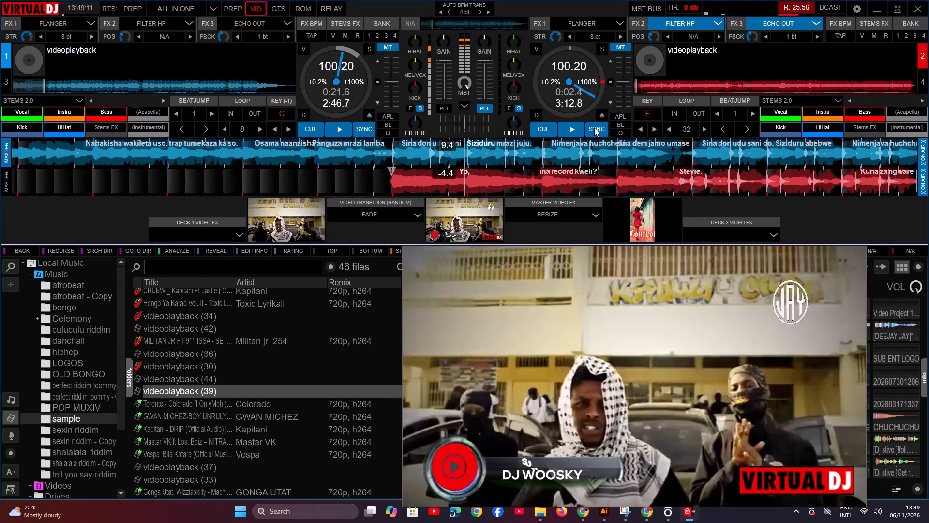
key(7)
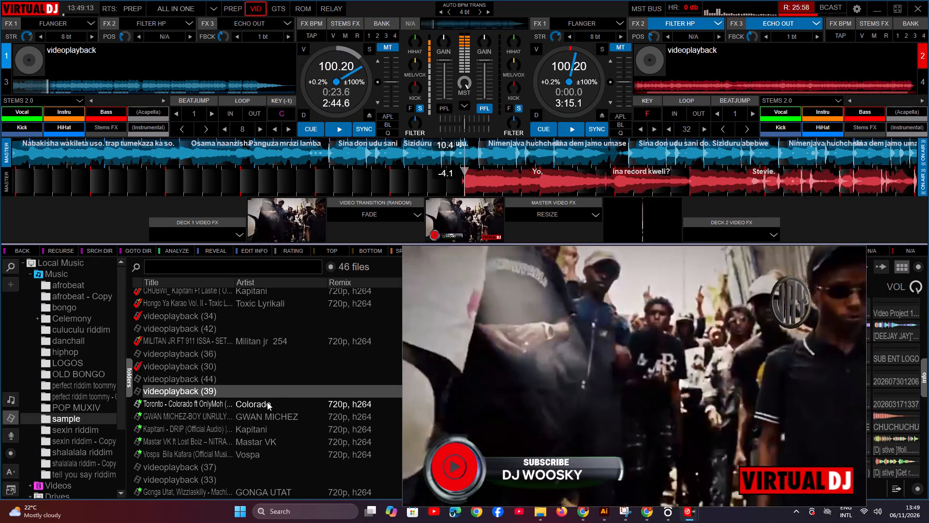
Load videoplayback (37) onto deck 2, sync it to deck 1, and dismiss the Auto Match Key notice.
scroll(268, 403, down, 1)
click(255, 435)
drag(248, 439, 273, 438)
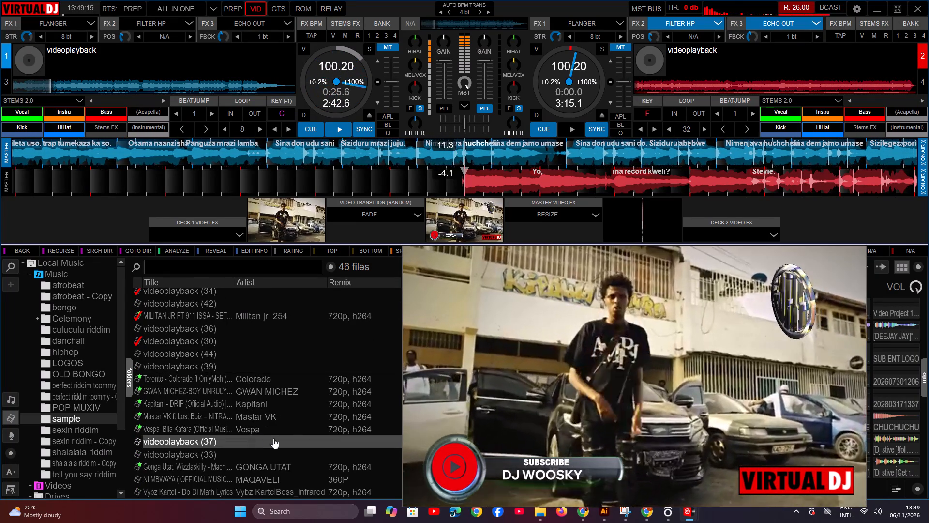
drag(273, 438, 566, 99)
click(595, 126)
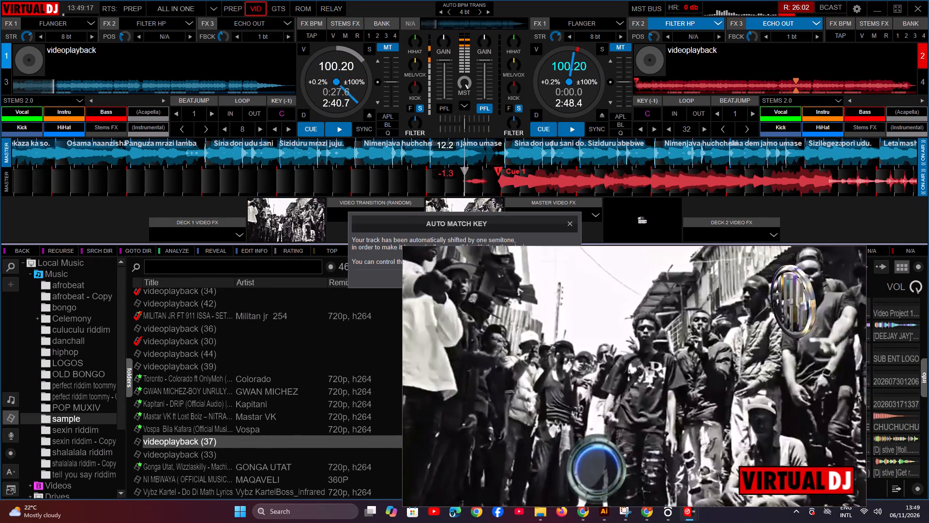
click(569, 217)
Audition videoplayback (37)'s start on deck 2 and set its cue point at the Cue 1 beat, about 1.1 seconds in.
text(77)
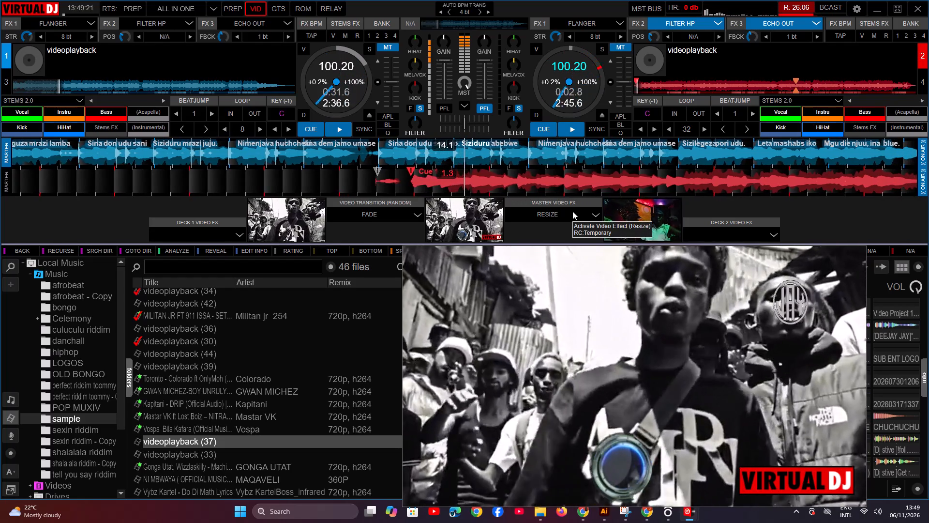
key(7)
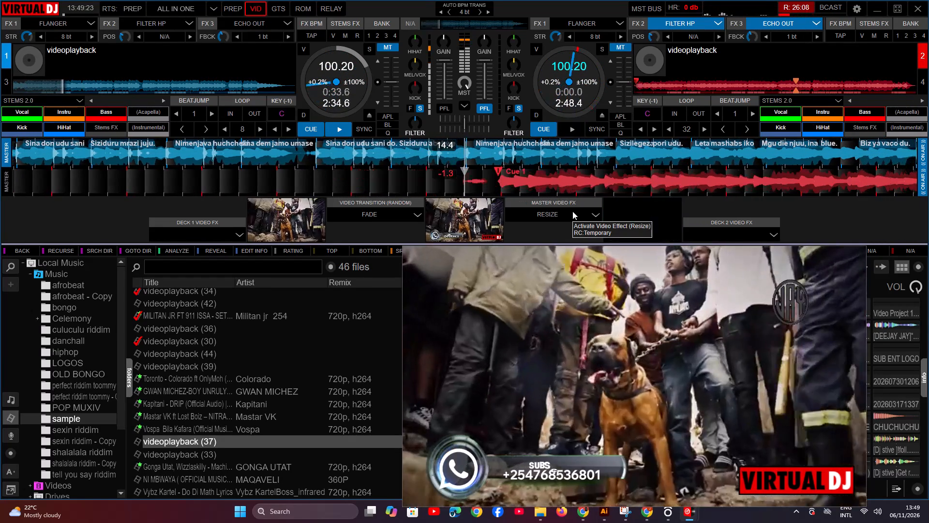
drag(570, 181, 539, 184)
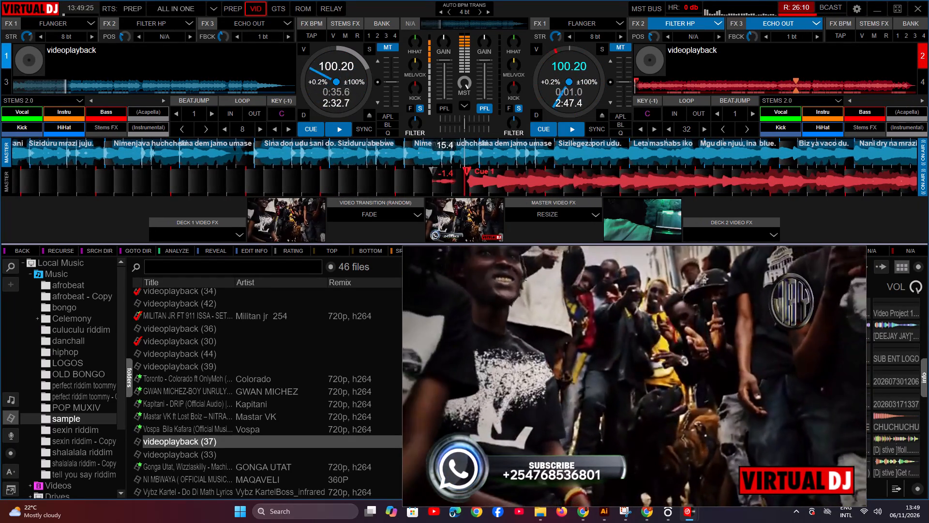
drag(539, 184, 535, 185)
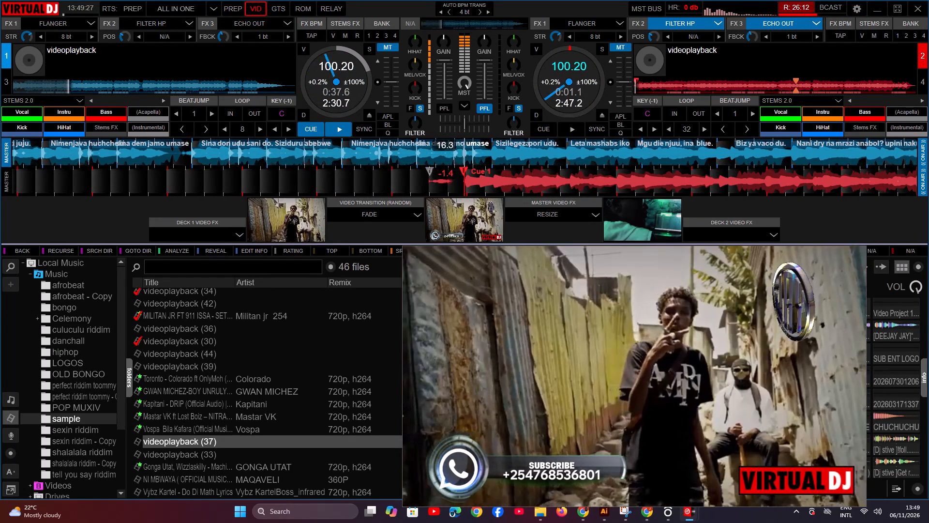
click(536, 127)
Audition videoplayback (37) repeatedly from its new cue point on deck 2 against deck 1's beat.
key(7)
key(7)
key(7)
key(7)
key(7)
key(7)
key(7)
key(7)
key(7)
key(7)
key(7)
key(7)
key(7)
key(7)
key(7)
key(7)
key(7)
key(7)
key(7)
key(7)
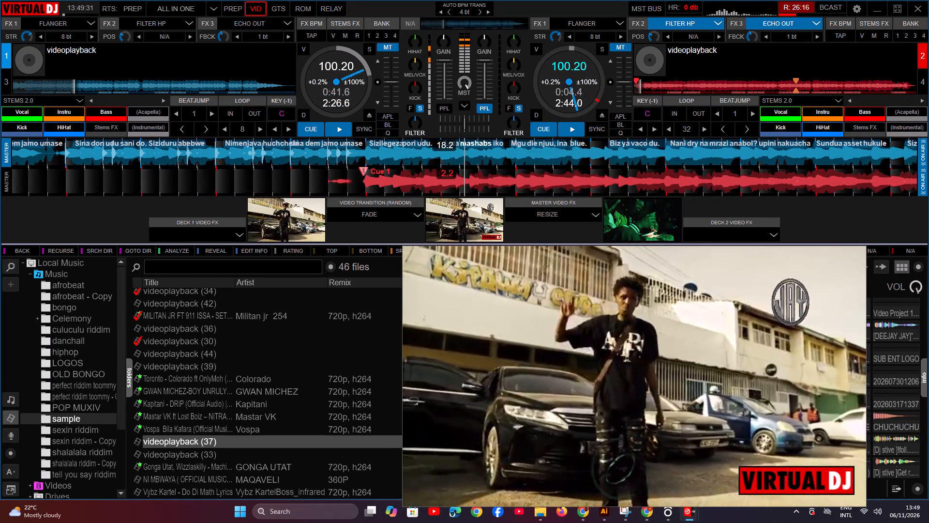
scroll(628, 178, down, 2)
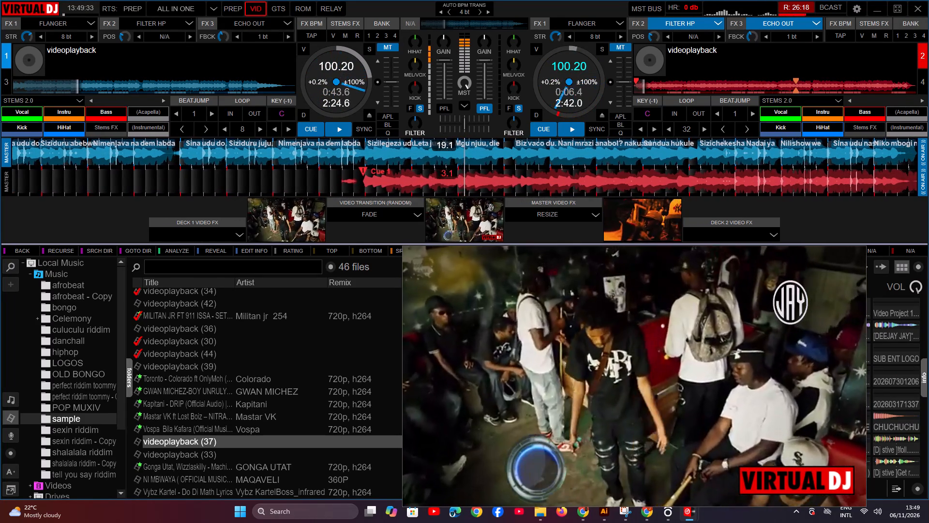
key(7)
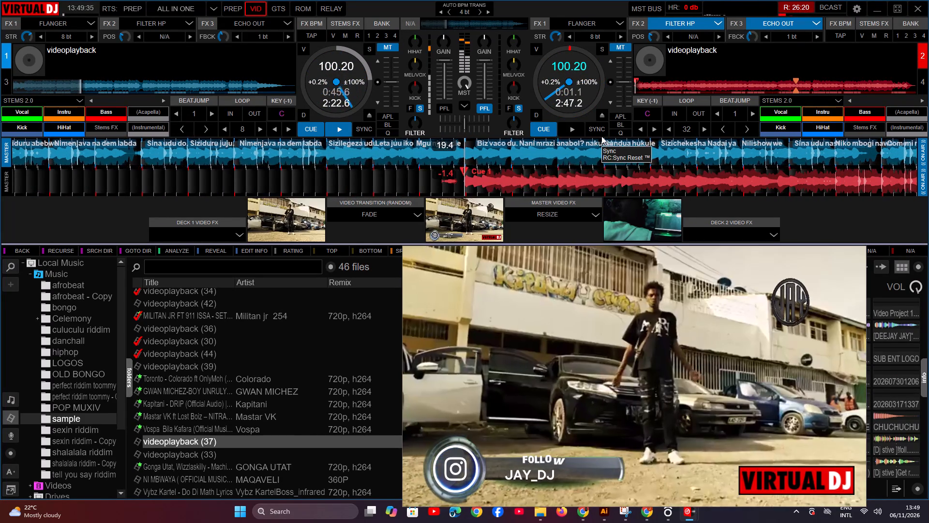
Load videoplayback (37) onto deck 1 in place of the current song and dismiss the Auto Match Key notice.
text(,,)
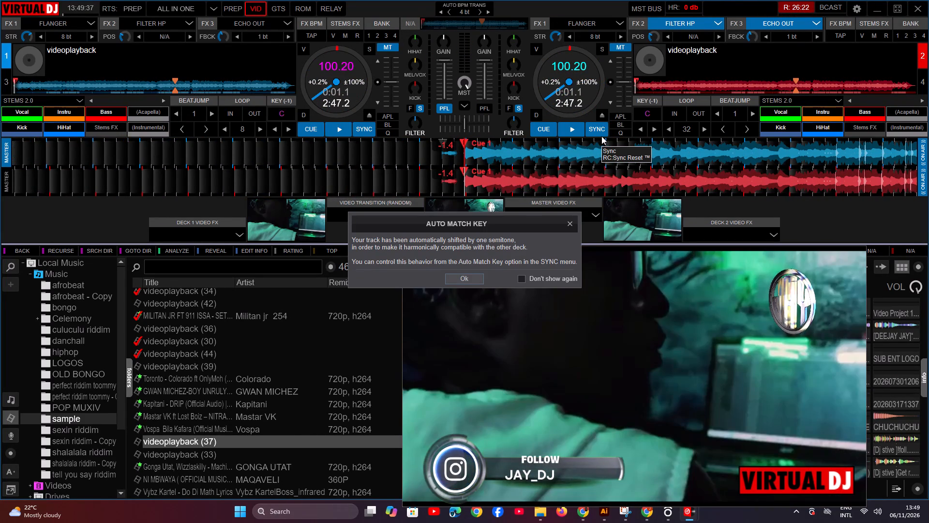
key(6)
key(7)
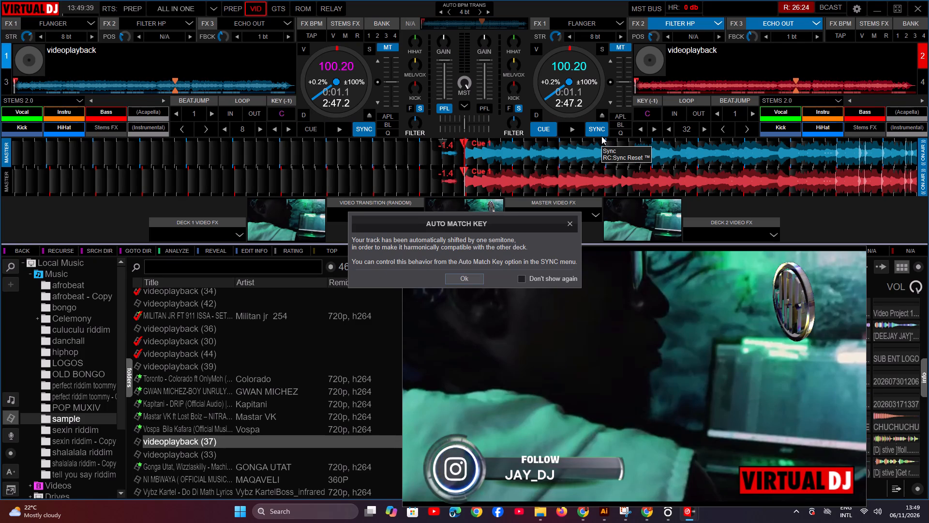
click(562, 224)
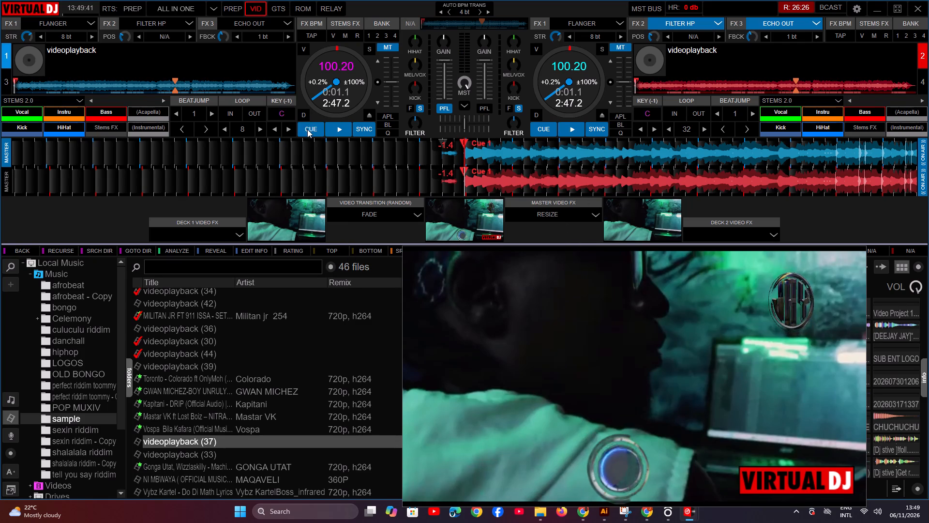
Play videoplayback (37) on deck 1 and skip ahead to just before its Cue 2 point.
click(342, 132)
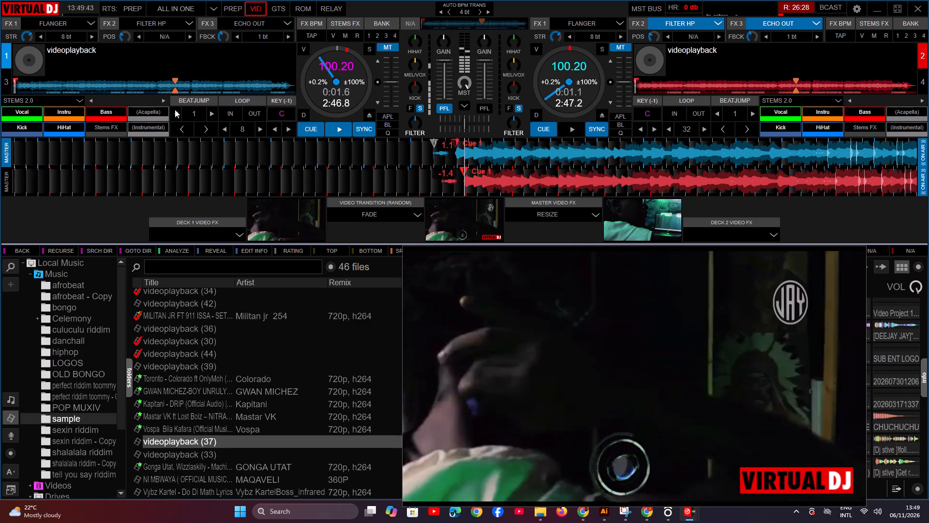
click(172, 92)
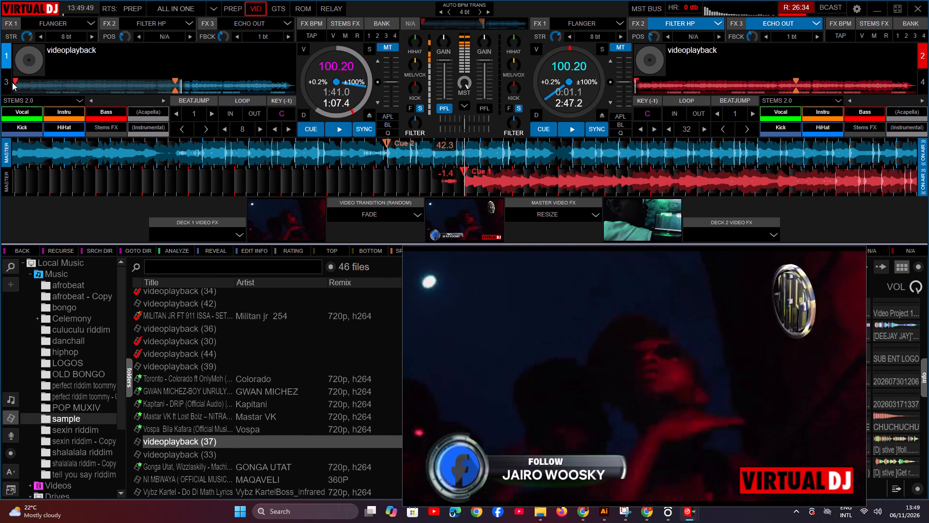
click(12, 82)
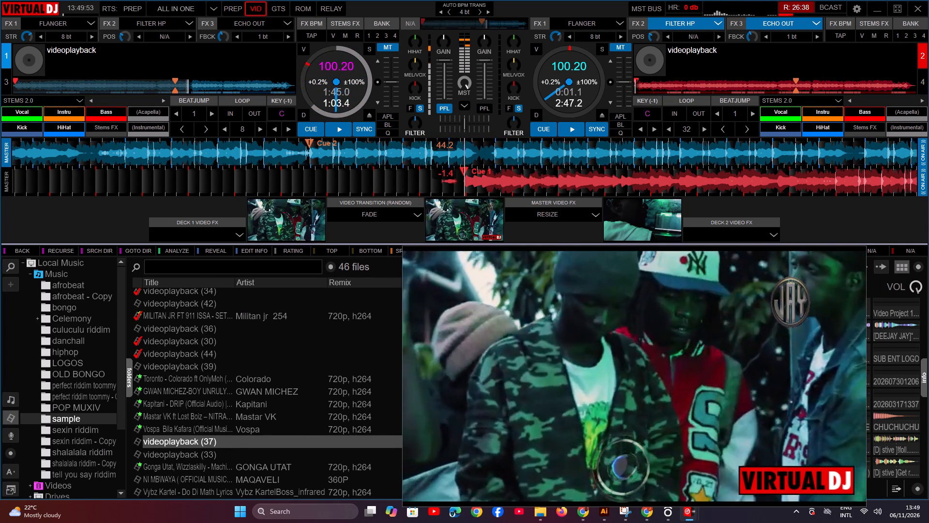
Play deck 2 briefly over deck 1, switch off its Filter HP and Echo Out effects, and return it to its cue point.
key(6)
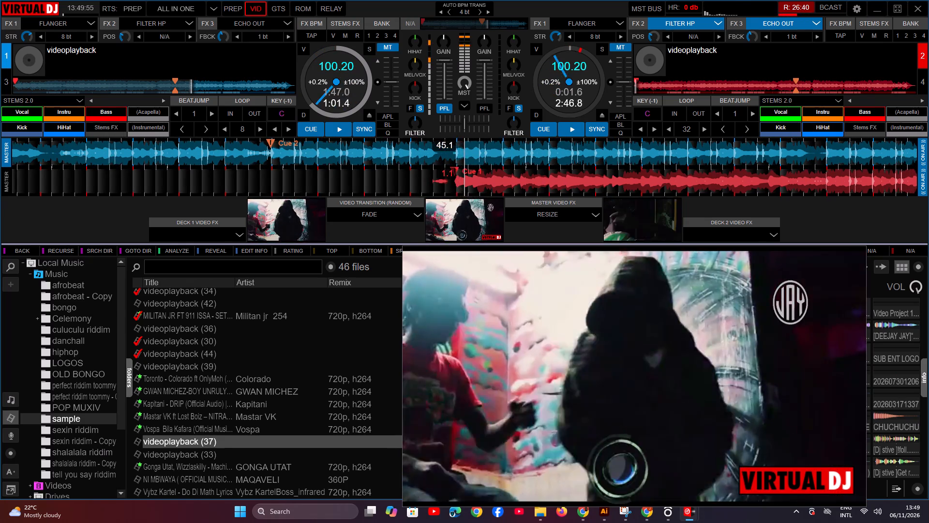
text(./)
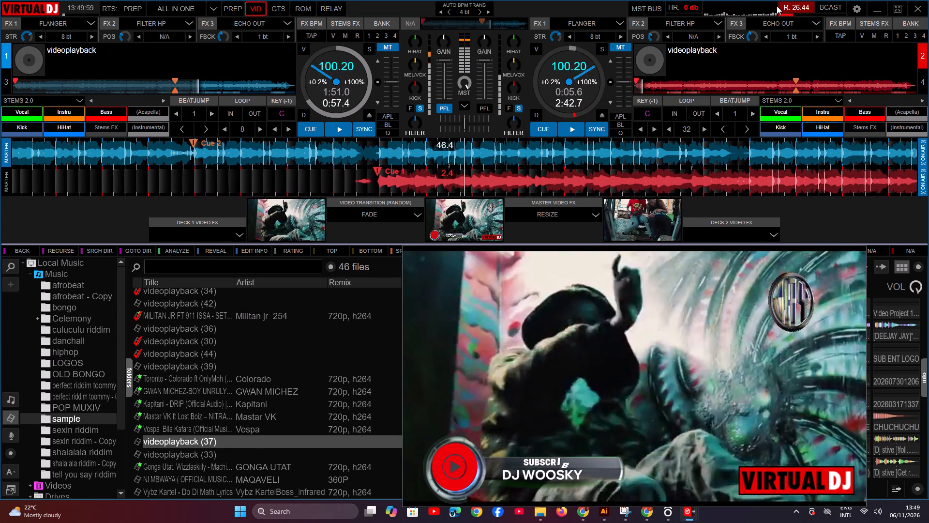
key(7)
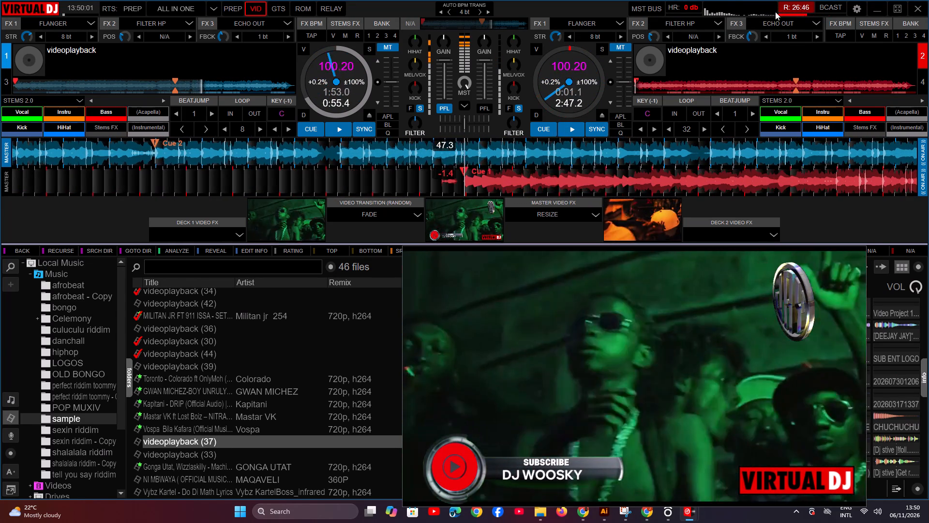
Stop the mix recording and halt deck 1 at the start of its song.
click(803, 6)
key(2)
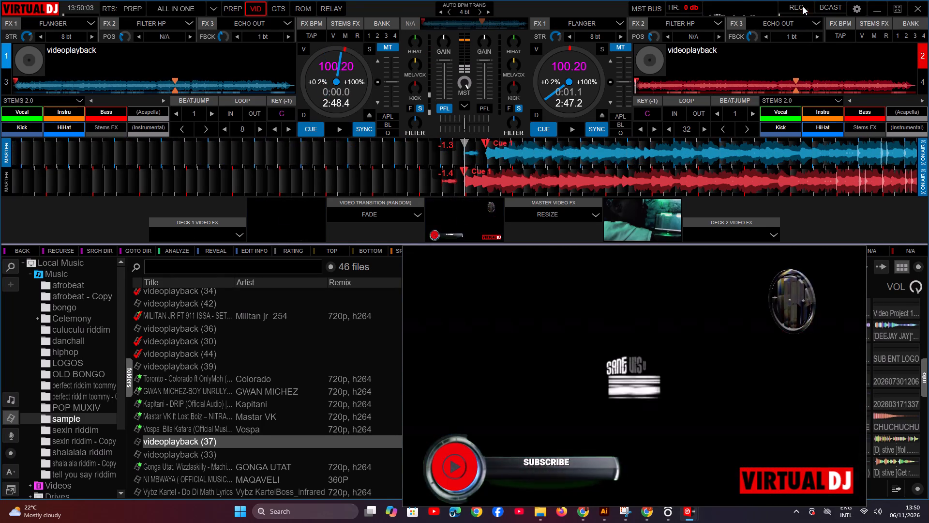
Locate the finished recording's file on the Desktop in File Explorer from the record settings, keeping the video preview out of the way.
click(857, 9)
drag(520, 259, 604, 354)
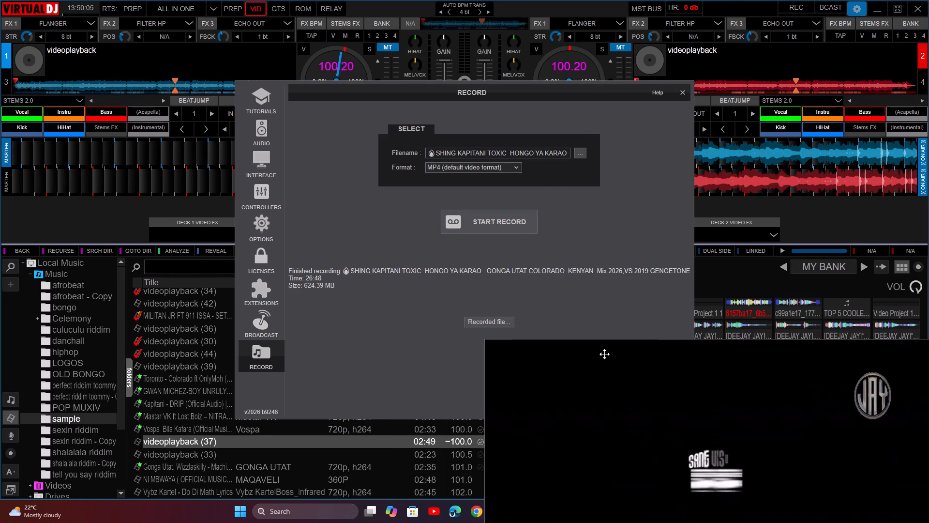
drag(604, 354, 608, 358)
click(500, 324)
click(520, 338)
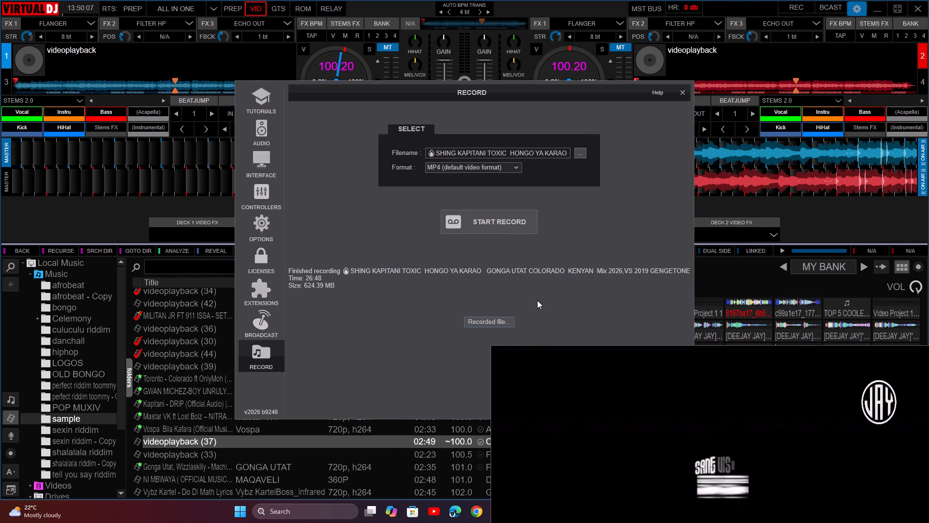
drag(593, 95, 772, 94)
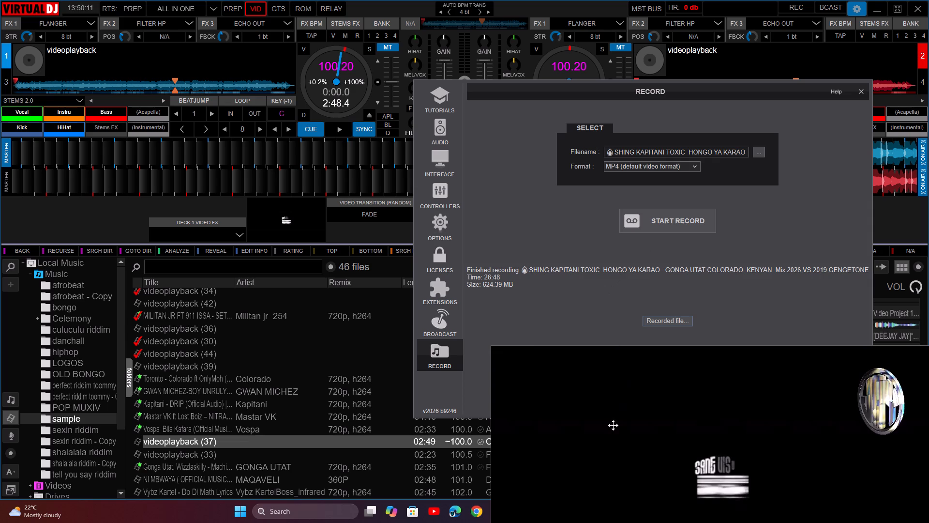
drag(614, 427, 823, 333)
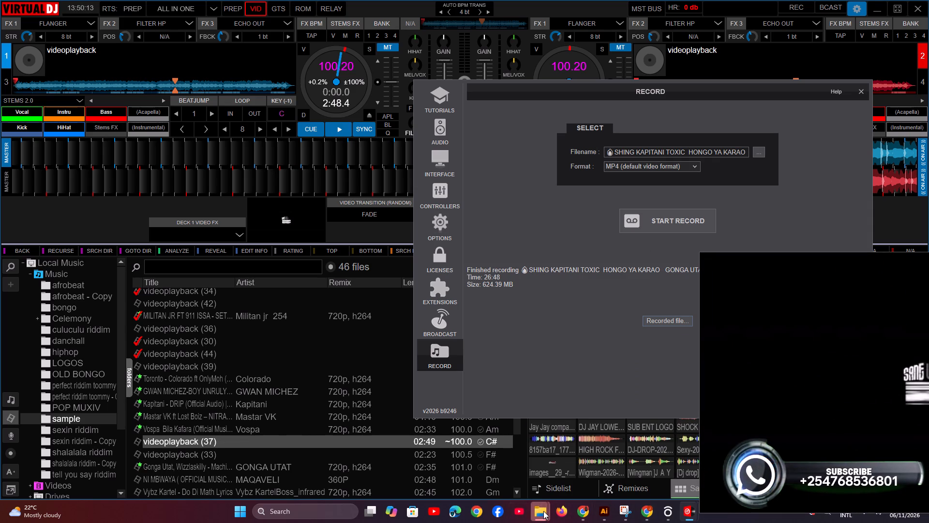
click(601, 475)
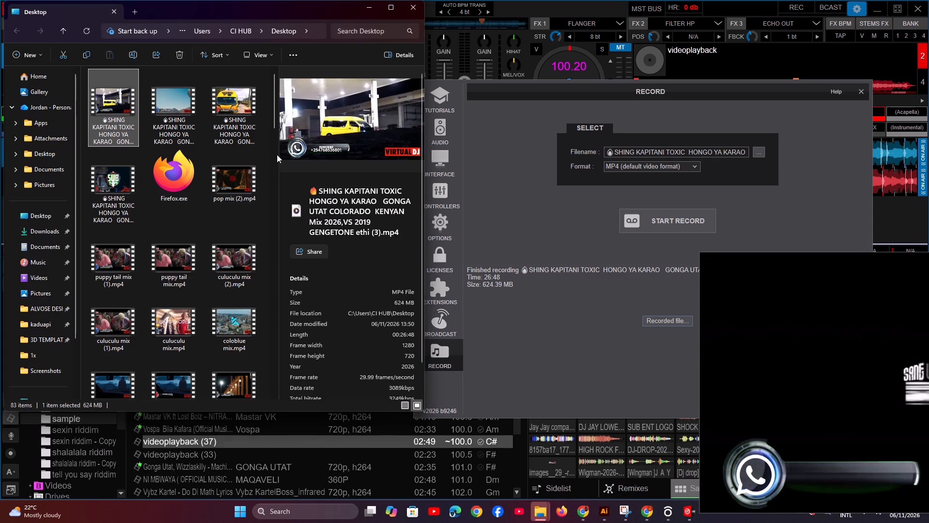
Load the recorded mix ending in "GENGETONE ethi (3).mp4" onto deck 2, close the record settings, and briefly check its start.
drag(115, 109, 559, 43)
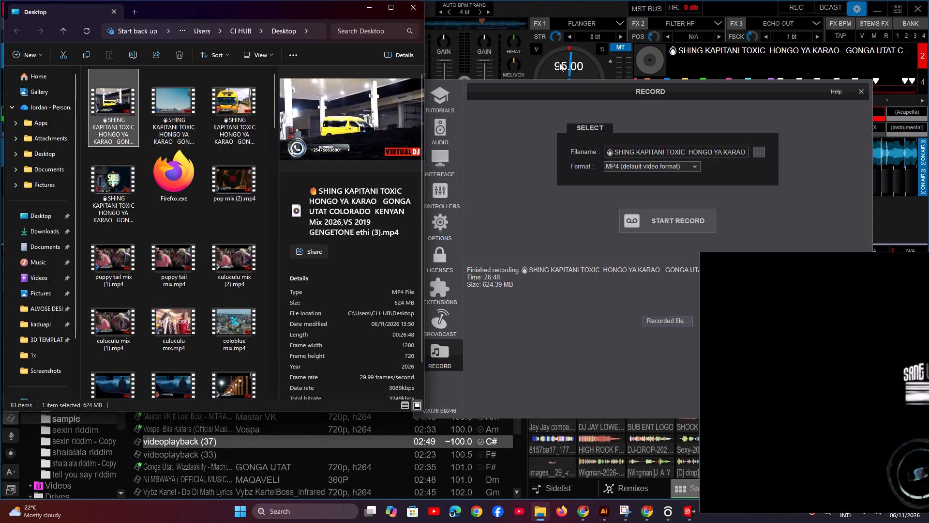
click(862, 87)
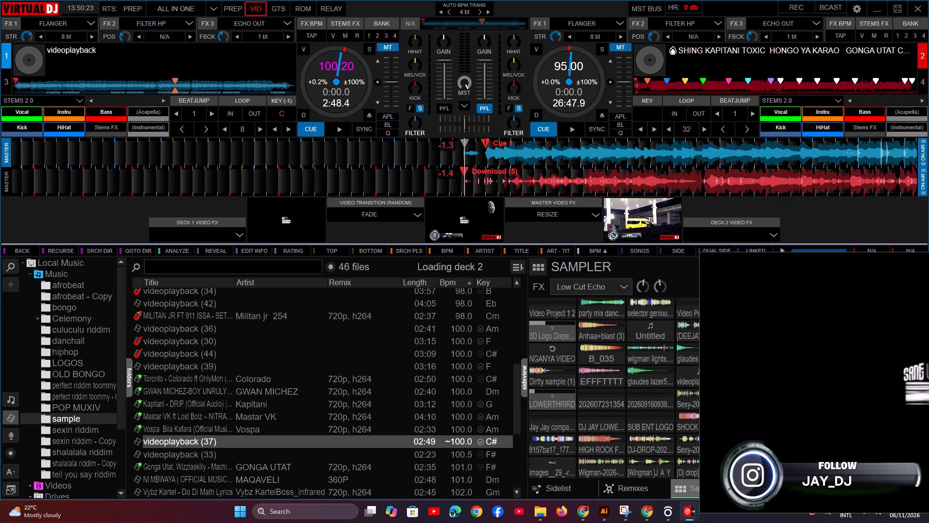
click(568, 126)
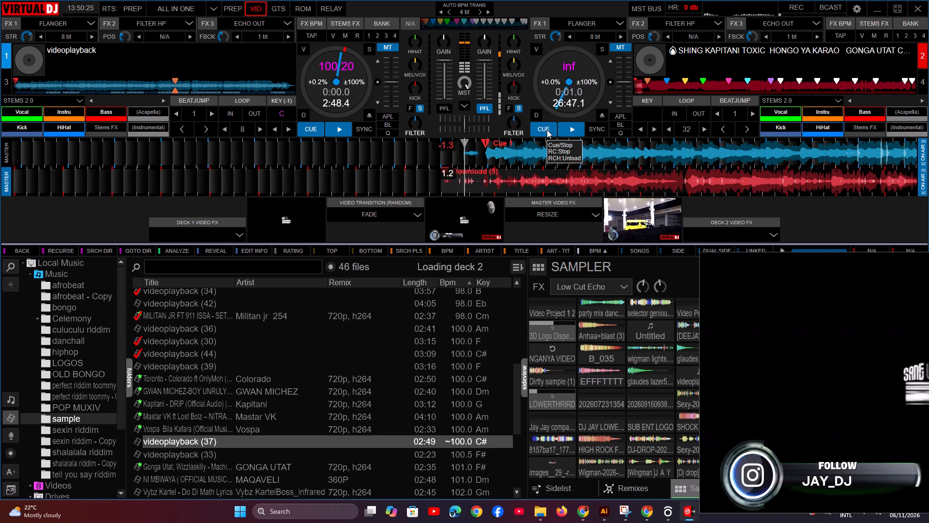
click(547, 130)
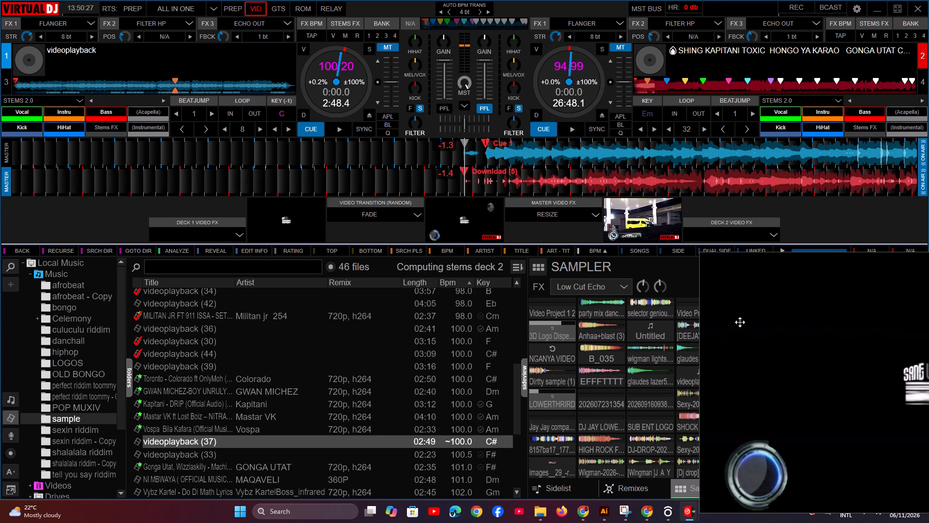
Bring the video preview back over the browser and switch the master video output to deck 2.
drag(773, 339, 430, 299)
key(n)
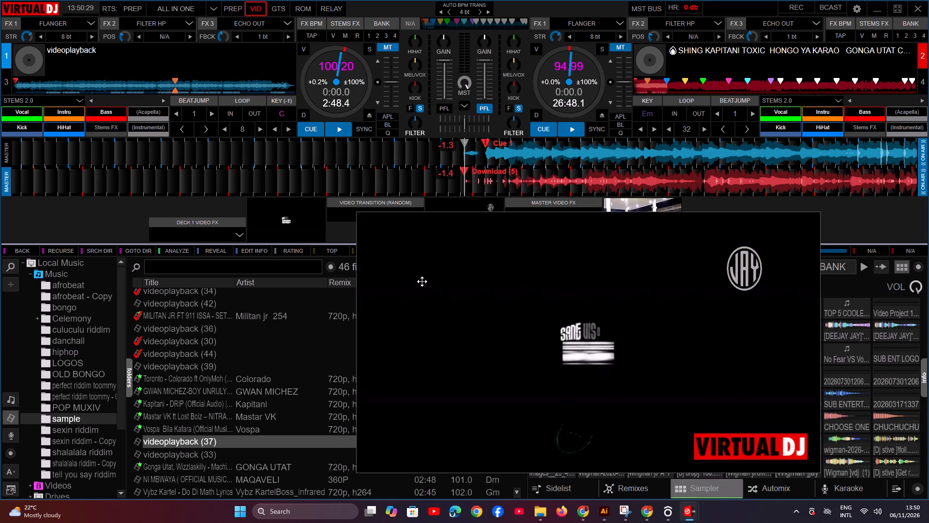
key(m)
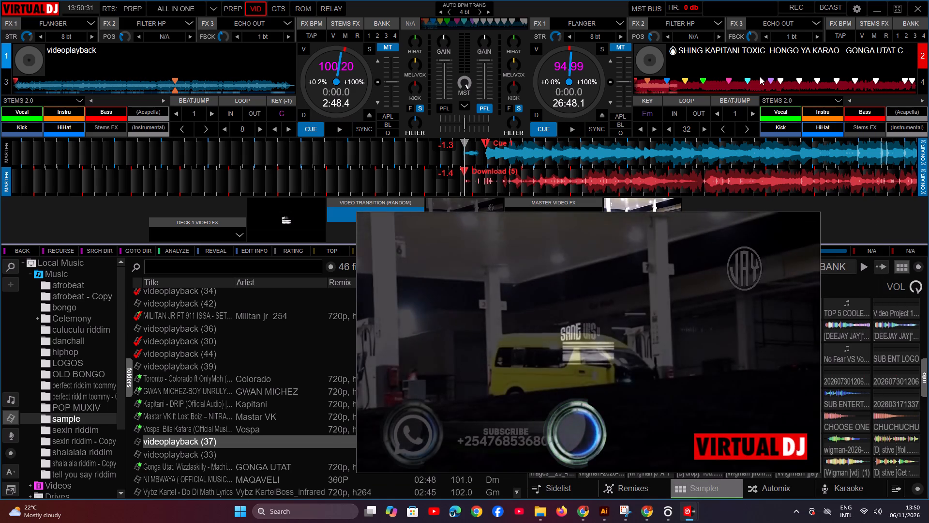
Start a new MP4 recording under the existing filename, close the record settings, and play the recorded mix on deck 2.
click(858, 11)
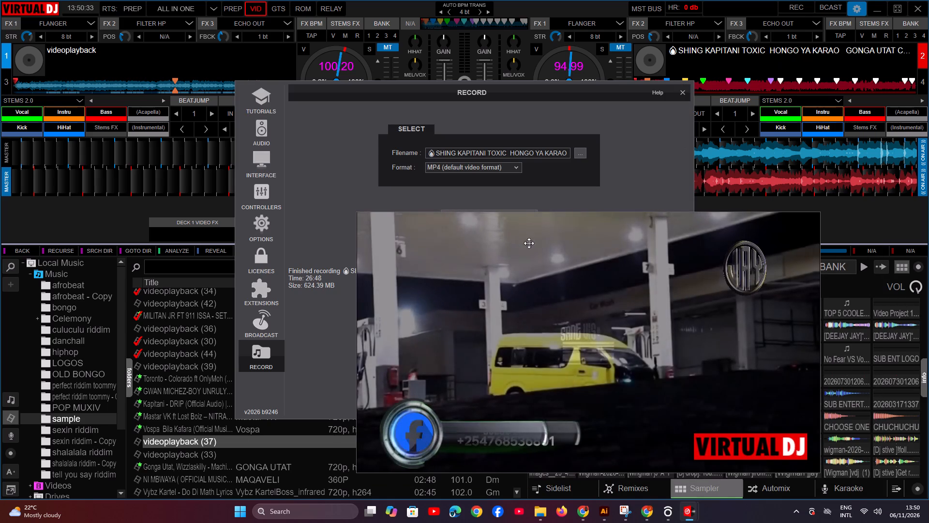
drag(534, 251, 575, 343)
click(504, 223)
click(676, 102)
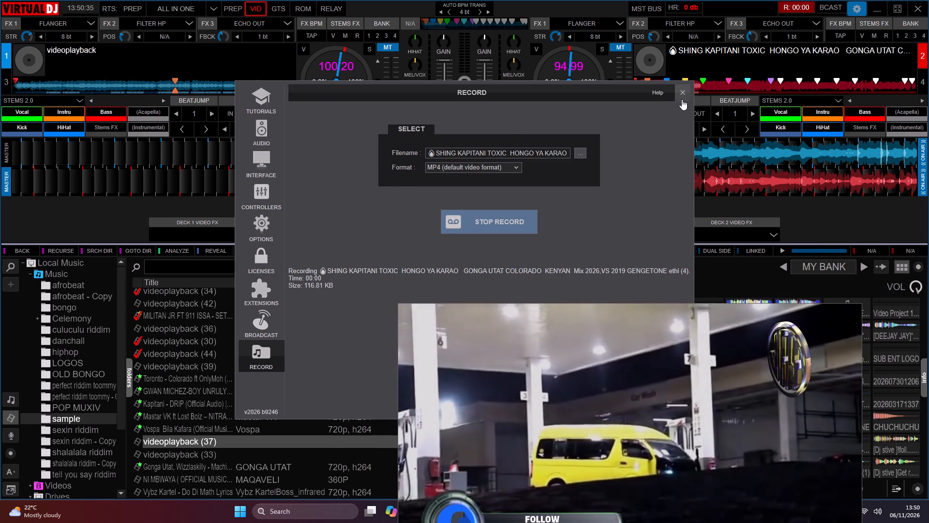
click(682, 99)
key(6)
Reposition the video preview below the deck waveforms, over the browser, while the recorded mix plays on deck 2.
drag(644, 366, 615, 356)
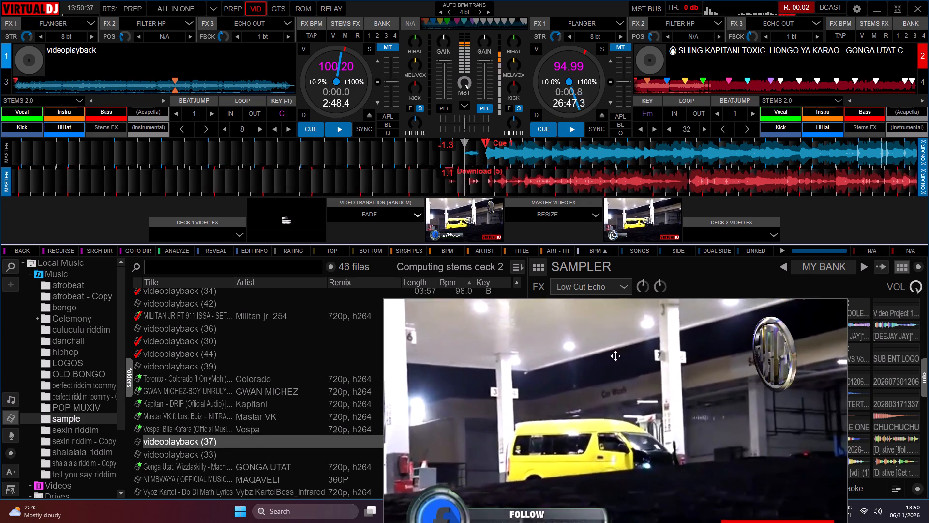
drag(615, 356, 358, 256)
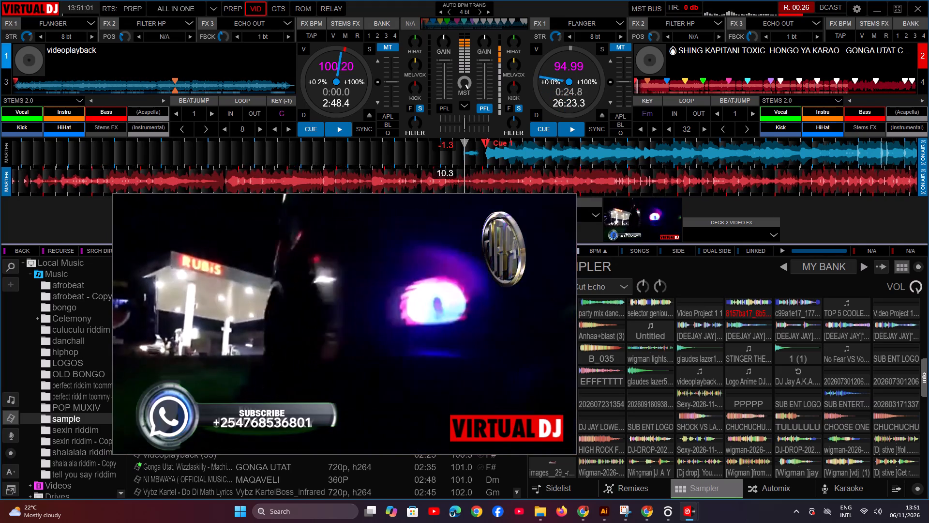
double_click(414, 307)
double_click(414, 307)
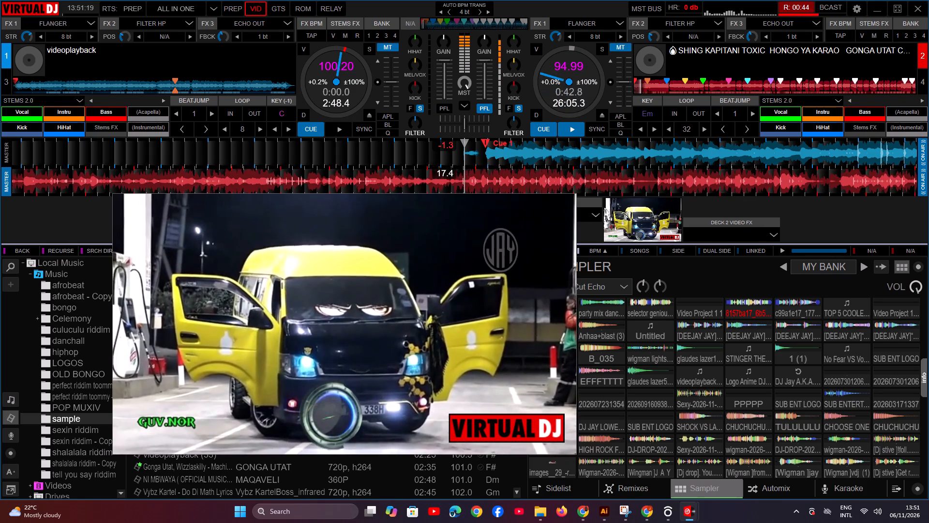
drag(400, 347, 453, 375)
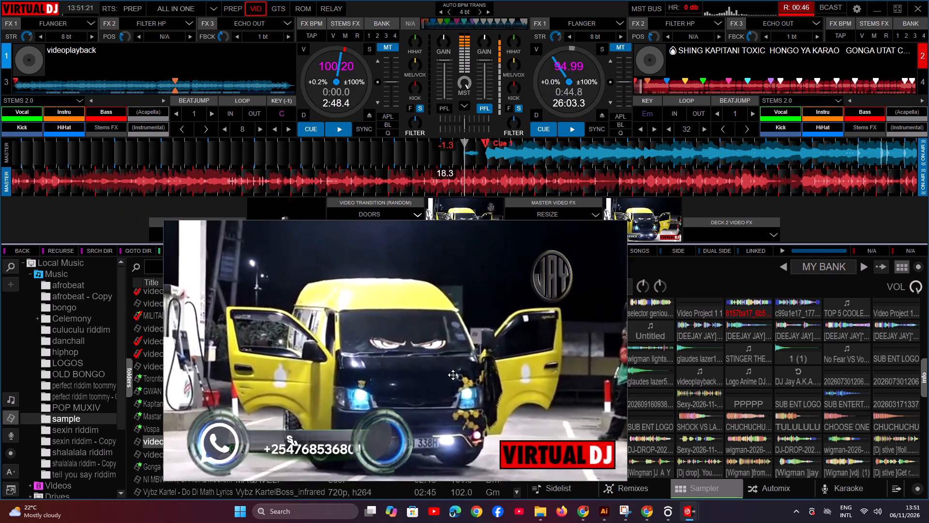
drag(453, 375, 568, 388)
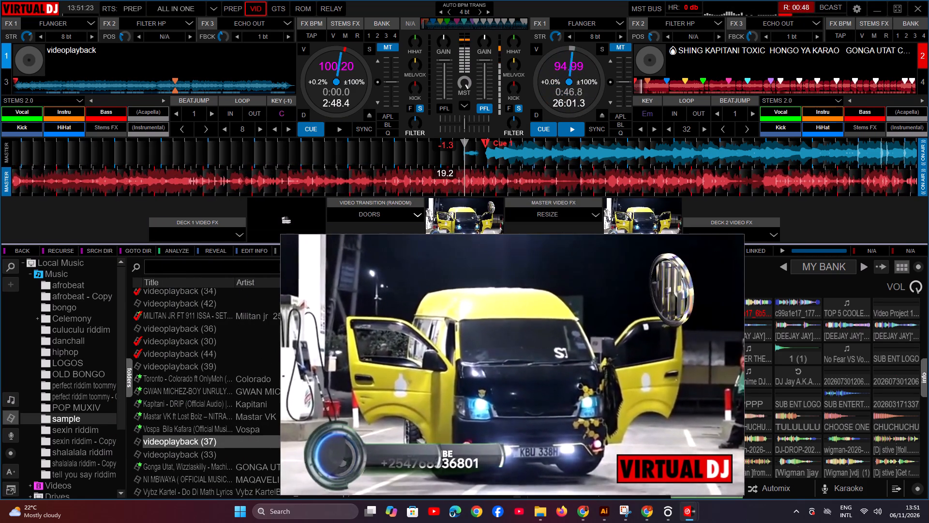
Examine the song cue markers along deck 2's waveform at different scales while the recorded mix plays.
scroll(621, 168, down, 9)
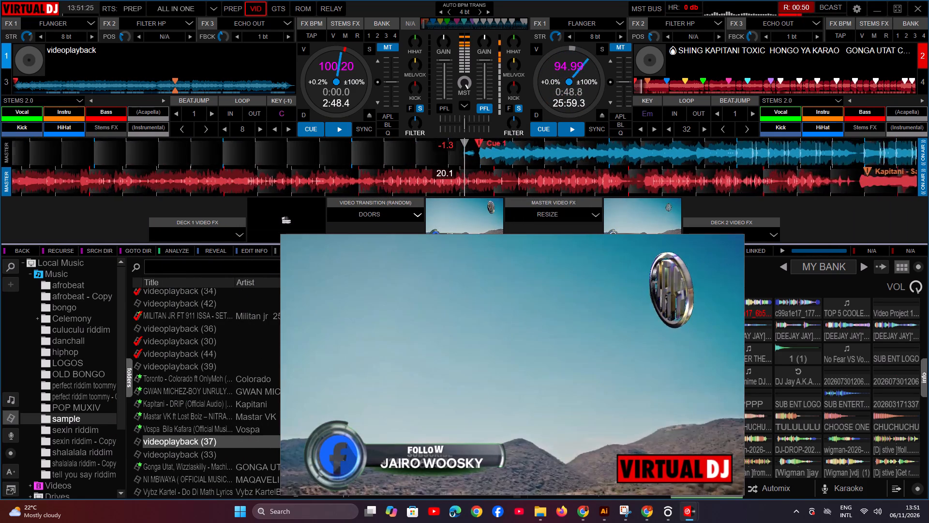
scroll(628, 188, down, 14)
scroll(628, 187, up, 1)
scroll(628, 187, down, 4)
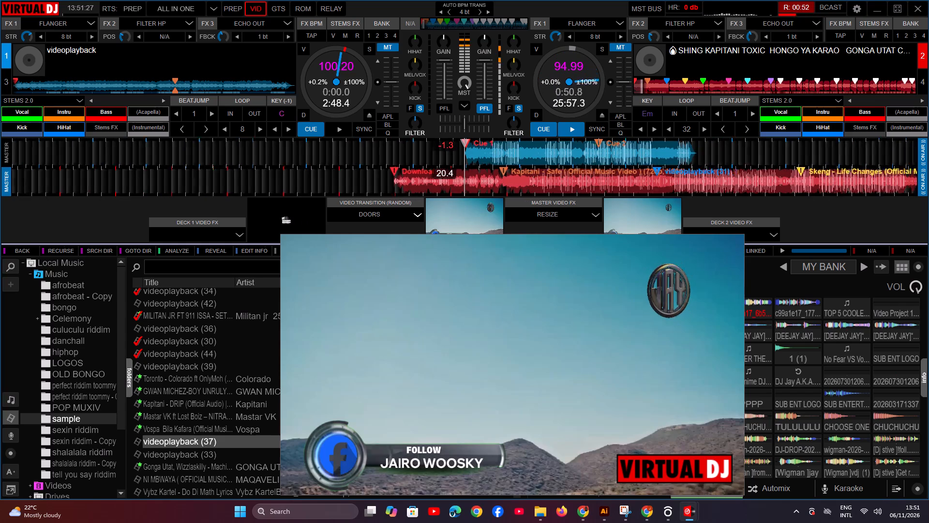
scroll(628, 187, down, 11)
scroll(645, 179, up, 1)
scroll(645, 179, down, 1)
scroll(645, 179, up, 1)
scroll(645, 179, down, 5)
scroll(644, 178, up, 1)
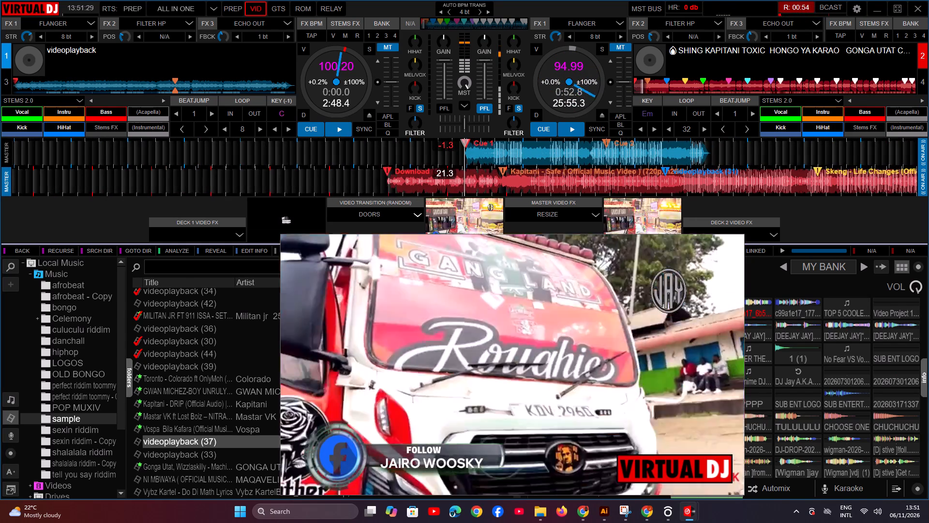
scroll(639, 178, down, 9)
scroll(638, 177, up, 1)
scroll(638, 177, down, 1)
scroll(638, 177, up, 2)
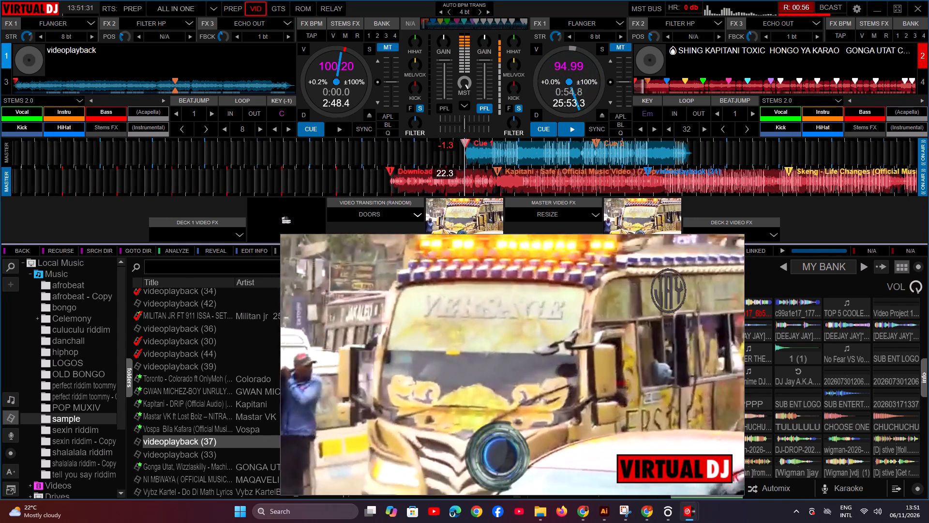
scroll(638, 177, up, 8)
scroll(638, 177, down, 1)
scroll(638, 177, up, 1)
scroll(638, 177, down, 1)
scroll(638, 177, up, 1)
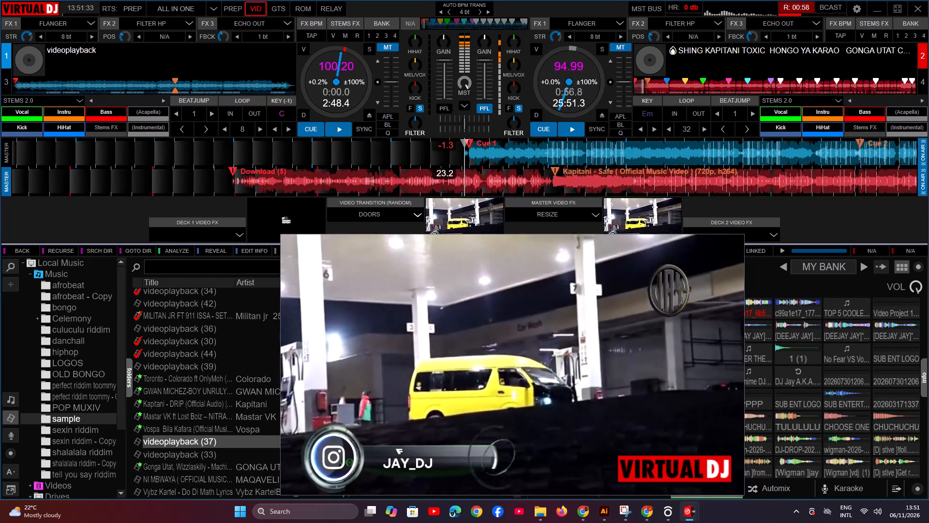
scroll(638, 173, up, 3)
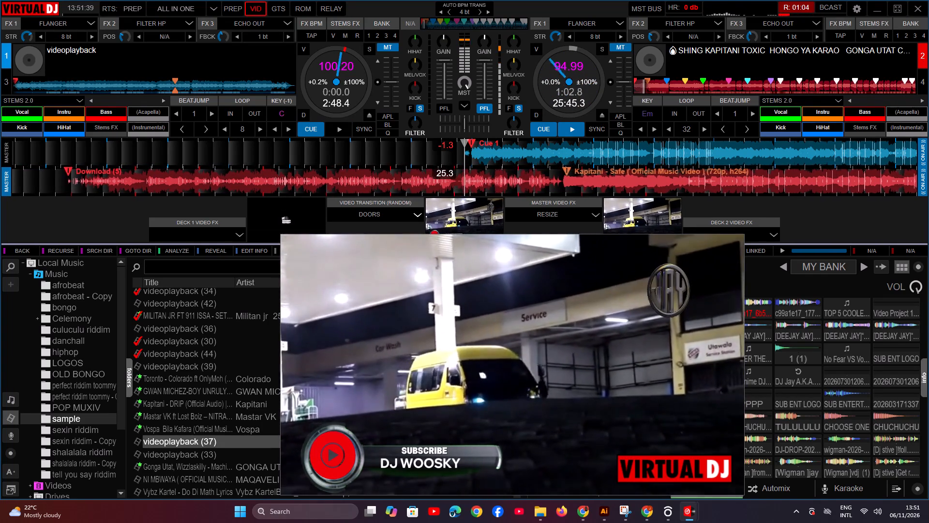
scroll(657, 184, down, 1)
scroll(657, 179, up, 1)
scroll(657, 179, down, 5)
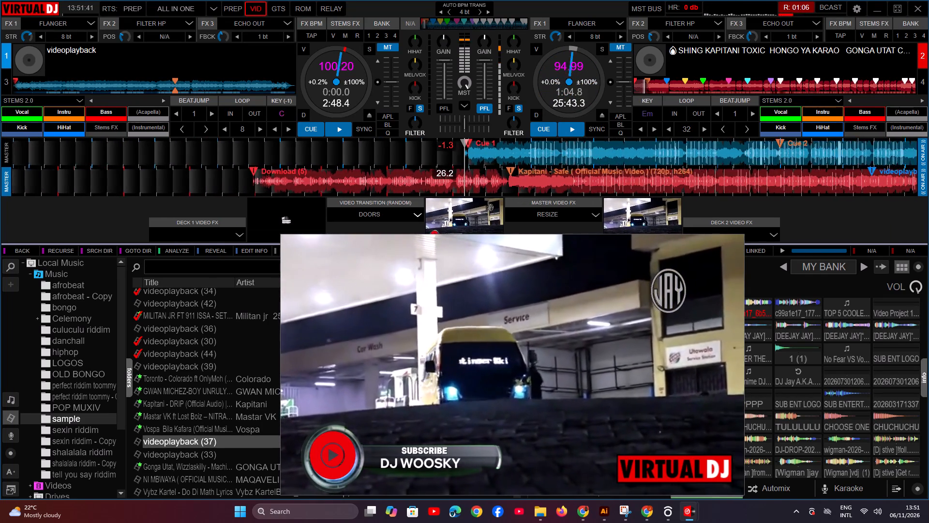
Examine deck 2's waveform and its song cue markers at wider and closer scales while the recorded mix plays.
scroll(657, 179, down, 7)
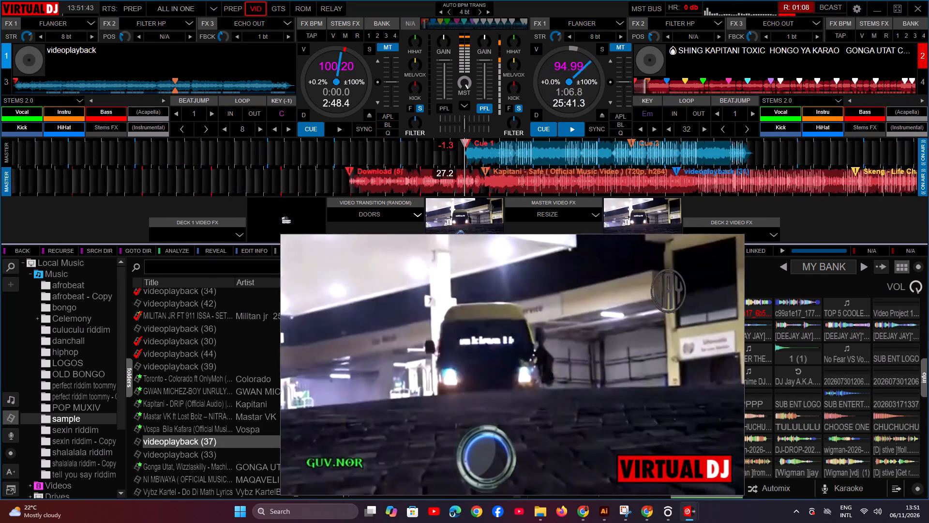
scroll(657, 179, up, 1)
scroll(657, 179, down, 8)
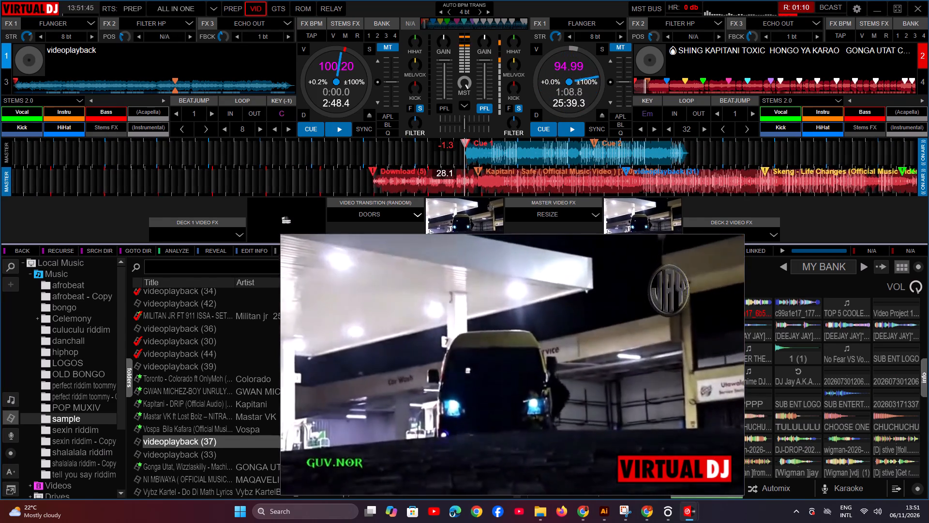
scroll(657, 179, up, 1)
scroll(657, 179, down, 1)
scroll(657, 179, up, 1)
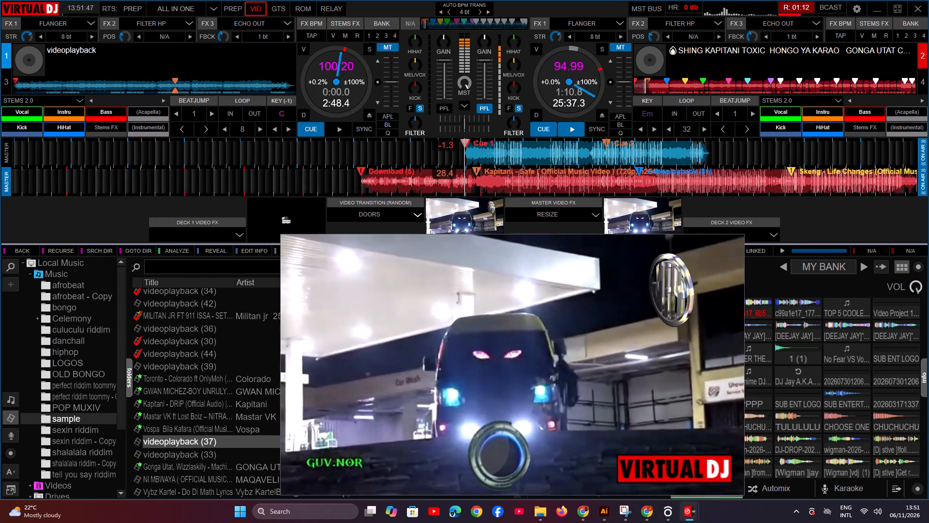
scroll(657, 179, up, 7)
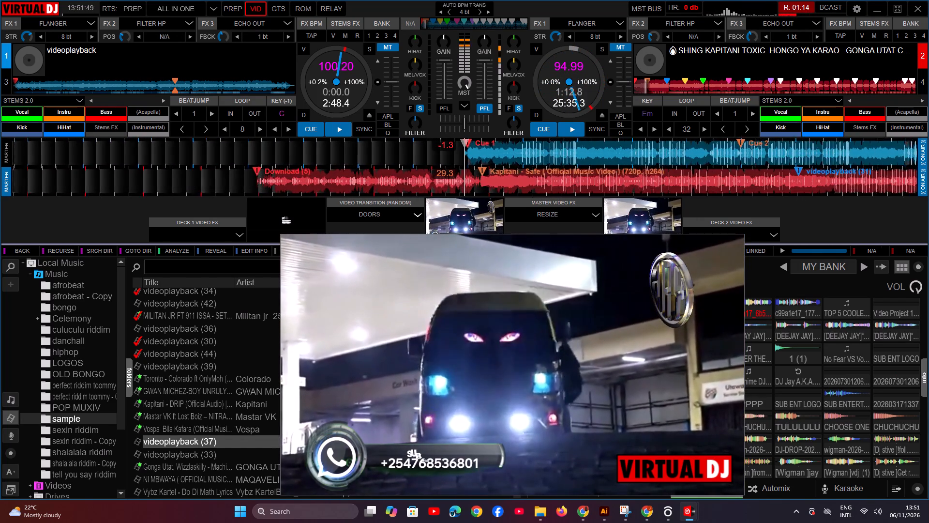
scroll(657, 179, up, 1)
scroll(657, 179, down, 1)
scroll(657, 179, up, 9)
scroll(657, 179, down, 1)
scroll(657, 179, up, 1)
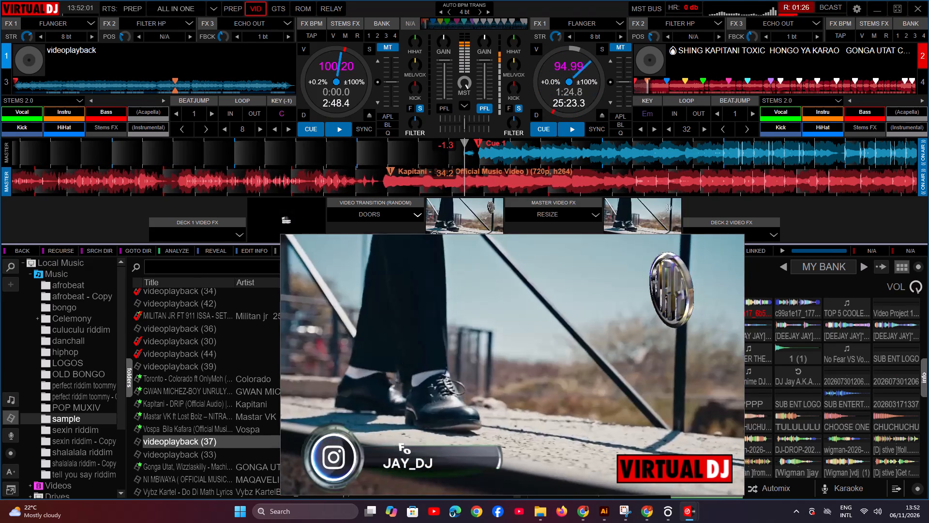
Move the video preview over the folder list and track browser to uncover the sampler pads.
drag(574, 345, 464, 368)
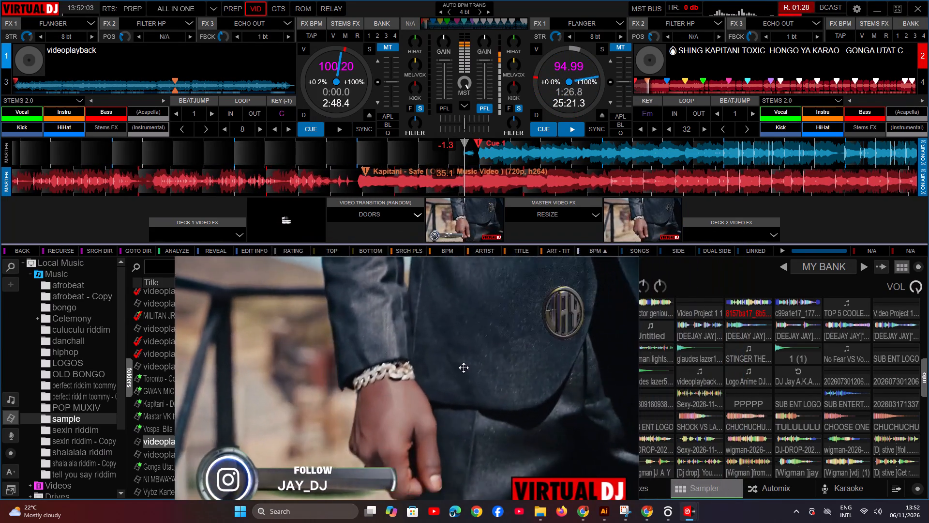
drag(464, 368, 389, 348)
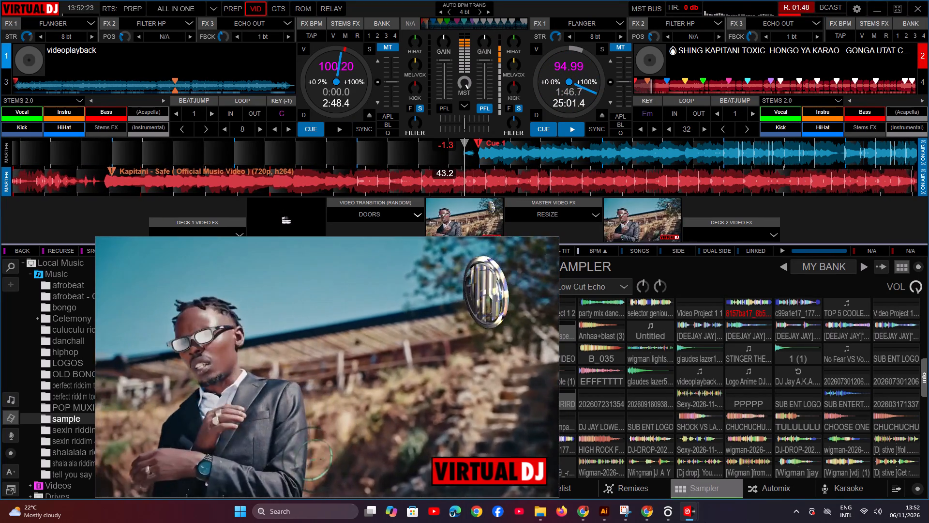
Switch to YouTube Studio in Chrome, move the video preview off the page's main content, and return to the channel content list.
click(644, 522)
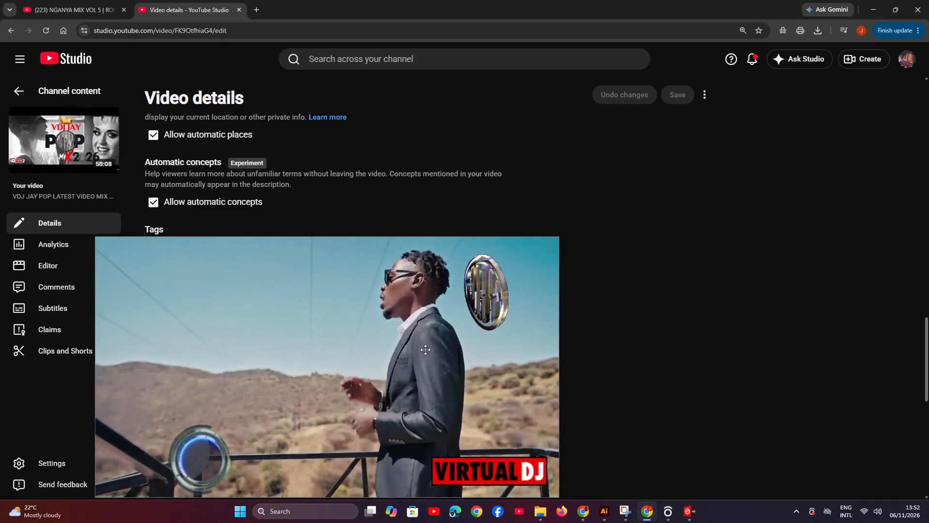
drag(422, 350, 710, 343)
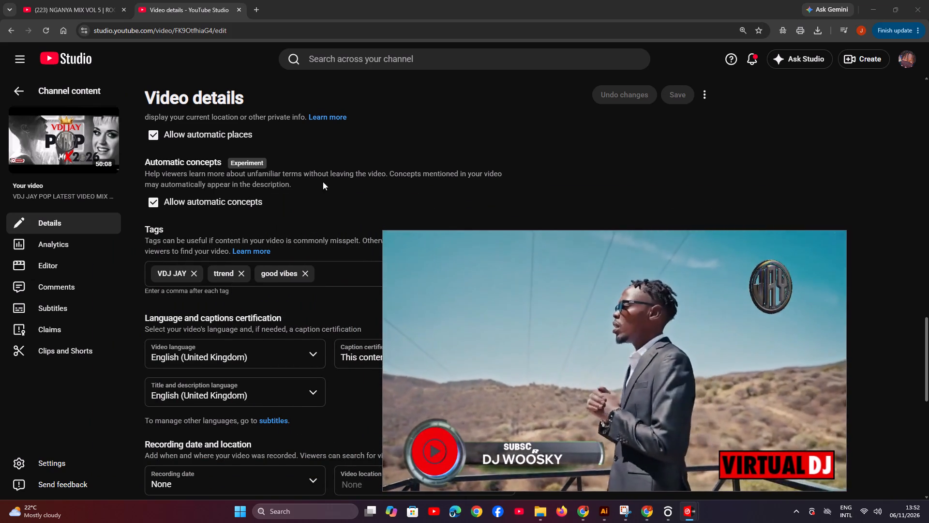
click(15, 86)
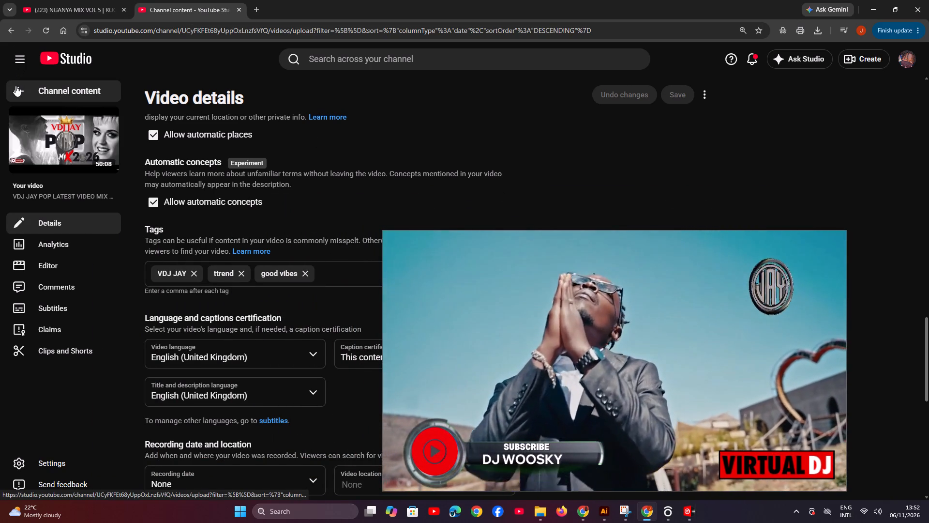
Review the newest uploads in the channel's video list, around the Hongo Ya Karao and Nganya Drive mixes.
scroll(299, 217, down, 1)
scroll(299, 217, up, 1)
scroll(290, 214, down, 4)
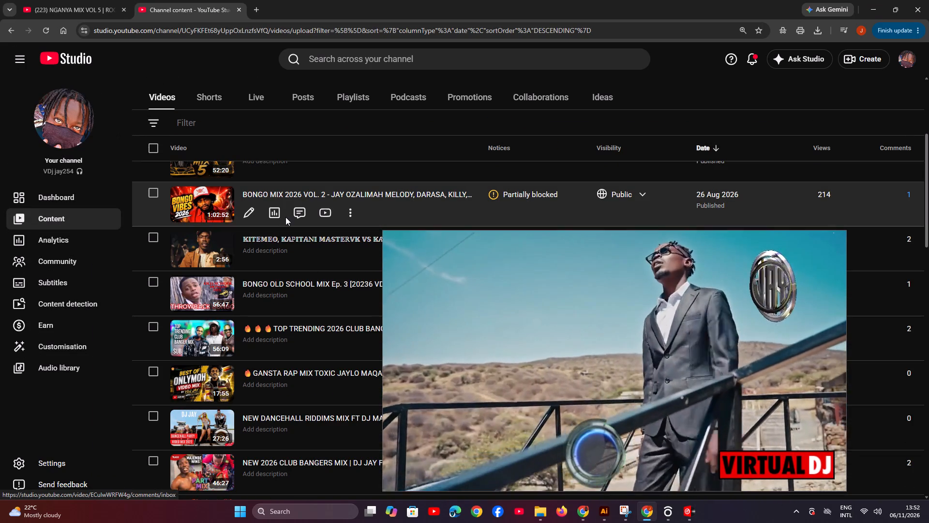
scroll(284, 221, up, 1)
scroll(284, 221, down, 2)
scroll(282, 223, up, 3)
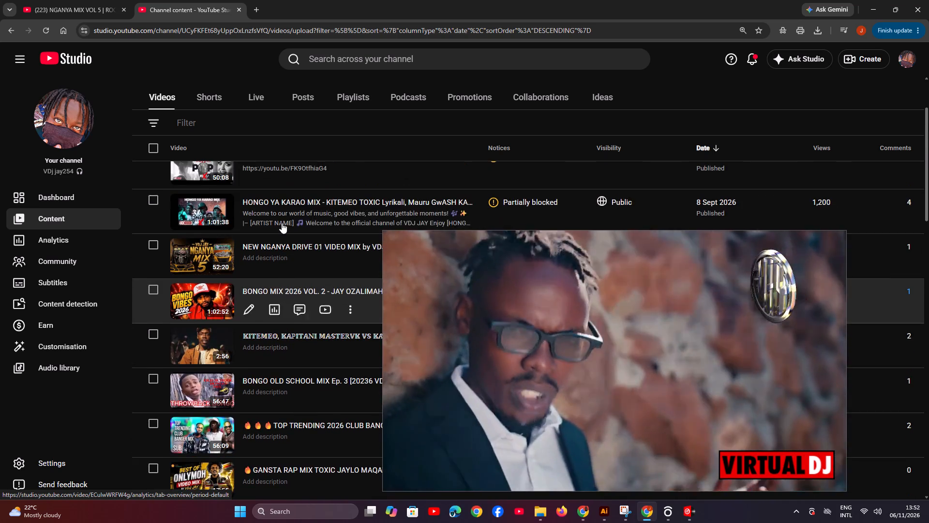
scroll(280, 224, down, 1)
scroll(280, 224, up, 1)
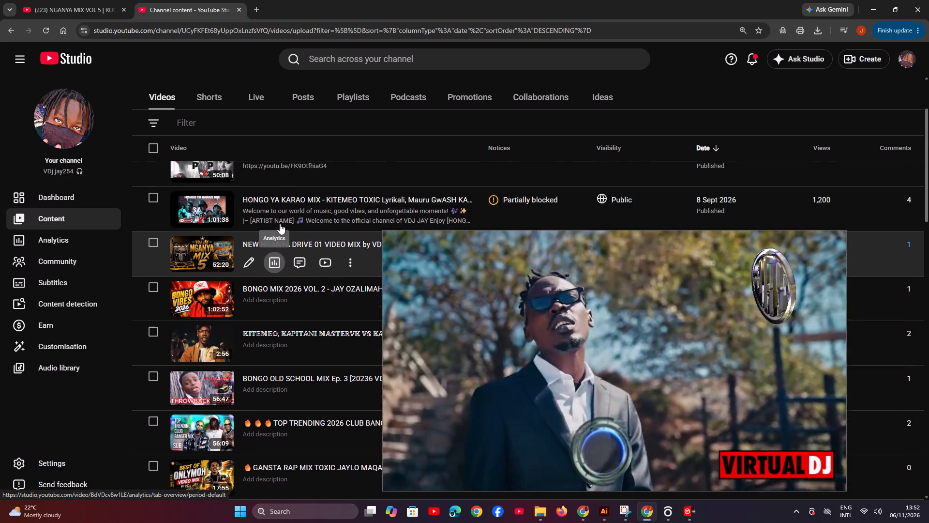
scroll(280, 224, down, 2)
scroll(280, 224, up, 3)
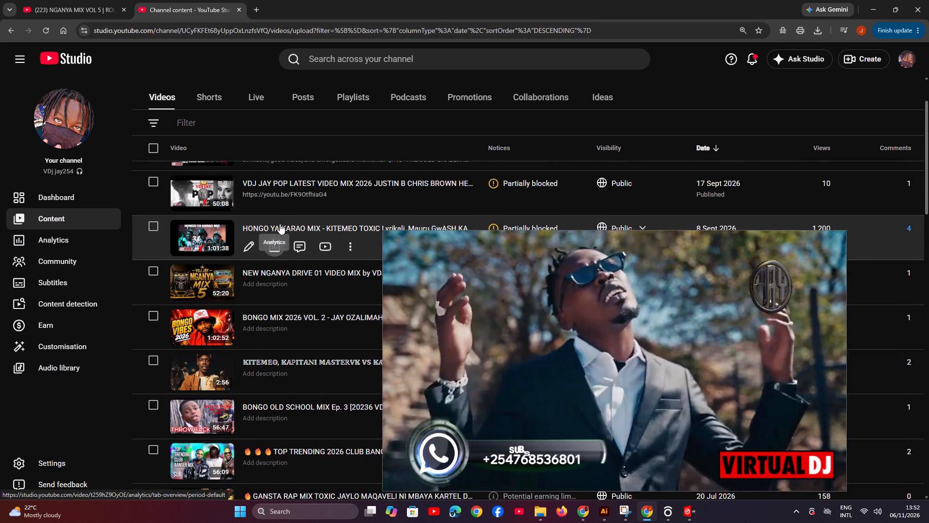
scroll(280, 225, down, 1)
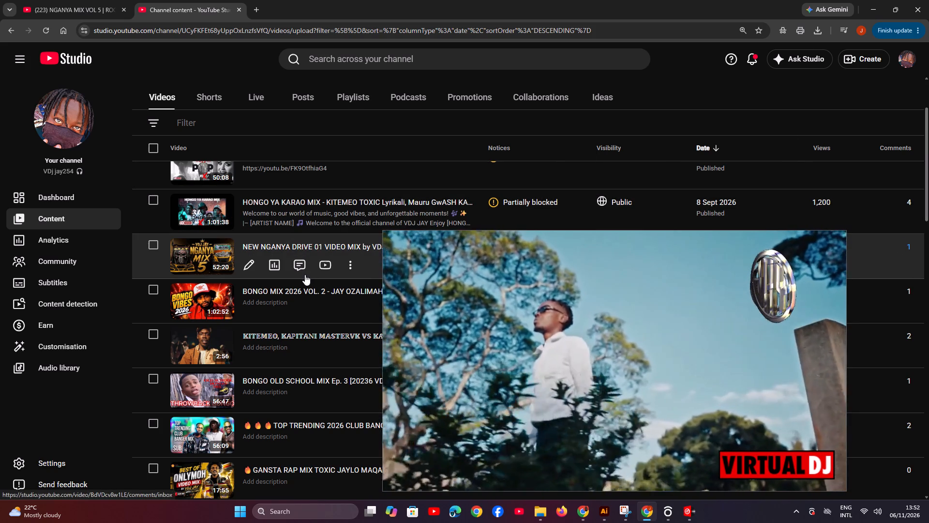
Look through the channel's older uploads to the last video on the first page.
scroll(305, 278, down, 6)
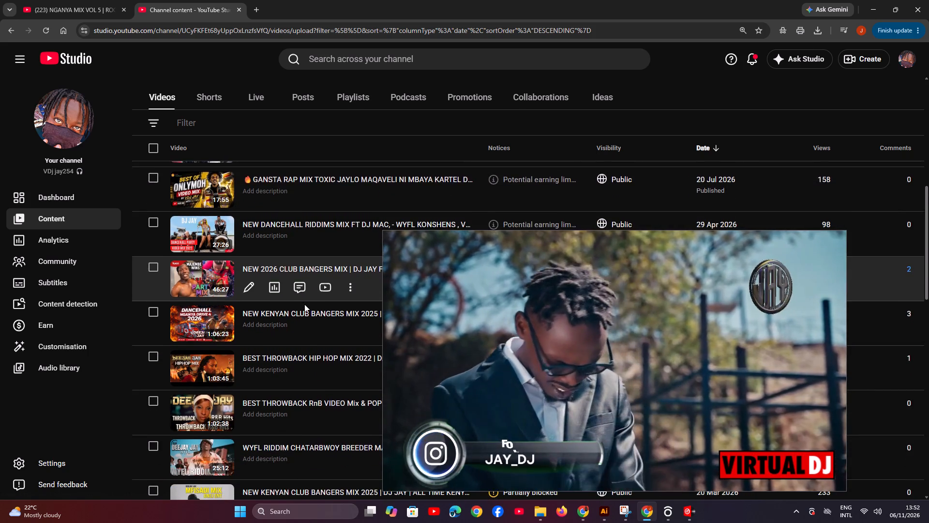
scroll(304, 304, down, 5)
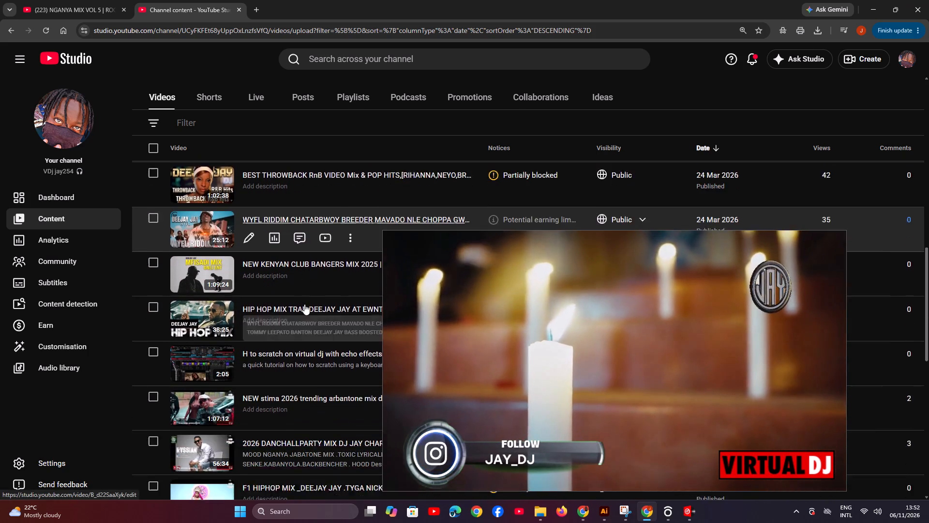
scroll(304, 304, down, 5)
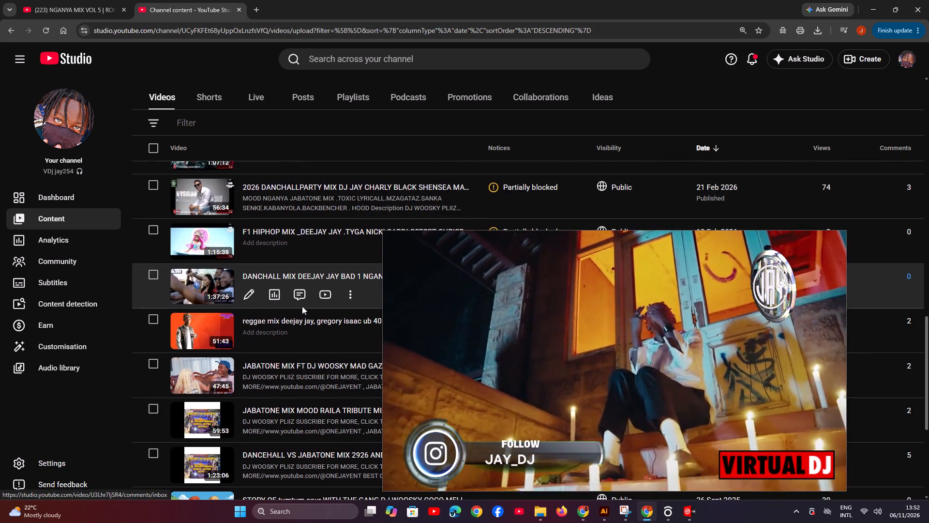
scroll(302, 306, down, 7)
scroll(301, 307, up, 1)
scroll(301, 307, down, 1)
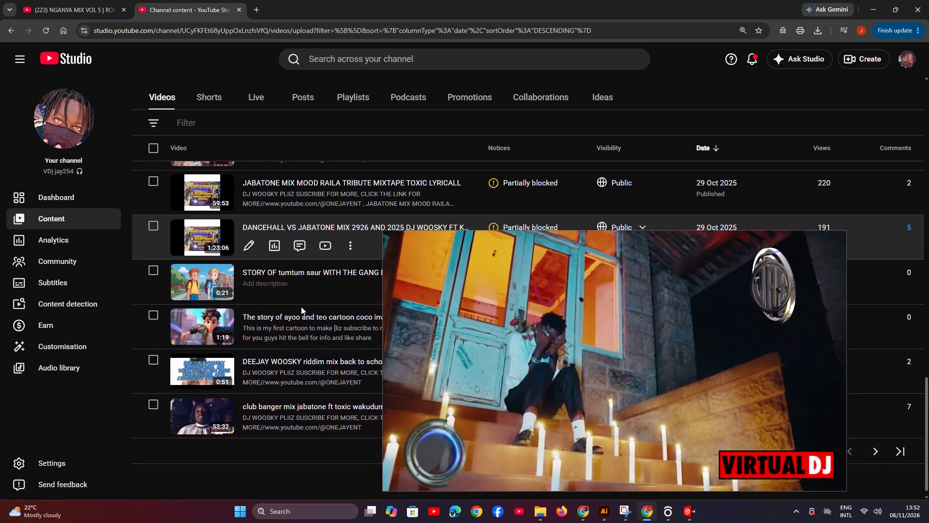
Re-examine the oldest uploads on the page, from the F1 hip hop mix to the club banger jabatone mix.
scroll(301, 306, up, 4)
scroll(325, 522, down, 2)
scroll(300, 411, down, 1)
scroll(300, 411, up, 1)
scroll(300, 411, down, 1)
scroll(300, 411, up, 1)
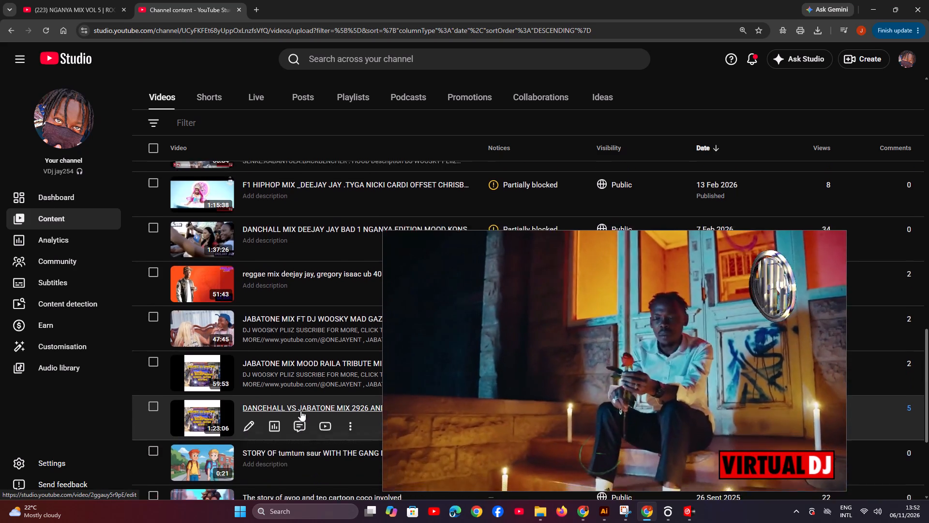
scroll(300, 411, down, 12)
scroll(339, 358, up, 1)
scroll(339, 358, down, 2)
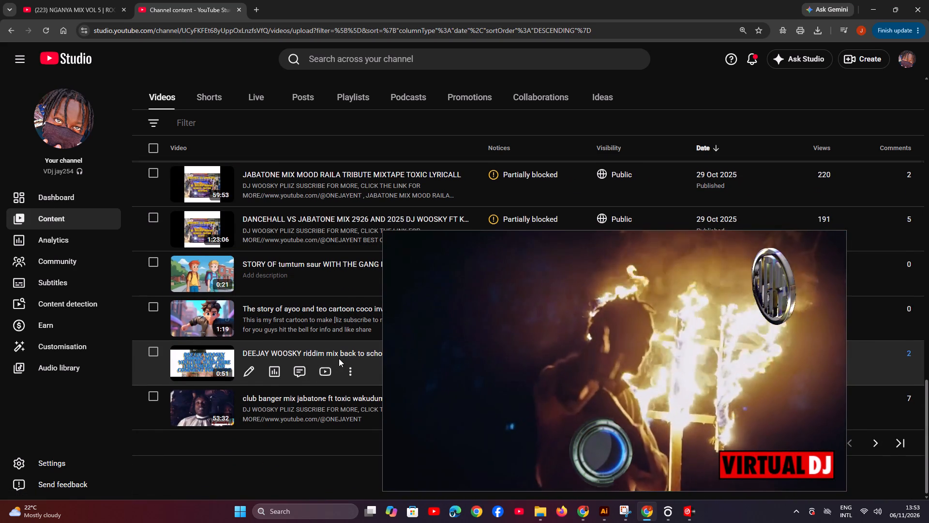
scroll(339, 358, up, 1)
scroll(339, 358, down, 6)
scroll(312, 353, up, 2)
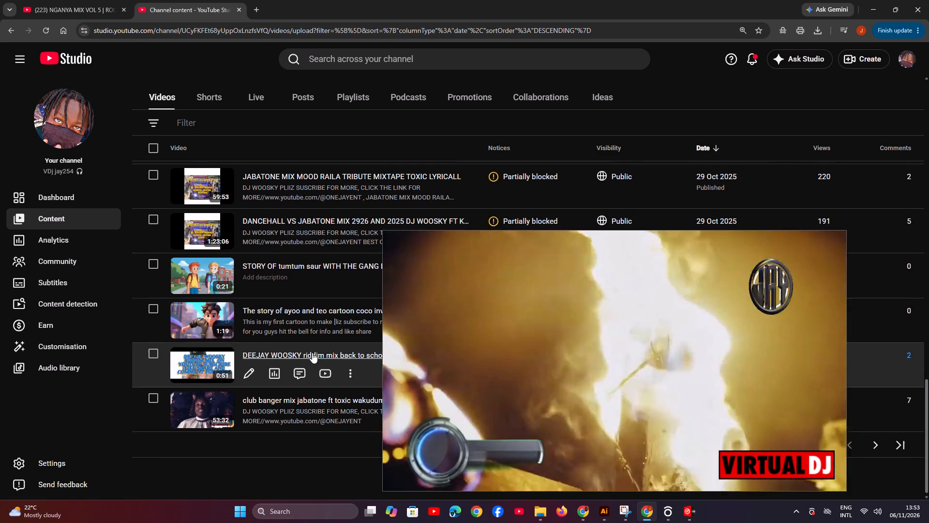
Look back over the 2026 uploads, up to the dancehall riddims mix, and return to the oldest uploads on the page.
scroll(312, 353, up, 2)
scroll(312, 353, down, 1)
scroll(312, 353, up, 8)
scroll(312, 353, down, 1)
scroll(312, 353, up, 3)
scroll(312, 353, down, 1)
scroll(312, 353, up, 3)
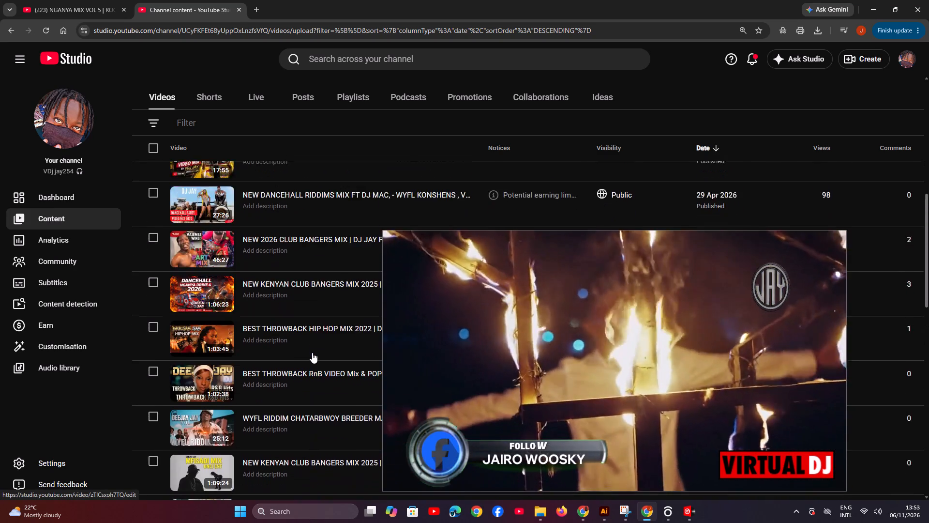
scroll(312, 353, up, 5)
scroll(312, 353, down, 4)
scroll(312, 353, up, 1)
scroll(312, 353, down, 11)
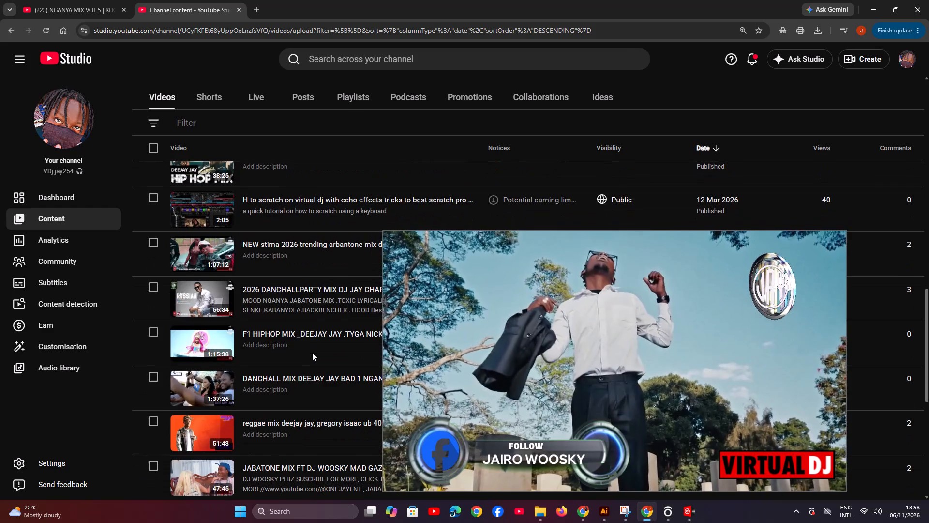
scroll(312, 353, down, 16)
scroll(312, 353, up, 1)
scroll(312, 353, down, 2)
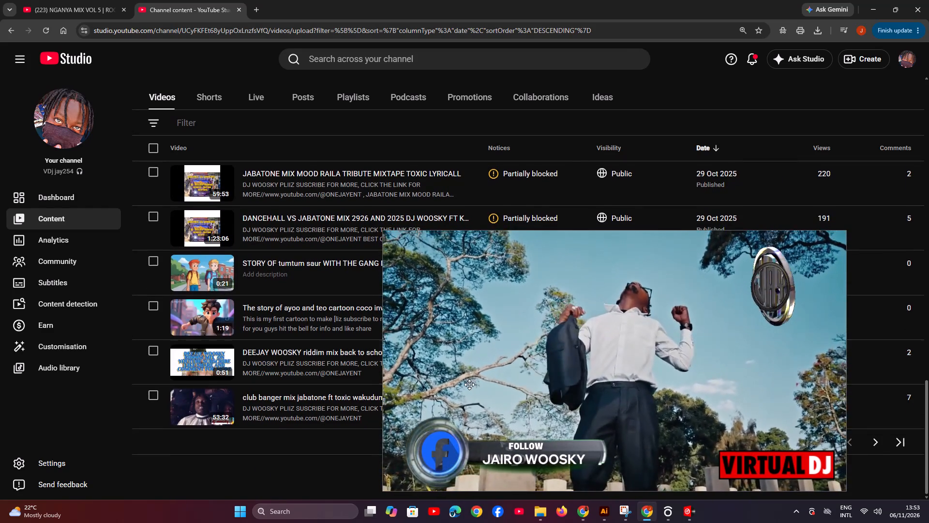
Move the video preview mostly off-screen into the corner to uncover the video list's notices, visibility and dates.
drag(504, 381, 740, 522)
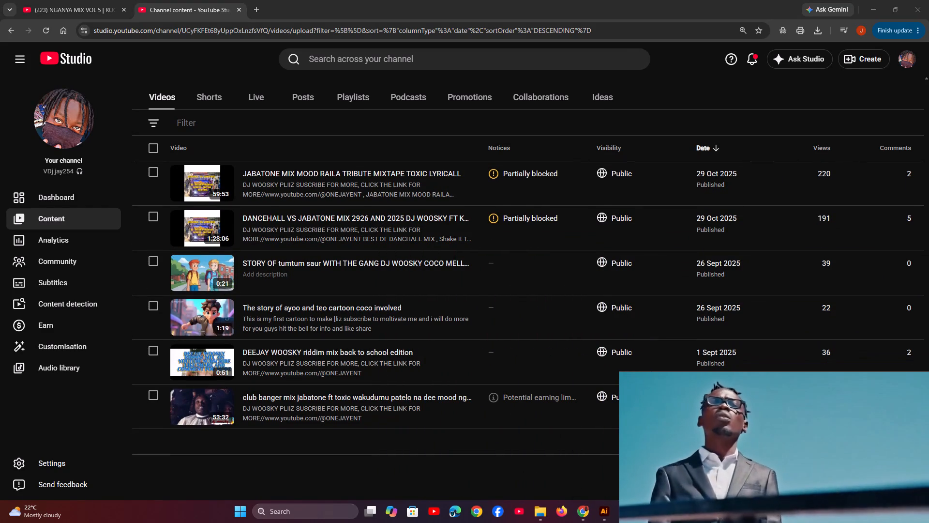
drag(740, 522, 821, 522)
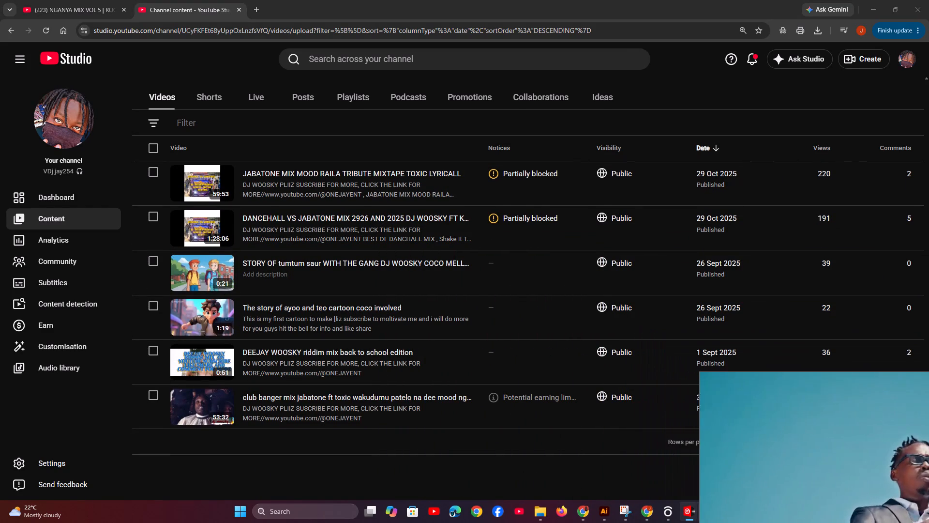
drag(821, 522, 864, 522)
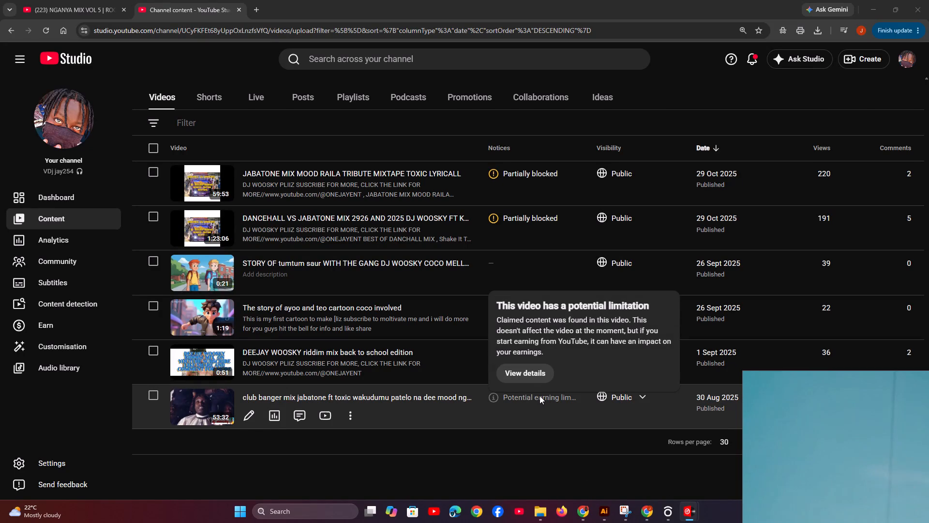
Open the earning-limitation details of the club banger jabatone mix and read through its list of copyright claims.
click(535, 371)
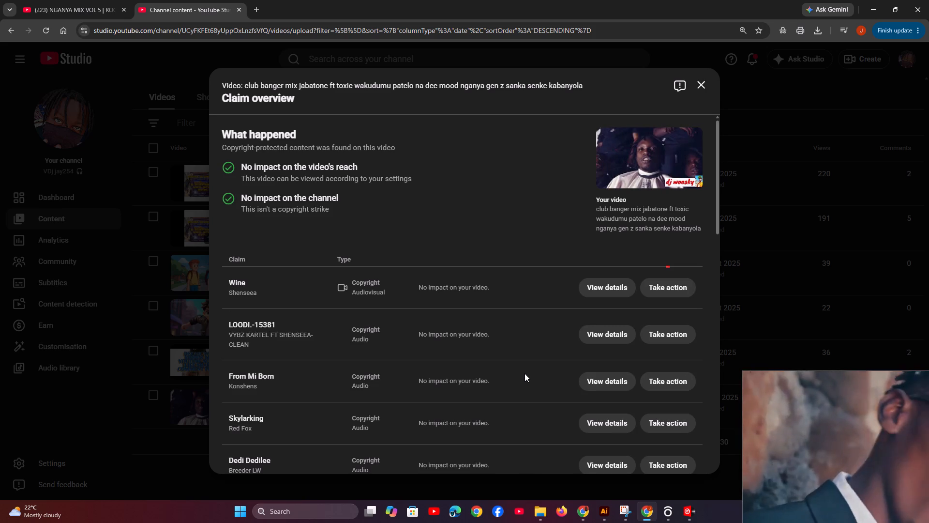
scroll(520, 371, down, 3)
scroll(520, 371, up, 1)
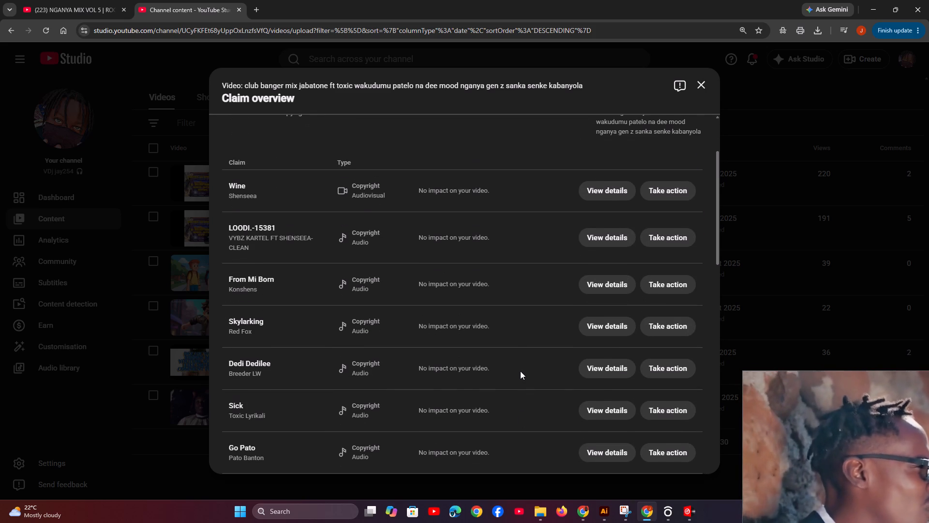
scroll(520, 371, down, 7)
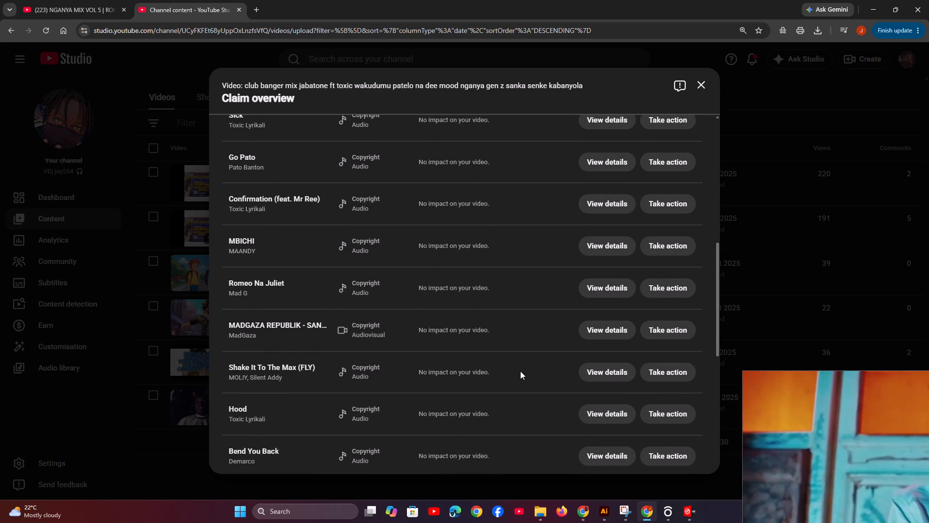
scroll(520, 371, down, 4)
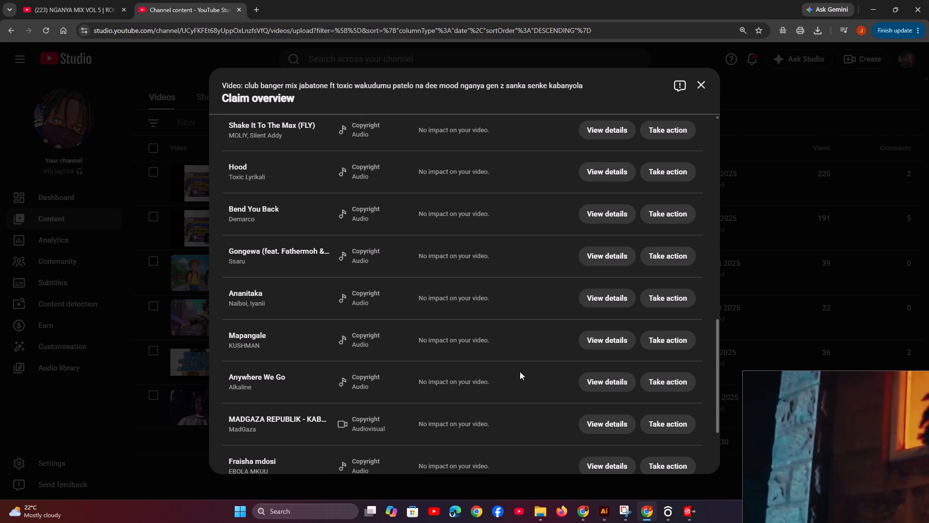
scroll(520, 371, down, 2)
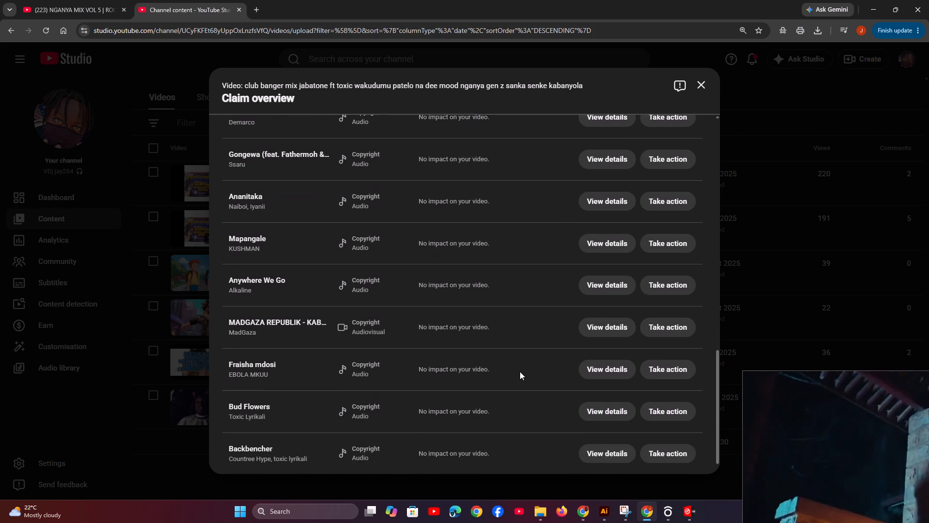
scroll(520, 371, down, 1)
scroll(520, 371, up, 1)
scroll(520, 371, down, 7)
scroll(520, 371, up, 1)
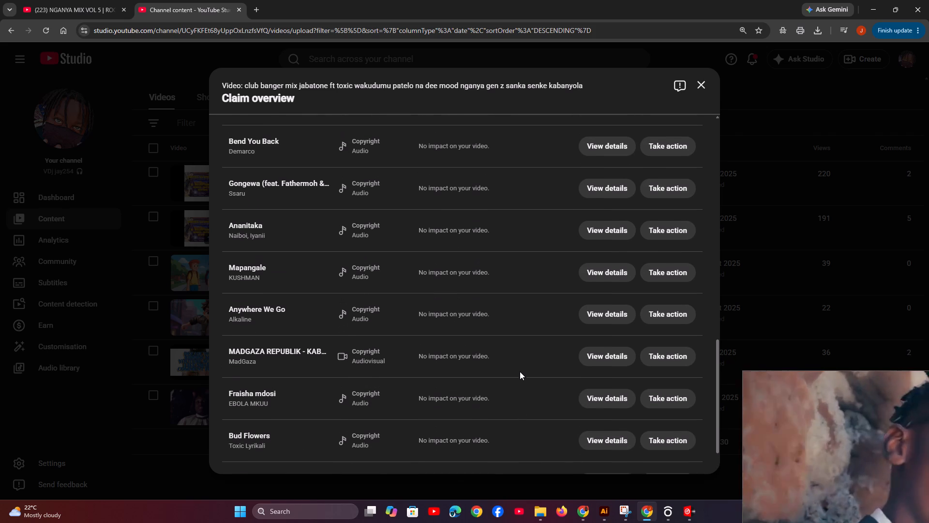
scroll(520, 371, up, 2)
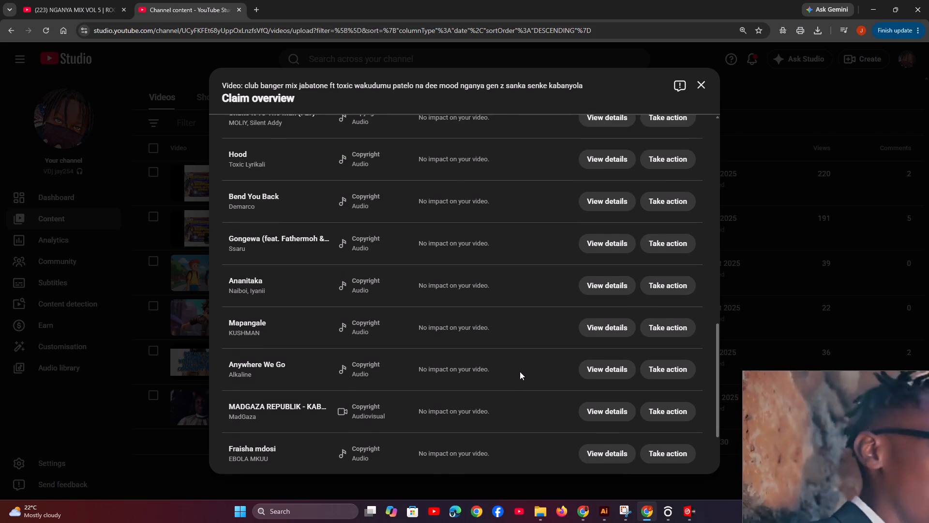
Look back through the club banger jabatone mix's copyright claims up to the claim summary and close the overview.
scroll(520, 371, up, 3)
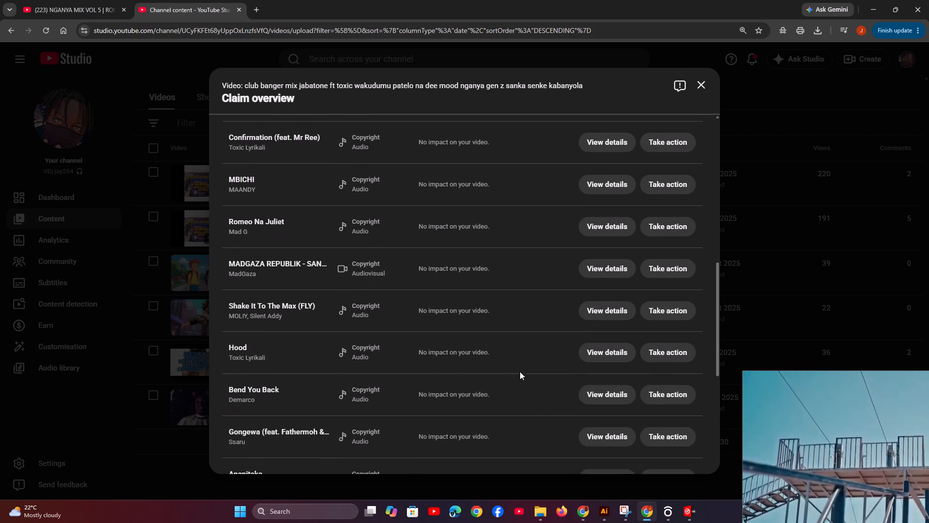
scroll(520, 371, up, 3)
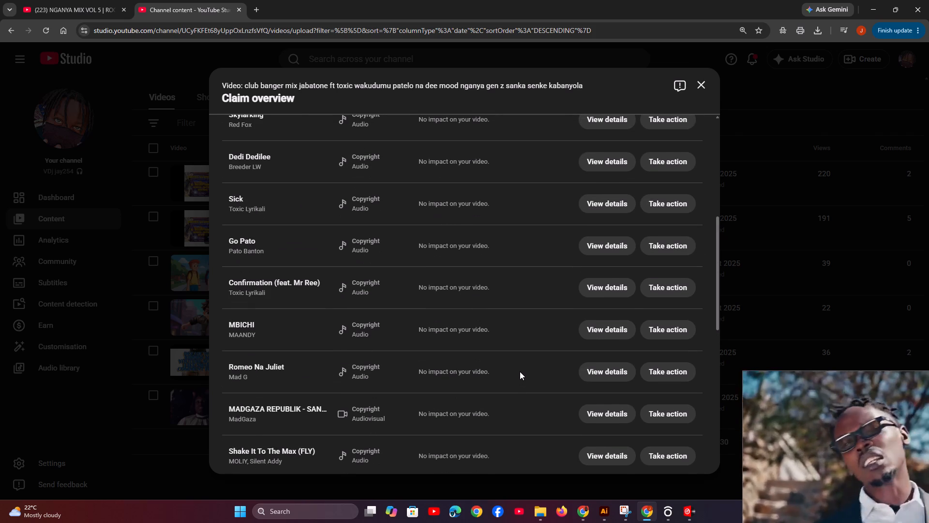
scroll(520, 371, up, 3)
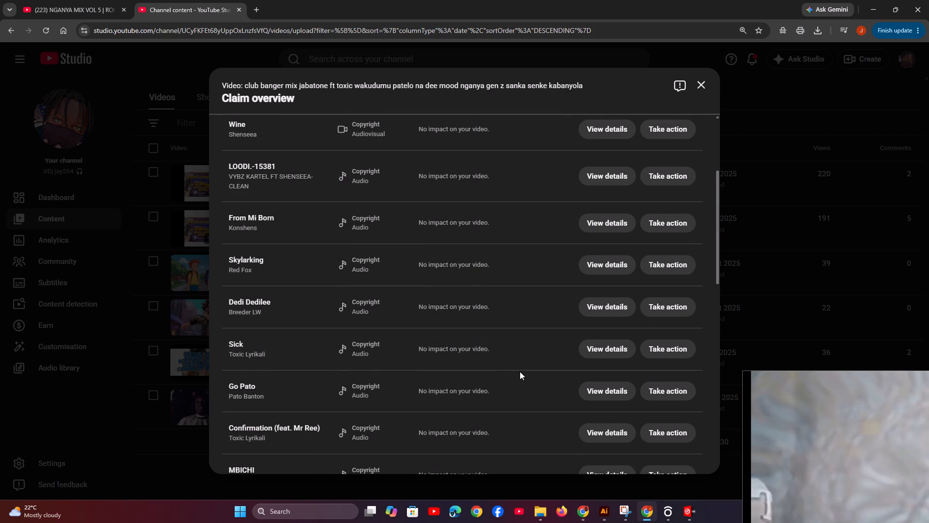
scroll(520, 371, up, 7)
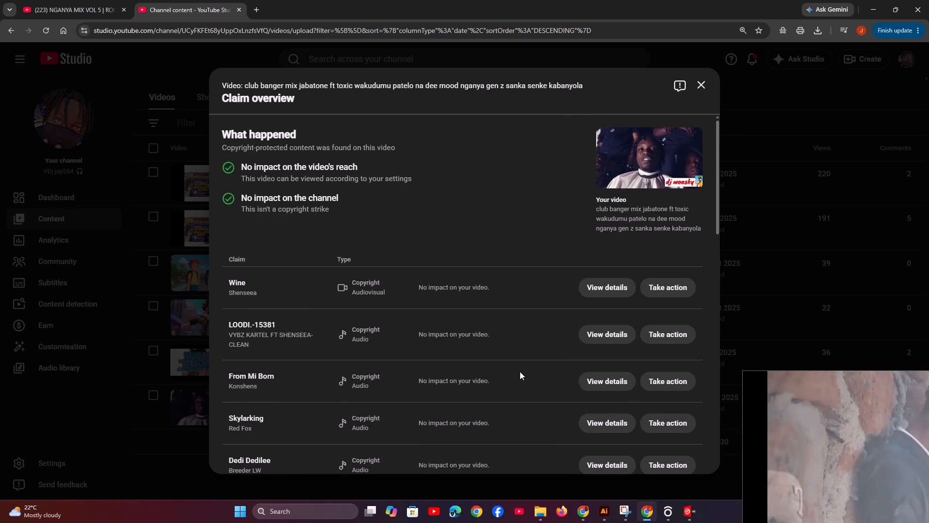
scroll(520, 371, up, 2)
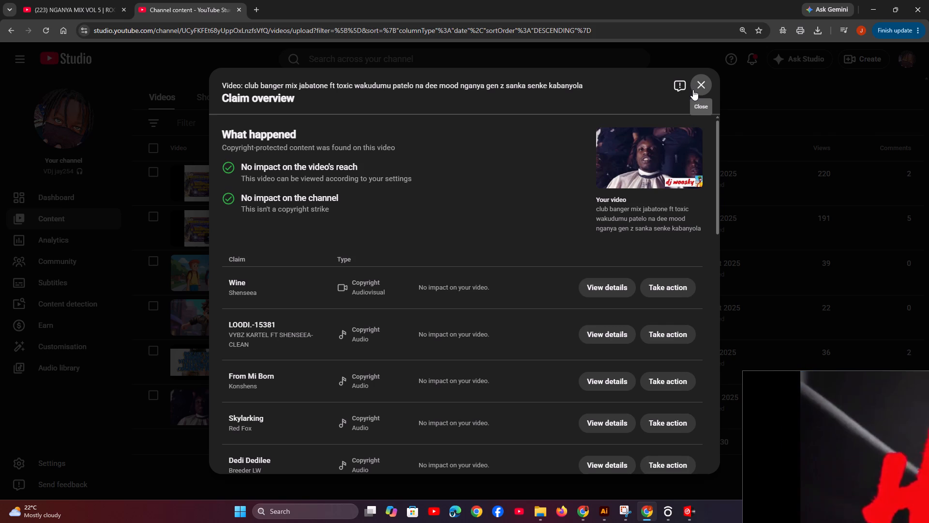
click(693, 90)
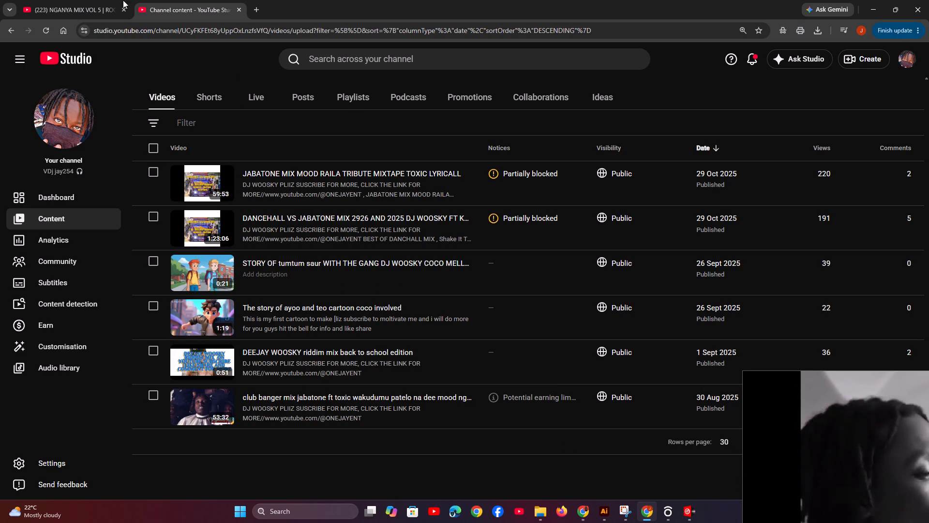
Look back through the channel's uploads from the oldest videos on the page up to the newest ones.
scroll(440, 223, up, 1)
scroll(440, 223, down, 1)
scroll(440, 223, up, 8)
scroll(440, 223, down, 1)
scroll(440, 223, up, 1)
scroll(440, 223, down, 1)
scroll(440, 223, up, 3)
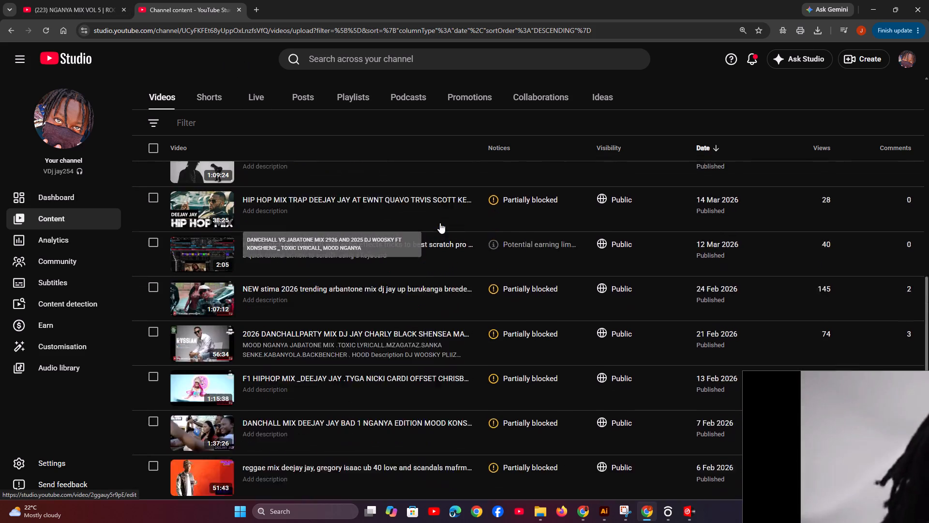
scroll(440, 223, up, 8)
scroll(440, 223, down, 1)
scroll(440, 223, up, 7)
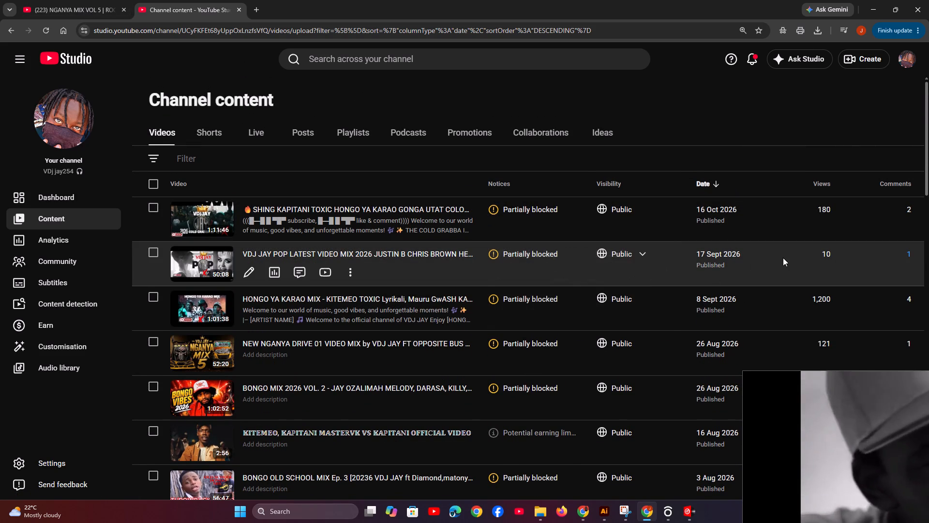
Check the comments of the VDJ Jay pop latest video mix and return to the channel content list.
click(909, 252)
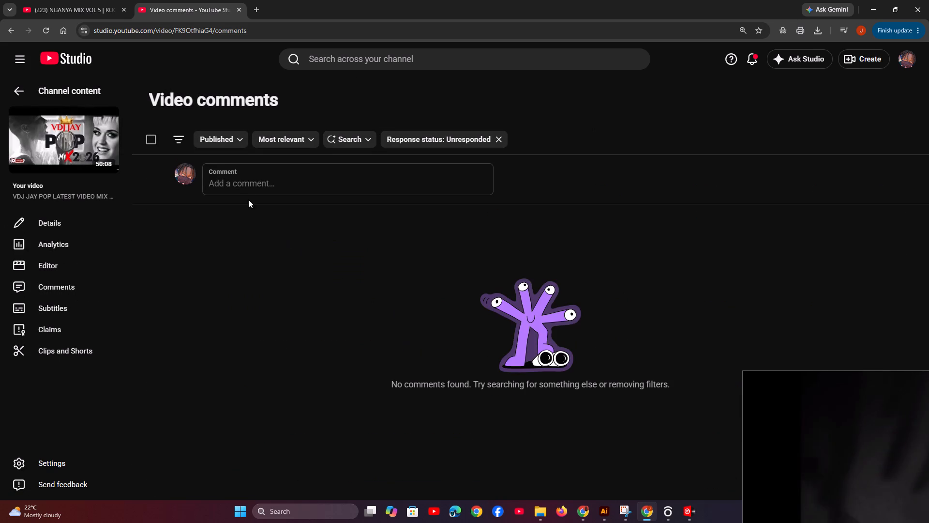
click(12, 34)
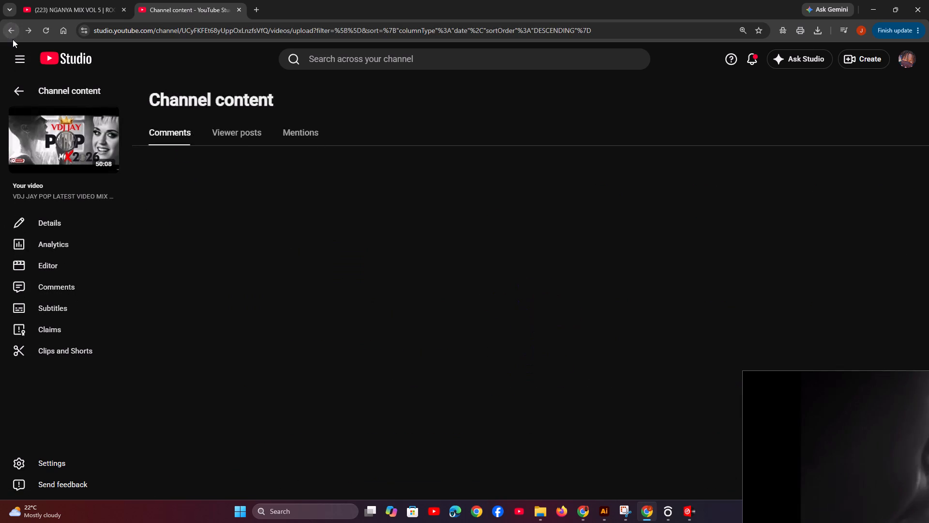
click(14, 43)
Go from the NGANYA MIX VOL 5 video back to the YouTube search results for mix and browse them.
click(44, 0)
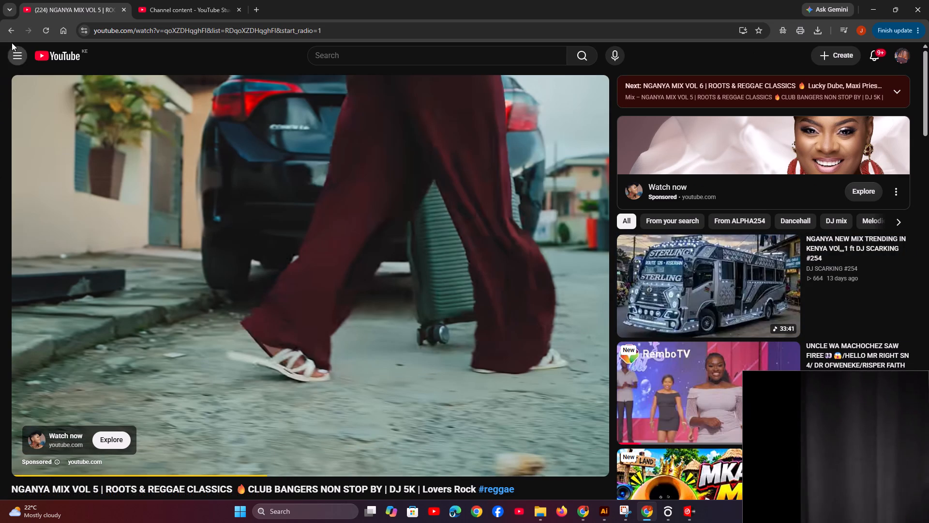
click(11, 29)
scroll(245, 171, down, 3)
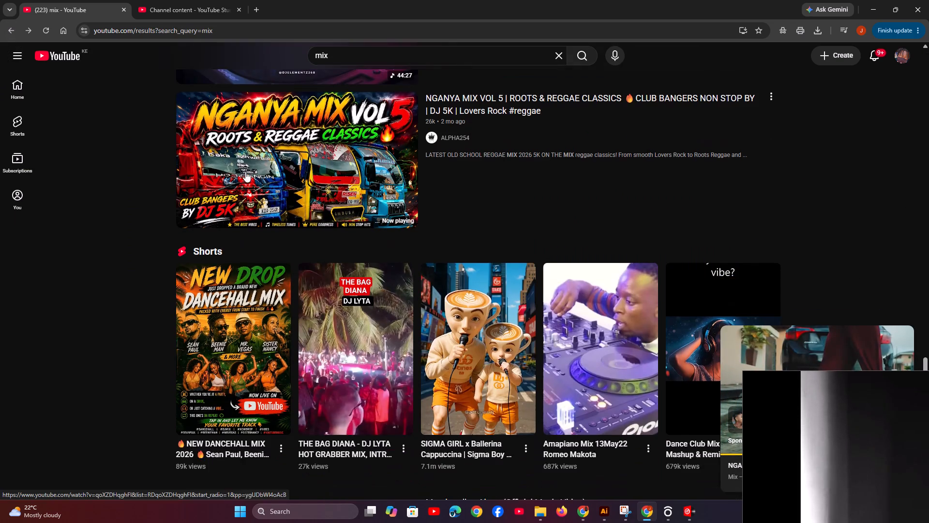
scroll(245, 168, down, 7)
scroll(245, 168, up, 1)
scroll(242, 165, down, 1)
scroll(242, 165, up, 1)
scroll(242, 165, down, 2)
scroll(241, 163, up, 3)
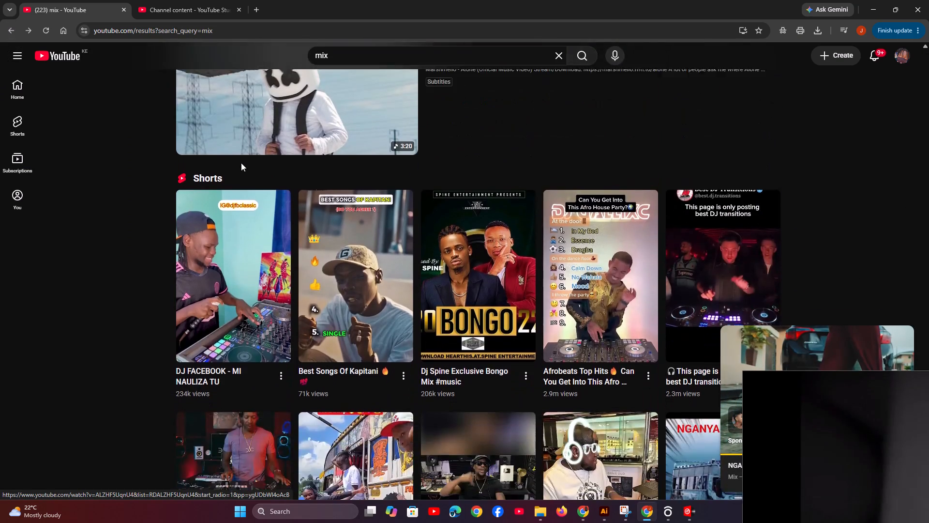
scroll(241, 163, up, 1)
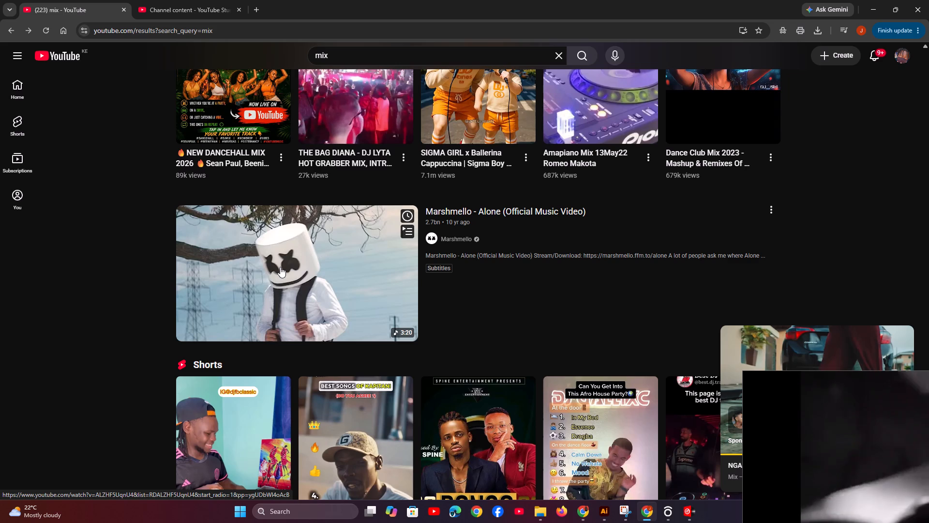
Open the Marshmello - Alone official music video from the results and skip its advert.
click(282, 258)
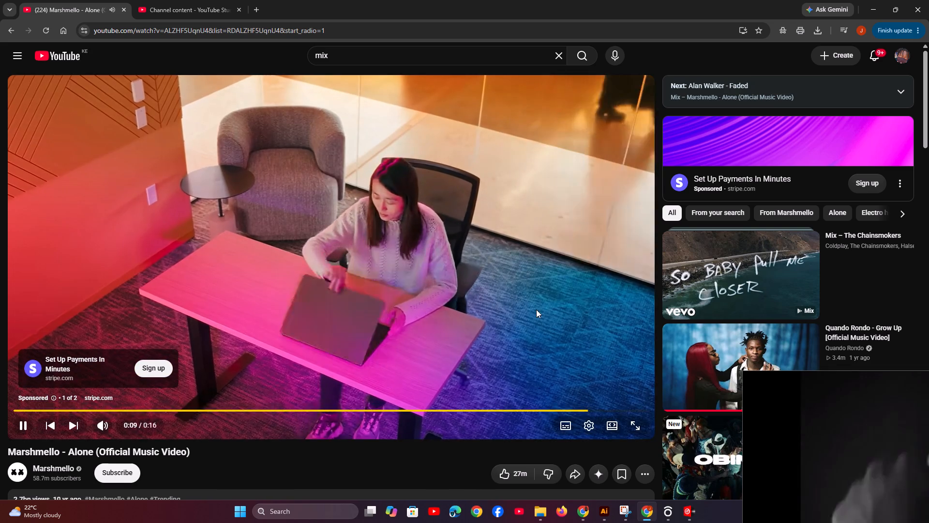
click(633, 391)
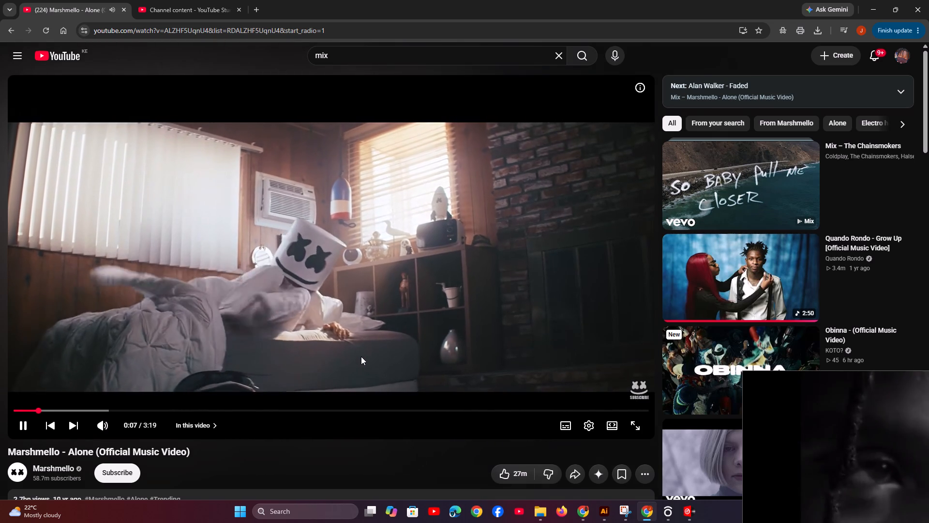
Sample the Marshmello video by skipping ahead in short jumps to about 1:04, pausing and resuming it along the way.
key(Right)
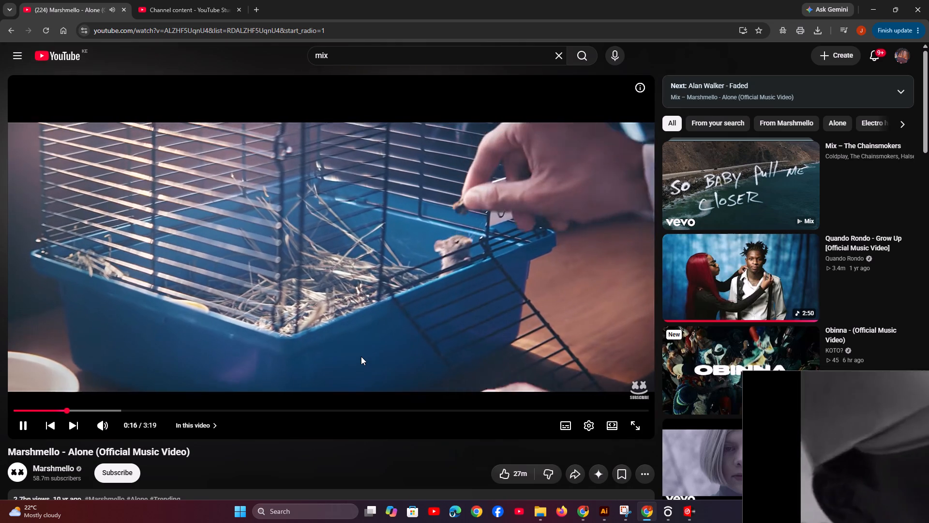
key(Right)
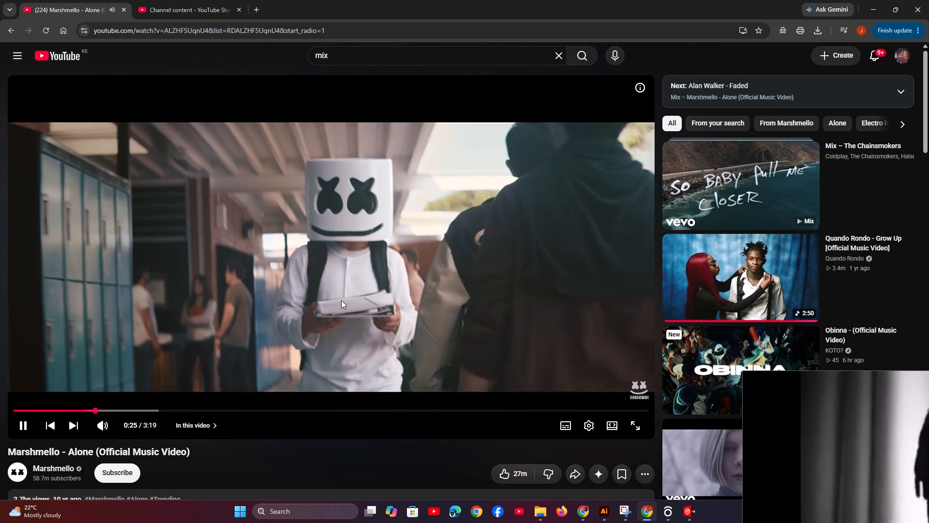
click(341, 300)
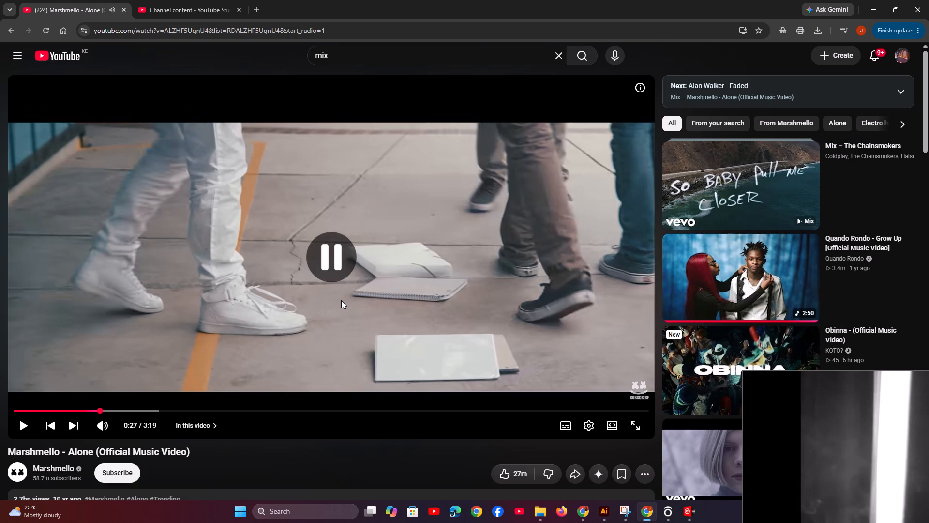
click(341, 300)
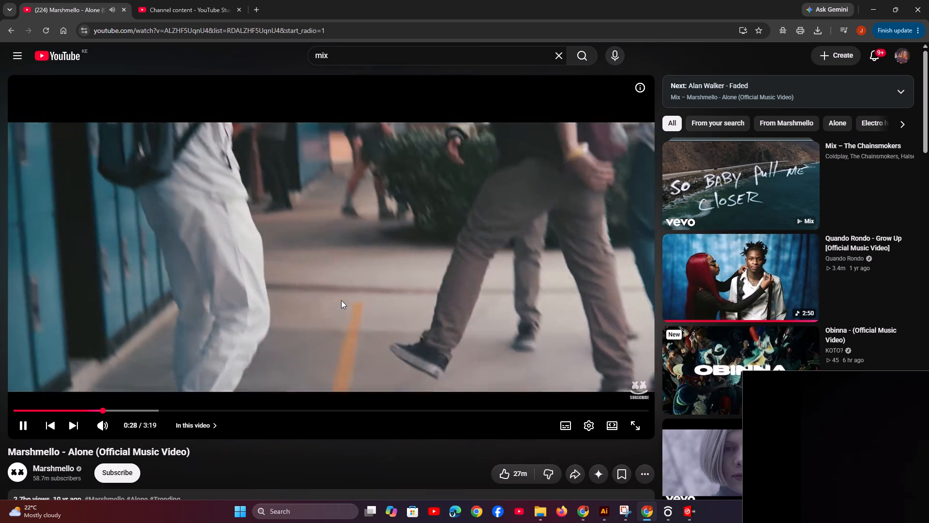
key(Right)
key(Right)
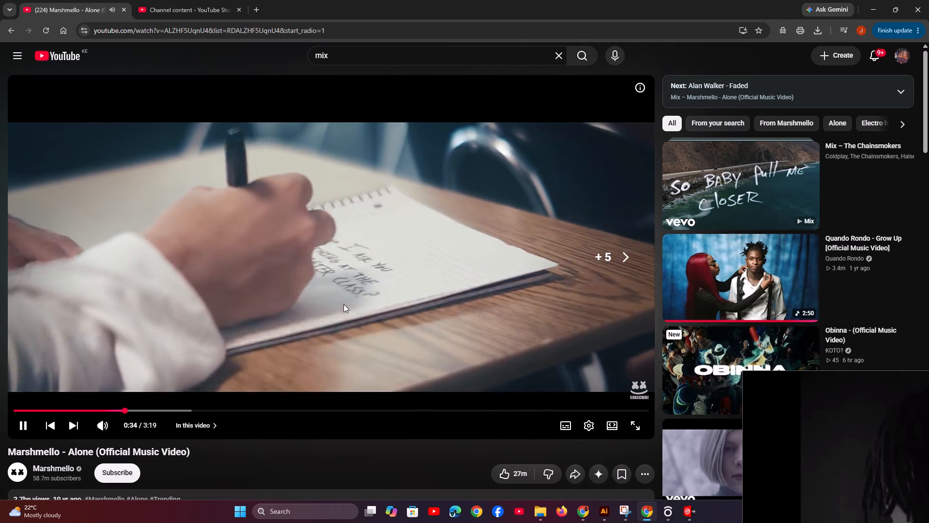
key(Right)
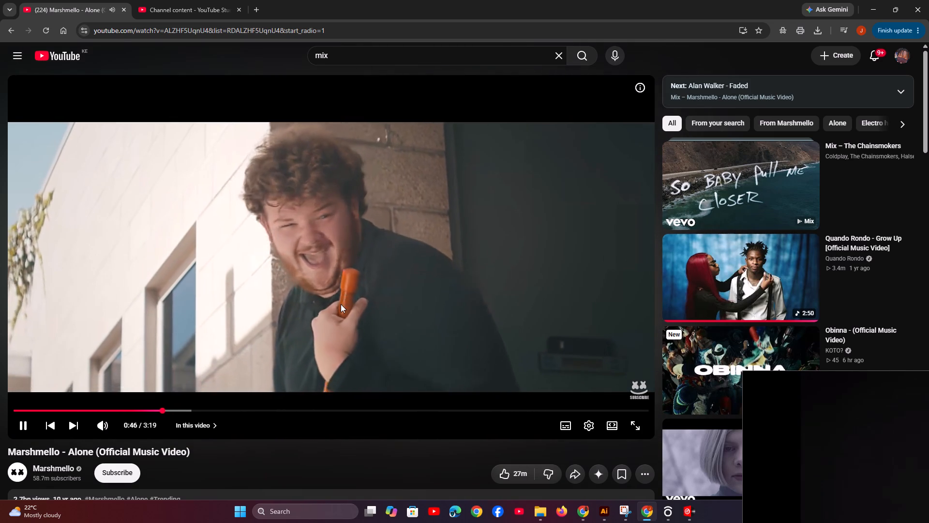
key(Right)
click(351, 288)
click(351, 288)
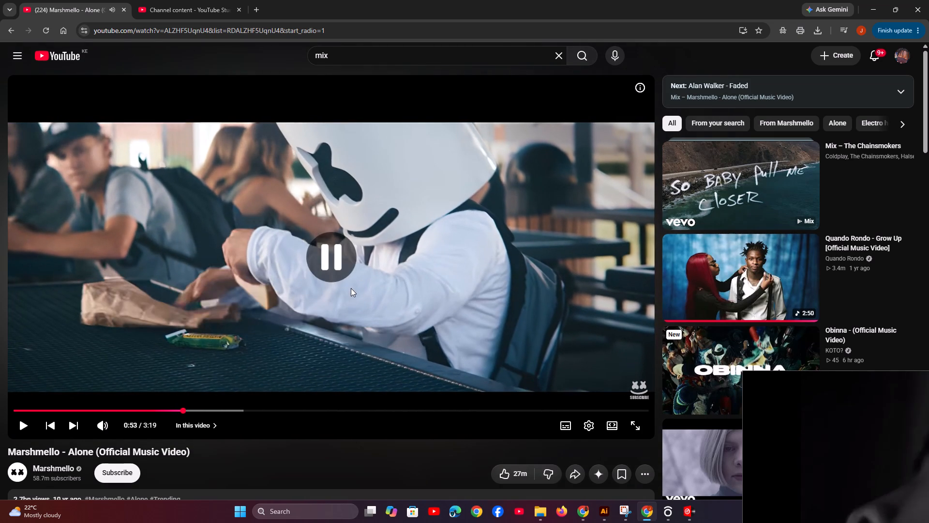
key(Right)
key(Right)
click(350, 288)
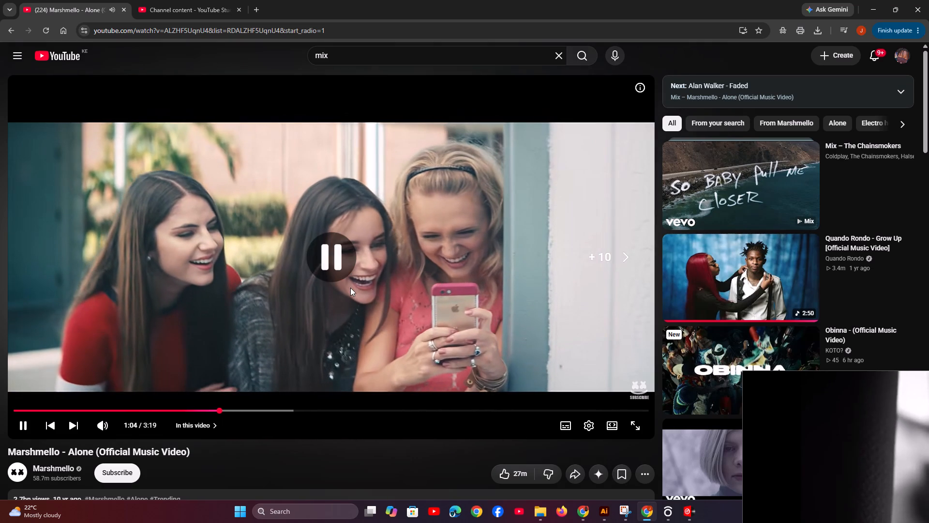
Switch to VirtualDJ to check on the mix playback and recording.
click(689, 516)
click(644, 470)
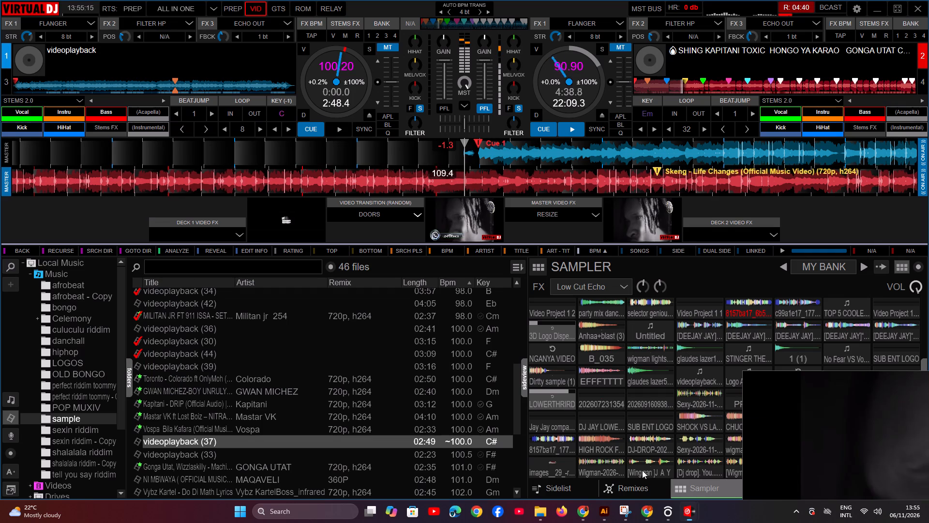
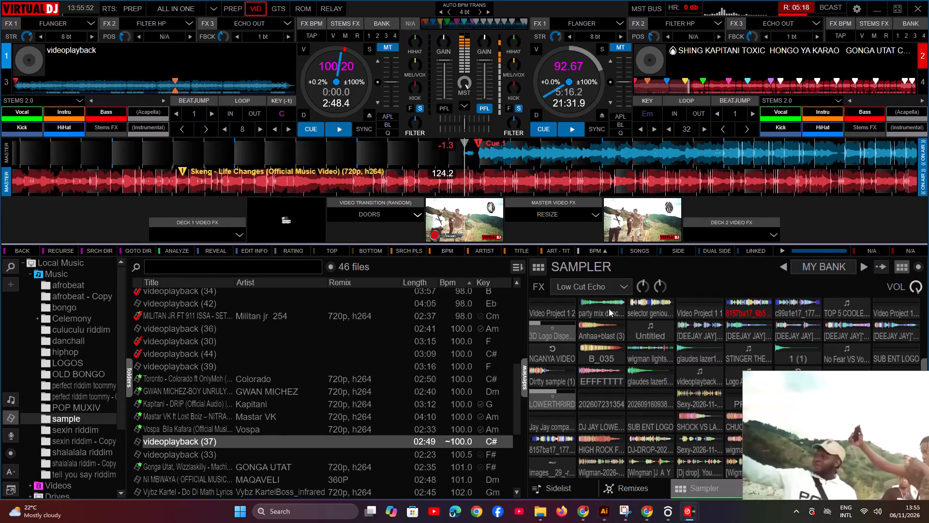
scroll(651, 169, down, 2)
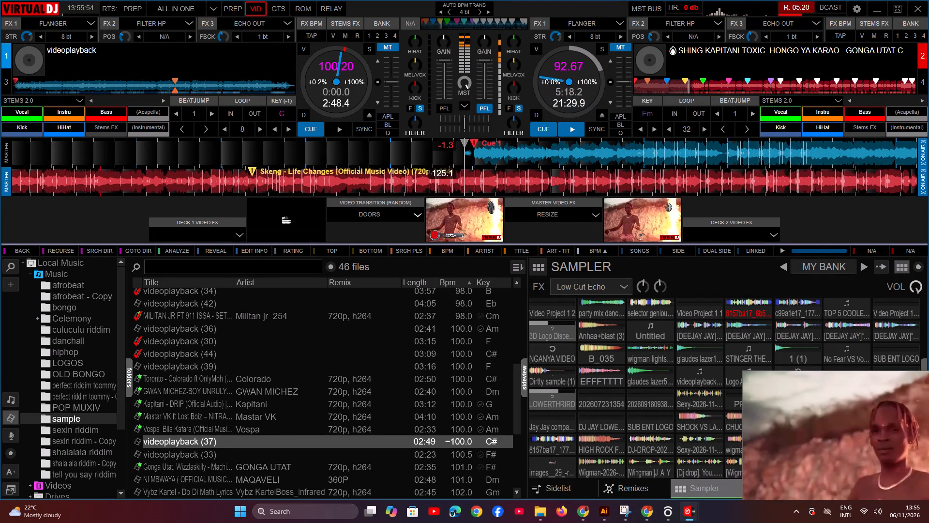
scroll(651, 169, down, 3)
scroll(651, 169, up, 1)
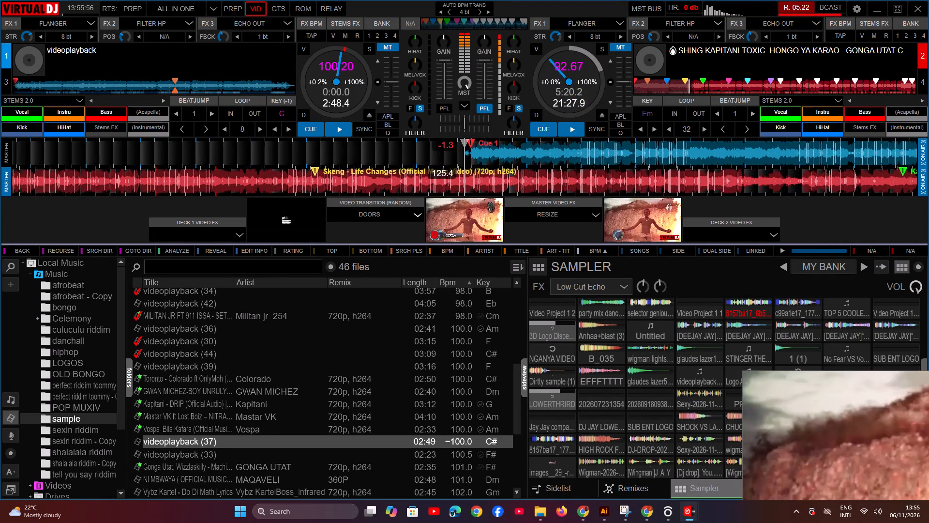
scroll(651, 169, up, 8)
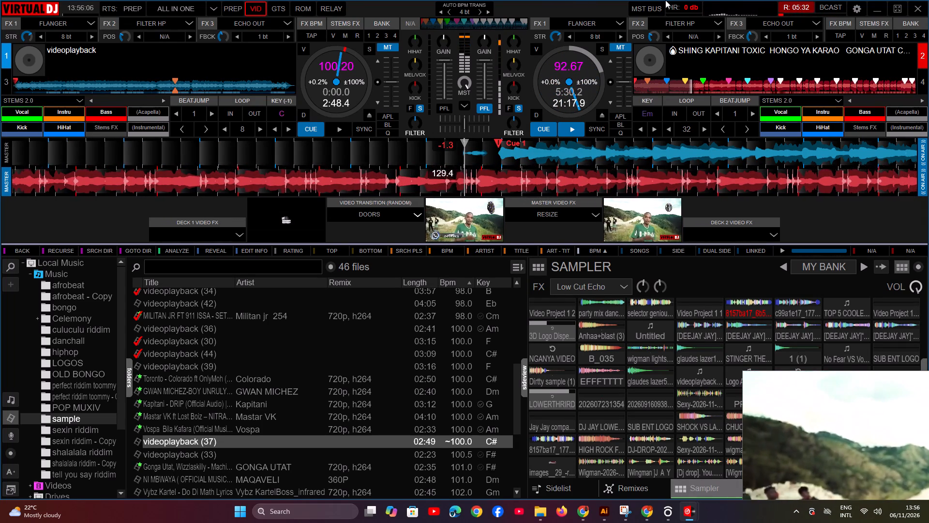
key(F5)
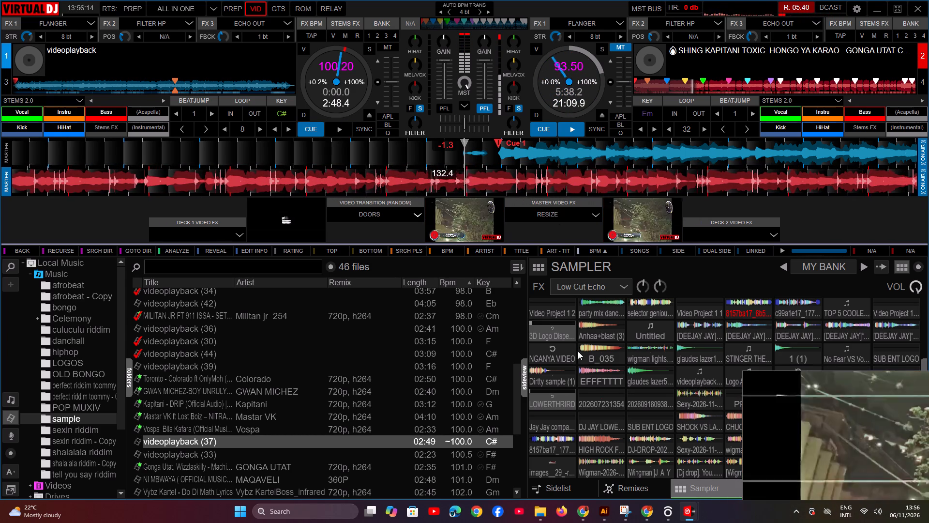
drag(835, 466, 182, 331)
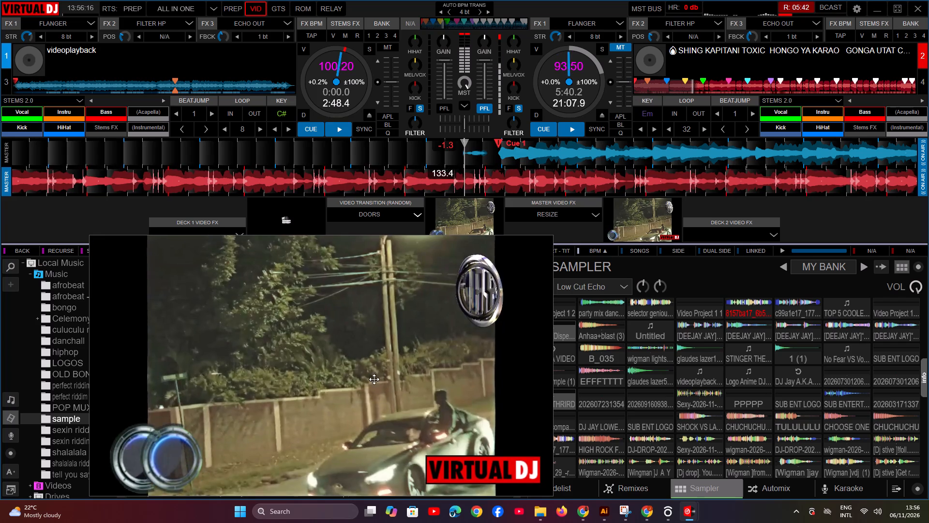
click(829, 371)
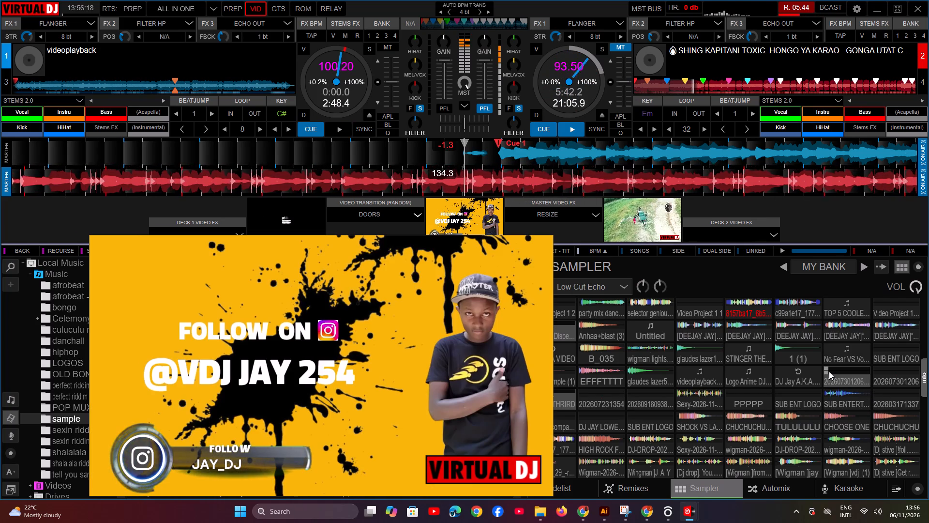
View the mix's video output in full screen twice to check the picture and overlays, restoring the small preview window each time.
double_click(525, 365)
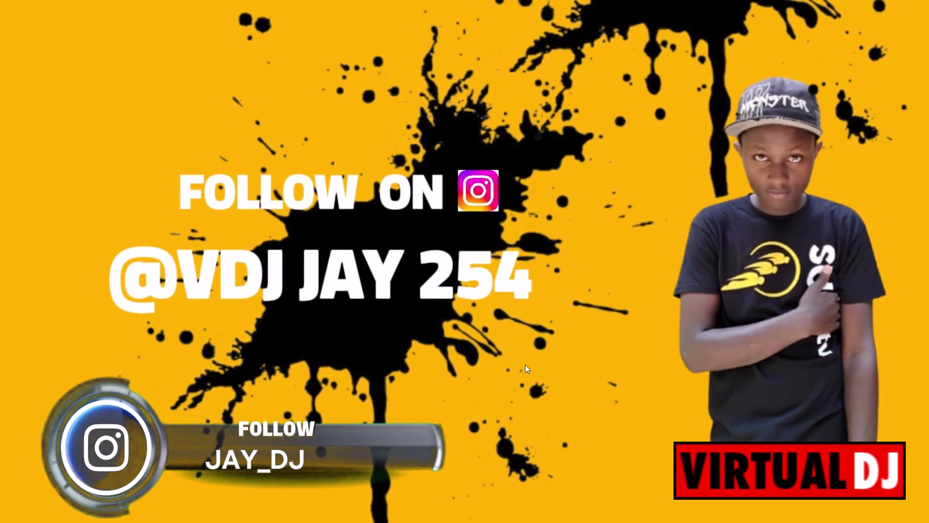
double_click(520, 365)
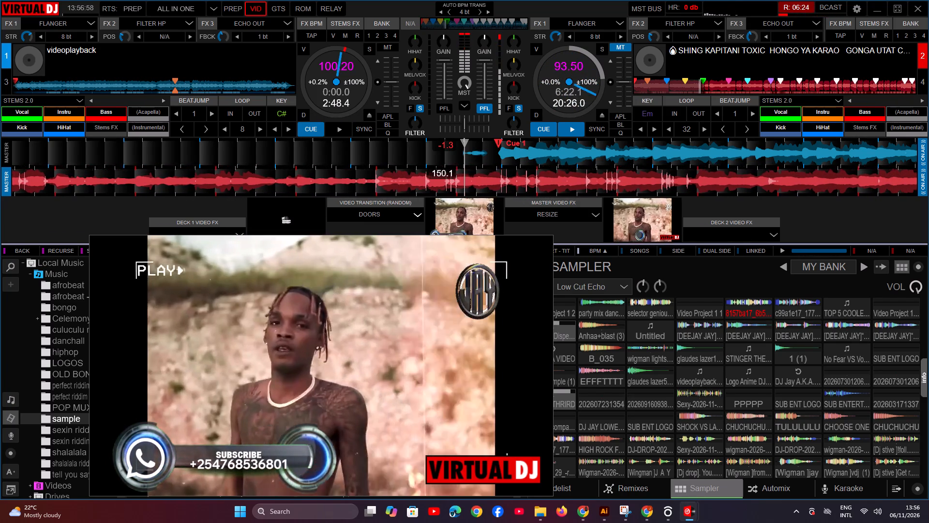
double_click(380, 412)
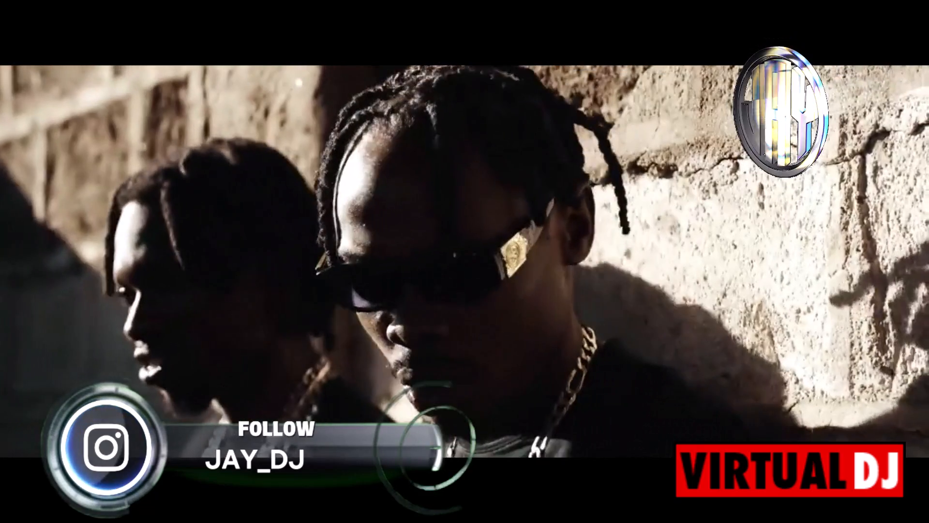
double_click(458, 257)
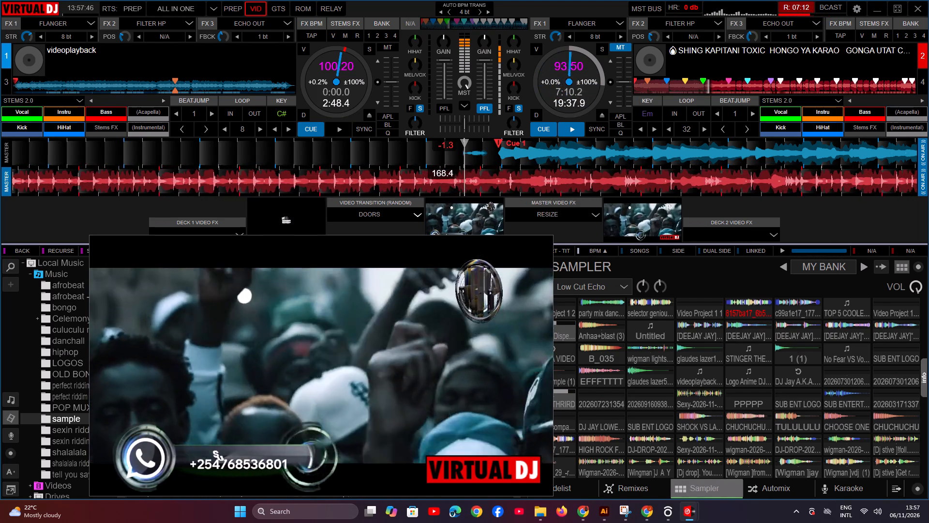
Shift the video window clear of the sampler pads and stop the LOWERTHRIRD and 3D Logo Dispersion Effect samples.
drag(510, 417, 474, 417)
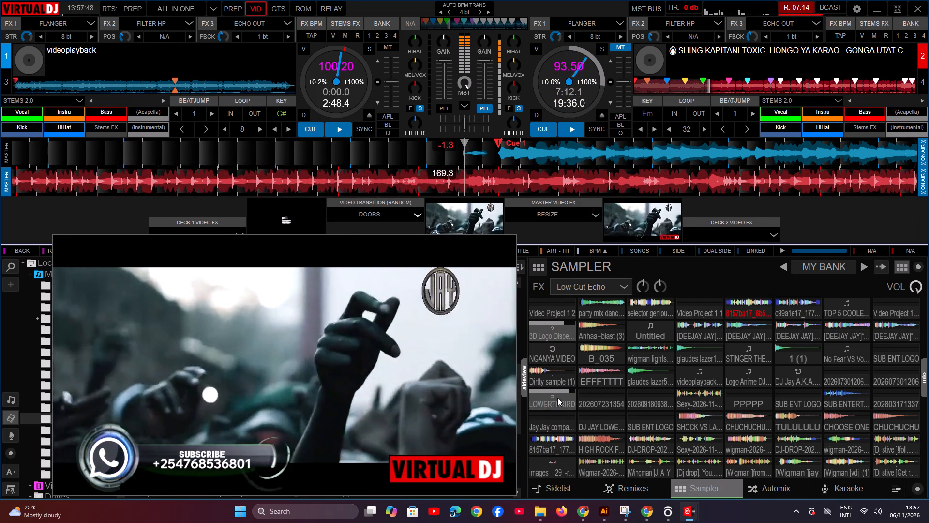
right_click(557, 398)
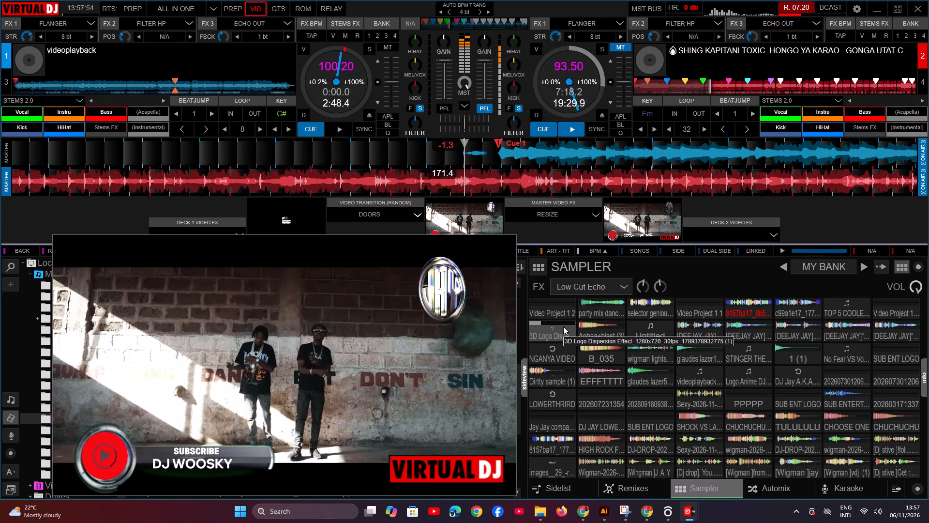
right_click(553, 325)
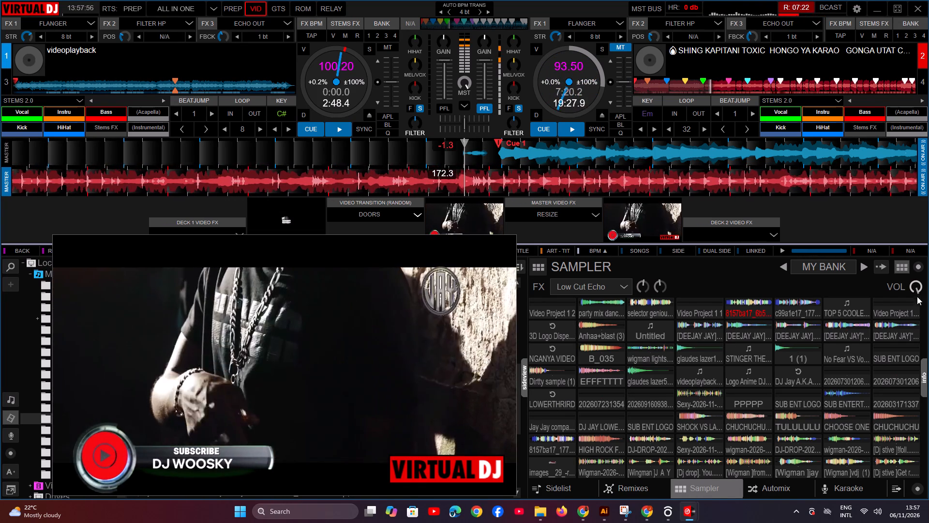
Look through the MY BANK samples in list view and return the sampler to the pad grid.
click(907, 266)
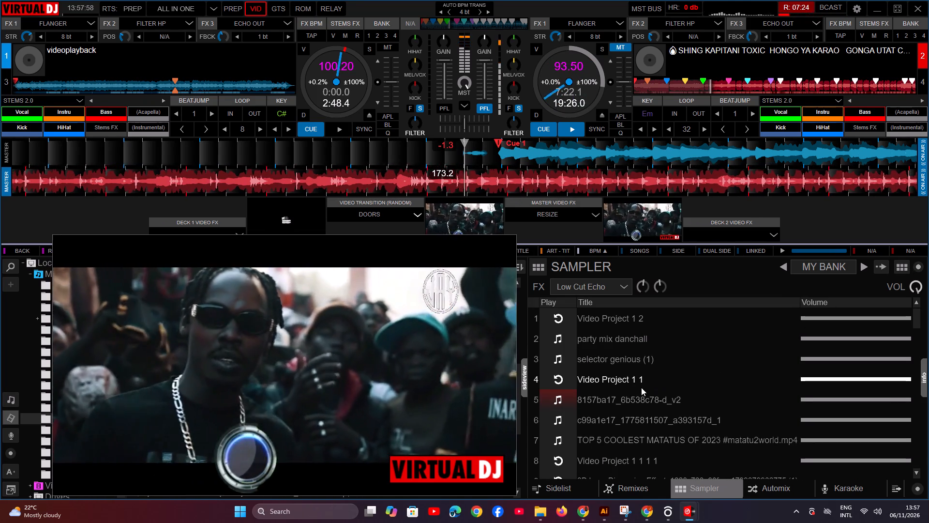
scroll(597, 391, up, 1)
scroll(597, 391, down, 1)
scroll(597, 391, up, 4)
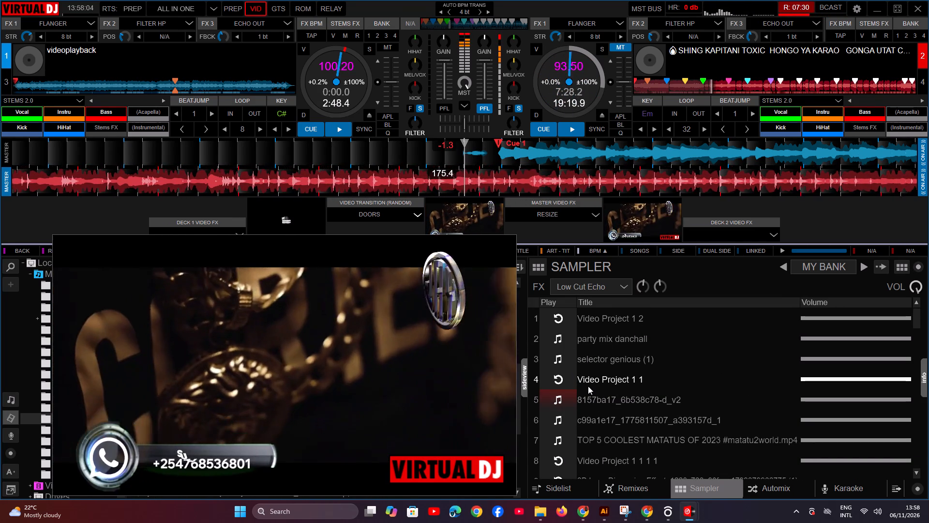
scroll(589, 385, down, 3)
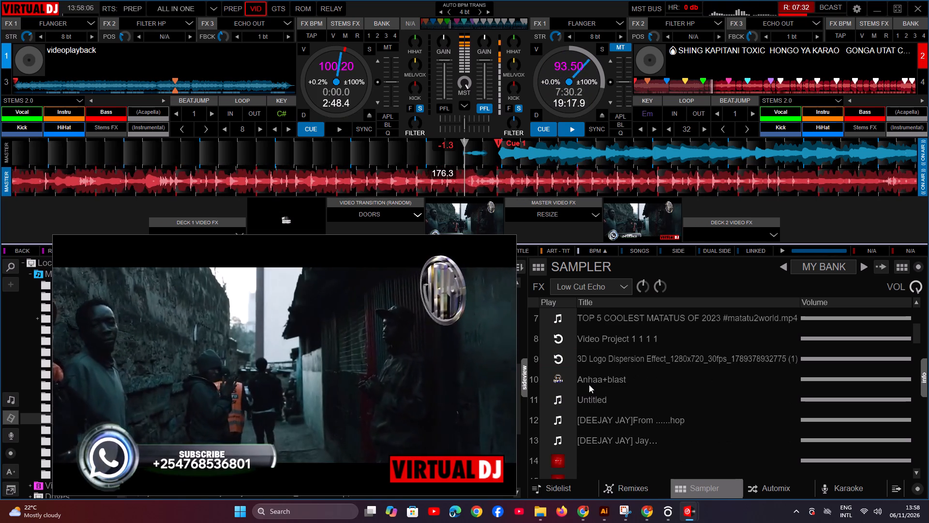
scroll(572, 406, down, 2)
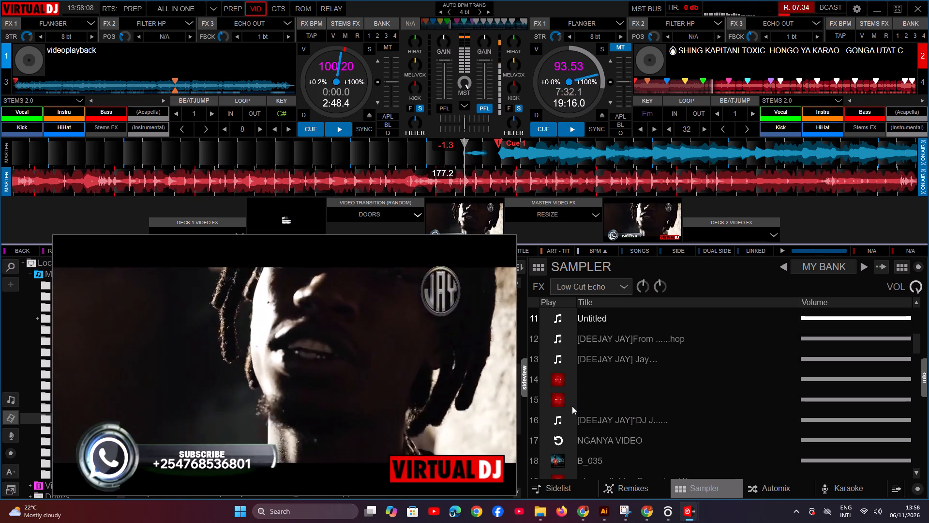
scroll(572, 406, down, 3)
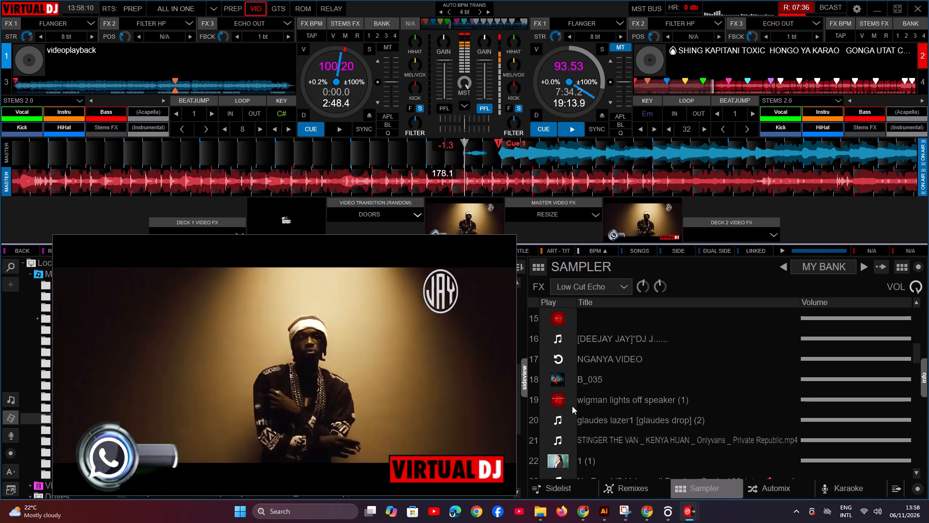
scroll(572, 406, down, 2)
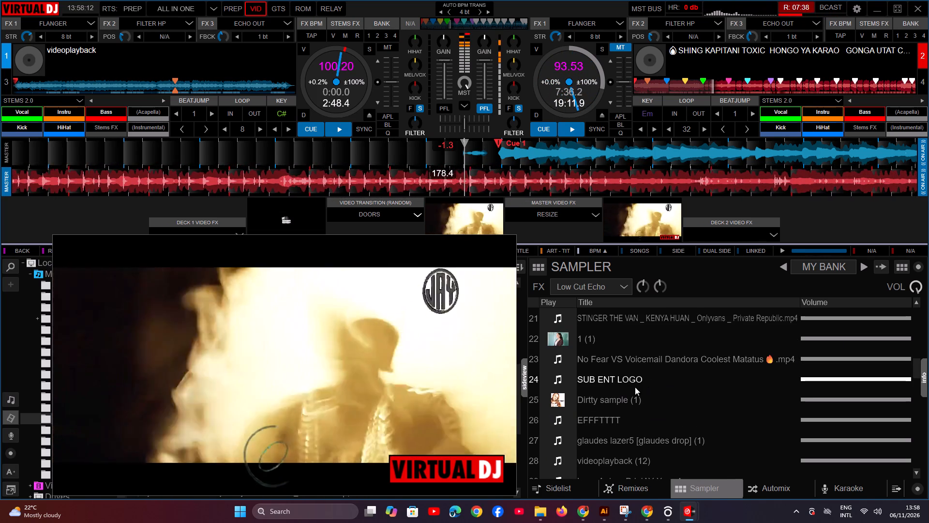
click(900, 268)
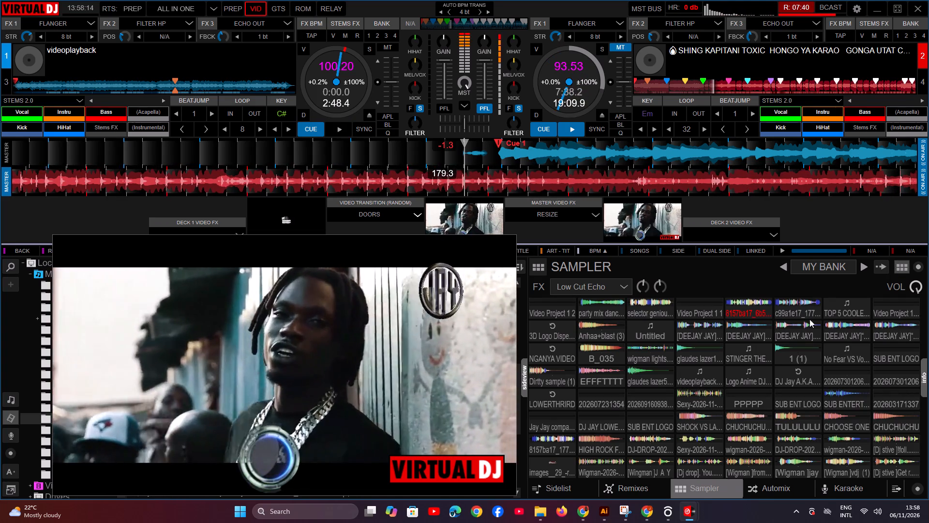
Start the 3D Logo Dispersion Effect sample, enlarge its video placement to fill the whole frame in the Sample Editor, and save the changes.
click(562, 336)
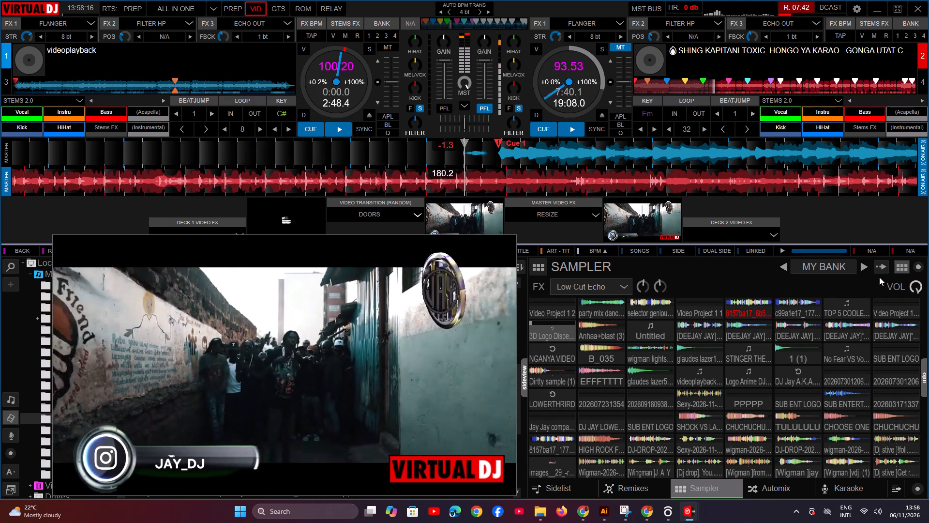
click(899, 270)
scroll(647, 432, up, 2)
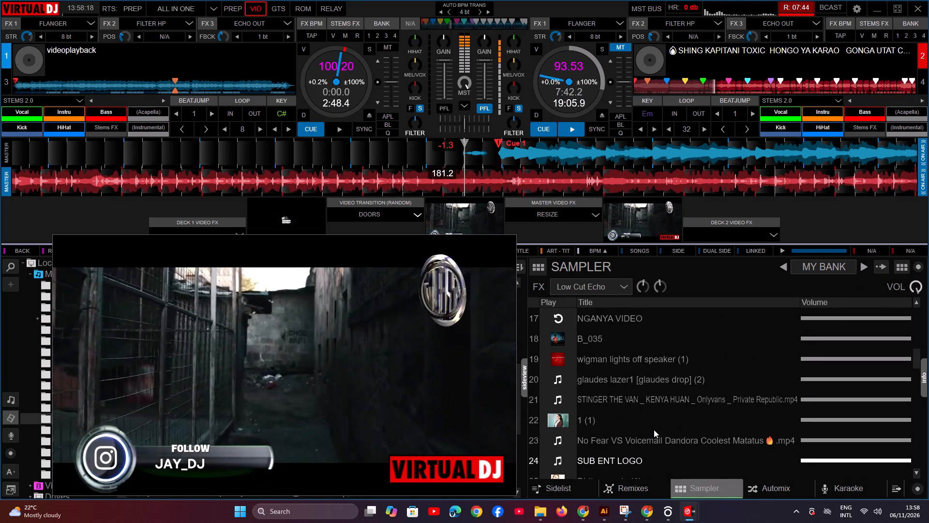
scroll(654, 430, up, 3)
scroll(654, 430, down, 1)
scroll(654, 430, up, 2)
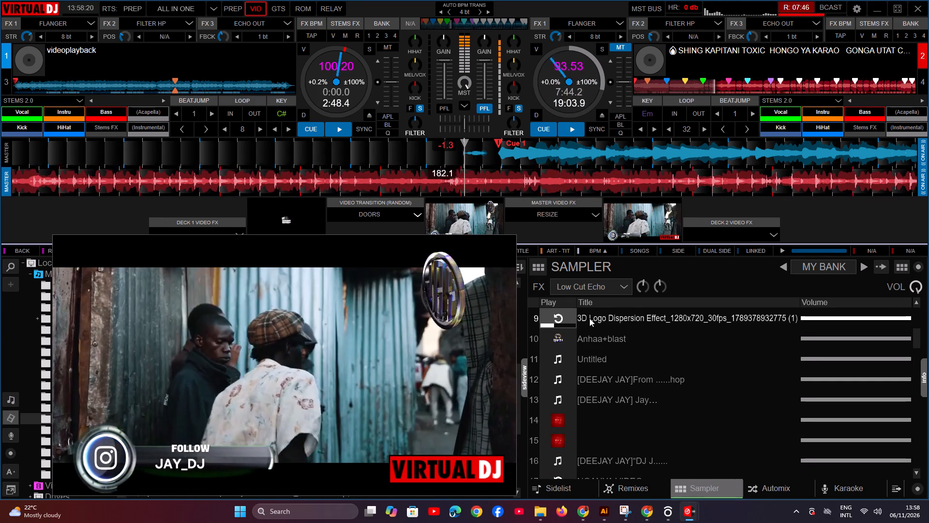
right_click(567, 319)
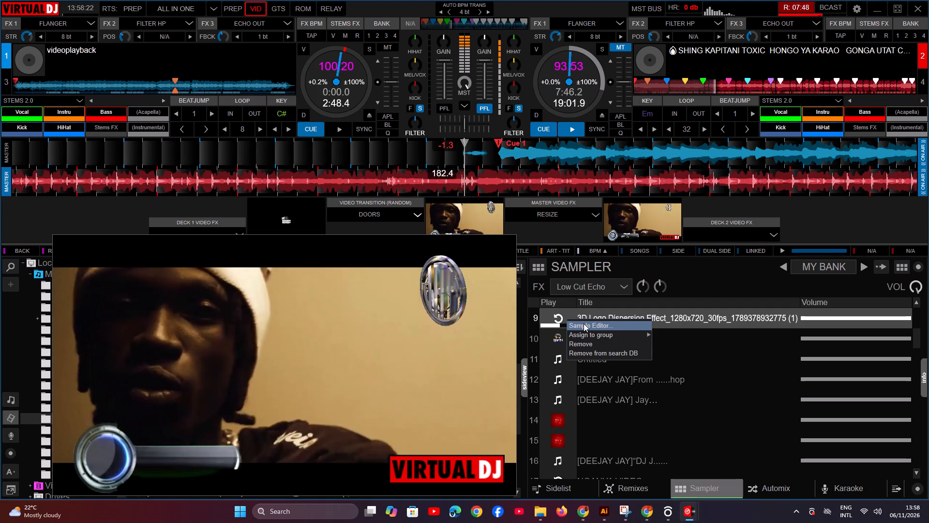
click(584, 323)
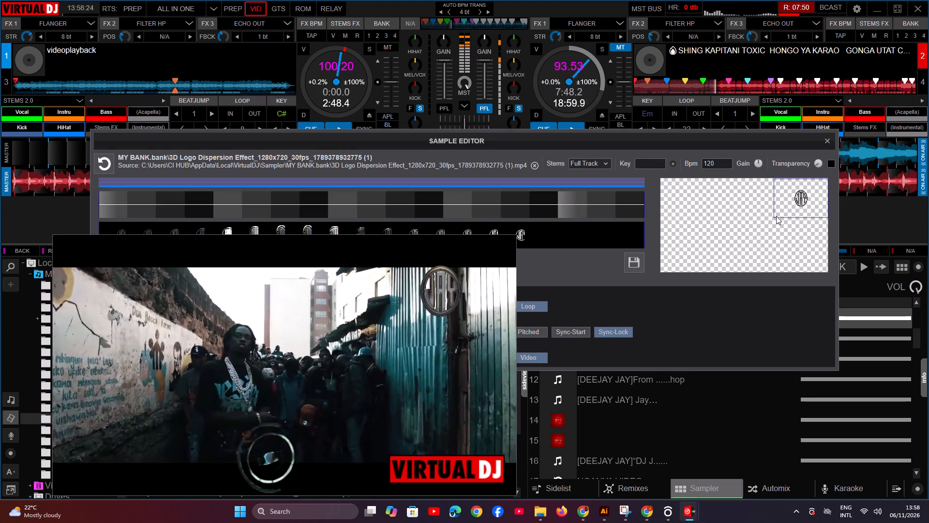
drag(774, 216, 652, 288)
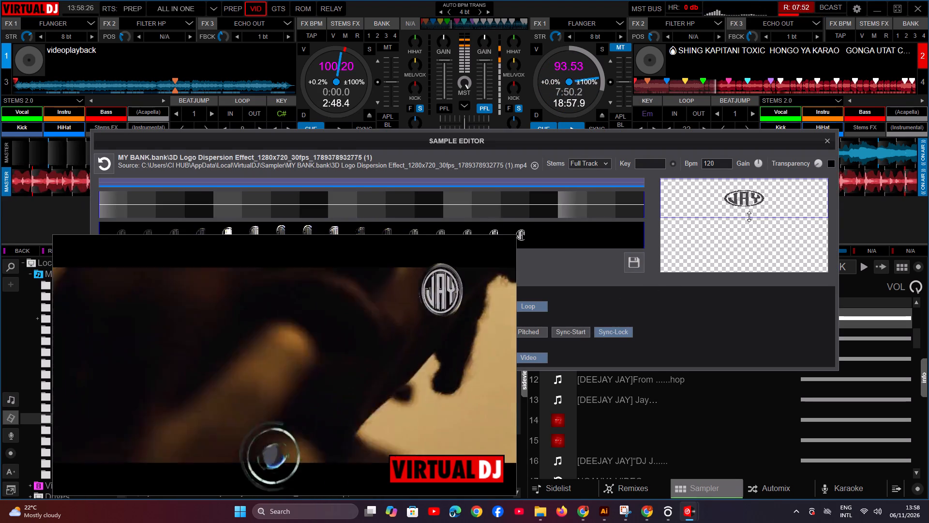
drag(749, 216, 732, 288)
click(834, 137)
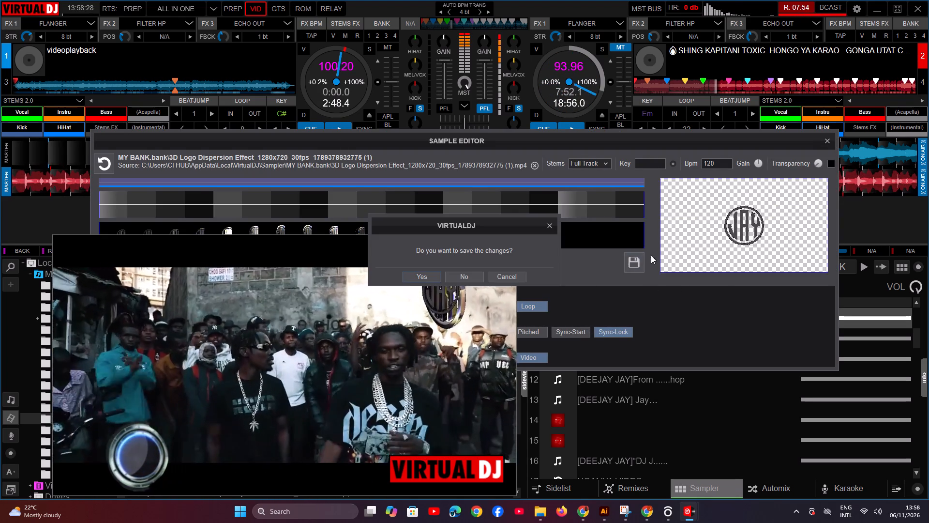
click(426, 282)
click(419, 278)
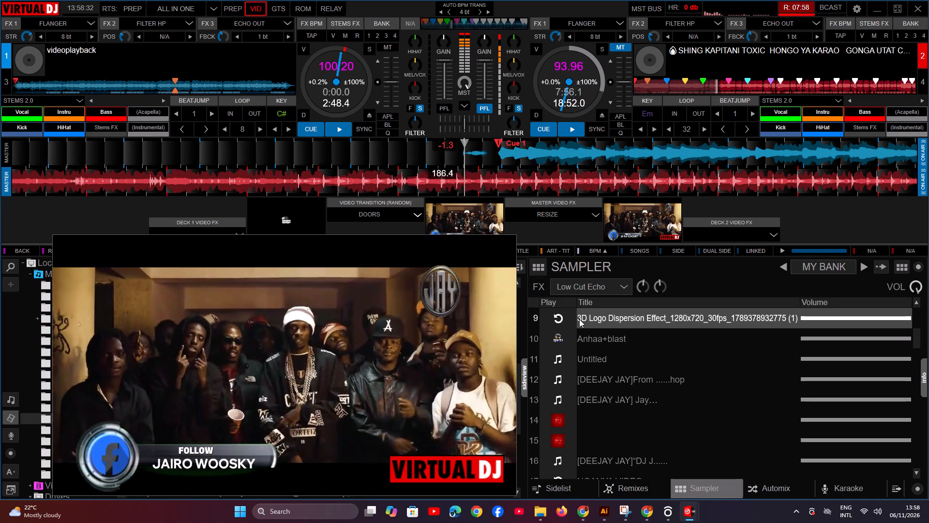
Play the 3D Logo Dispersion Effect sample to check its new size, return the sampler to the pad grid, and stop it.
click(568, 319)
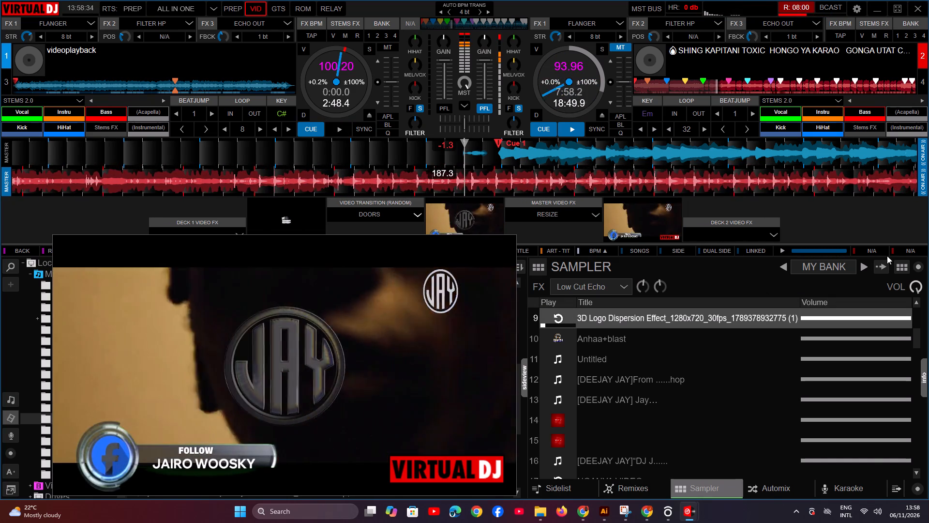
click(901, 269)
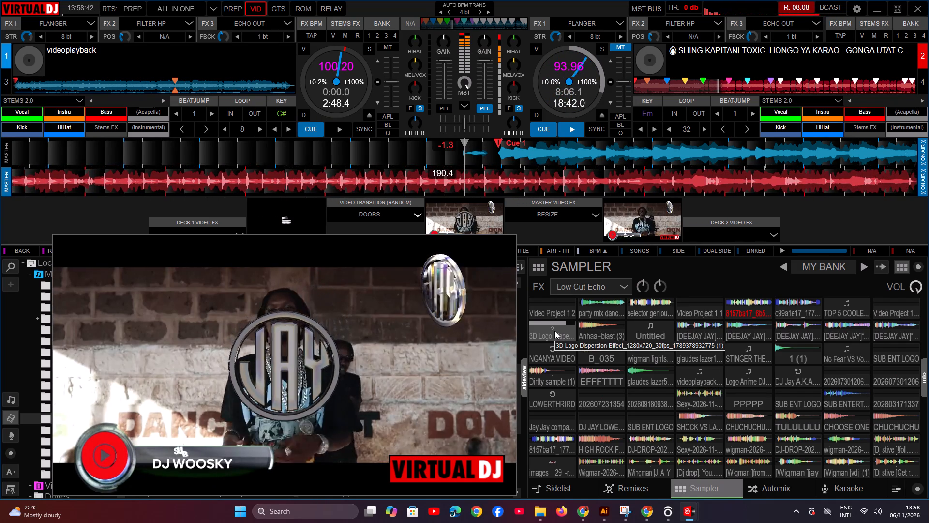
right_click(554, 331)
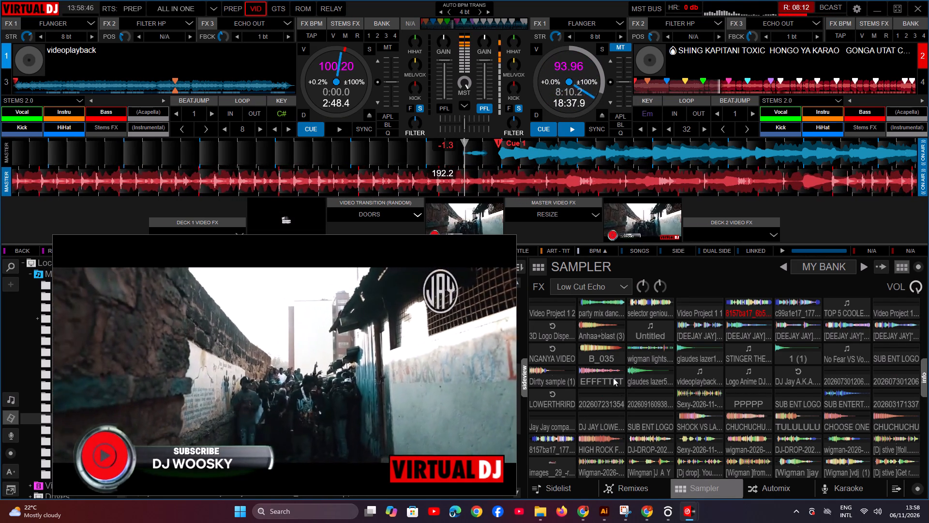
Trigger the EFFFTTTT sample from the sampler bank.
click(612, 373)
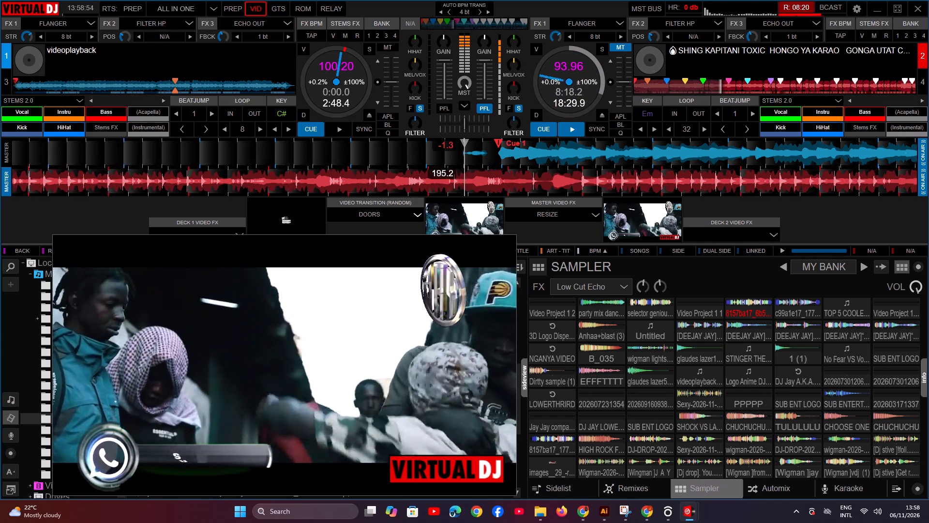
Watch the video output full screen and return it to its floating window.
double_click(360, 435)
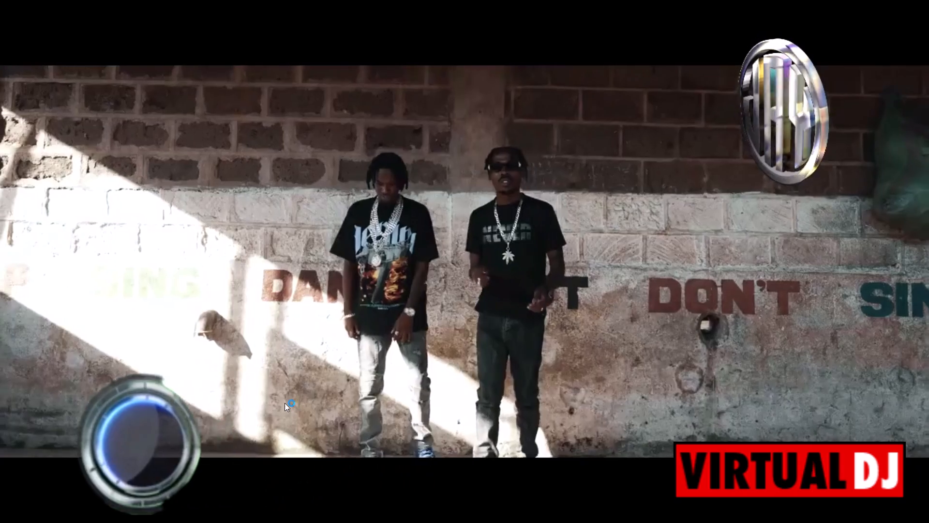
click(489, 409)
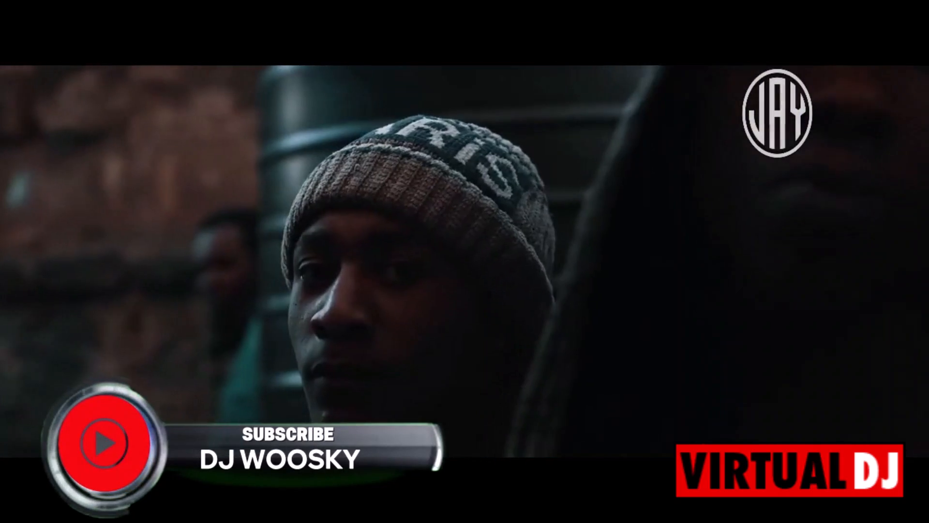
double_click(411, 379)
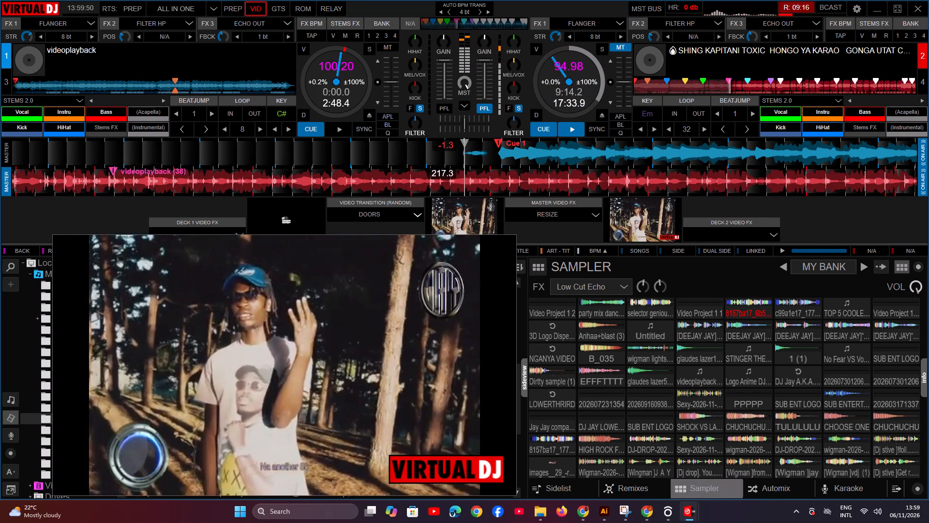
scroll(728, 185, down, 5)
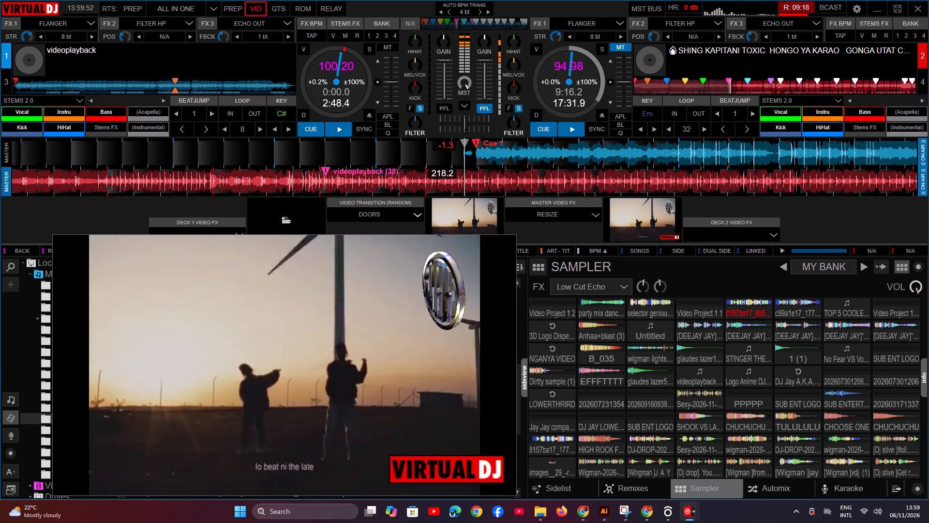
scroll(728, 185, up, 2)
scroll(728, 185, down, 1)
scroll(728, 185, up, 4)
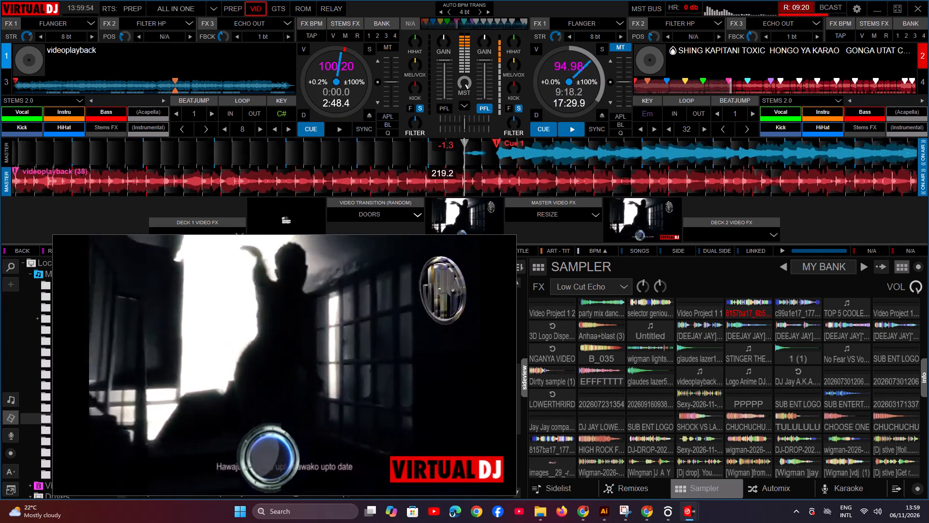
Move the floating video output off the track list and over the sampler area.
scroll(728, 185, up, 2)
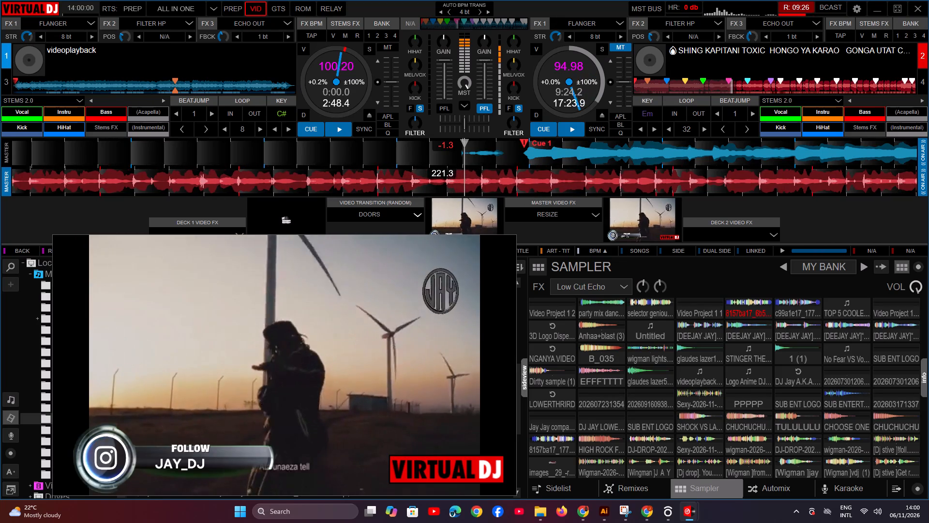
drag(382, 370, 528, 352)
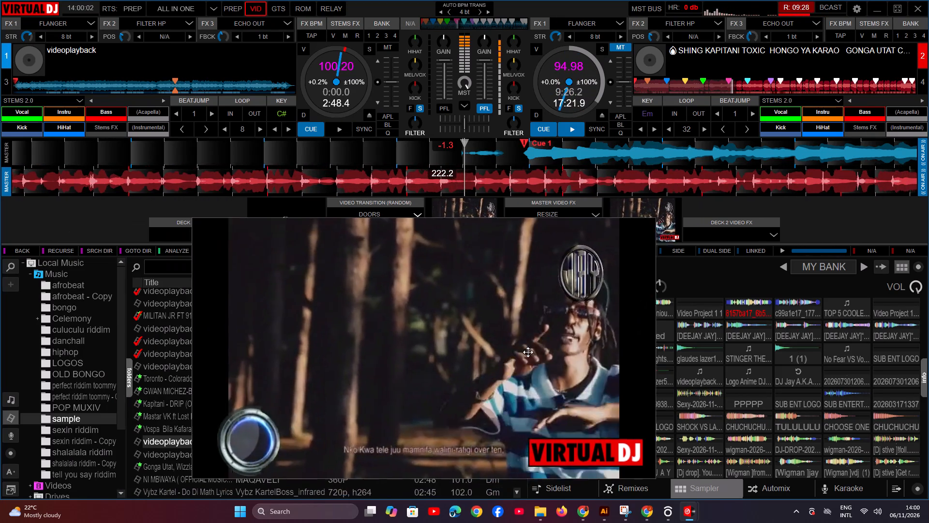
drag(528, 352, 801, 378)
Look through the tracks in the sample folder for a song to play.
scroll(334, 406, up, 7)
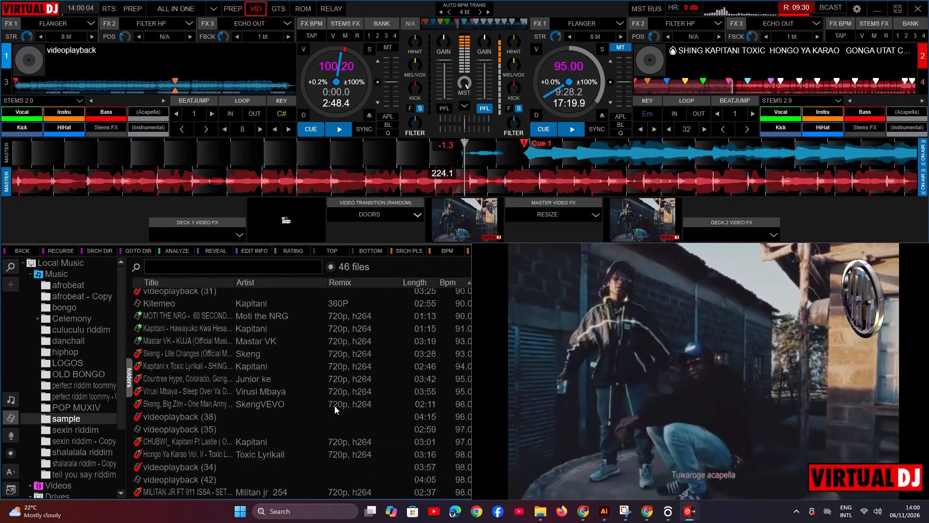
scroll(334, 406, up, 7)
scroll(339, 402, down, 1)
scroll(339, 402, up, 7)
scroll(339, 402, down, 1)
scroll(339, 402, up, 2)
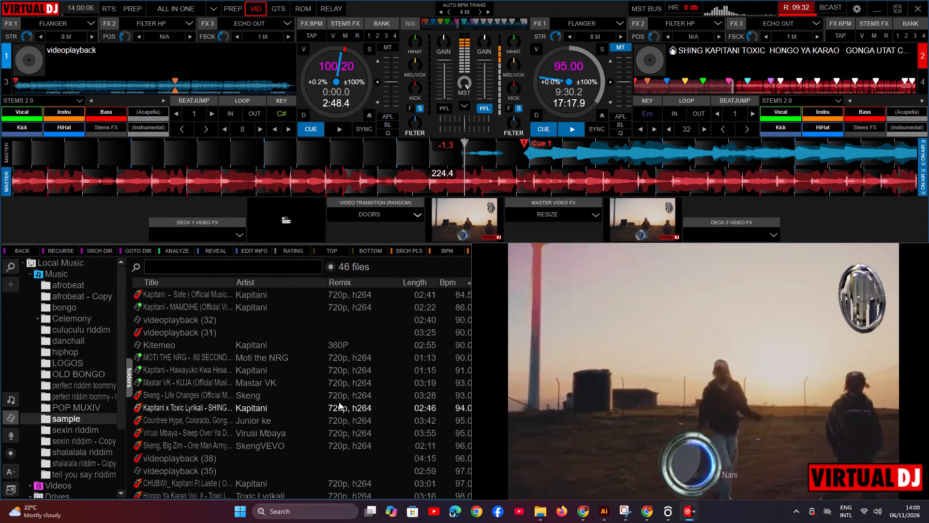
scroll(339, 402, down, 1)
scroll(339, 402, up, 12)
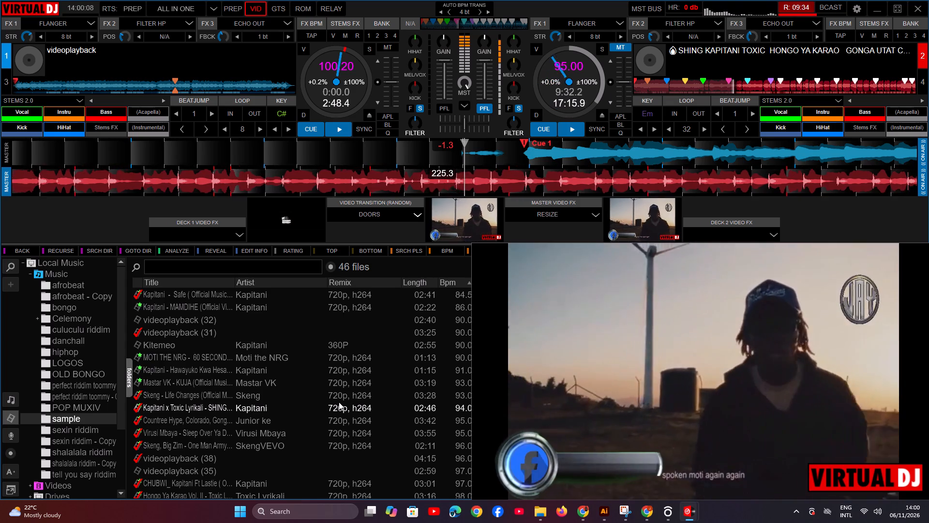
scroll(339, 402, up, 3)
scroll(339, 402, down, 1)
scroll(339, 402, up, 9)
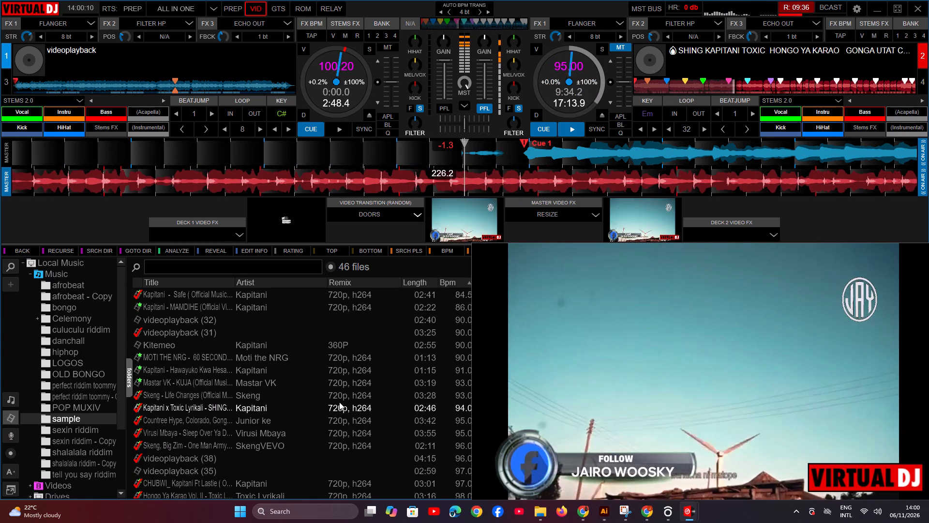
scroll(339, 402, up, 8)
scroll(339, 402, down, 1)
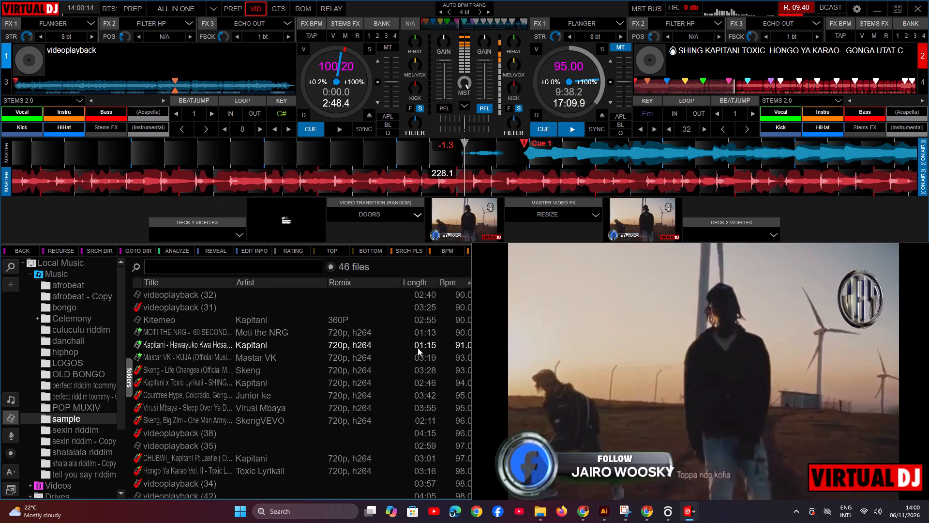
scroll(283, 378, up, 1)
scroll(283, 378, down, 1)
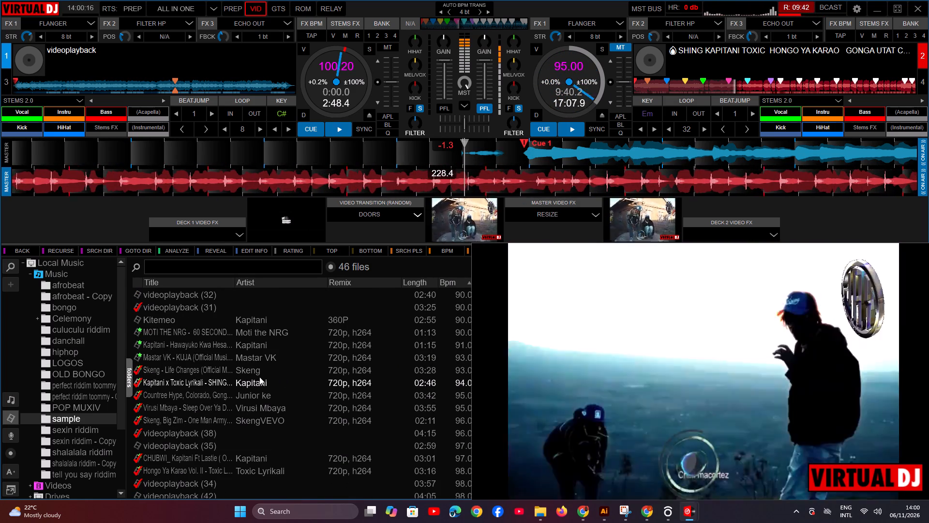
scroll(259, 376, up, 2)
scroll(264, 366, down, 1)
scroll(264, 366, up, 6)
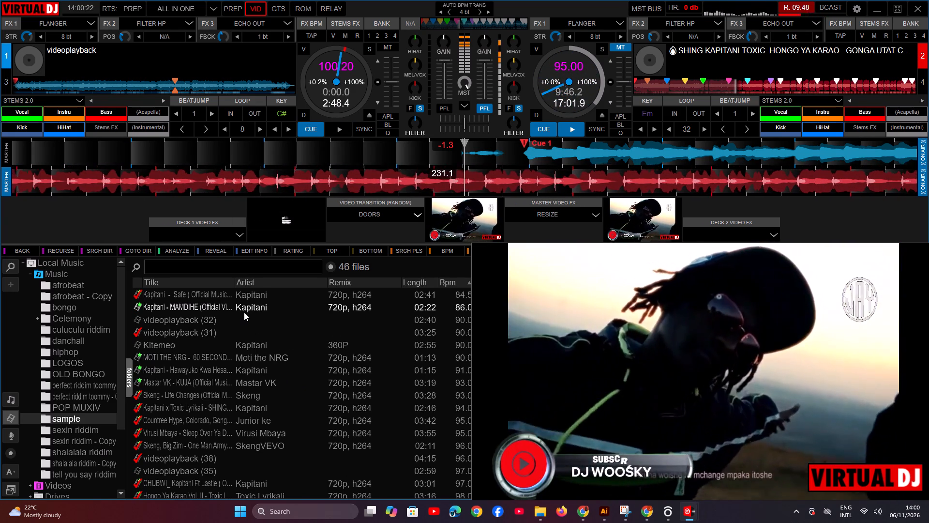
Stop the recording, fade deck 2 with Echo Out, and return it to its start point.
key(slash)
click(796, 6)
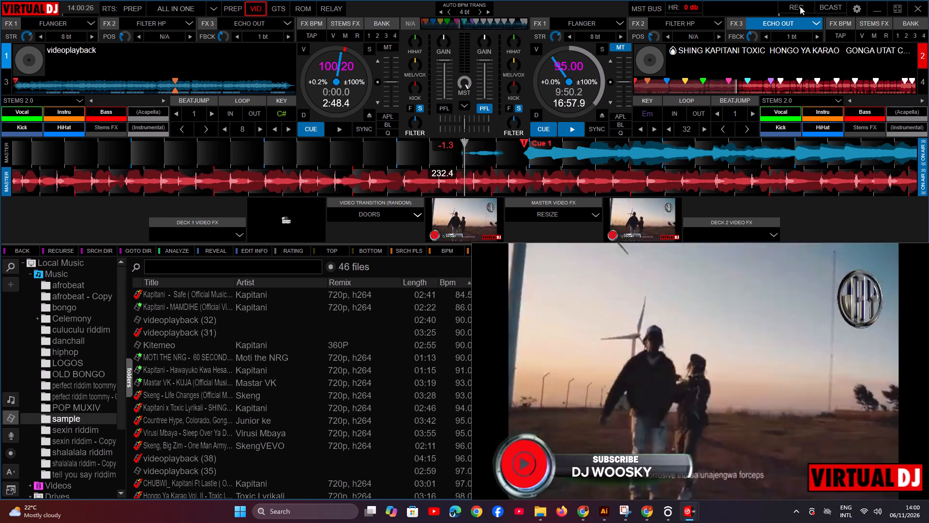
text(//7)
key(slash)
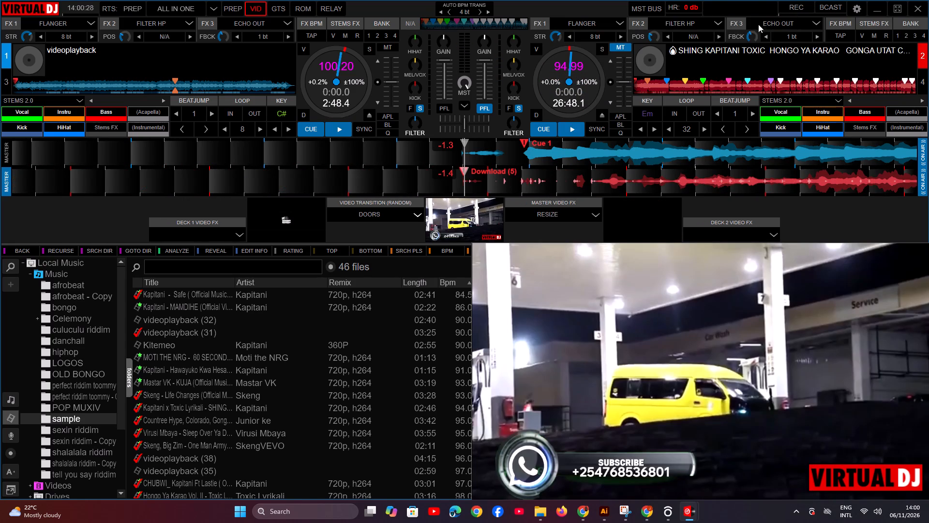
Shift the floating video output further aside to uncover the track list's Key column.
drag(570, 382, 624, 383)
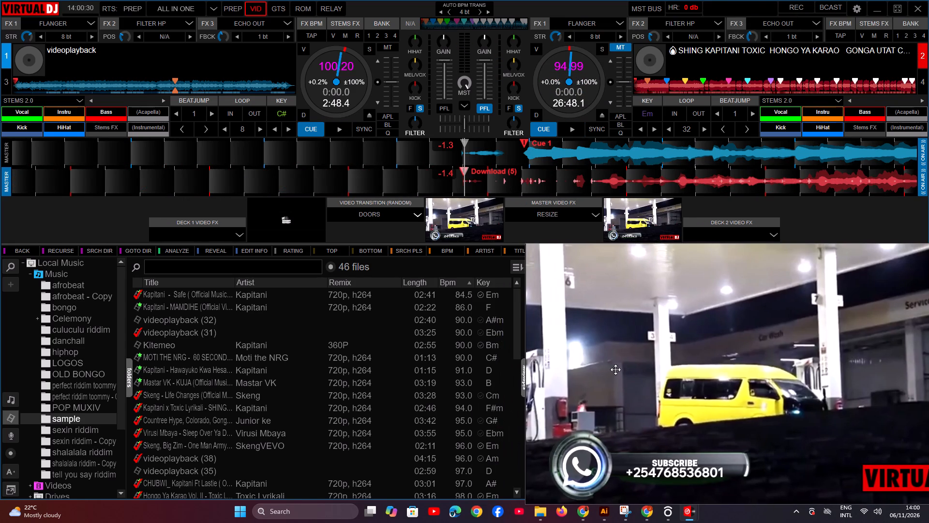
Briefly test-play deck 1 and then deck 2, returning each to its start point.
key(1)
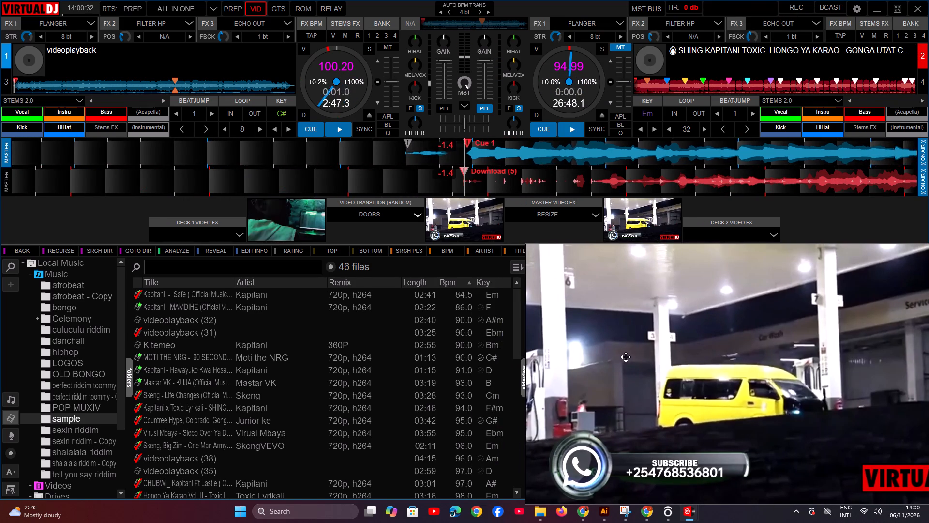
key(2)
key(6)
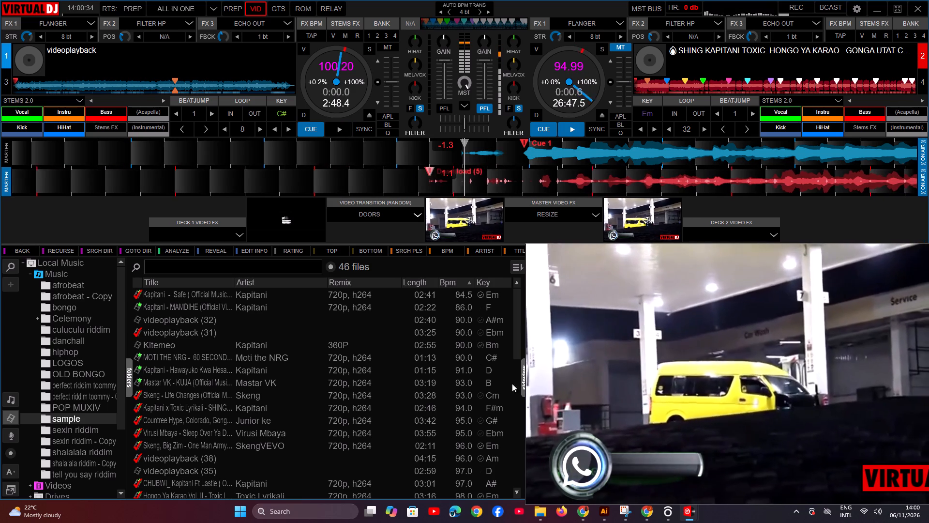
key(7)
Load Kapitani - MAMDIHE (Official Video) from the sample folder onto deck 1 and start playing it.
click(212, 292)
click(236, 304)
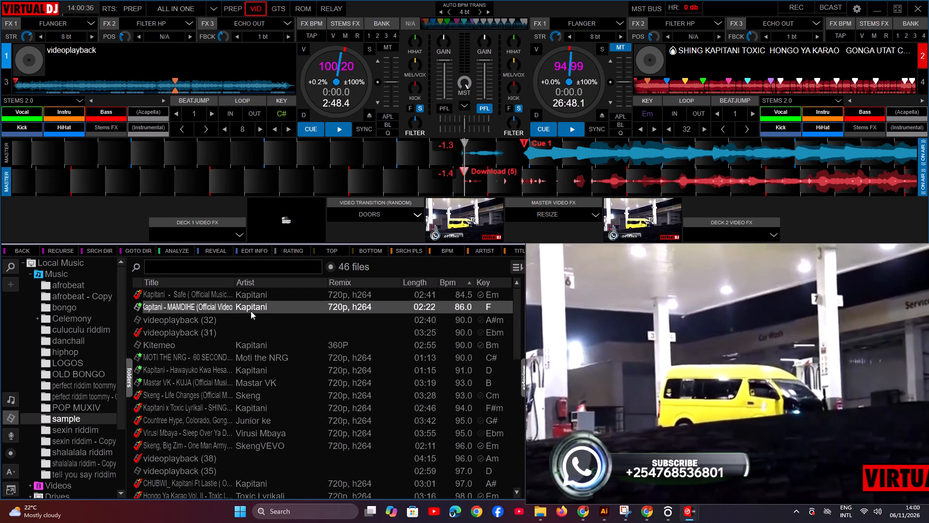
drag(251, 311, 321, 111)
click(339, 125)
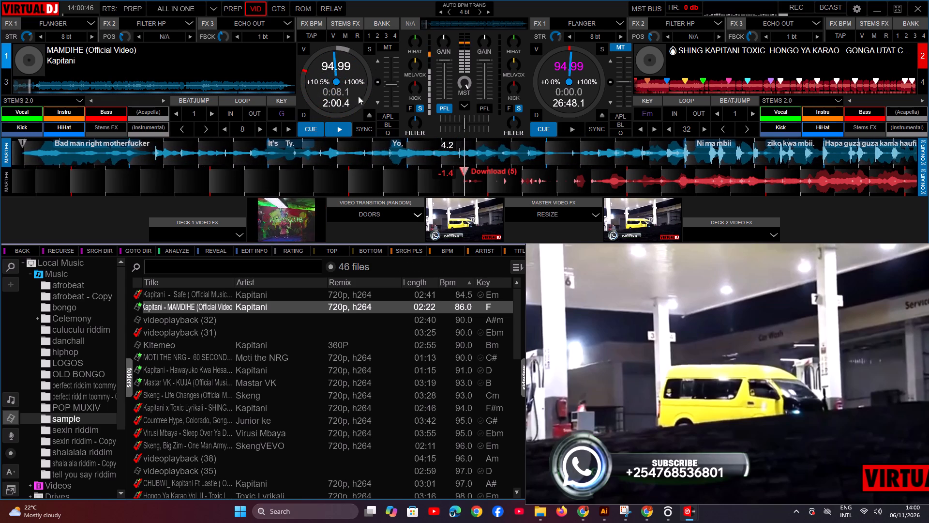
Lower deck 1's key by two semitones.
click(274, 124)
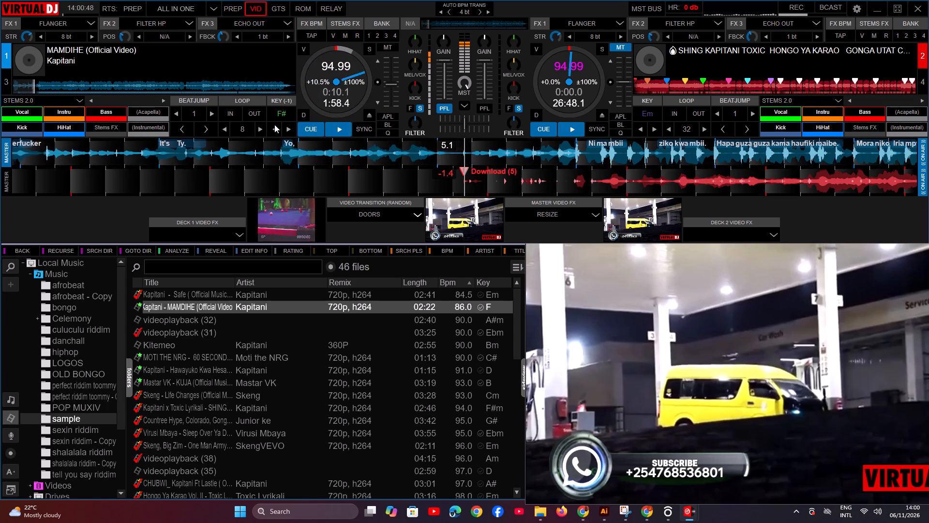
click(274, 124)
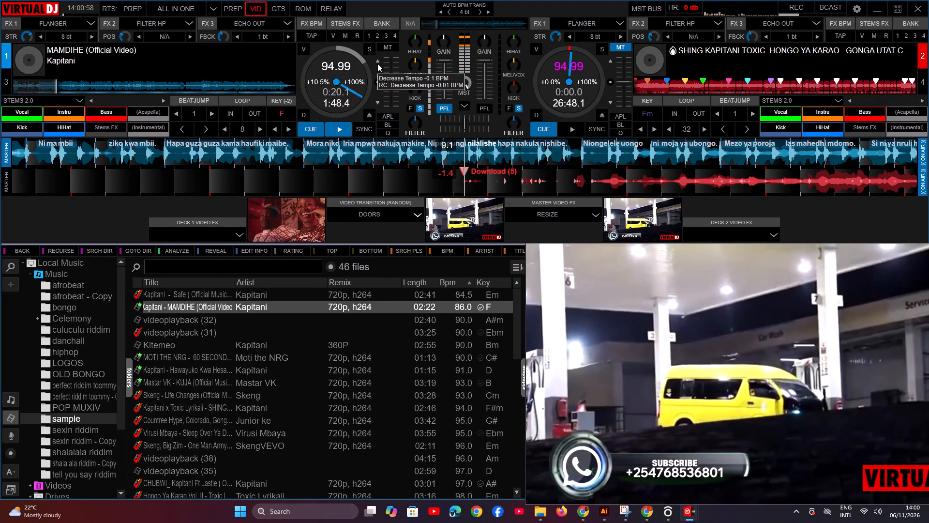
Fade deck 1 with Echo Out, return it to its start point, and switch the effect off.
key(d)
key(2)
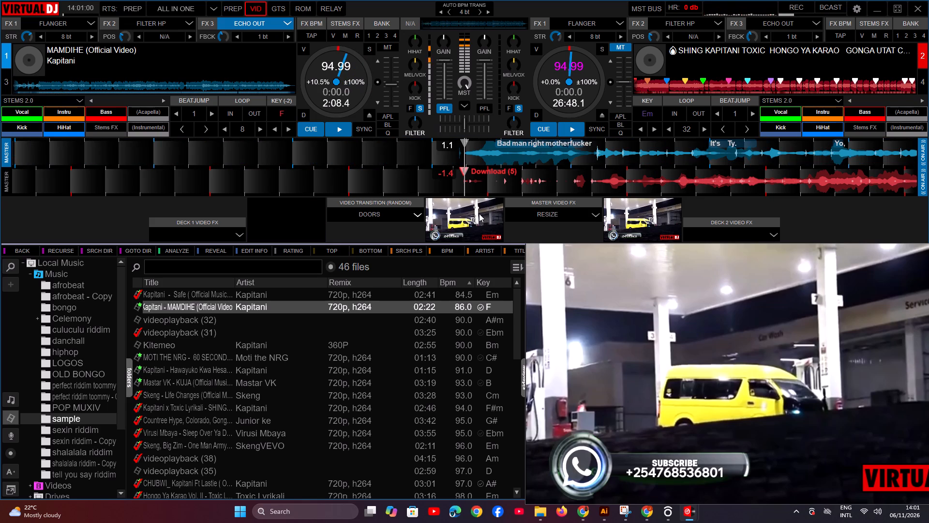
key(d)
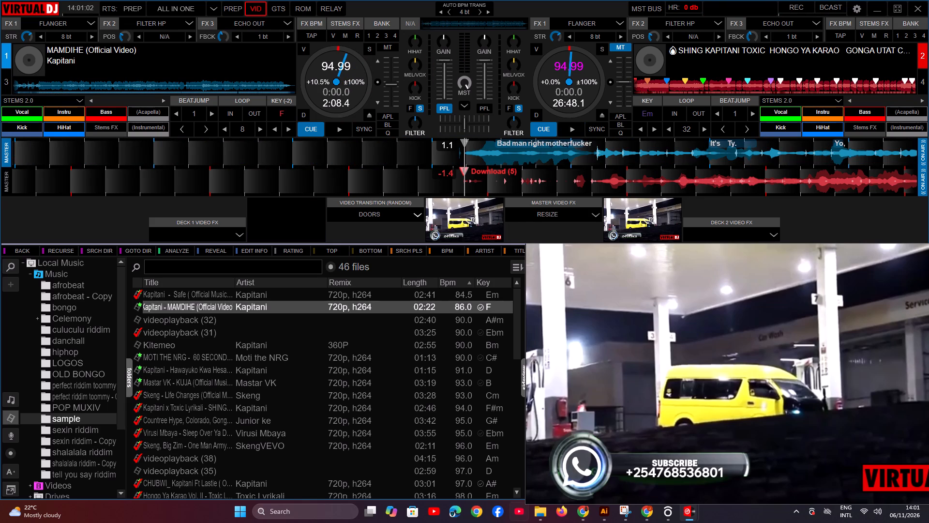
Load Download (5).mp4 from the Downloads folder onto deck 2 and hold it at its cue point.
click(540, 516)
click(509, 466)
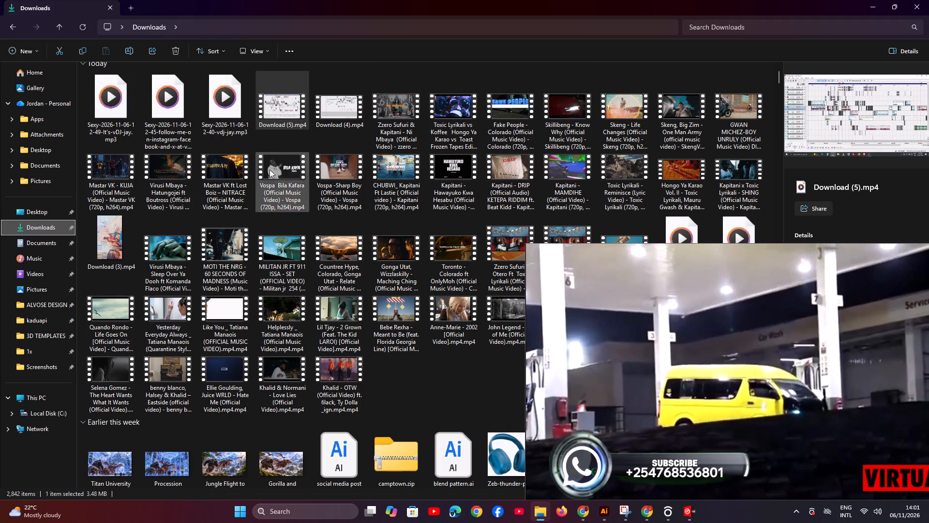
drag(281, 120, 691, 512)
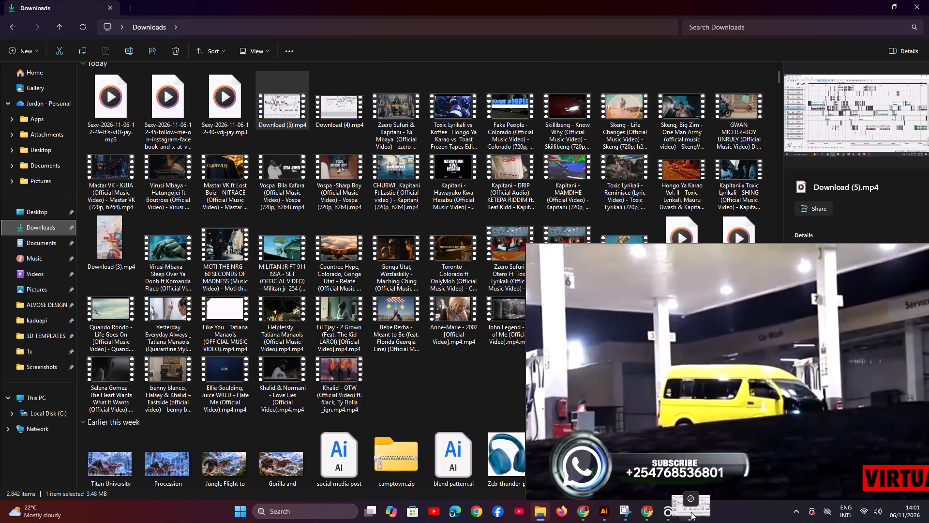
drag(691, 512, 580, 163)
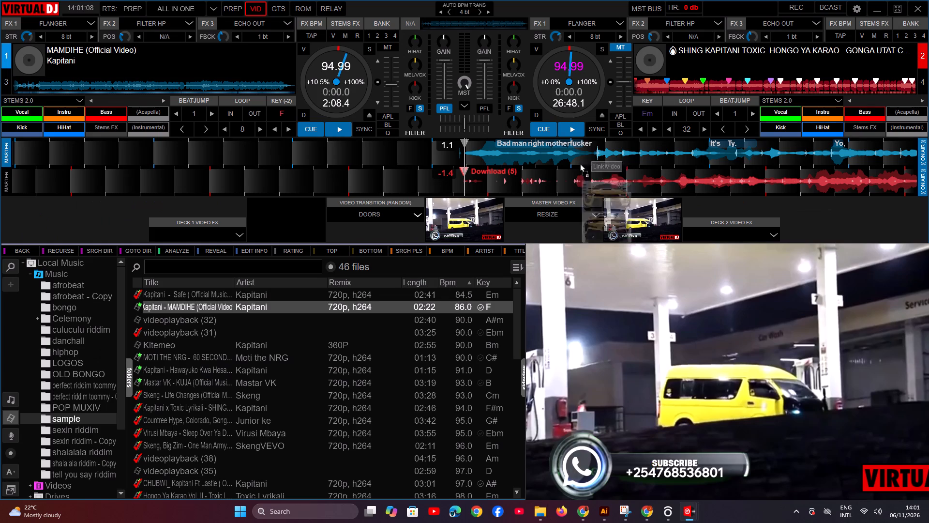
drag(580, 163, 549, 55)
click(541, 129)
Move the floating video output clear of the first sampler pads.
drag(629, 308, 698, 376)
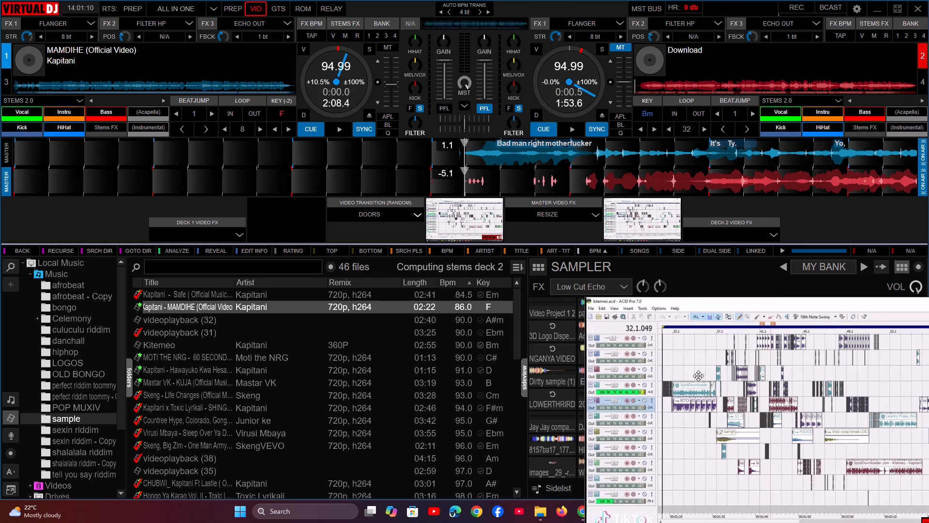
drag(698, 376, 731, 413)
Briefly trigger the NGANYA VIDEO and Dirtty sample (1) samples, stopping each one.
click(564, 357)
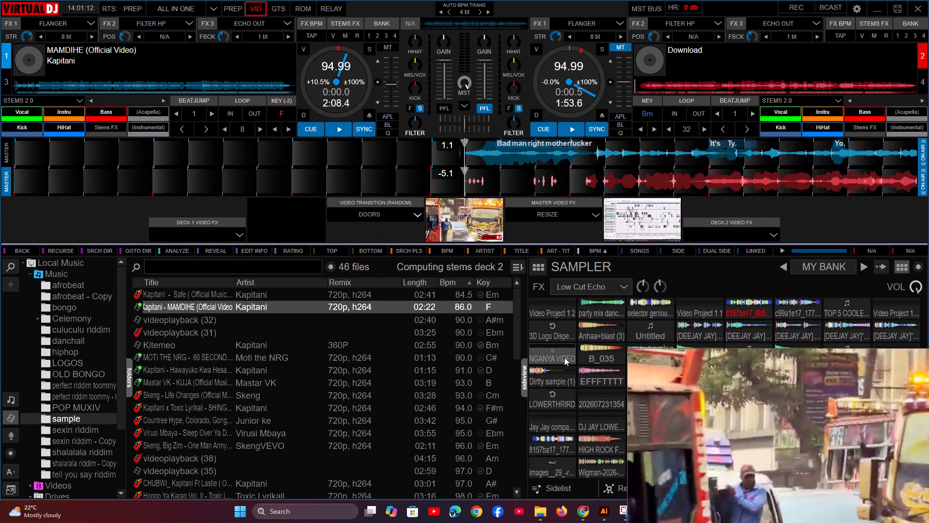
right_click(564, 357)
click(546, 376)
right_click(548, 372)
Start the LOWERTHRIRD sample and move the floating video output over the track browser to uncover the sampler grid.
click(545, 399)
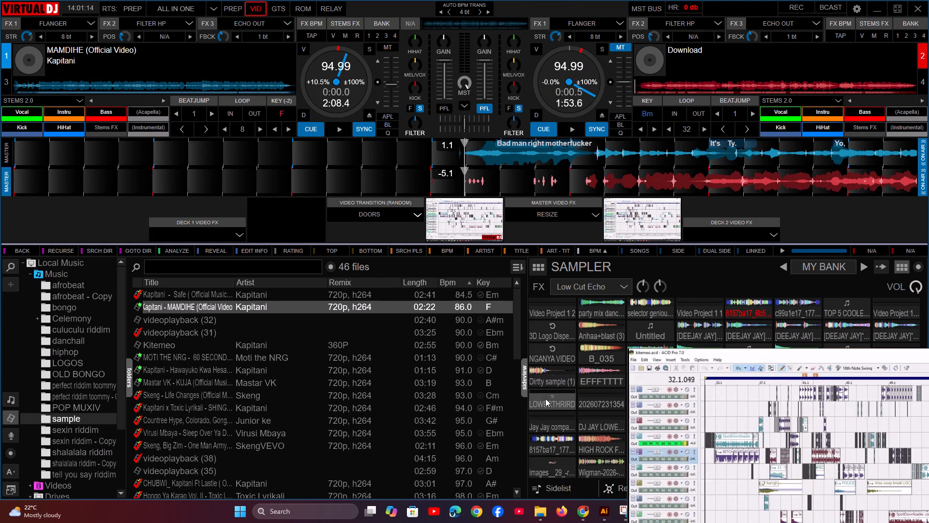
drag(728, 435, 153, 332)
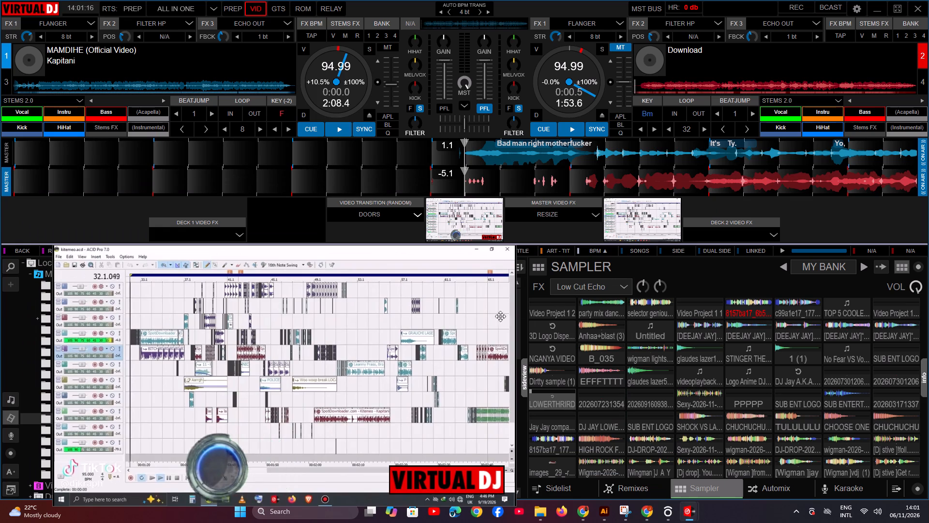
Start the 3D Logo Dispersion sample and, in the sample editor, shrink its overlay into the upper-right corner of the video frame.
click(553, 327)
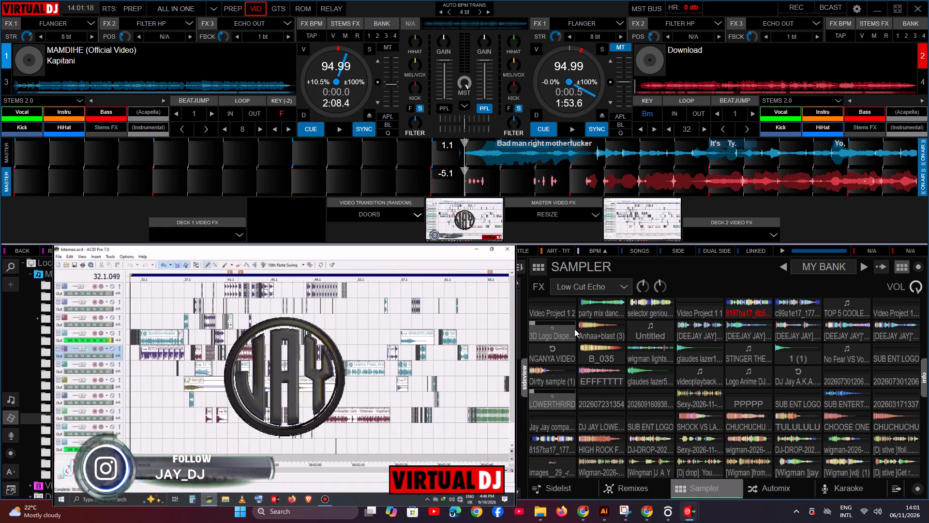
click(897, 263)
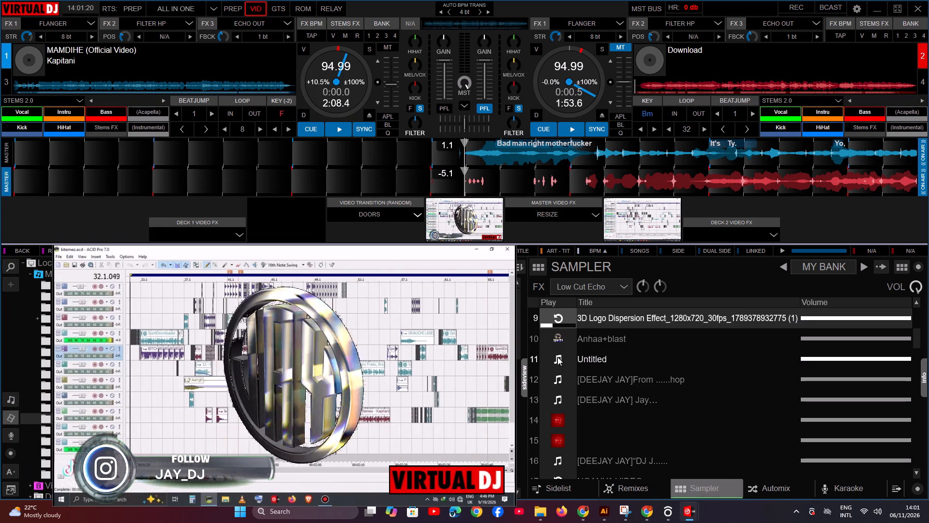
right_click(554, 324)
click(569, 330)
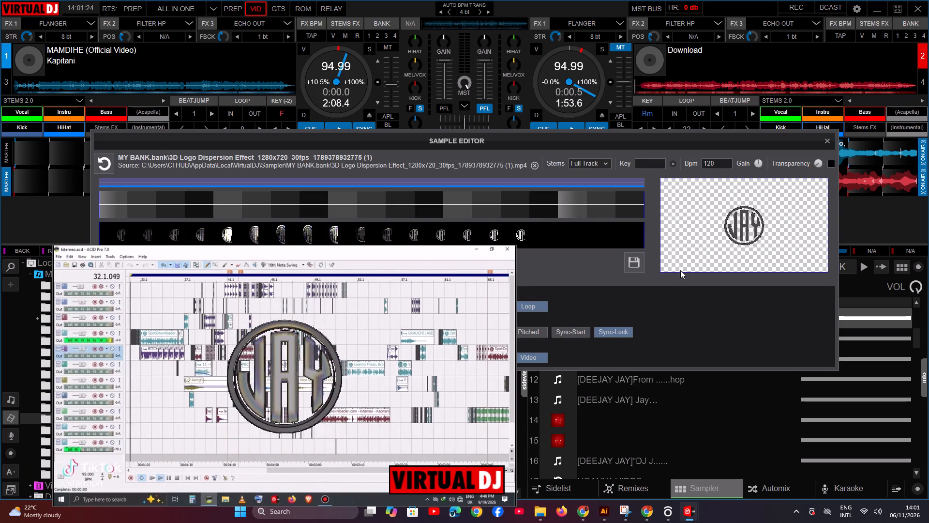
drag(683, 272, 720, 237)
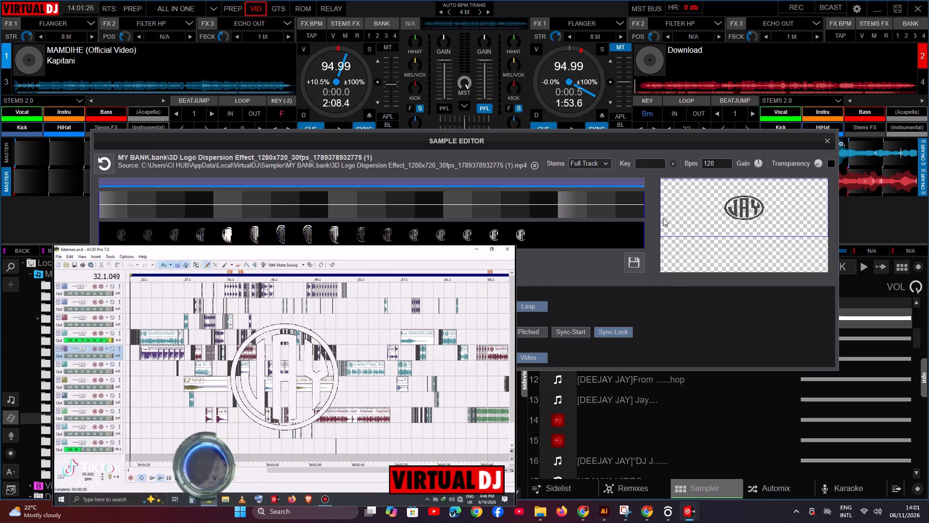
drag(661, 219, 726, 211)
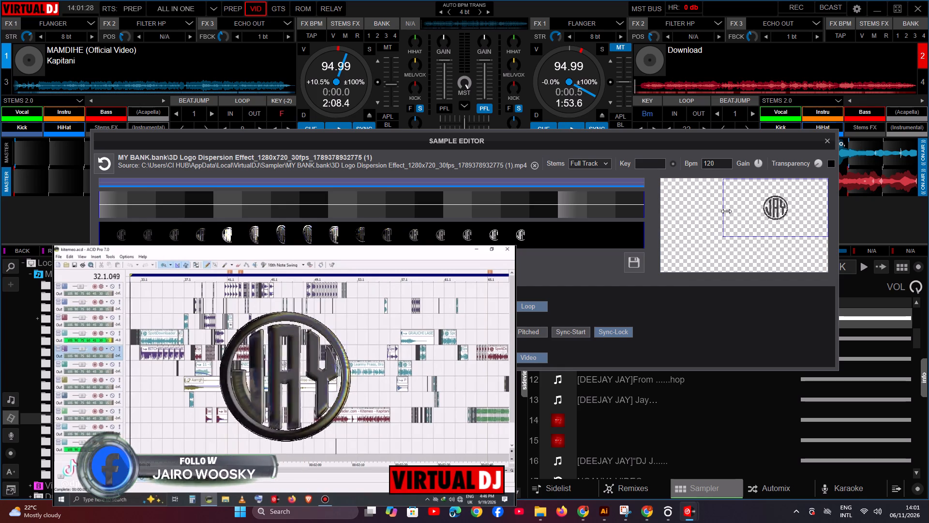
drag(726, 211, 737, 211)
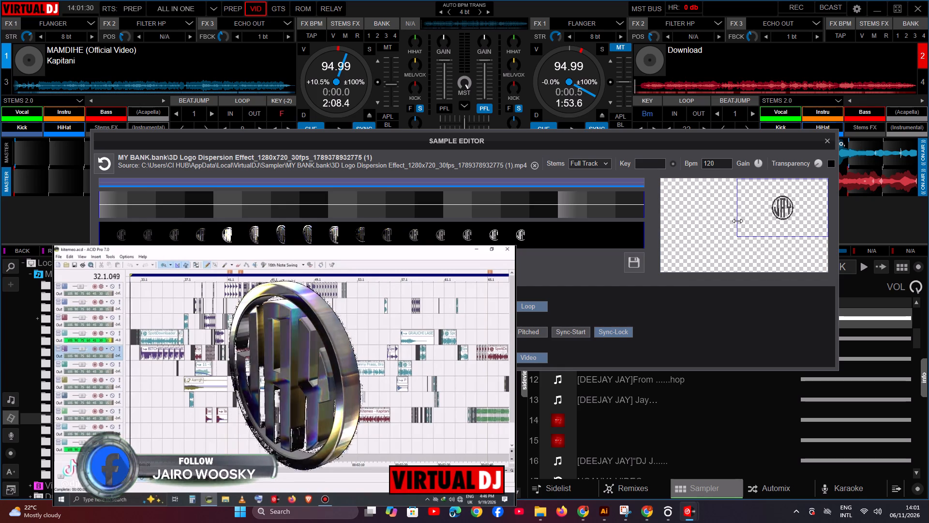
drag(737, 221, 762, 215)
drag(784, 217, 789, 205)
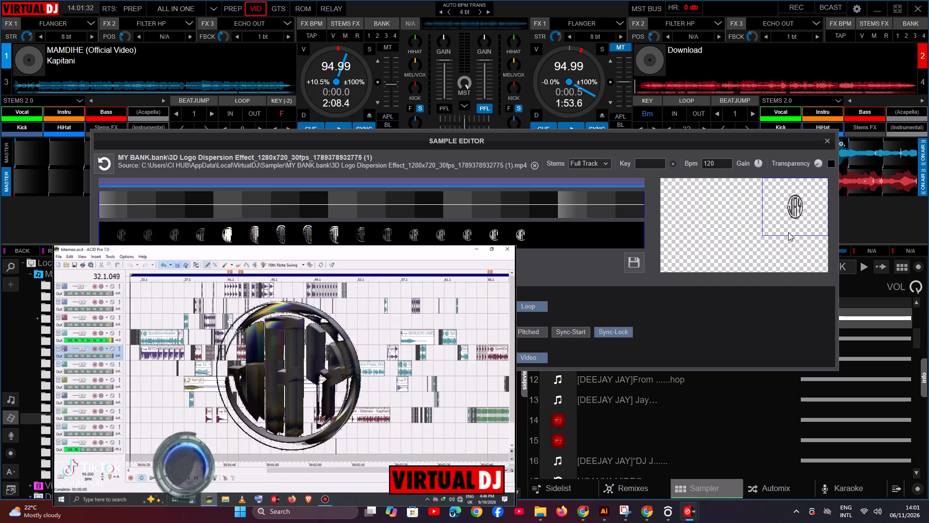
drag(792, 235, 794, 214)
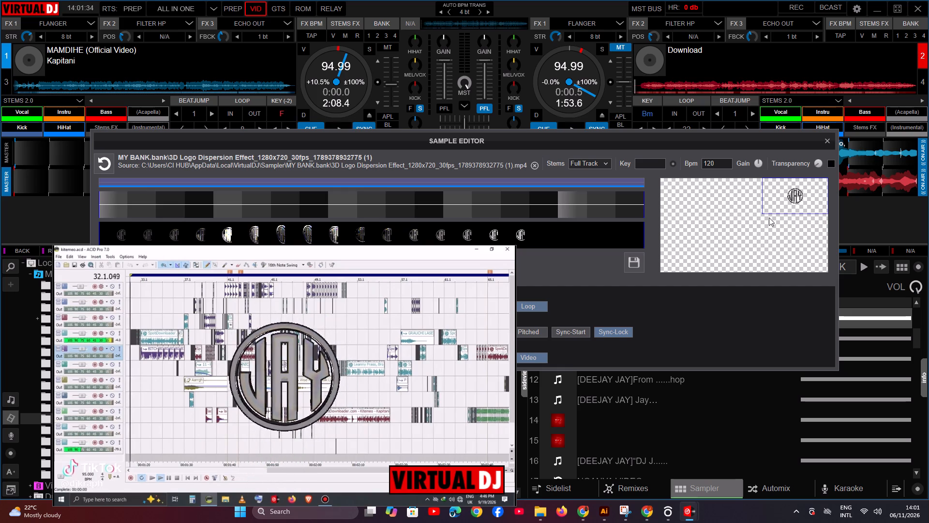
Fine-tune the width and height of the JAY logo overlay in the upper-right corner of the video frame.
drag(768, 215, 769, 220)
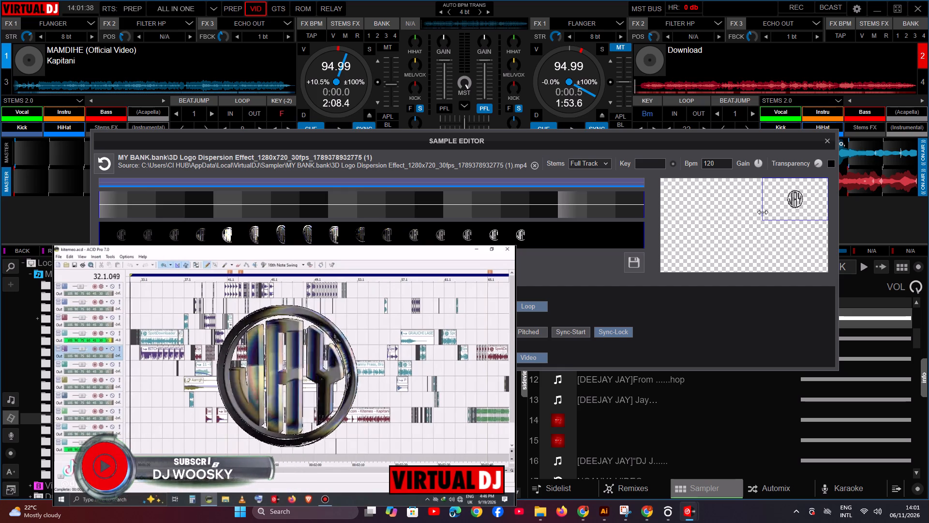
drag(763, 212, 750, 215)
drag(778, 204, 793, 200)
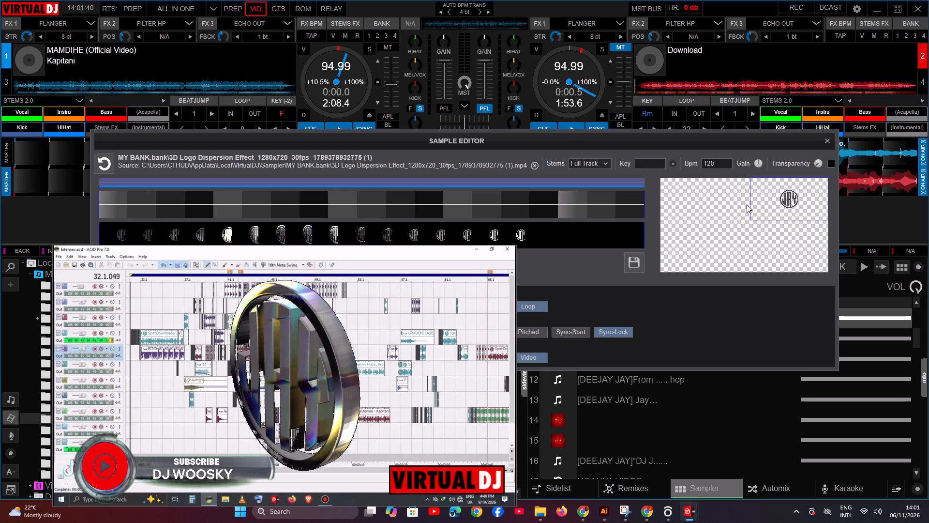
drag(749, 205, 772, 205)
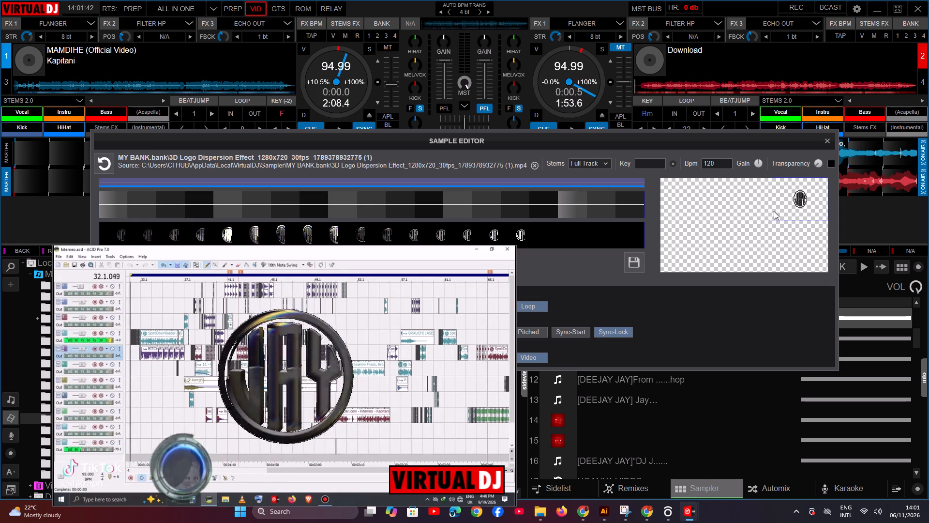
drag(771, 209, 761, 211)
drag(794, 220, 794, 227)
drag(794, 208, 802, 203)
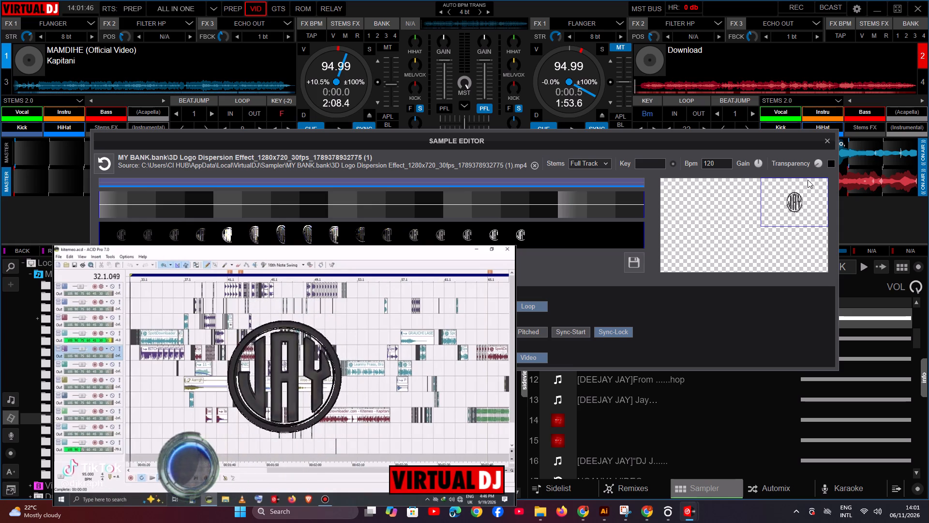
click(808, 180)
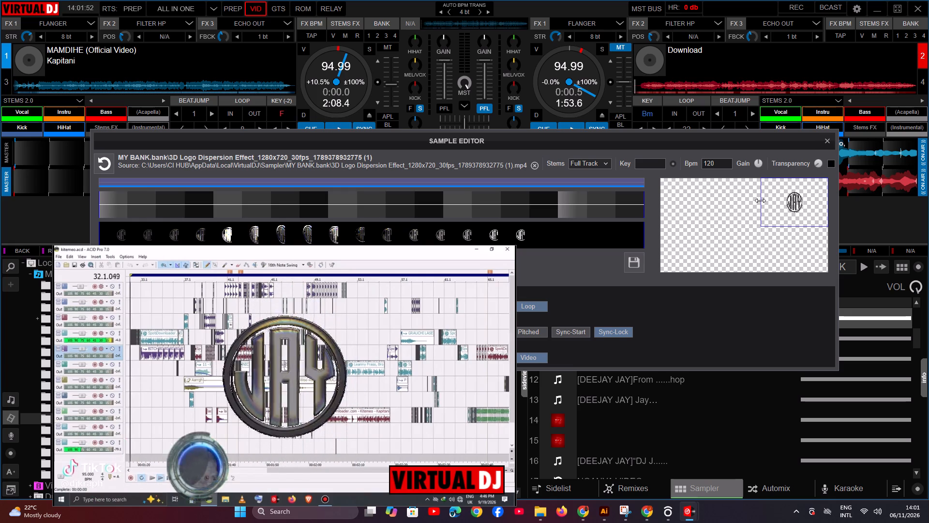
drag(760, 200, 767, 198)
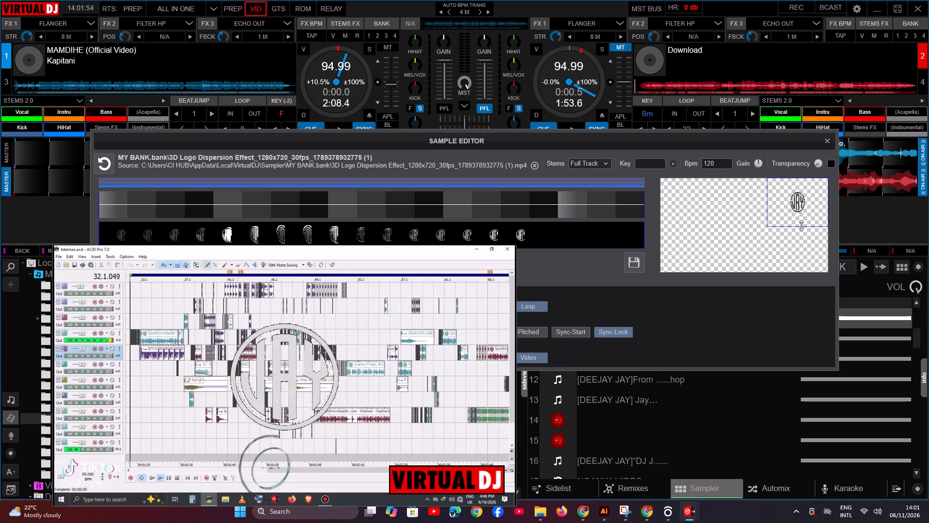
drag(801, 228, 805, 218)
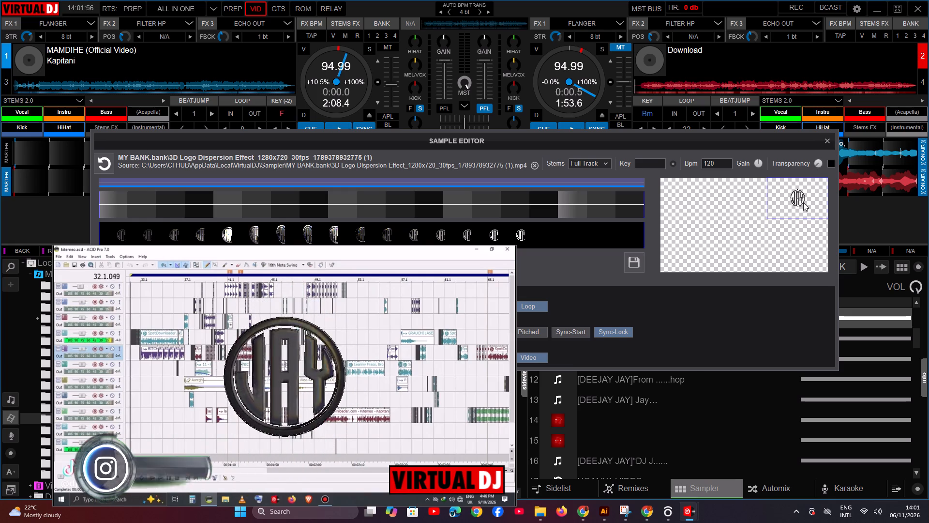
Close the sample editor saving the overlay changes, restart the 3D Logo Dispersion sample and return the sampler to grid view.
click(830, 139)
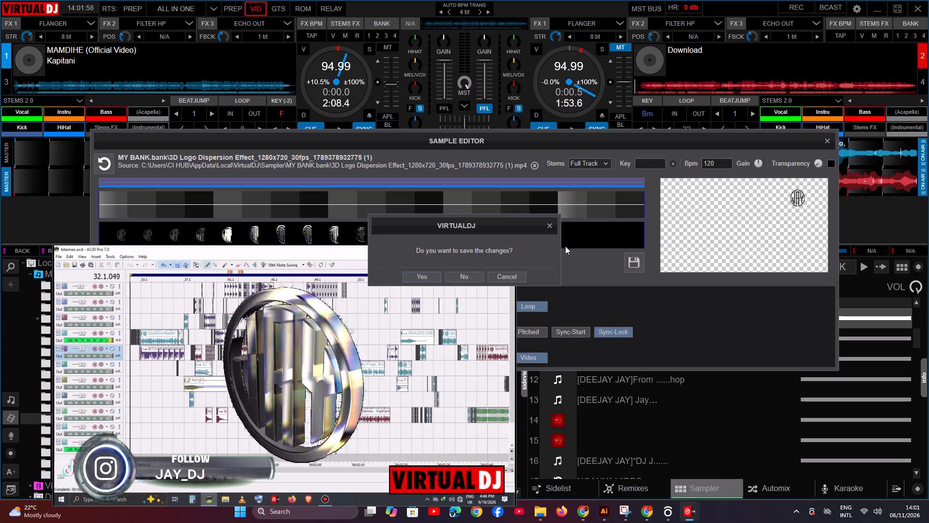
click(416, 277)
click(562, 320)
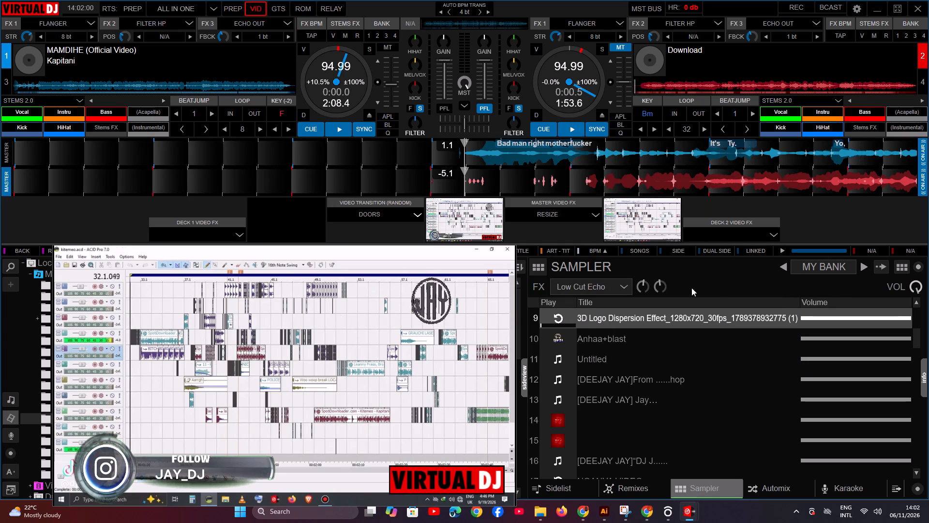
click(899, 270)
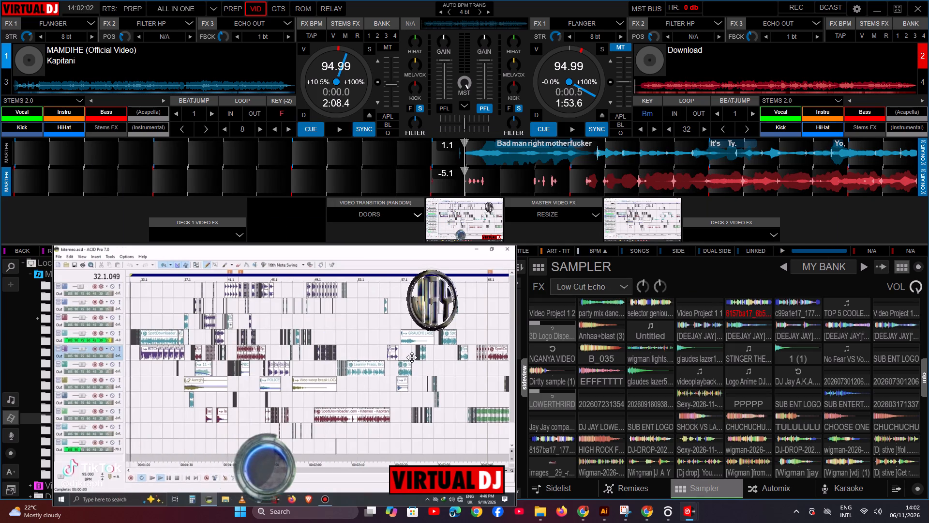
Check the logo overlays in the full-size video output and restore the floating view.
double_click(412, 357)
key(2)
double_click(373, 339)
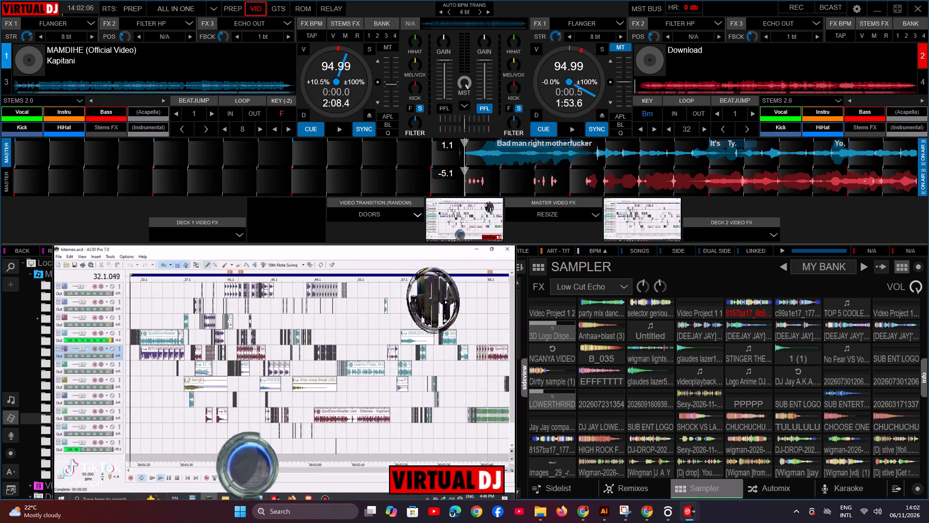
Scrub and audition the MAMDIHE video on deck 1, bringing it to a start point at about 0:02.4.
drag(572, 156, 470, 160)
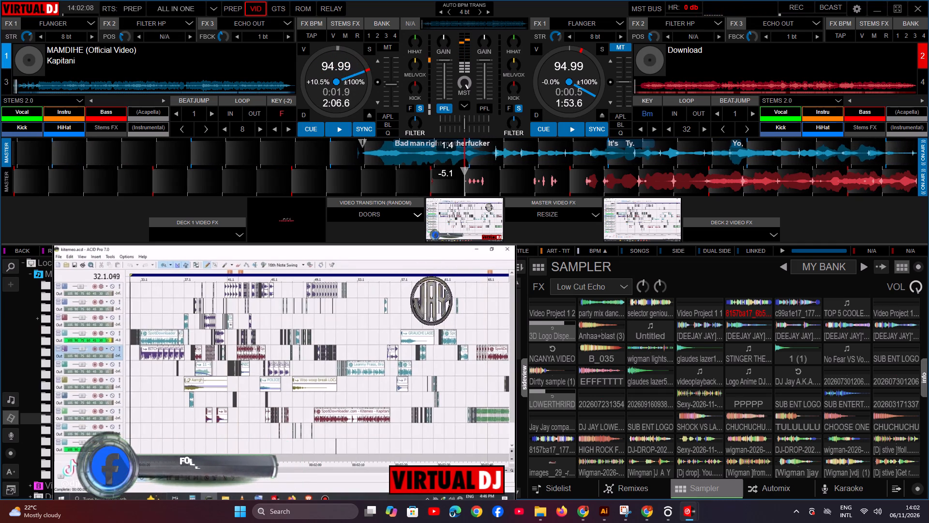
drag(470, 160, 467, 160)
key(2)
key(2)
text(23)
text(22)
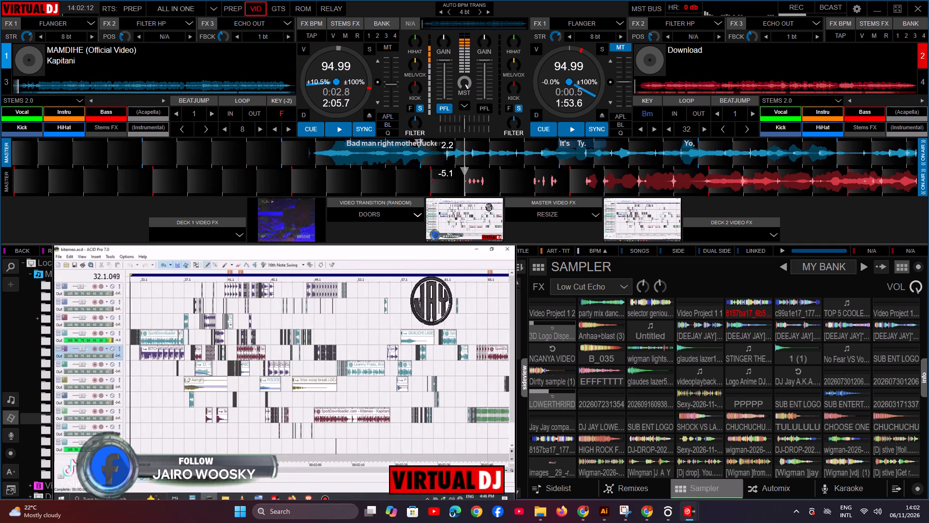
drag(554, 154, 527, 157)
key(2)
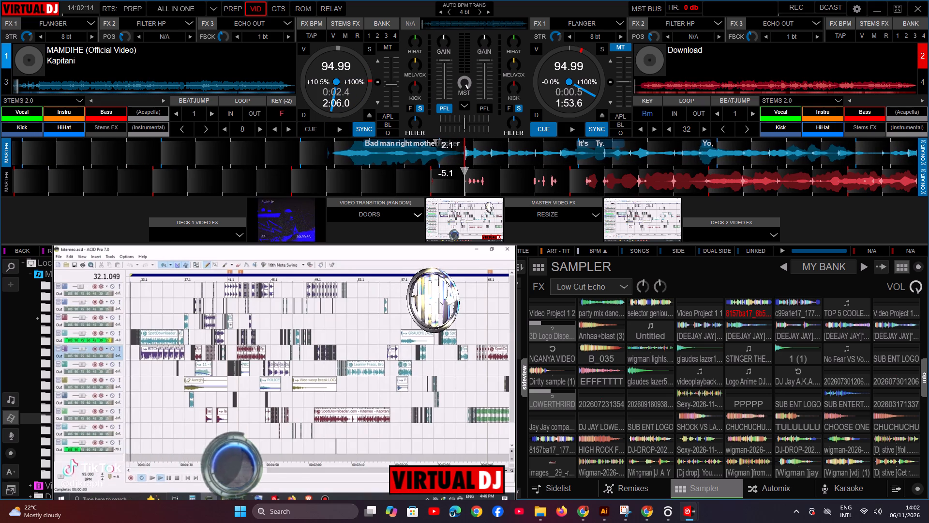
Repeatedly trigger deck 1 from its cue point at about 0:02.4 to audition the start of the track.
key(2)
key(2)
key(2)
key(2)
key(2)
key(2)
key(2)
key(2)
key(2)
key(2)
key(2)
key(2)
key(2)
key(2)
key(2)
key(2)
key(2)
key(2)
key(2)
key(2)
key(2)
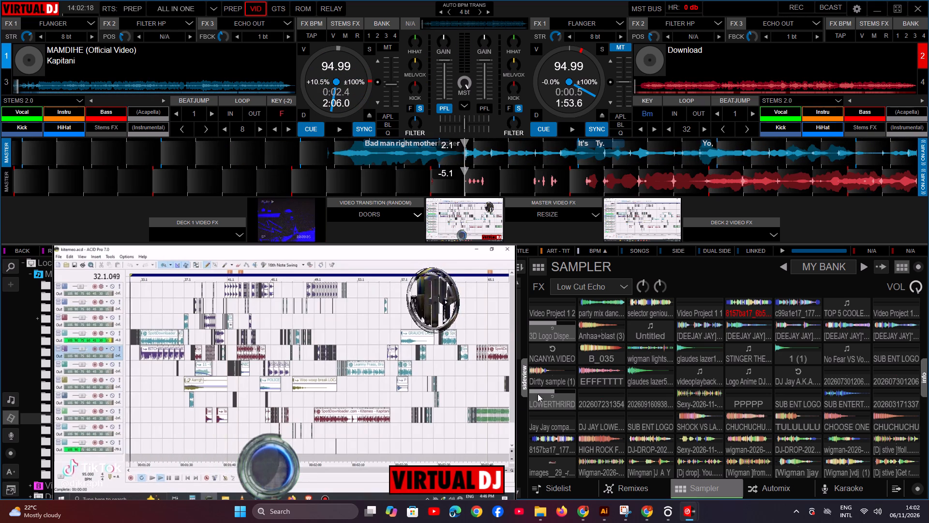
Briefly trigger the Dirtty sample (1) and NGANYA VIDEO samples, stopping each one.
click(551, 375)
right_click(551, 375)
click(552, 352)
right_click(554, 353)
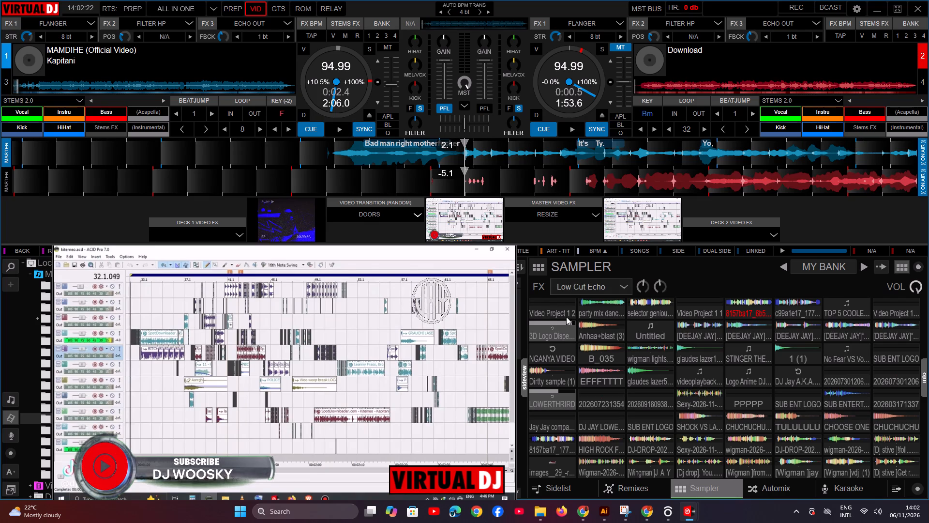
Start the STINGER THE... video sample as the backdrop and begin recording the mix.
click(752, 354)
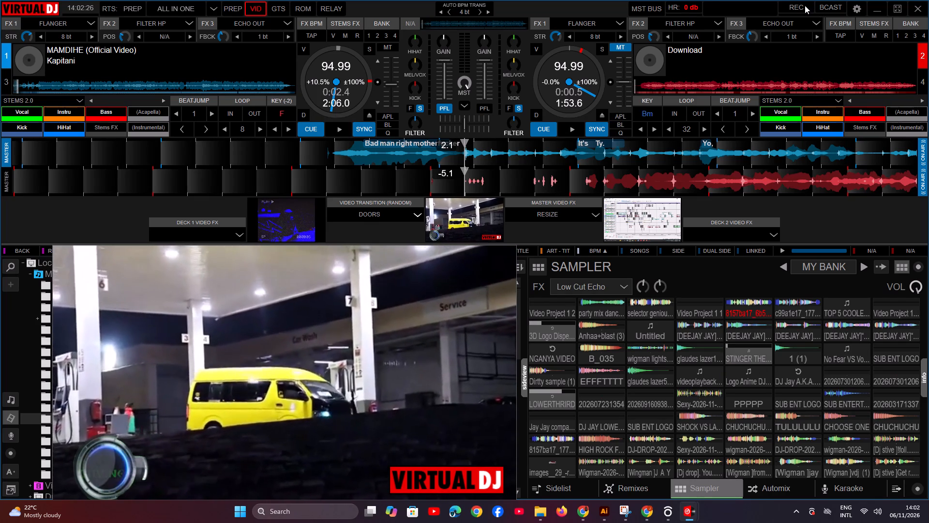
click(805, 5)
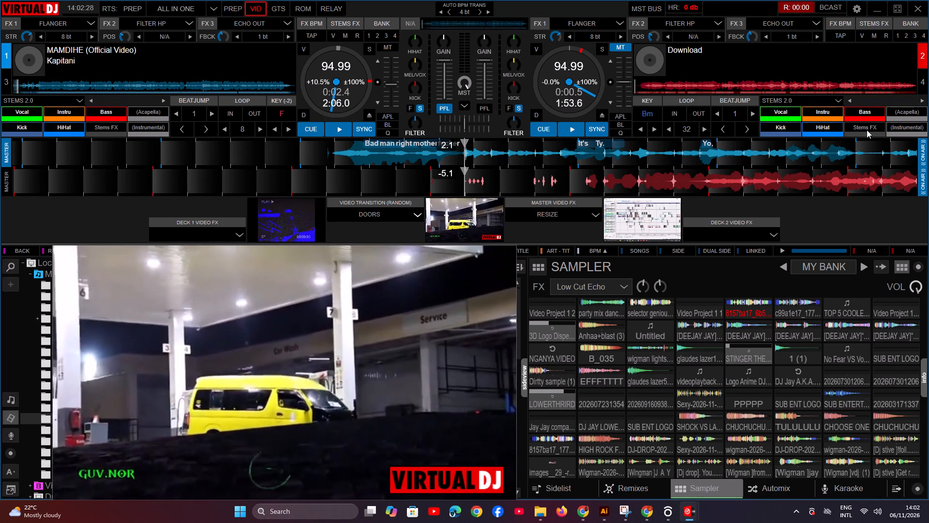
Route deck 2's effects to the vocal stem and start playing the Download track on deck 2.
click(869, 131)
click(616, 118)
key(7)
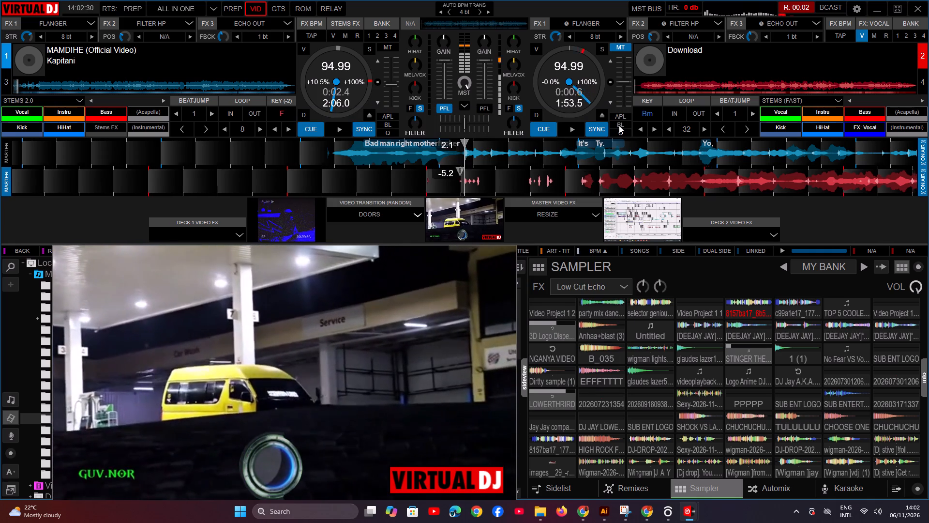
key(6)
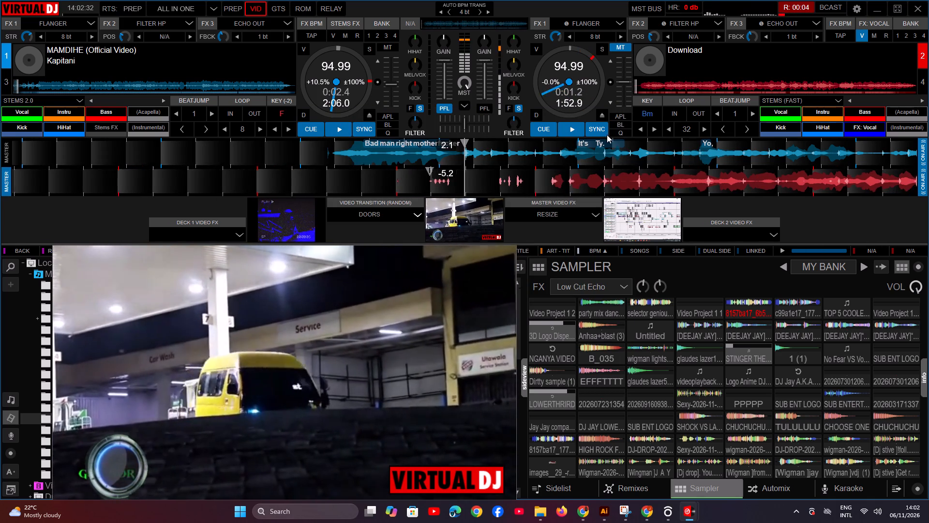
Apply Echo Out to deck 2's vocals and trigger the Sexy-2026-11-... and EFFFTTTT samples over the mix.
key(slash)
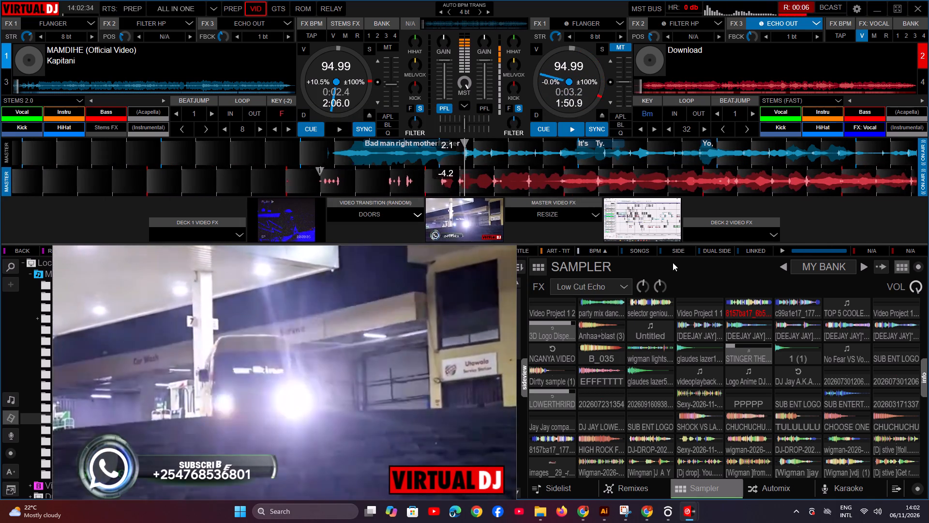
text(//)
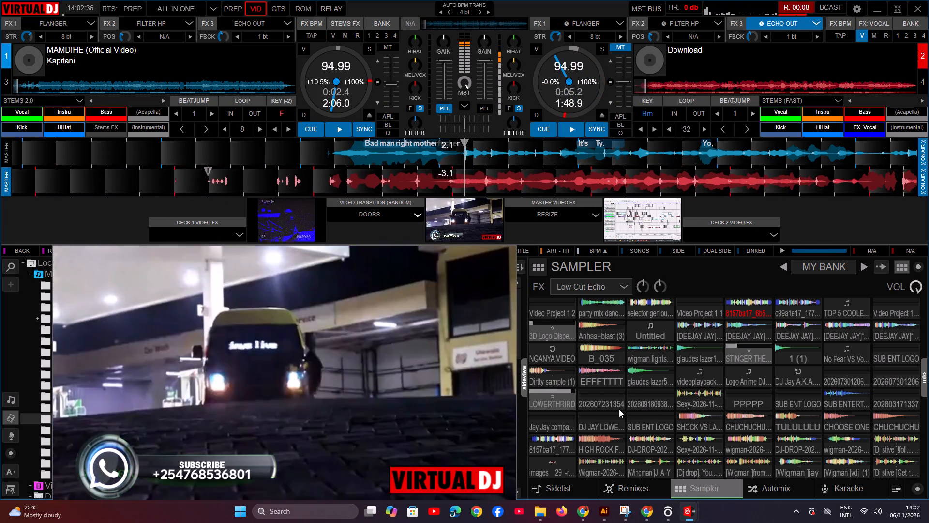
click(694, 440)
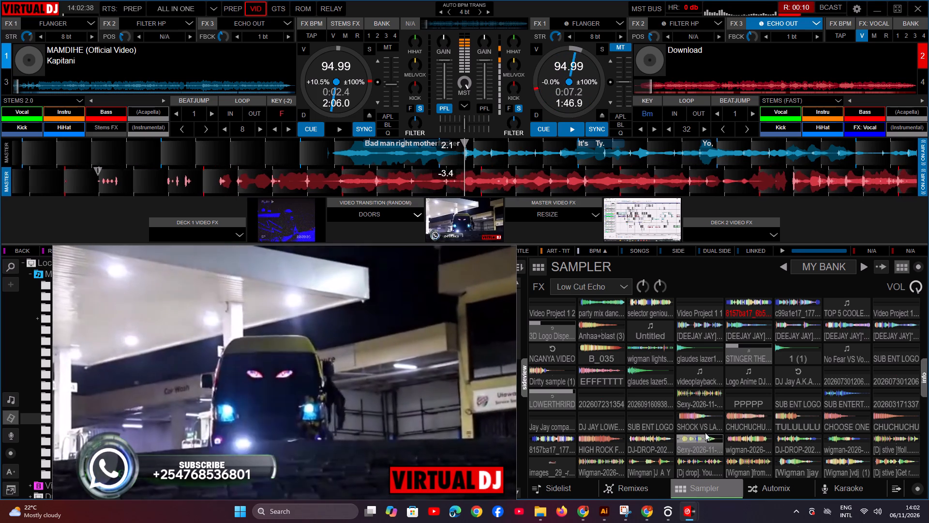
key(space)
key(slash)
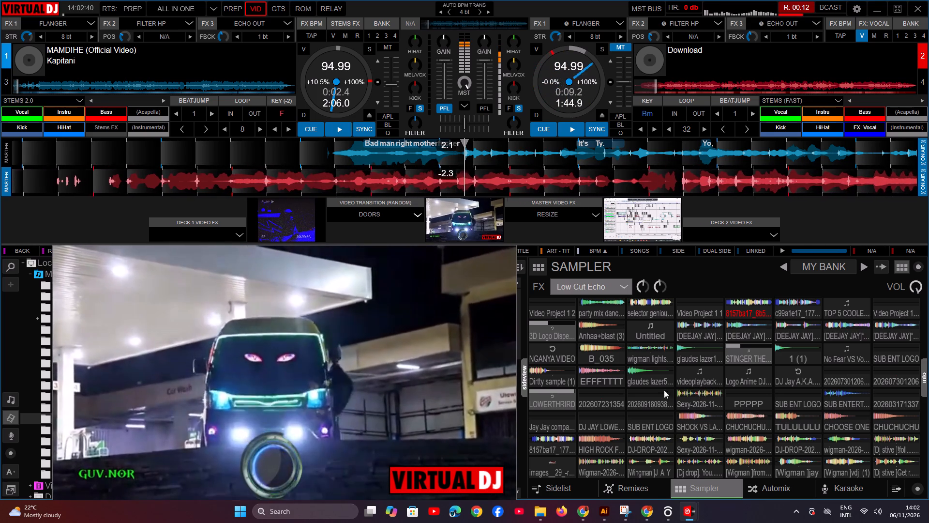
key(space)
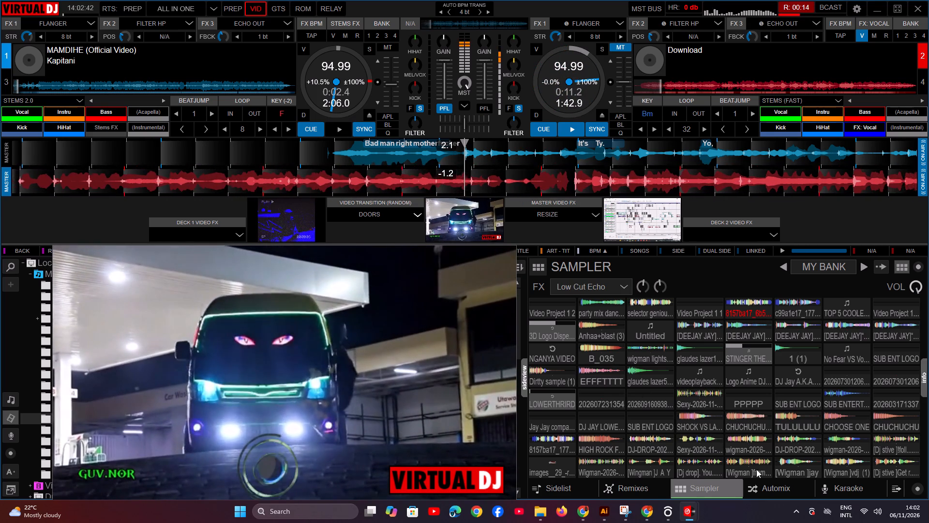
click(610, 372)
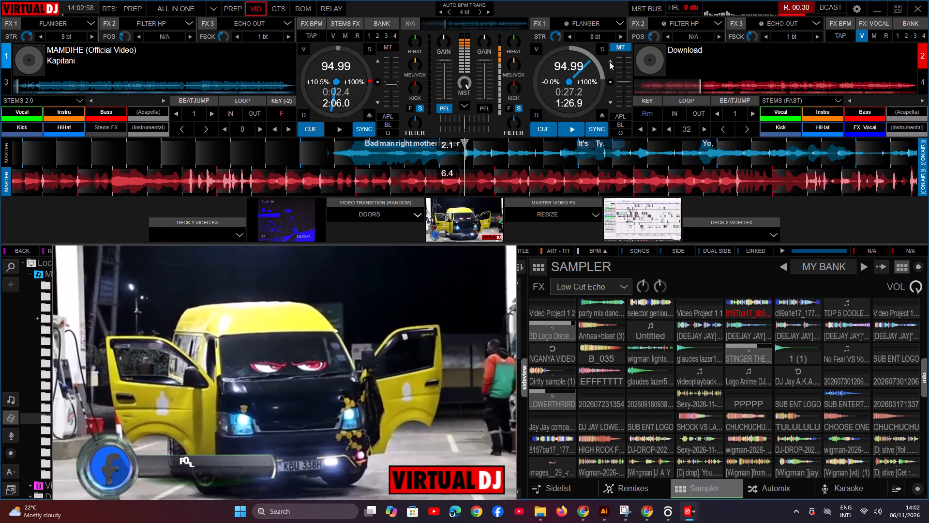
Move the floating video output down to uncover the track browser.
drag(377, 350, 377, 482)
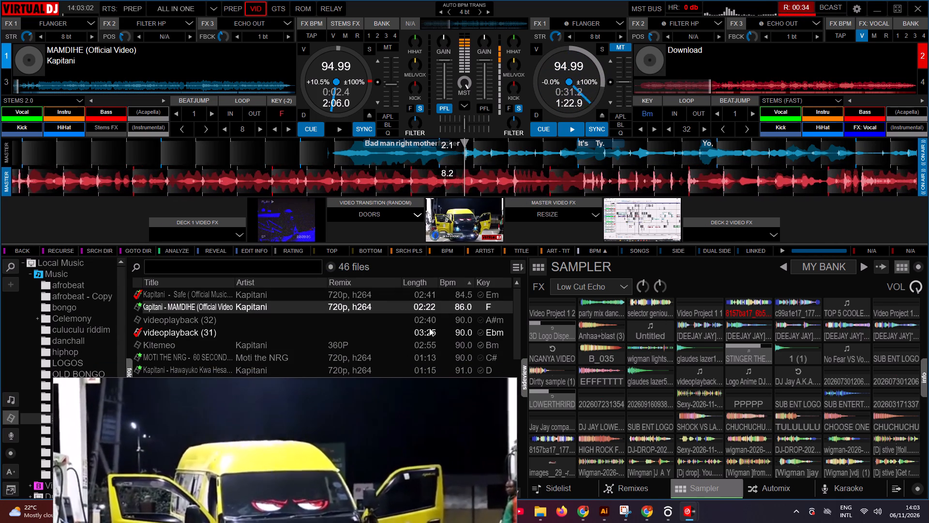
Trigger the EFFFTTTT and CHUCHUCHU samples over the mix, then briefly start and stop the SHOCK VS LA... sample.
click(614, 370)
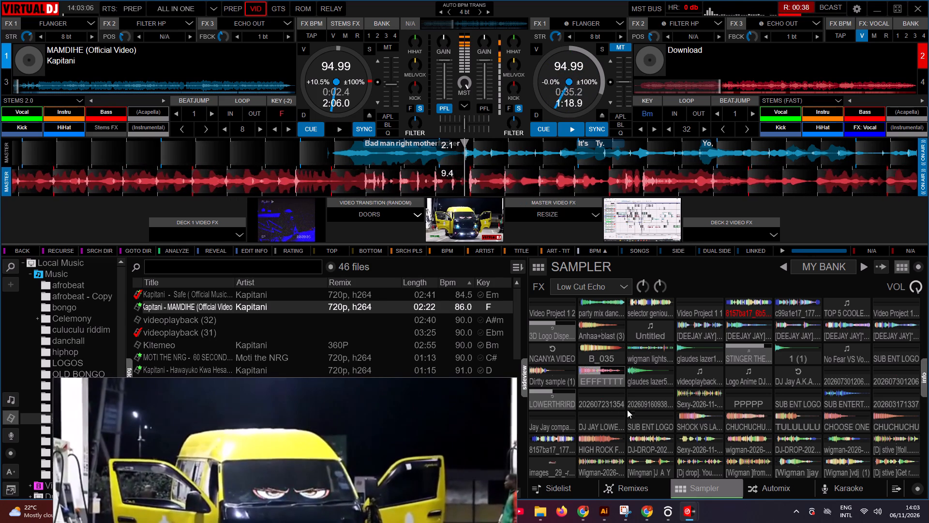
key(space)
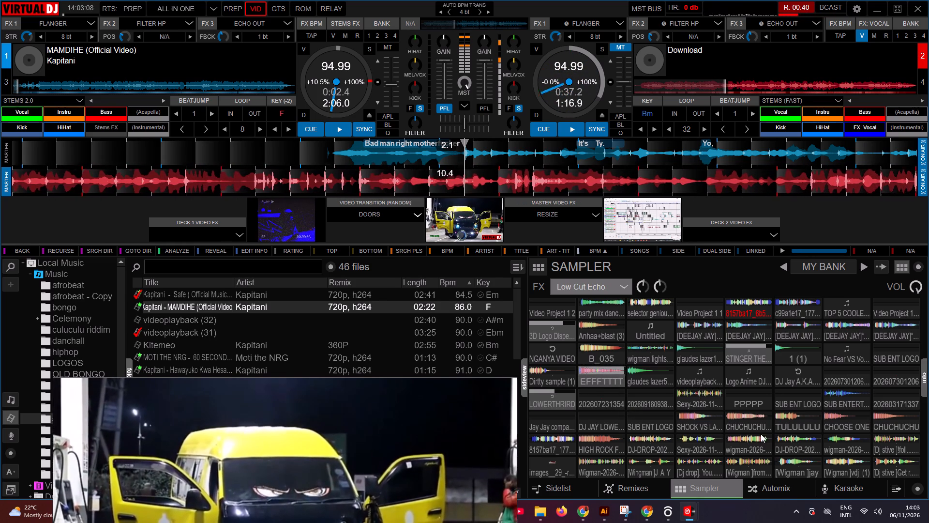
key(space)
click(752, 424)
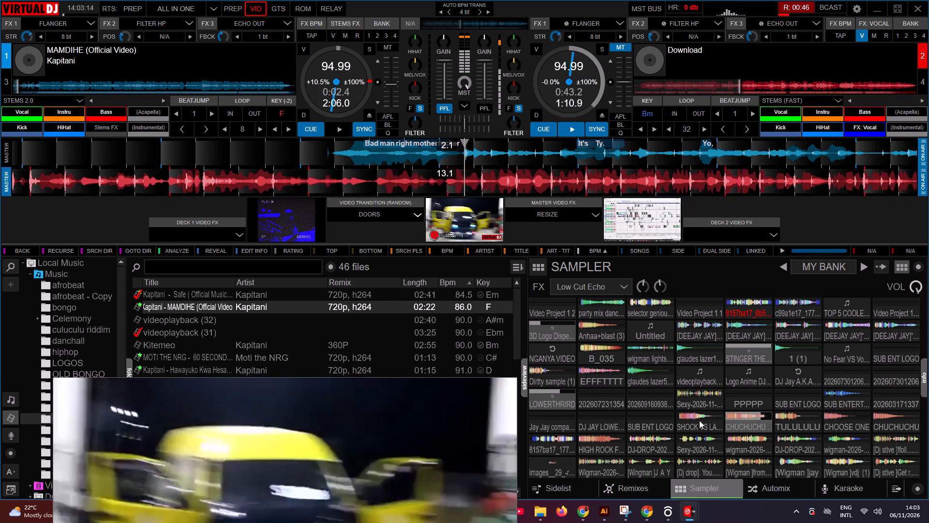
click(699, 420)
right_click(699, 420)
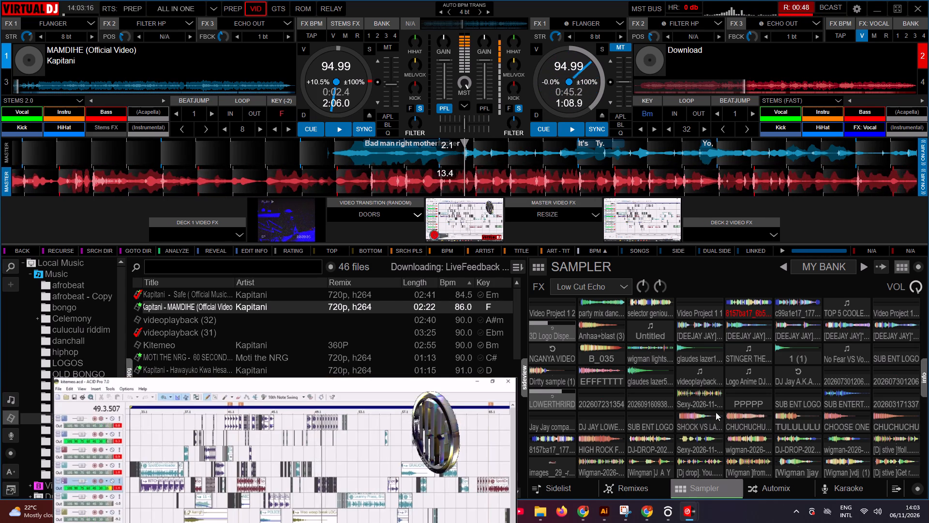
Play the Logo Anime DJ... and Dirtty sample (1) samples while bringing in NGANYA VIDEO as the backdrop, then stop Dirtty sample (1).
drag(760, 369, 760, 362)
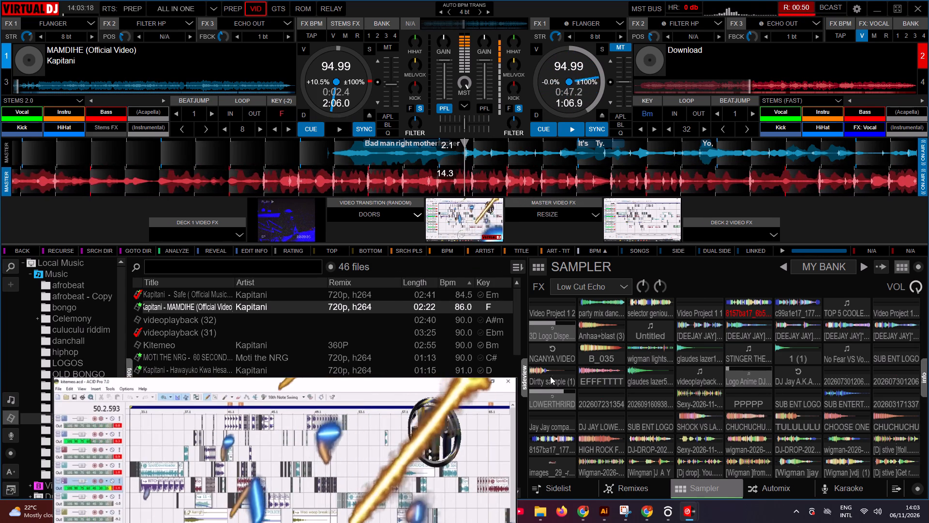
click(550, 376)
click(550, 355)
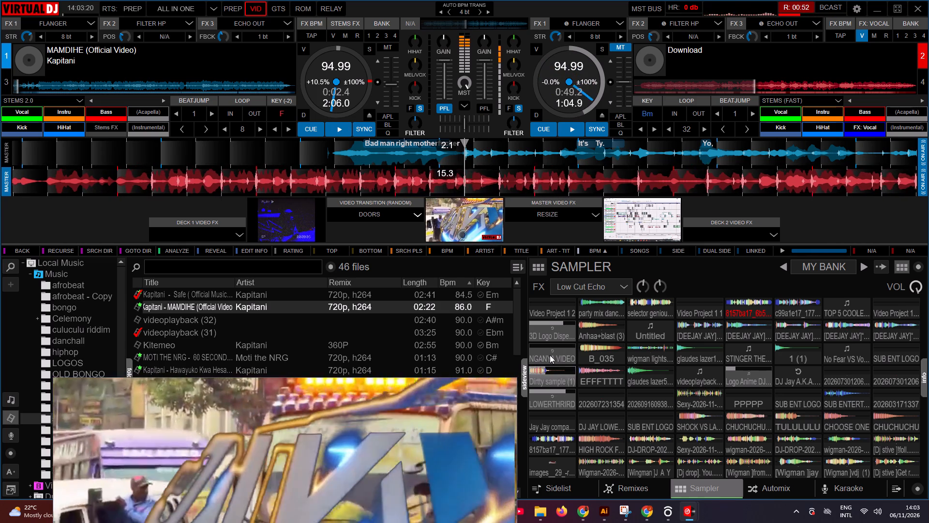
right_click(557, 371)
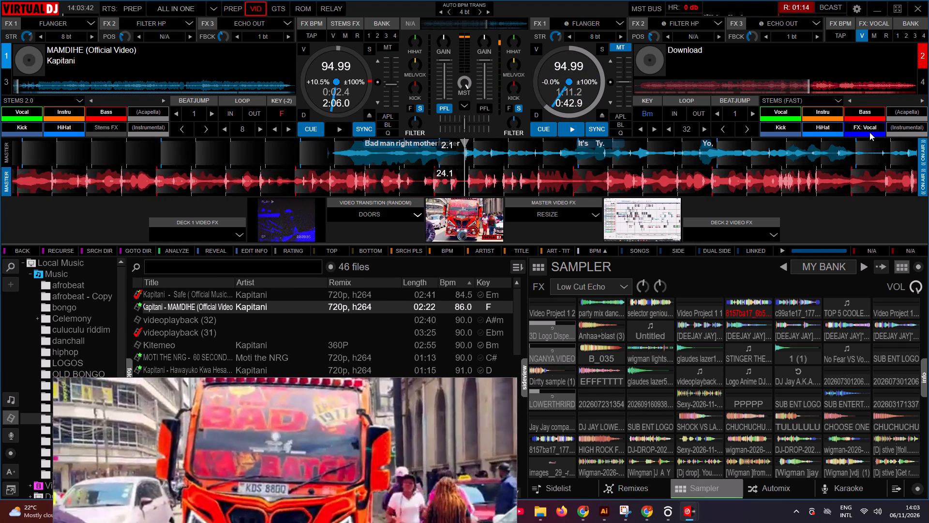
Remove the vocal-only effects routing from deck 2 and apply Echo Out to the deck.
triple_click(869, 132)
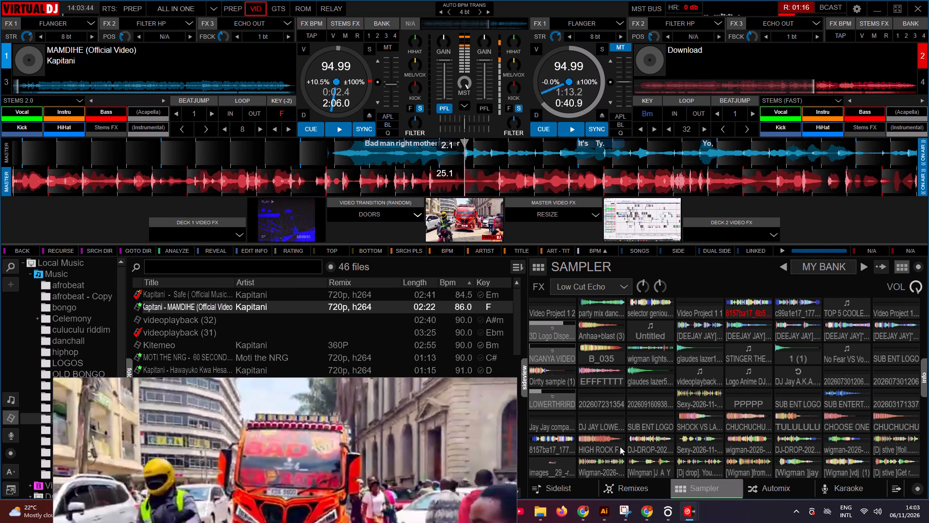
key(slash)
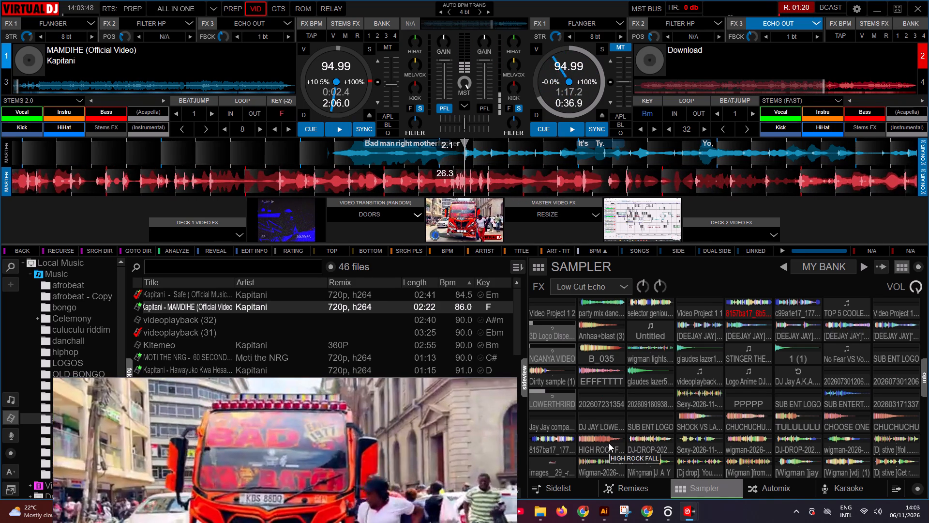
Trigger the HIGH ROCK FALL sample and start playing MAMDIHE on deck 1.
click(609, 443)
key(1)
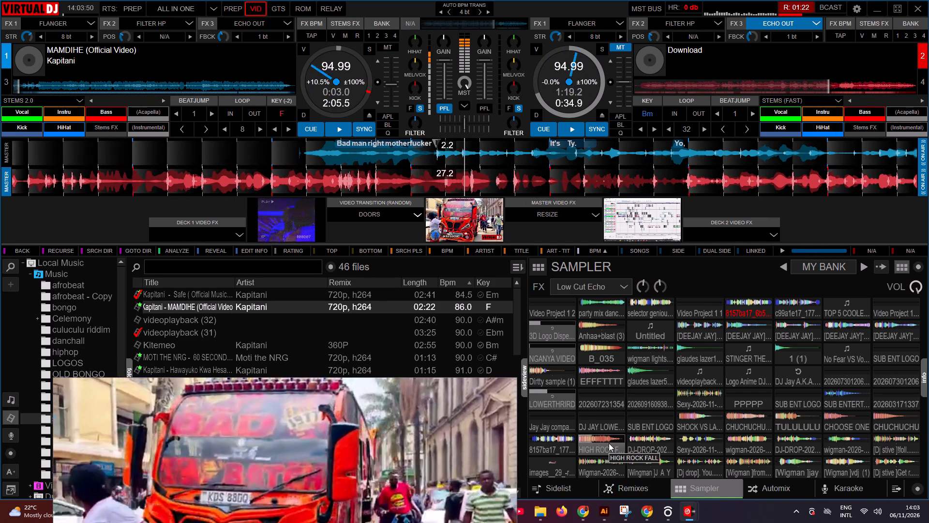
Restart the 3D Logo overlay sample and stop the NGANYA VIDEO backdrop.
right_click(554, 330)
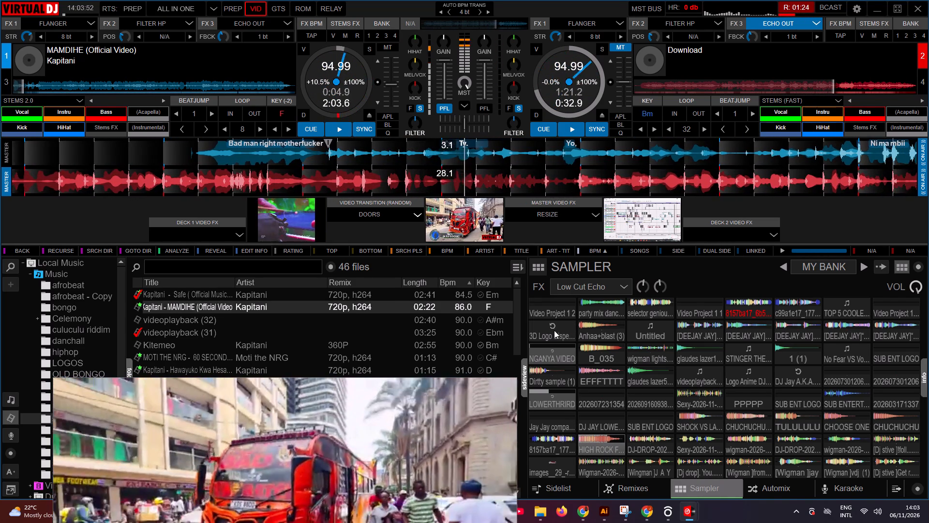
right_click(554, 330)
click(554, 330)
click(554, 355)
right_click(554, 355)
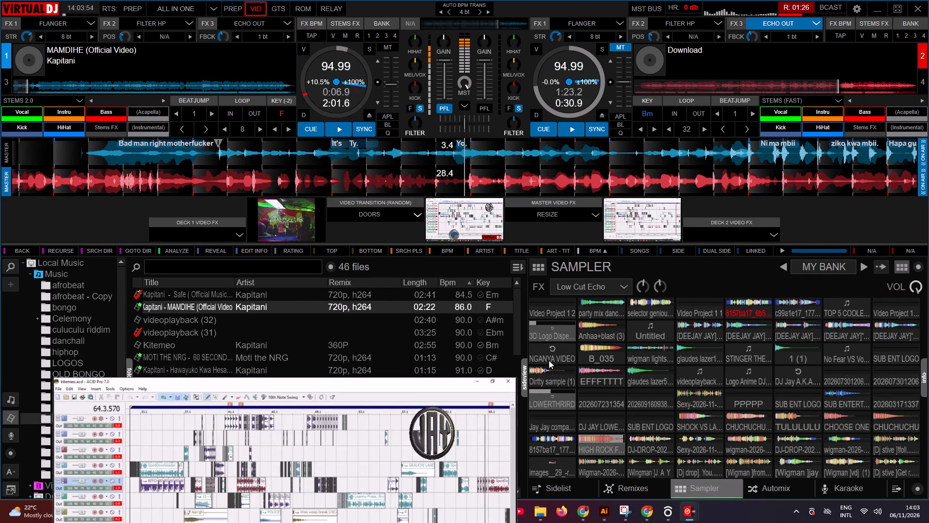
Transition the video output to deck 1's MAMDIHE video.
key(n)
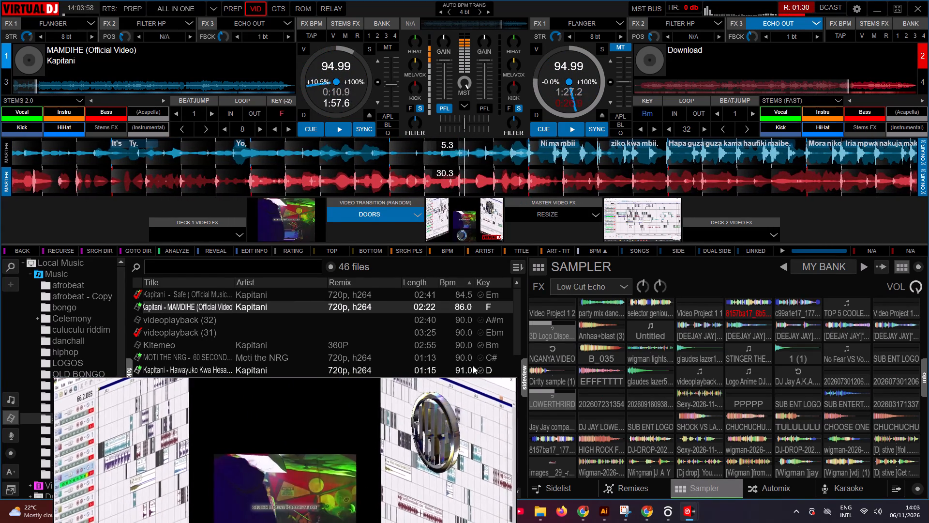
key(a)
key(a)
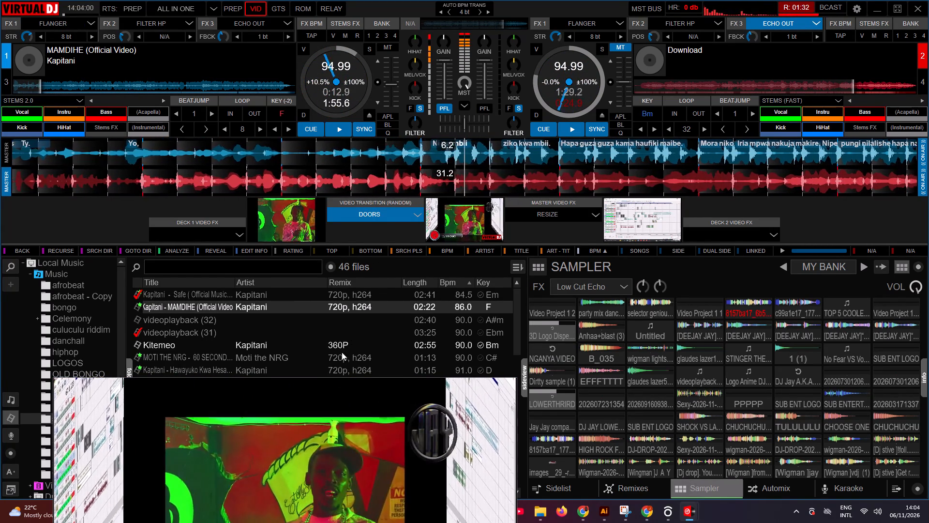
Load Kapitani's Safe video onto deck 2 in place of the playing track, cue it and turn off the deck's Echo Out.
click(239, 292)
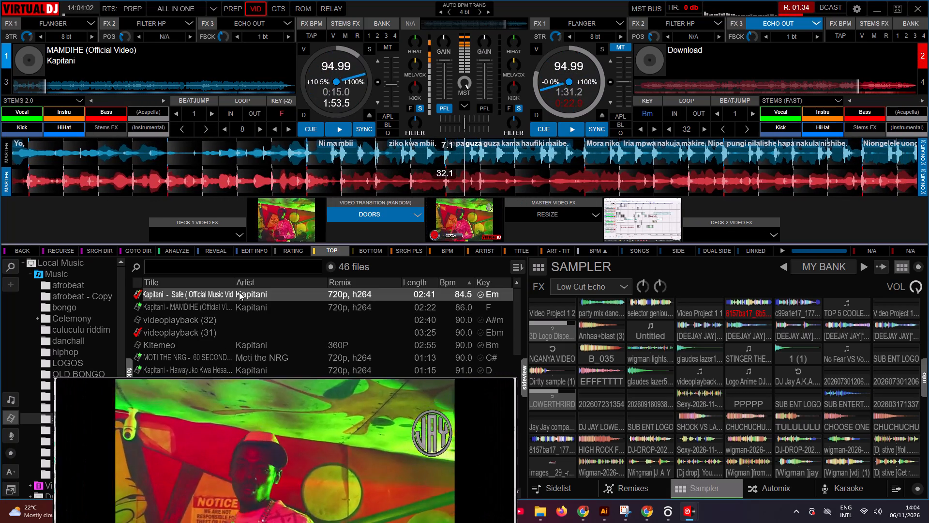
drag(223, 292, 575, 92)
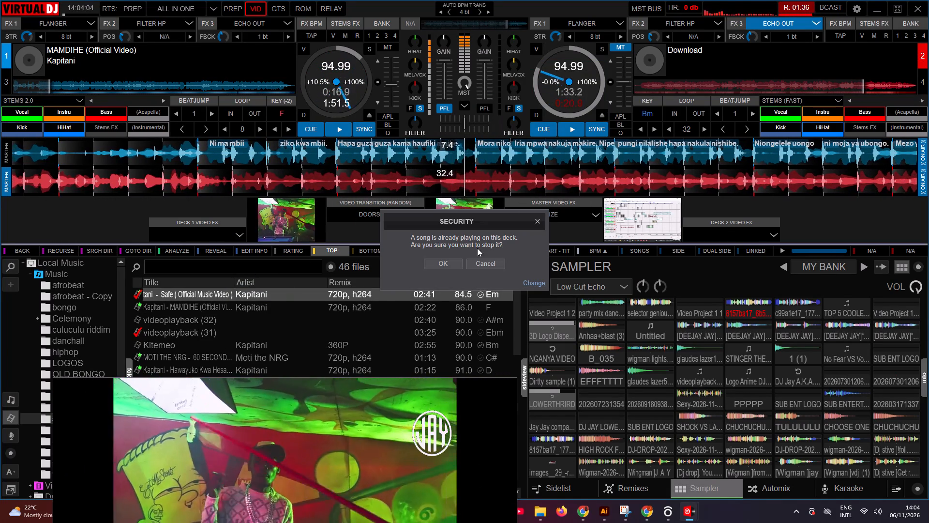
click(448, 264)
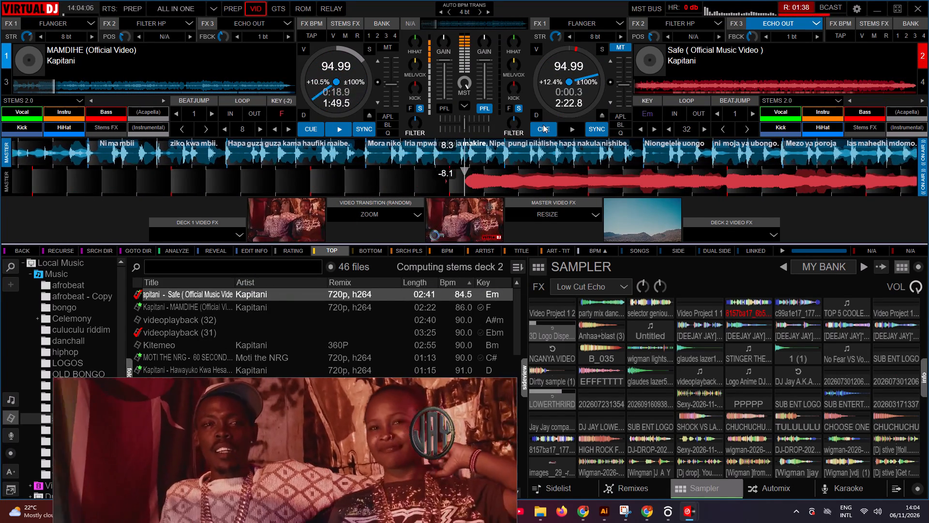
click(545, 124)
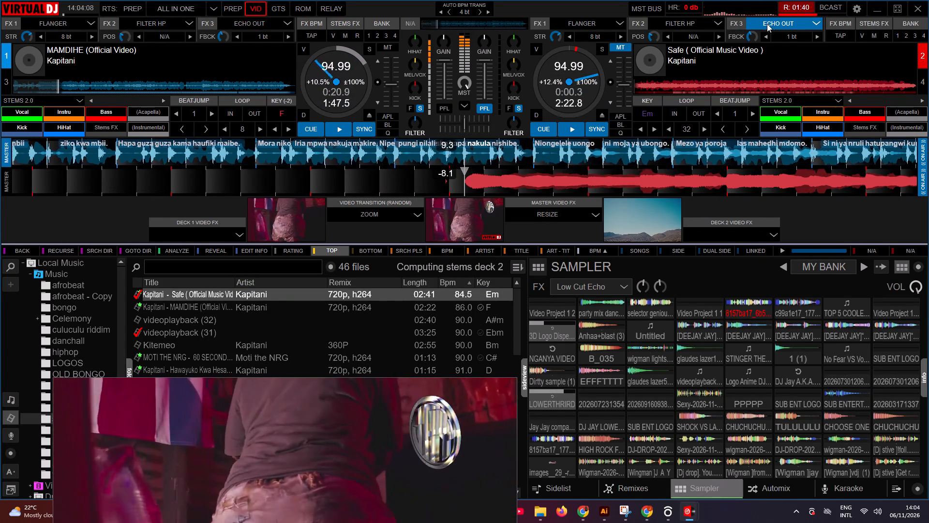
click(770, 21)
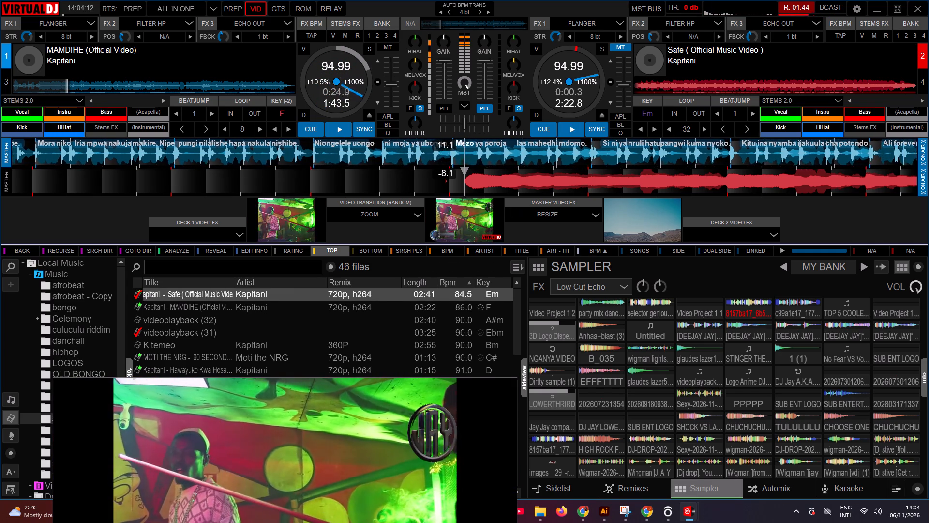
Lower deck 1's tempo gradually to 91.89 BPM.
triple_click(379, 62)
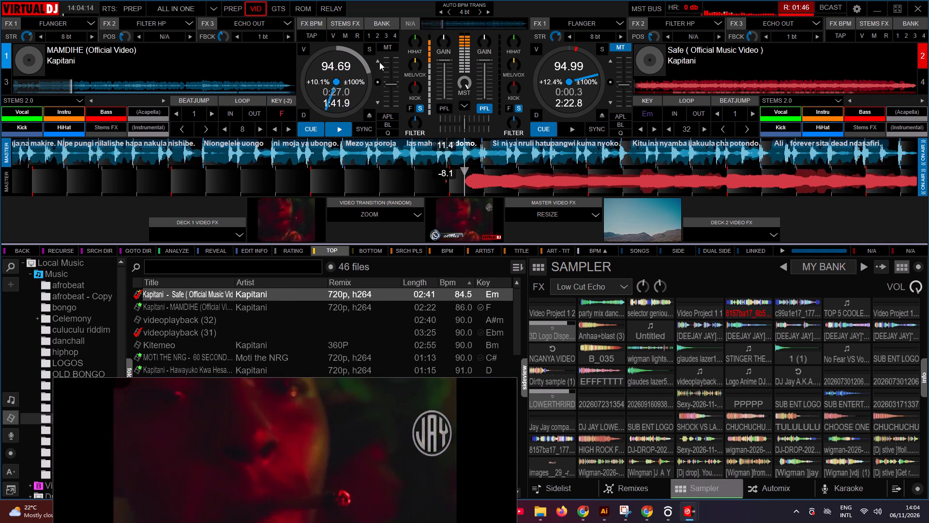
triple_click(379, 62)
click(379, 62)
triple_click(379, 62)
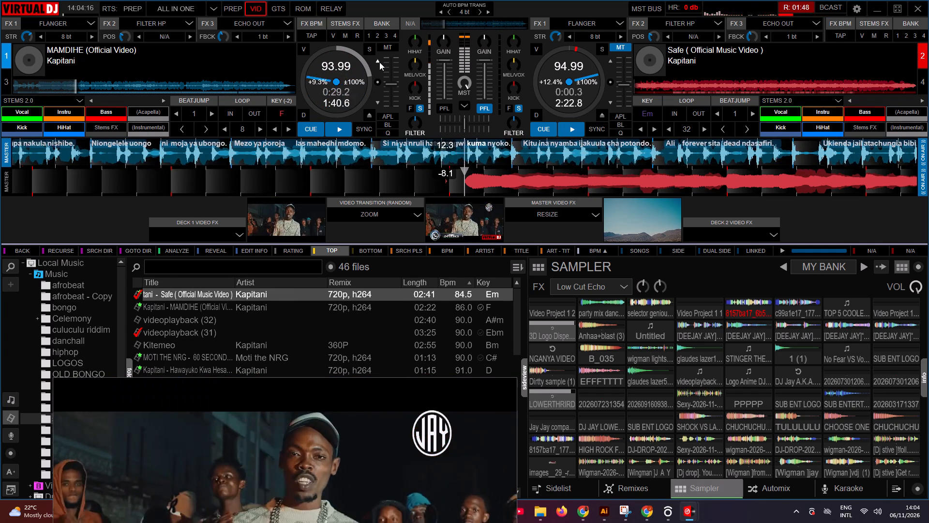
triple_click(379, 62)
triple_click(379, 62)
triple_click(379, 62)
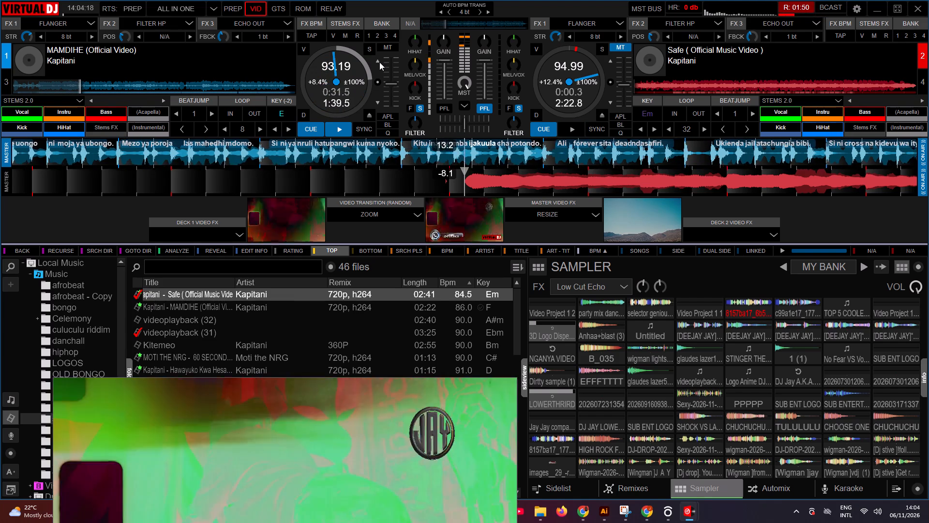
triple_click(379, 62)
triple_click(379, 62)
double_click(379, 62)
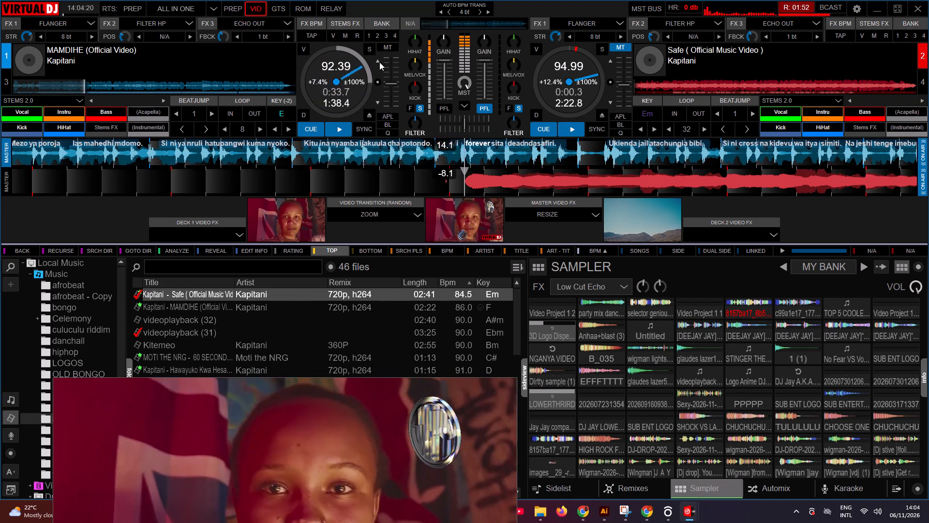
triple_click(379, 62)
click(379, 62)
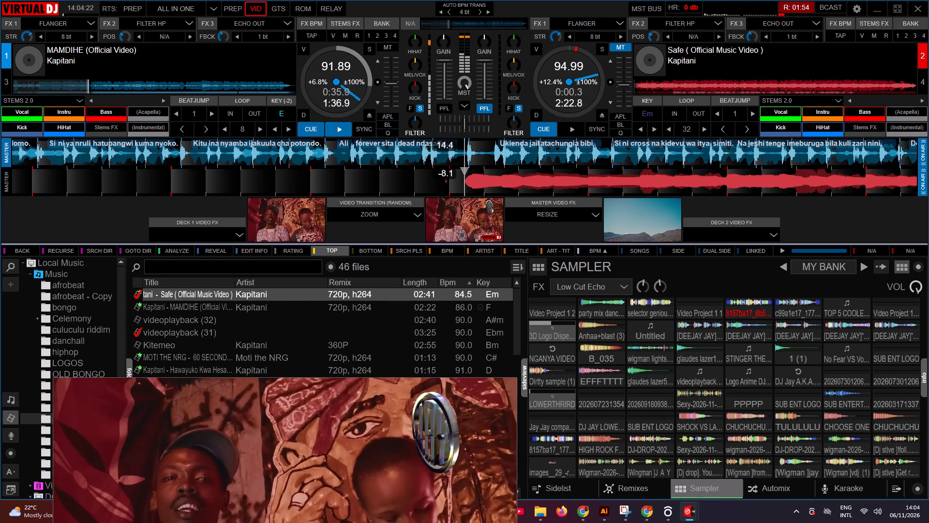
Sync deck 2's tempo to deck 1 at 91.89 BPM.
click(599, 128)
click(599, 128)
click(599, 128)
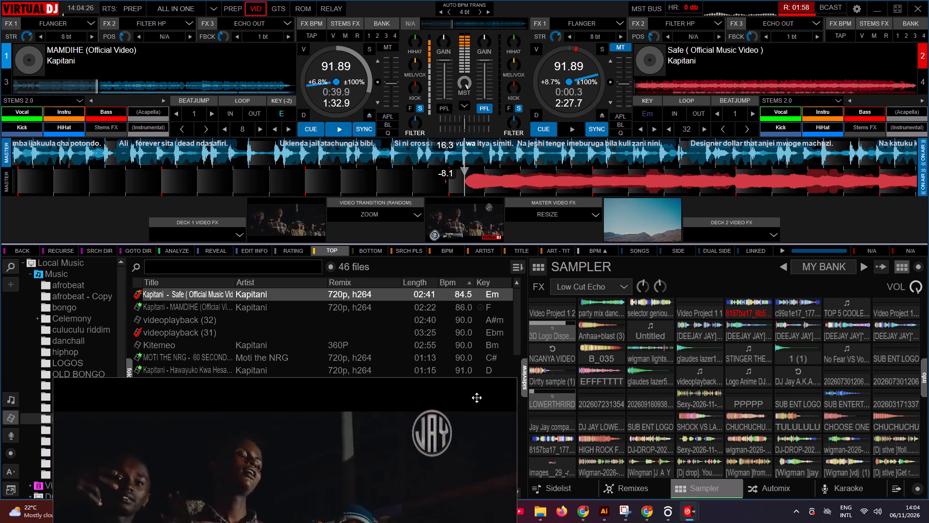
Move the floating video output up over the track browser to reveal more of the picture.
drag(441, 414, 435, 350)
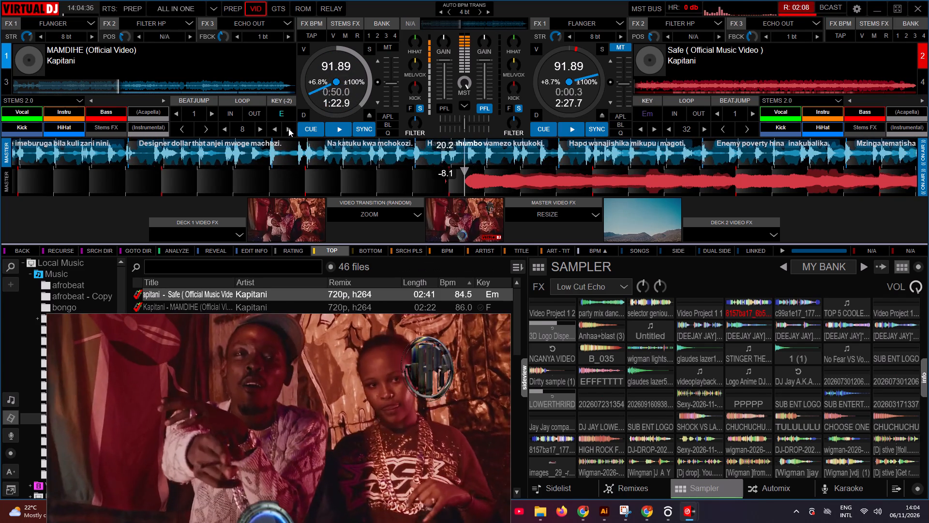
Set deck 1's key shift to -1 and sync deck 2 again, keeping Safe cued at its start.
click(288, 128)
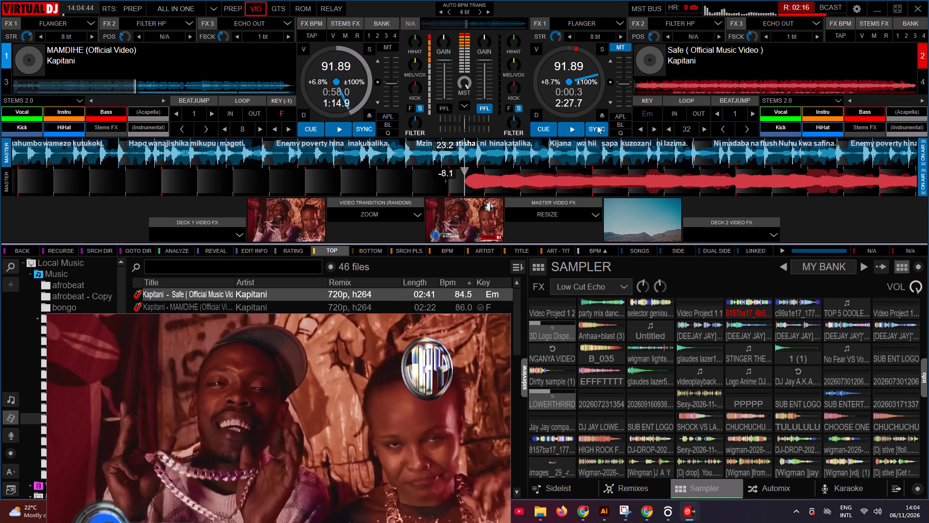
click(597, 125)
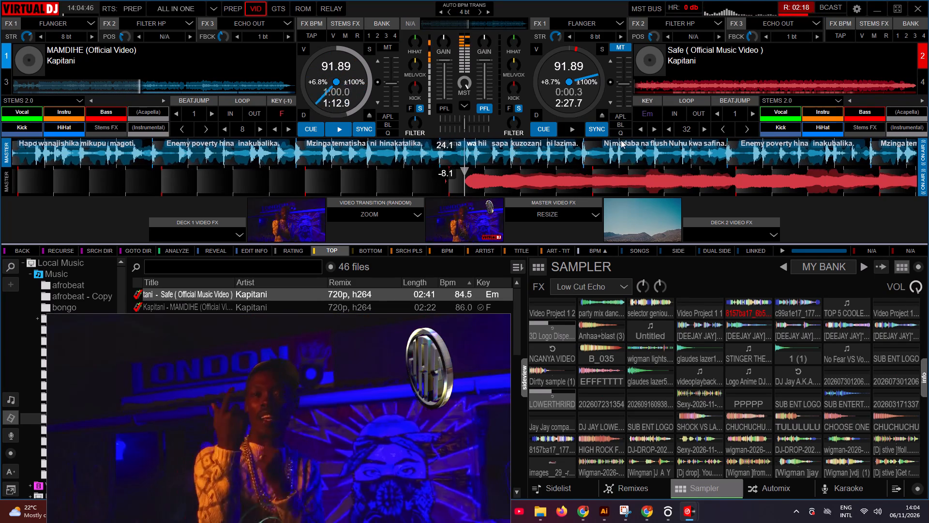
text(hhhhhhhhh)
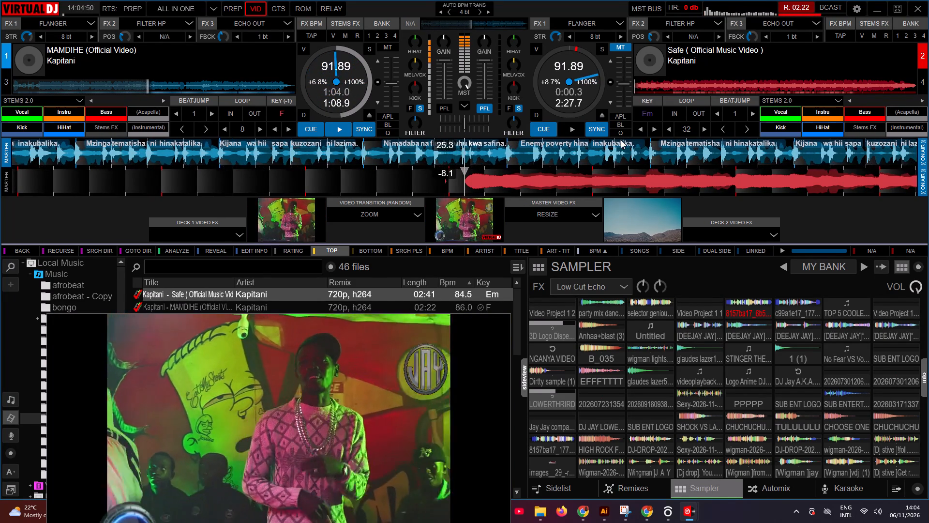
text(77)
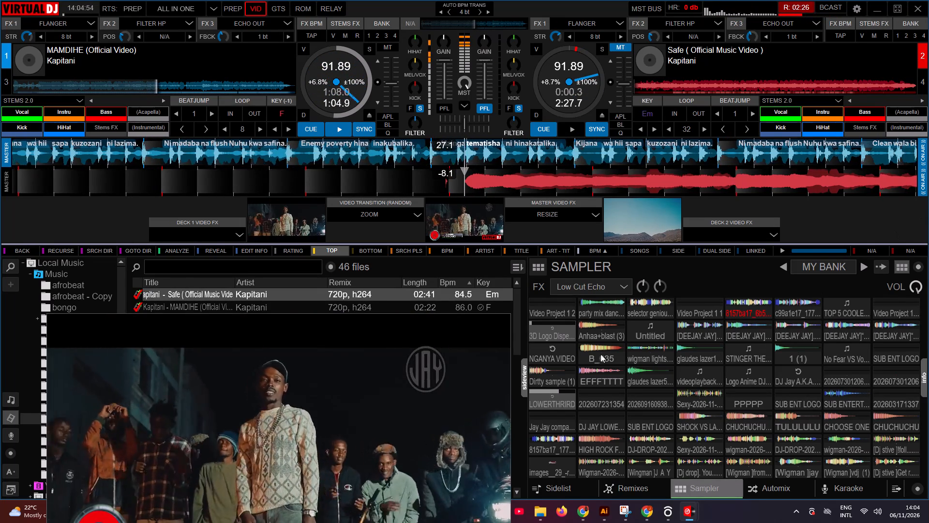
Move the floating video output farther up so the subscribe and VirtualDJ overlays can be seen.
drag(425, 399, 414, 354)
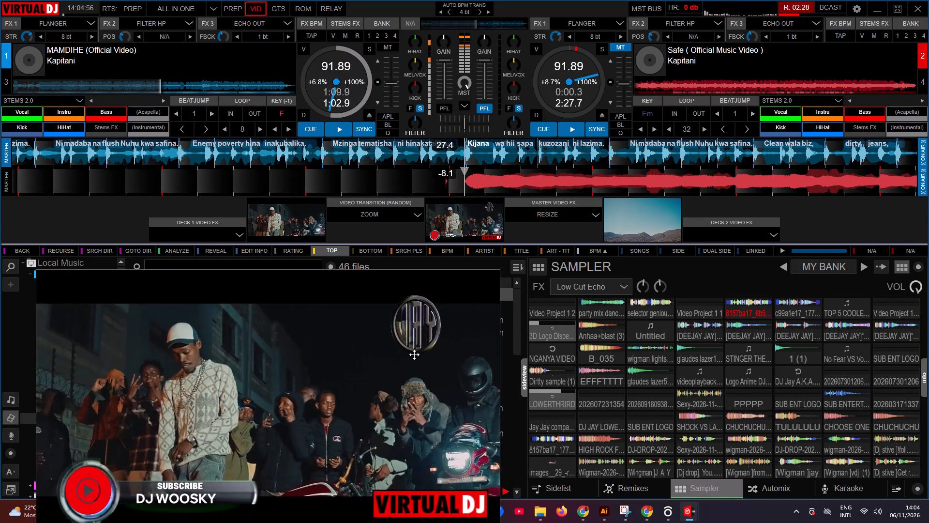
drag(414, 354, 413, 371)
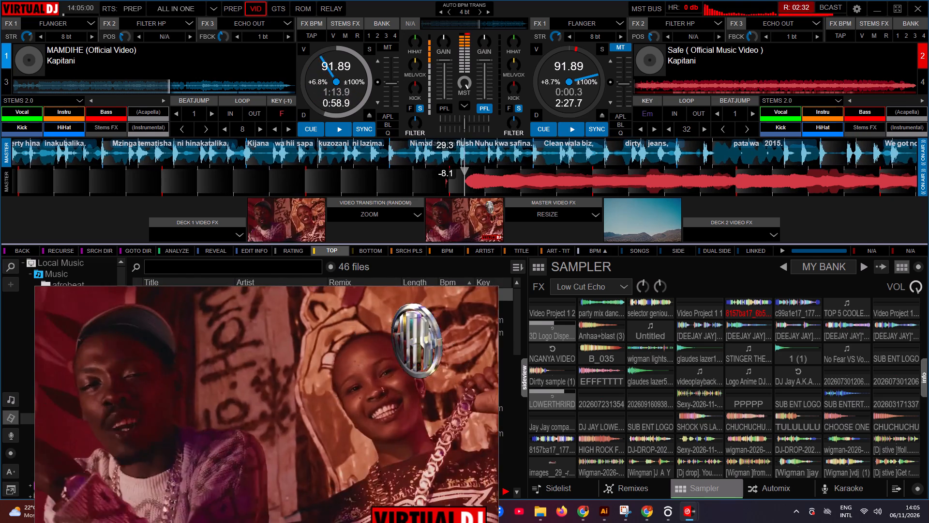
Trigger the EFFFTTTT sample, start Safe on deck 2 and transition the video output to deck 2.
click(617, 384)
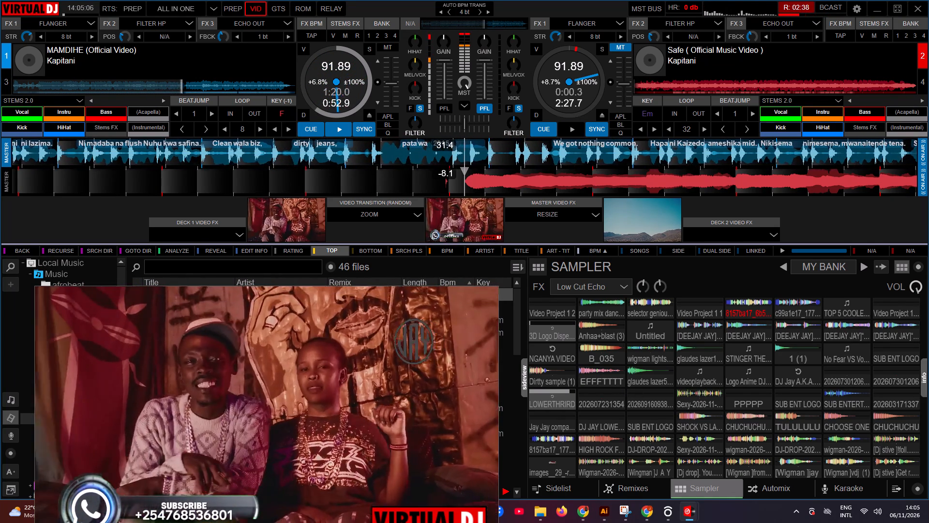
text(776)
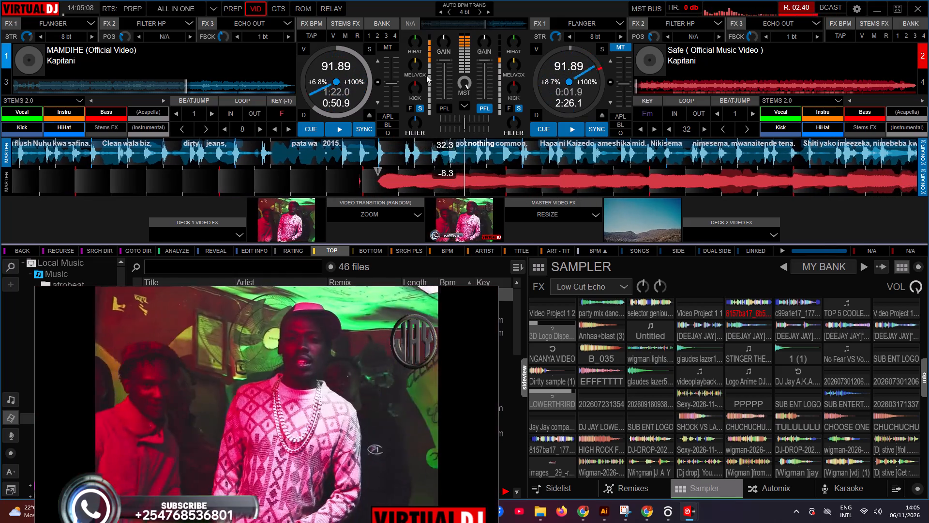
key(m)
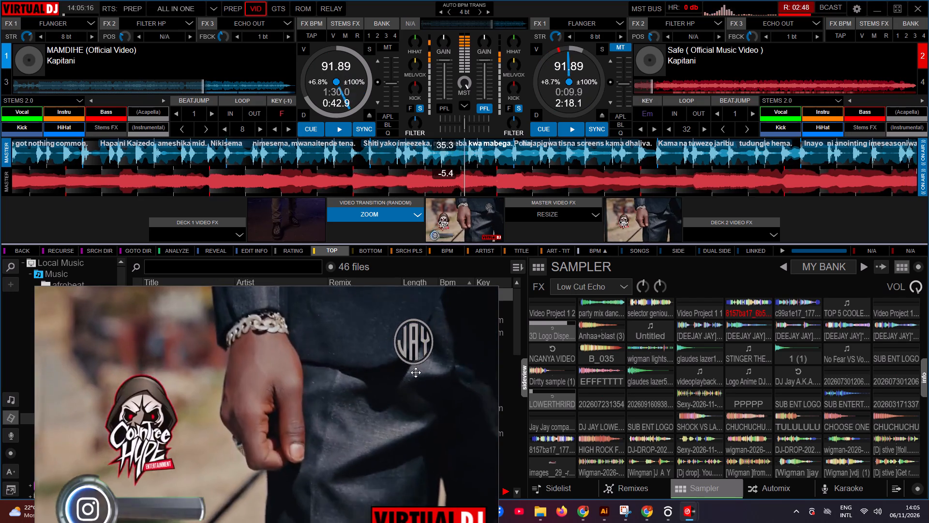
Turn on Filter HP and Flanger for MAMDIHE on deck 1, sweeping the deck's filter up to about 1.6 kHz.
key(s)
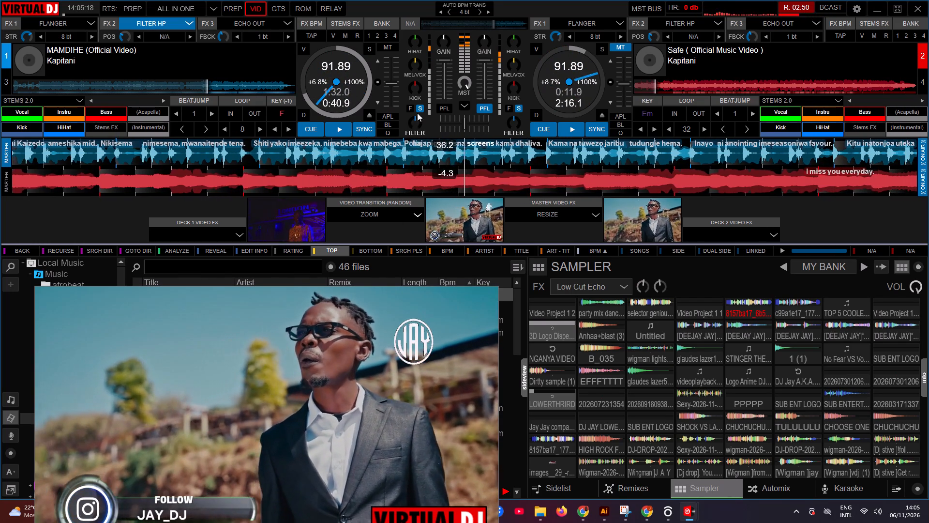
drag(416, 121, 424, 119)
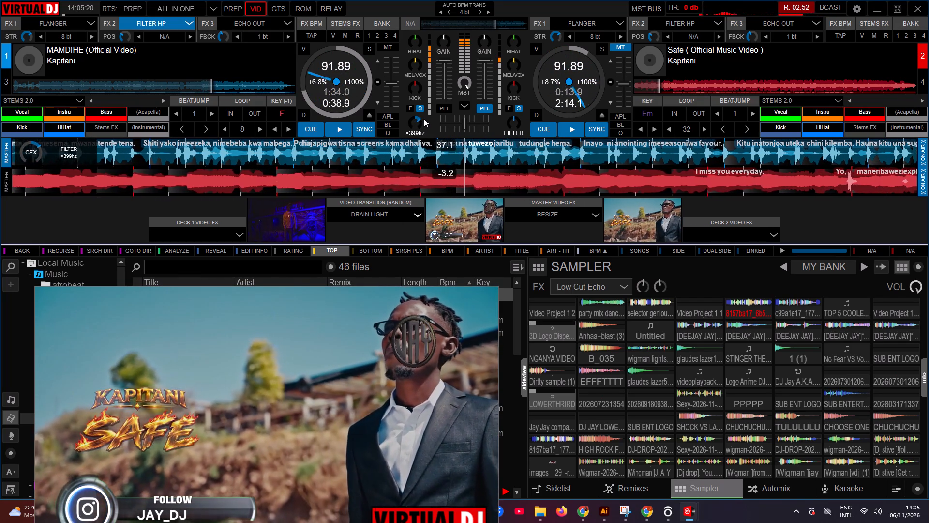
drag(424, 119, 425, 118)
key(a)
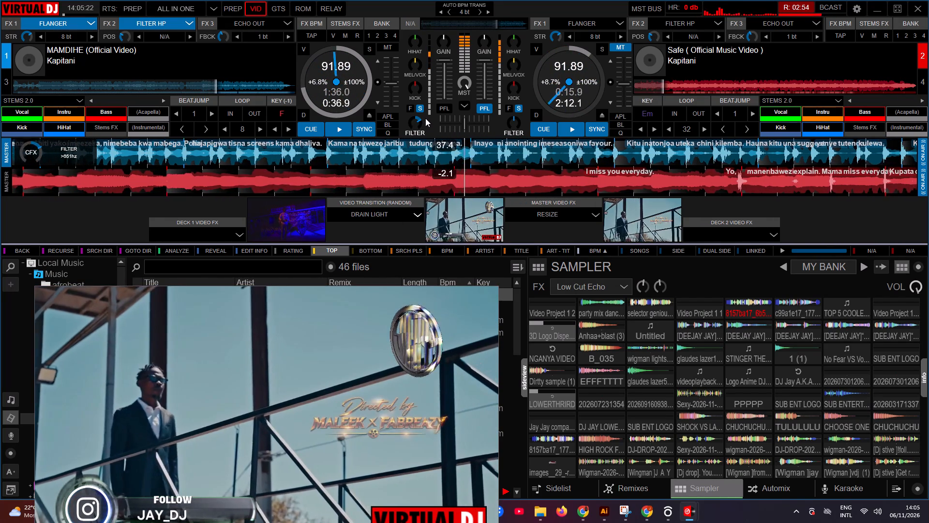
drag(425, 118, 427, 117)
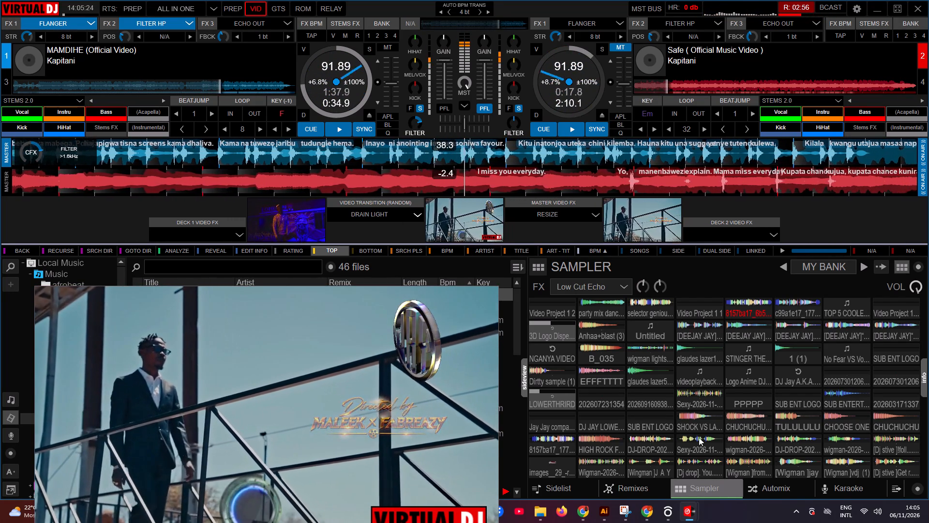
Fade deck 1 out with Echo Out between drops from the Sexy-2026-11 and CHUCHUCHU samples.
click(704, 437)
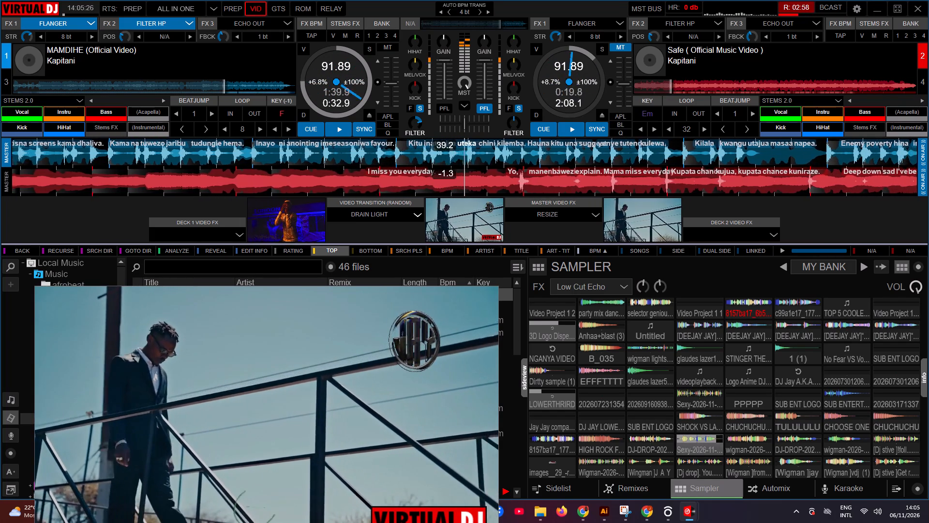
key(d)
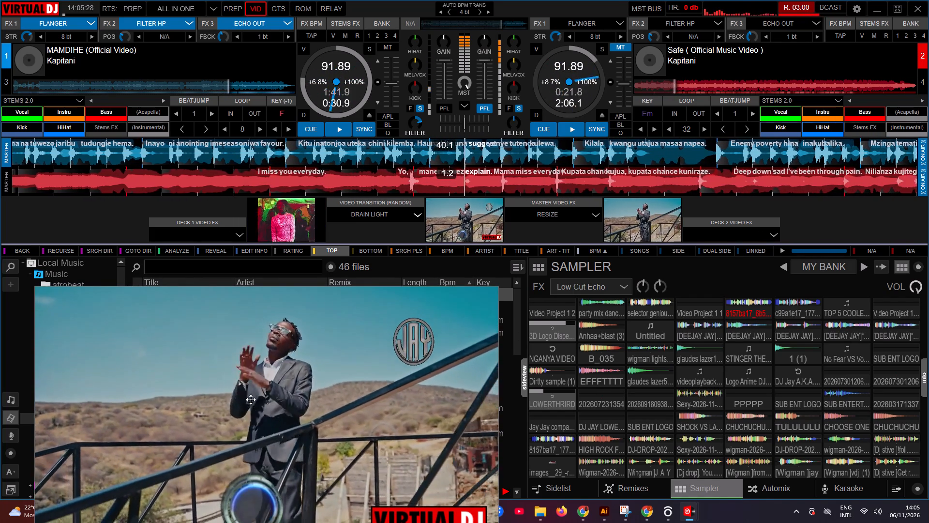
click(763, 425)
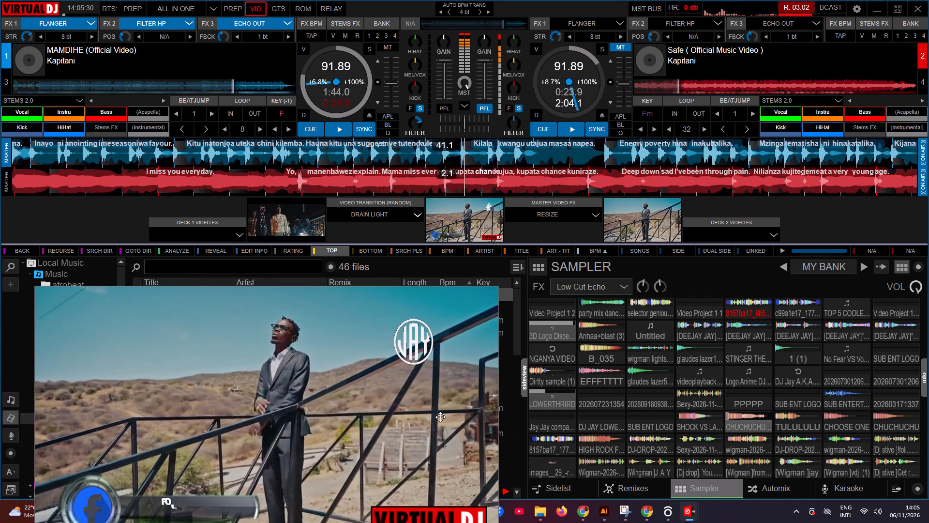
Move the floating video output over the sampler to uncover the track browser.
drag(410, 412, 770, 381)
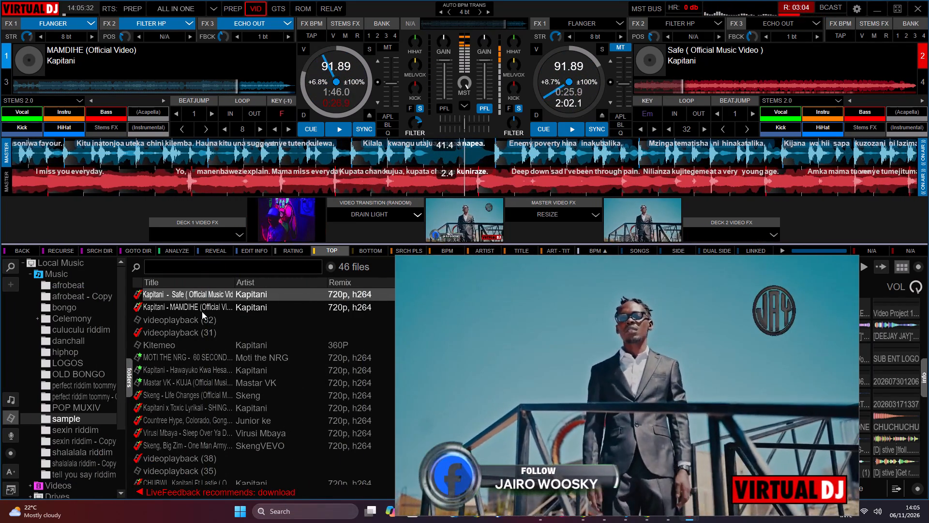
Stop MAMDIHE on deck 1 and return it to its cue near the start, leaving Safe playing.
key(2)
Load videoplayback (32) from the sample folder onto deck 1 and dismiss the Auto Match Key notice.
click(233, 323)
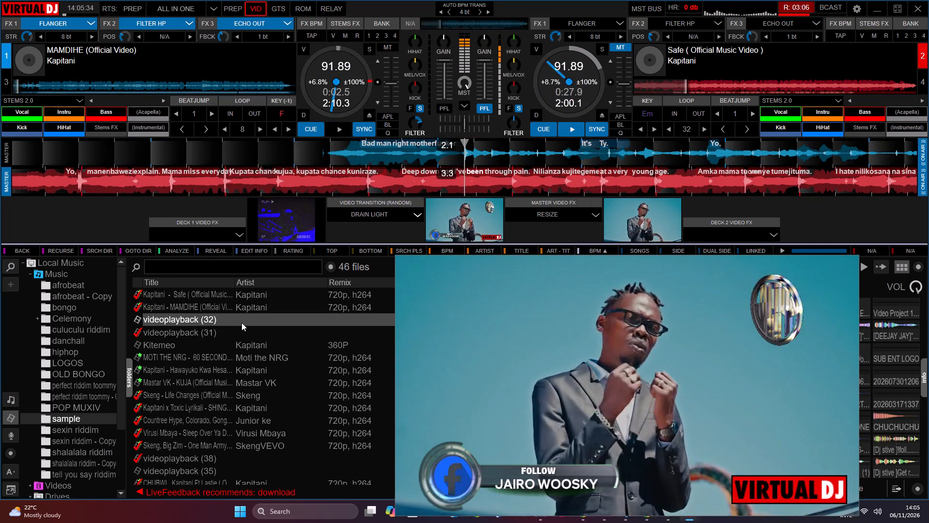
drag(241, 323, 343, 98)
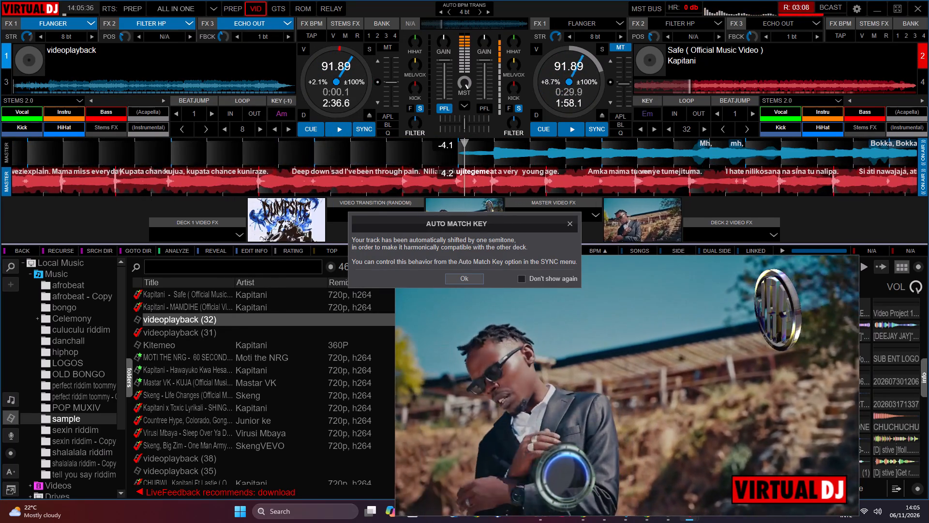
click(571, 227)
Uncover the browser's Length, Bpm and Key columns and load Kapitani x Toxic Lyrikali - SHING onto deck 1.
click(226, 338)
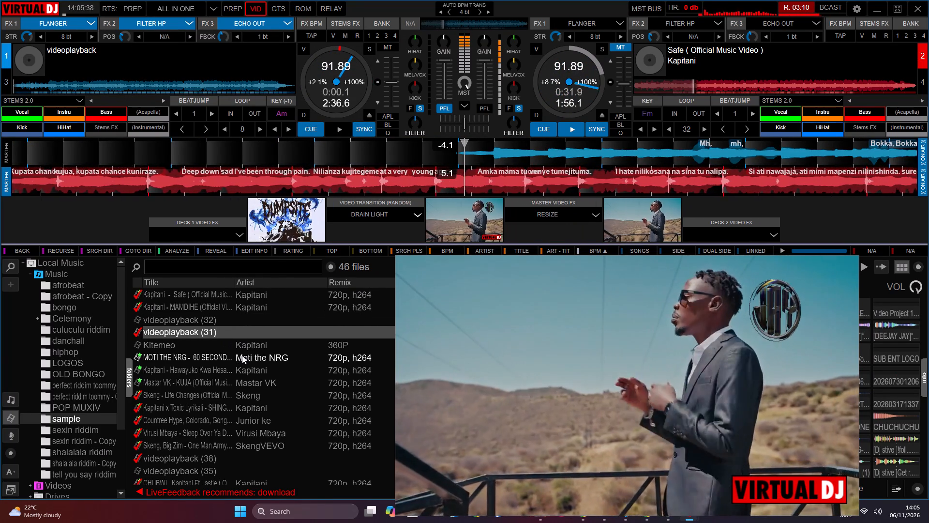
click(242, 355)
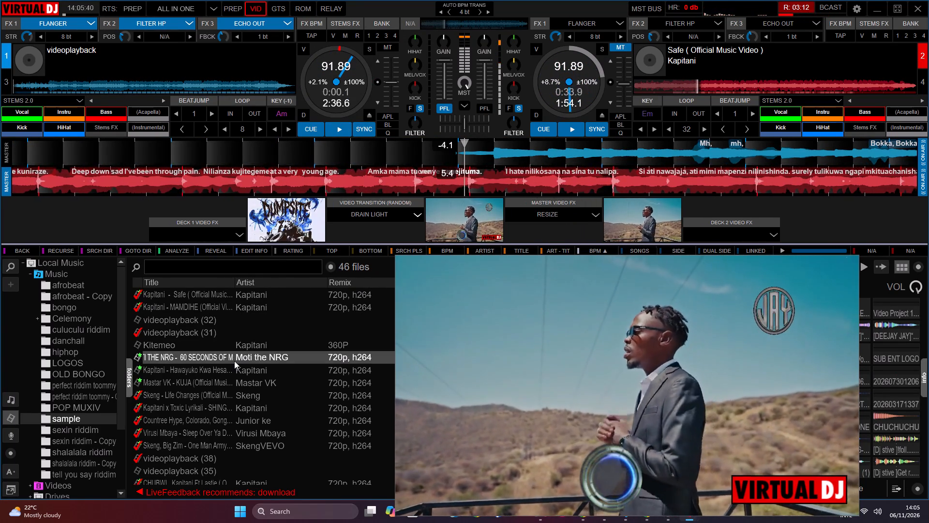
click(248, 369)
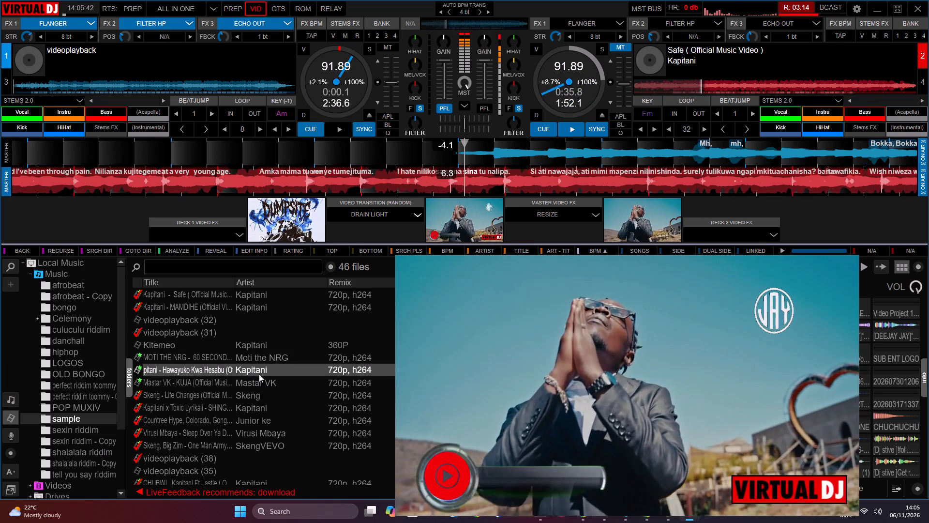
drag(507, 399, 627, 401)
click(269, 377)
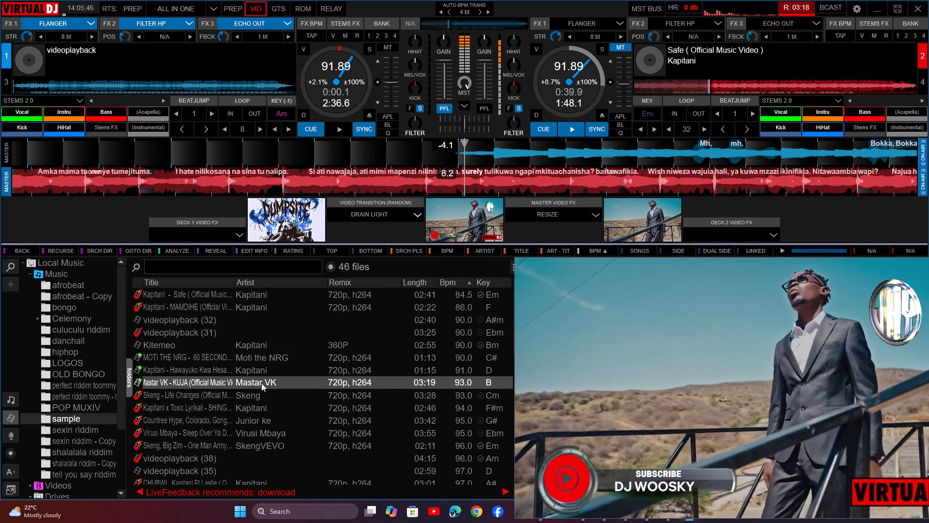
click(257, 390)
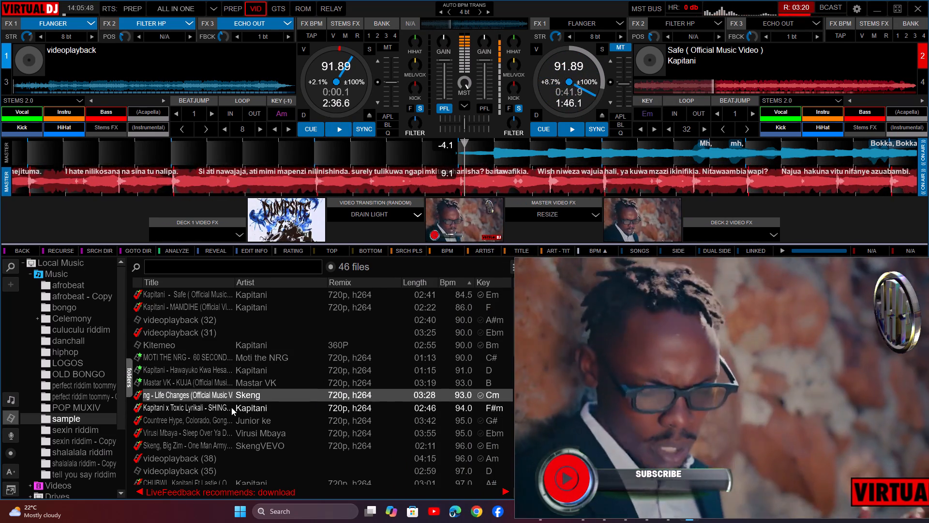
click(232, 408)
drag(247, 408, 351, 96)
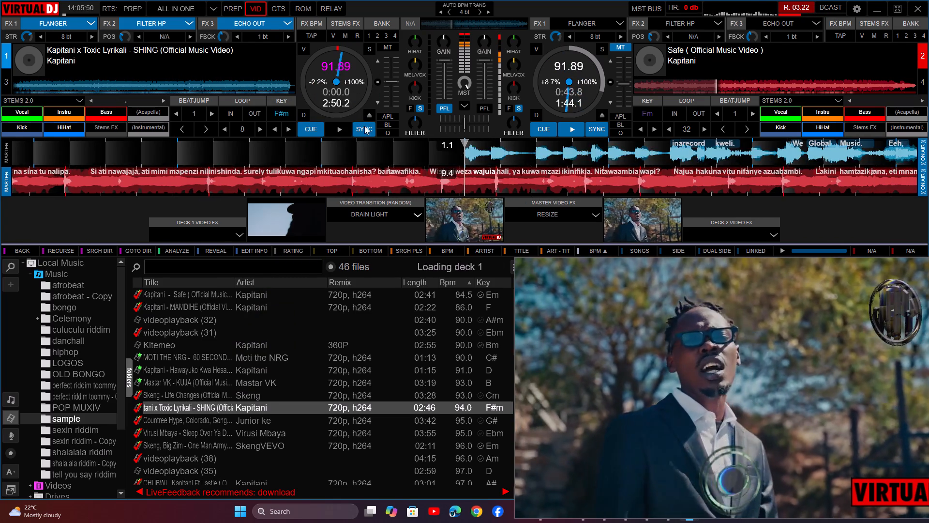